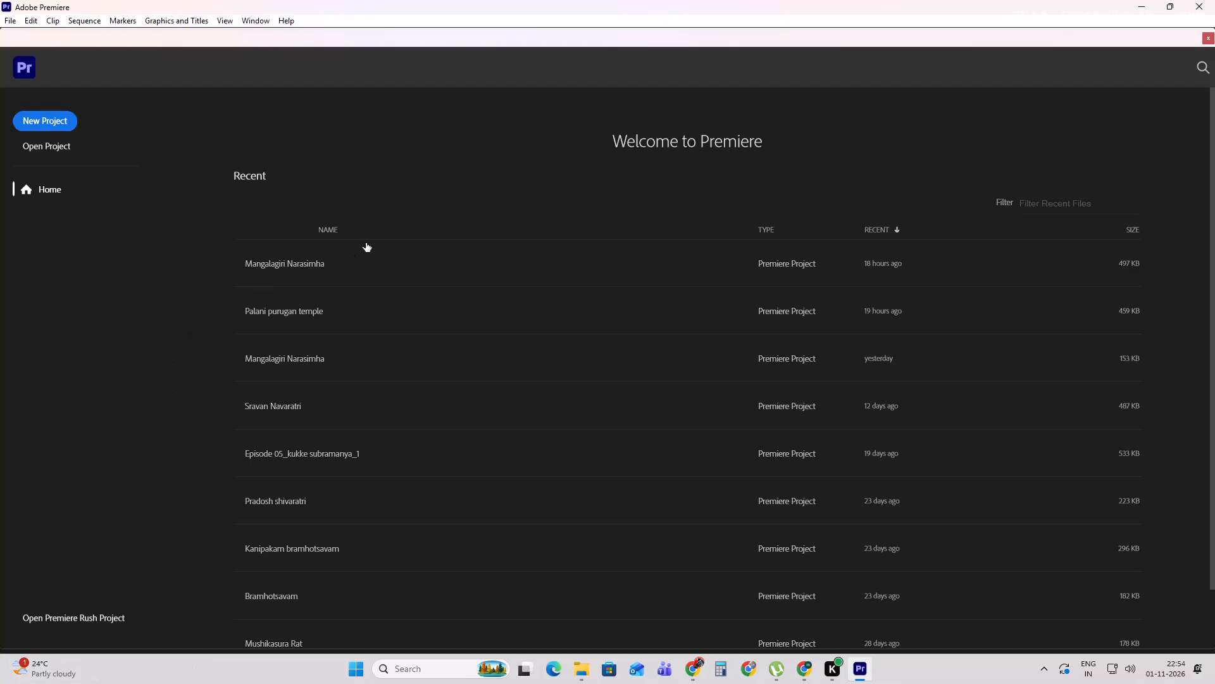
Open the most recent Mangalagiri Narasimha project from the recent projects.
click(377, 267)
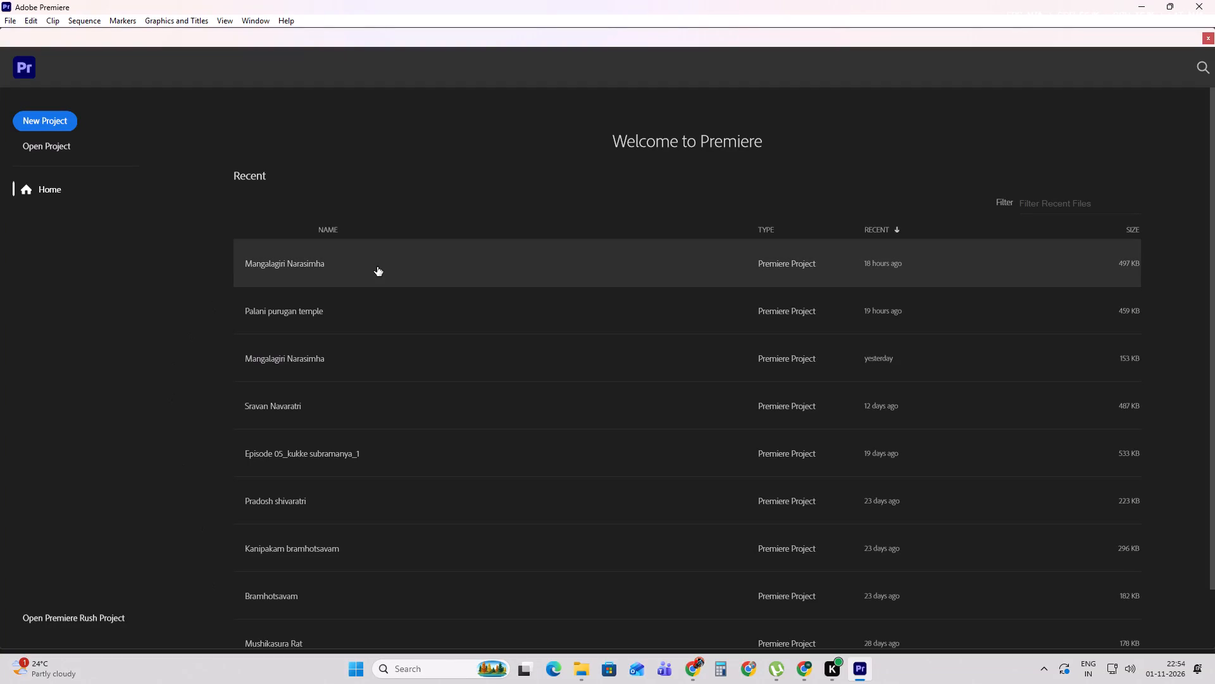
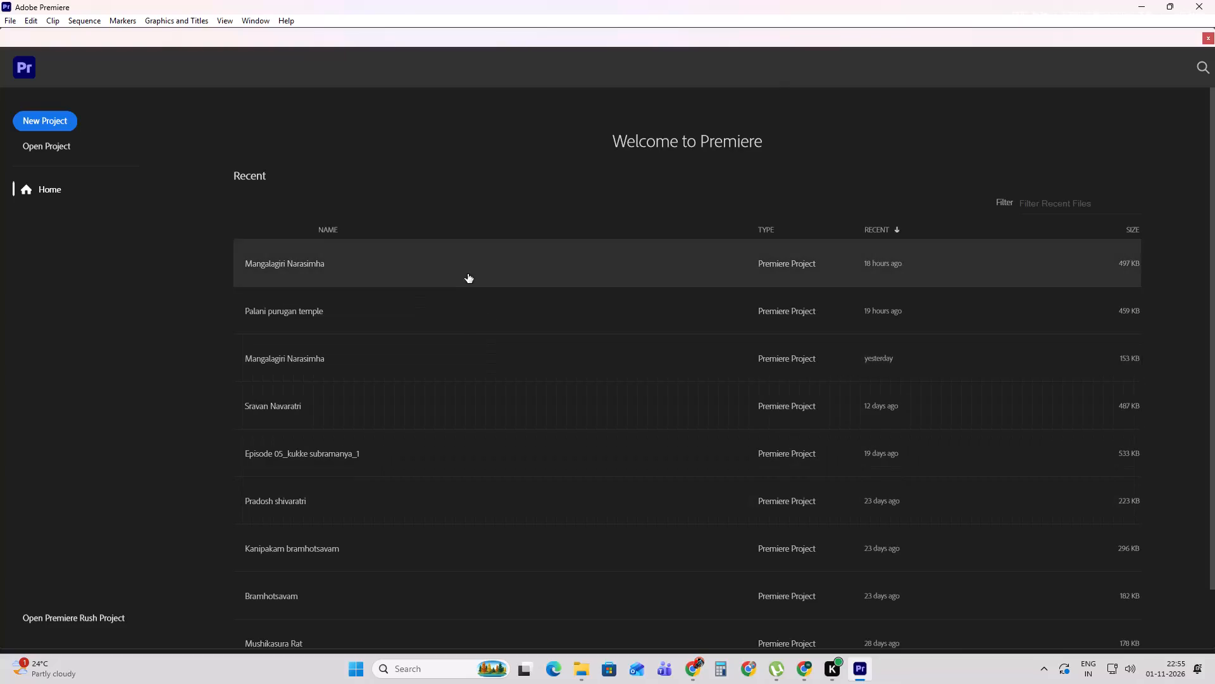
Open the most recent Mangalagiri Narasimha project.
click(468, 269)
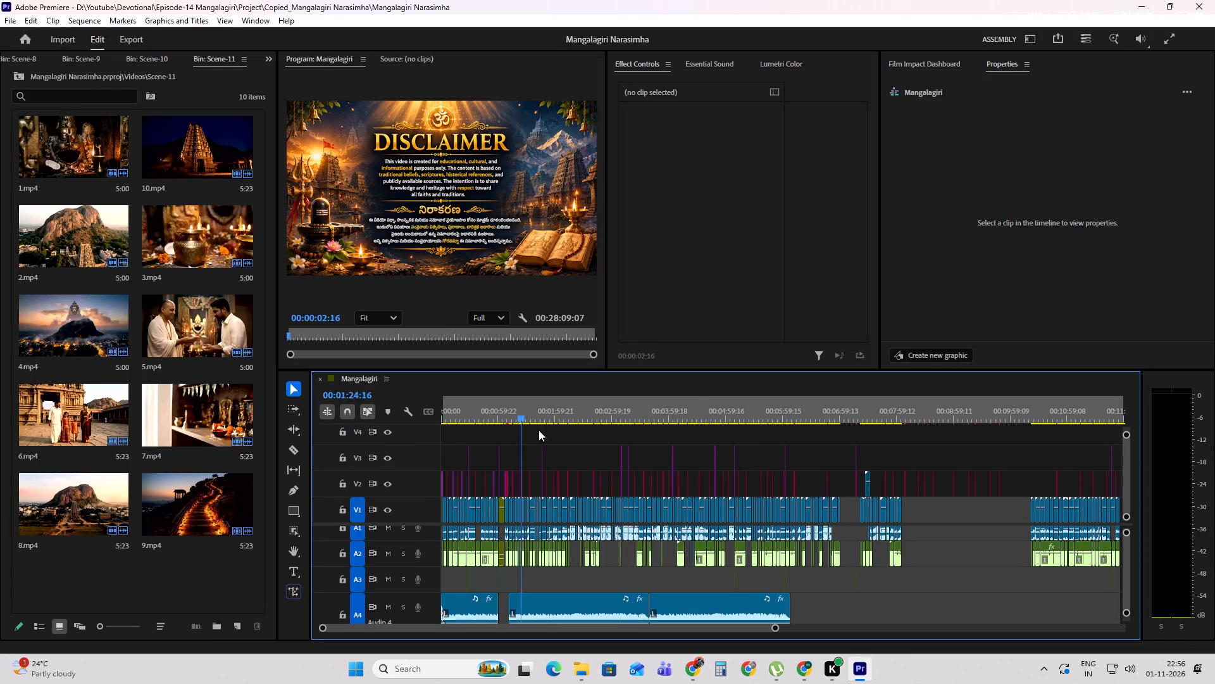
drag(539, 430, 704, 465)
alt+scroll(706, 493, up, 16)
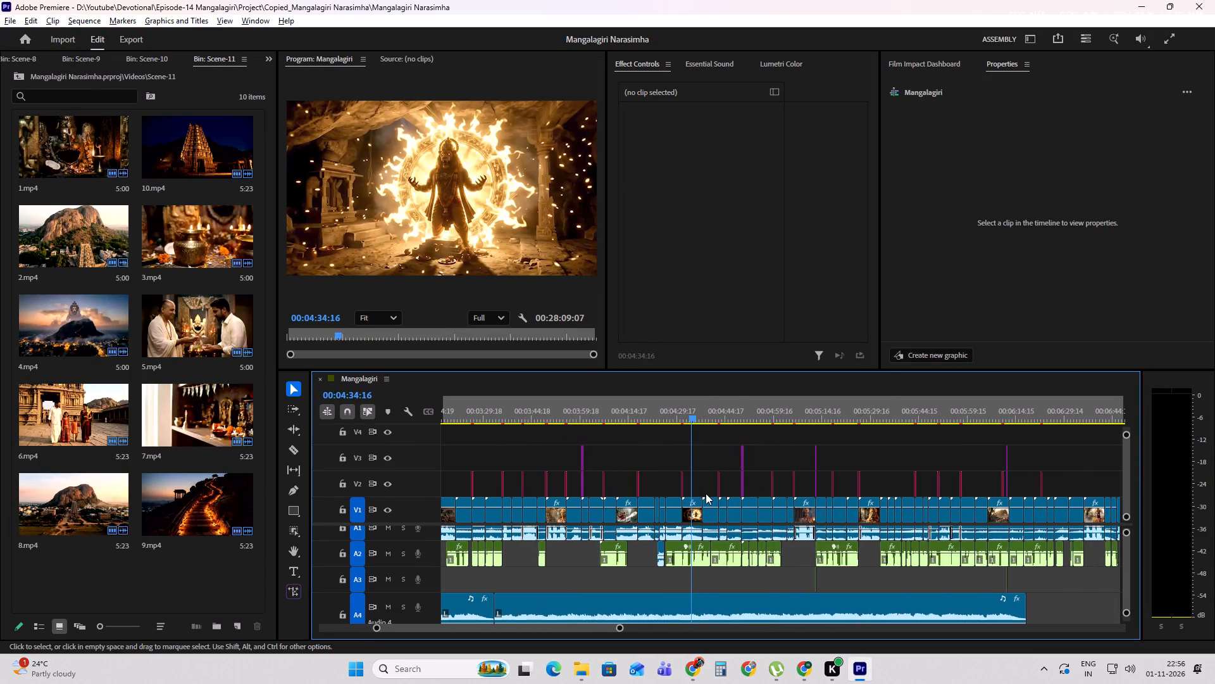
alt+scroll(706, 493, up, 5)
shift+scroll(677, 493, down, 9)
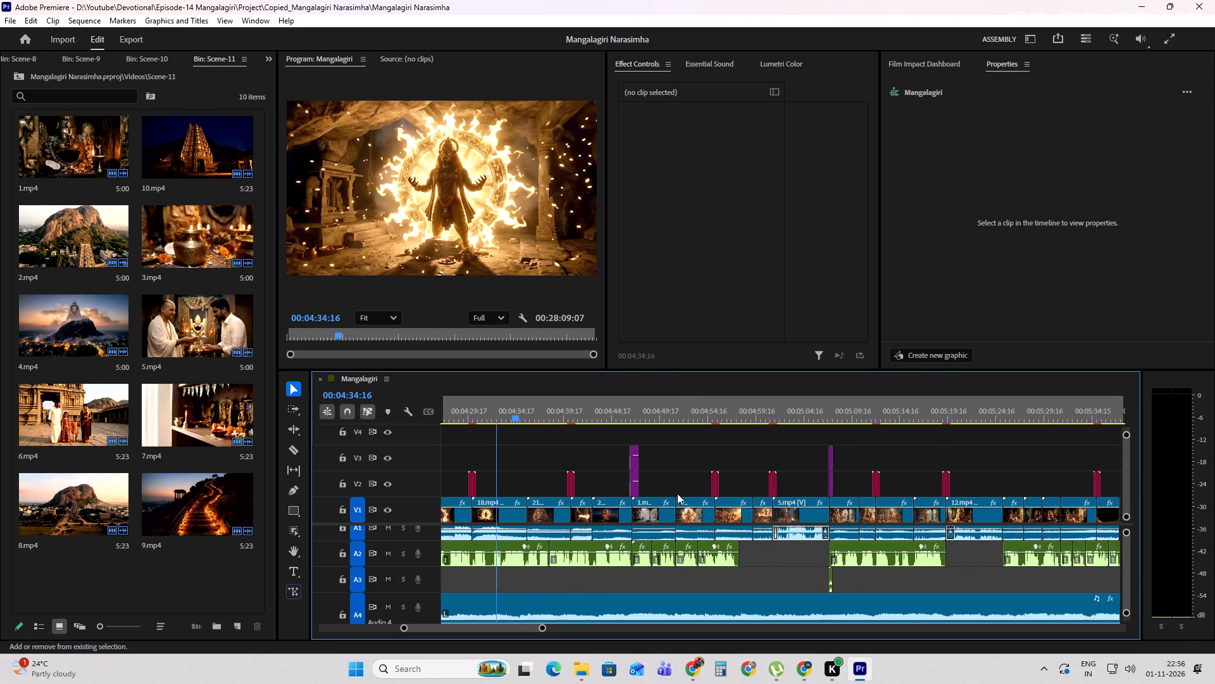
shift+scroll(677, 493, down, 11)
click(722, 410)
key(space)
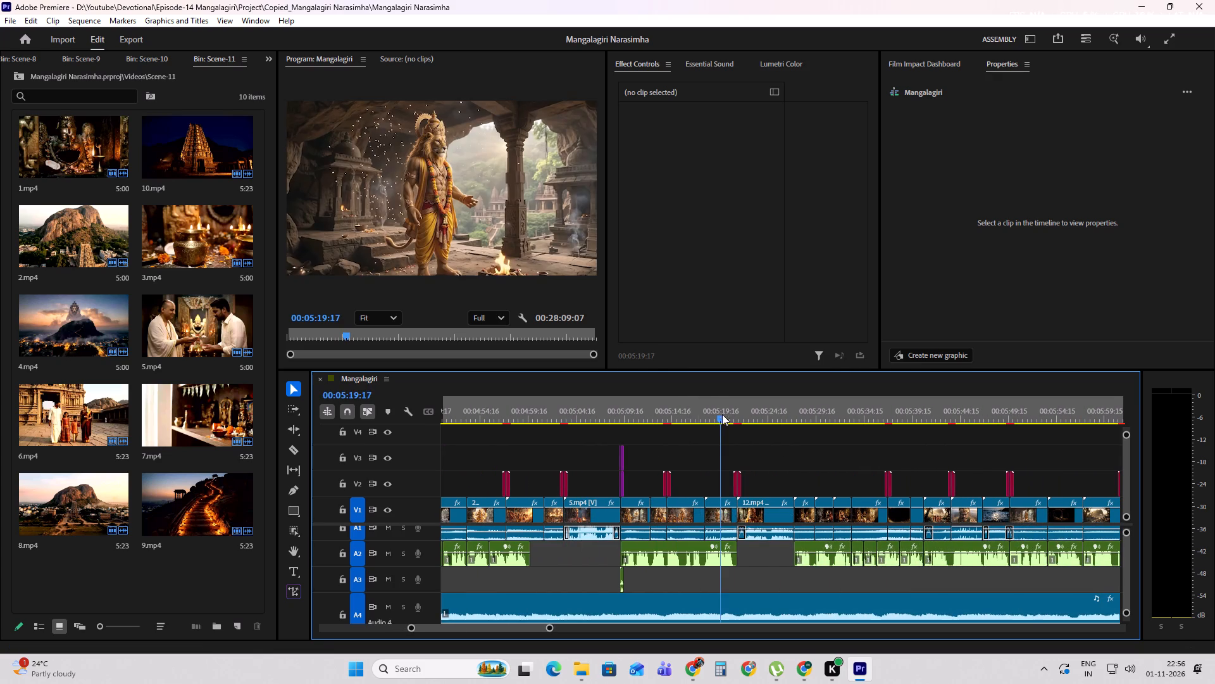
shift+scroll(671, 498, down, 5)
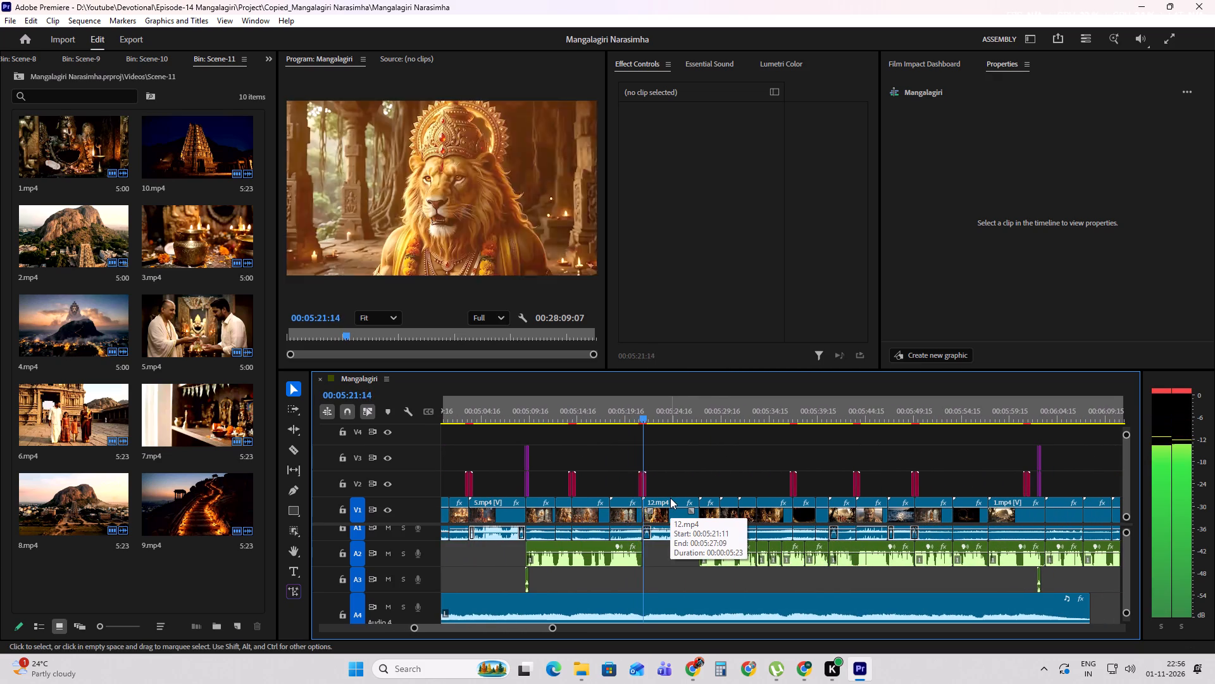
key(space)
Play the sequence from about 00:06:00 to review the transition placed over 1.mp4.
alt+scroll(645, 512, up, 11)
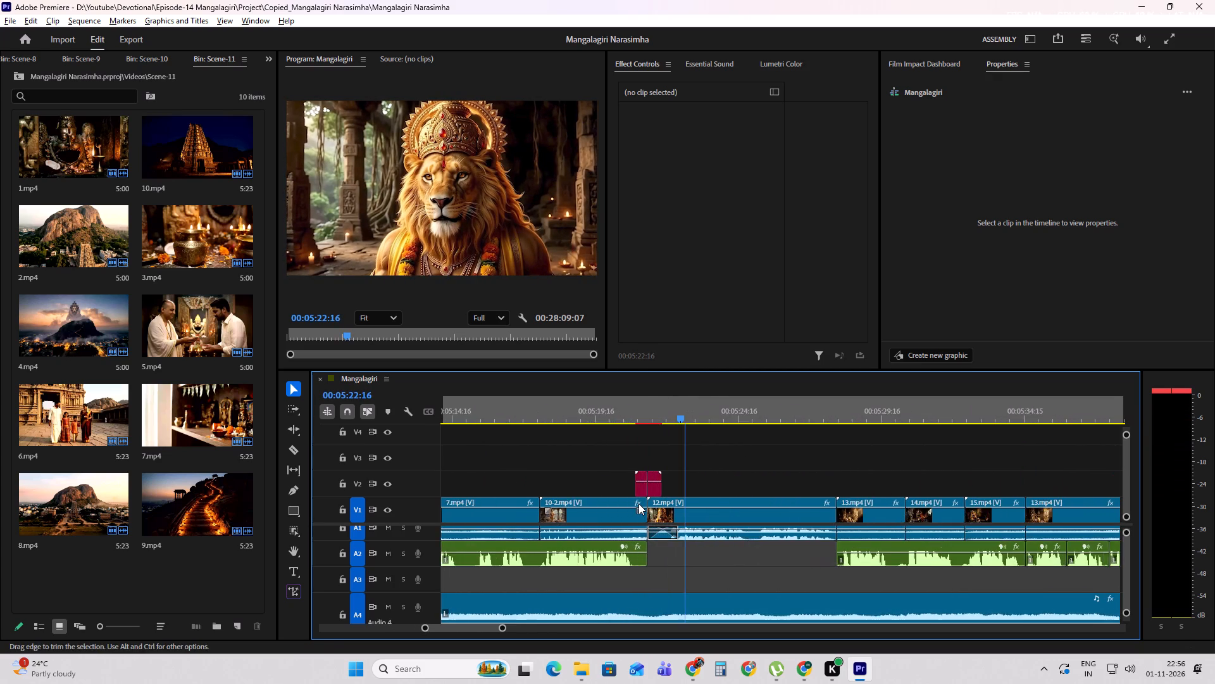
alt+scroll(639, 503, up, 5)
alt+scroll(639, 503, down, 13)
alt+scroll(766, 472, down, 4)
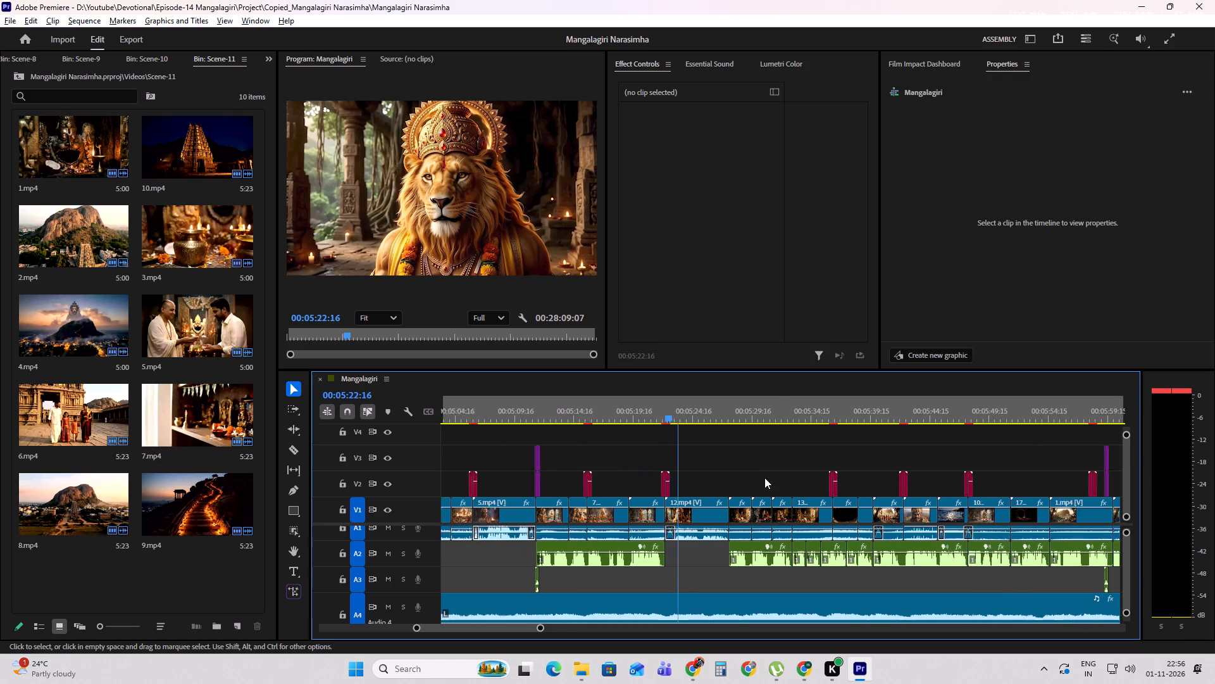
shift+scroll(713, 486, down, 17)
alt+scroll(766, 483, up, 2)
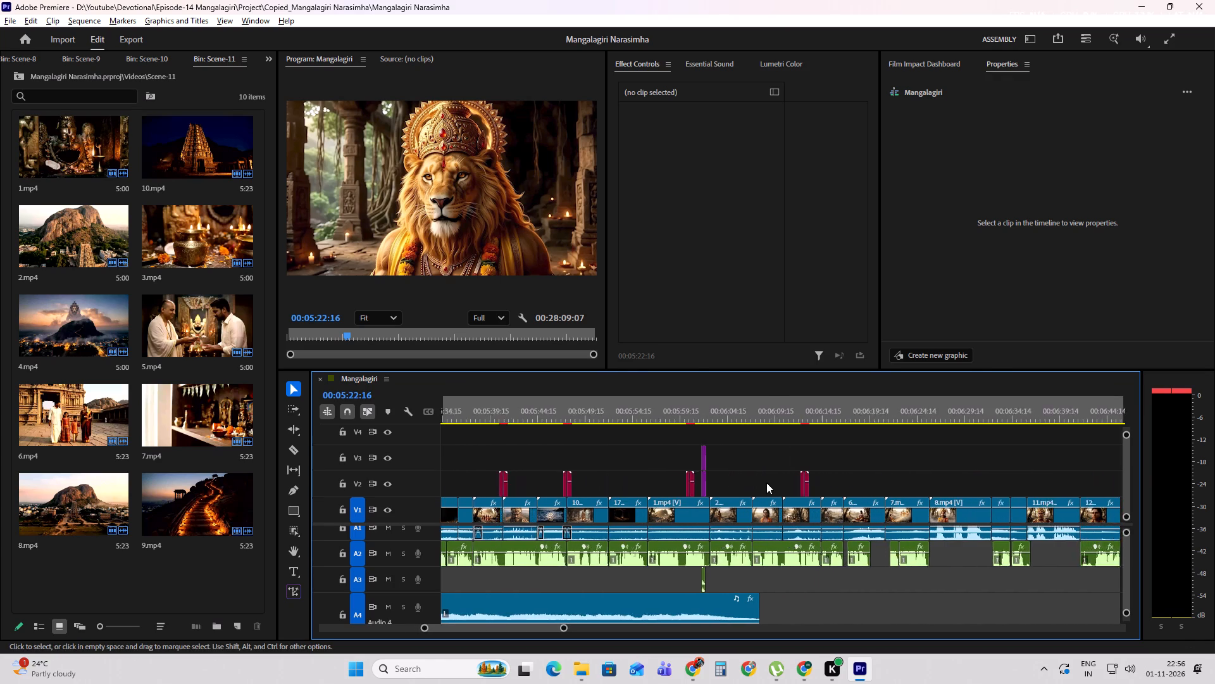
alt+scroll(766, 483, up, 5)
click(620, 415)
key(space)
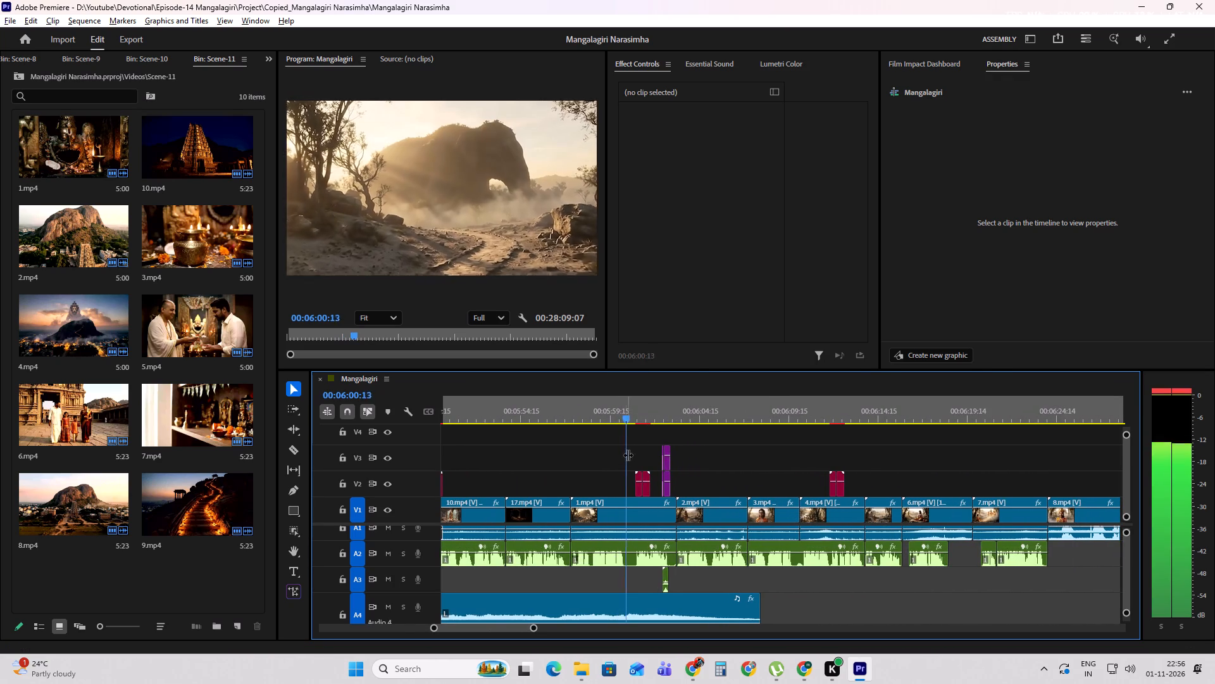
alt+scroll(628, 455, up, 2)
alt+scroll(628, 455, down, 5)
key(space)
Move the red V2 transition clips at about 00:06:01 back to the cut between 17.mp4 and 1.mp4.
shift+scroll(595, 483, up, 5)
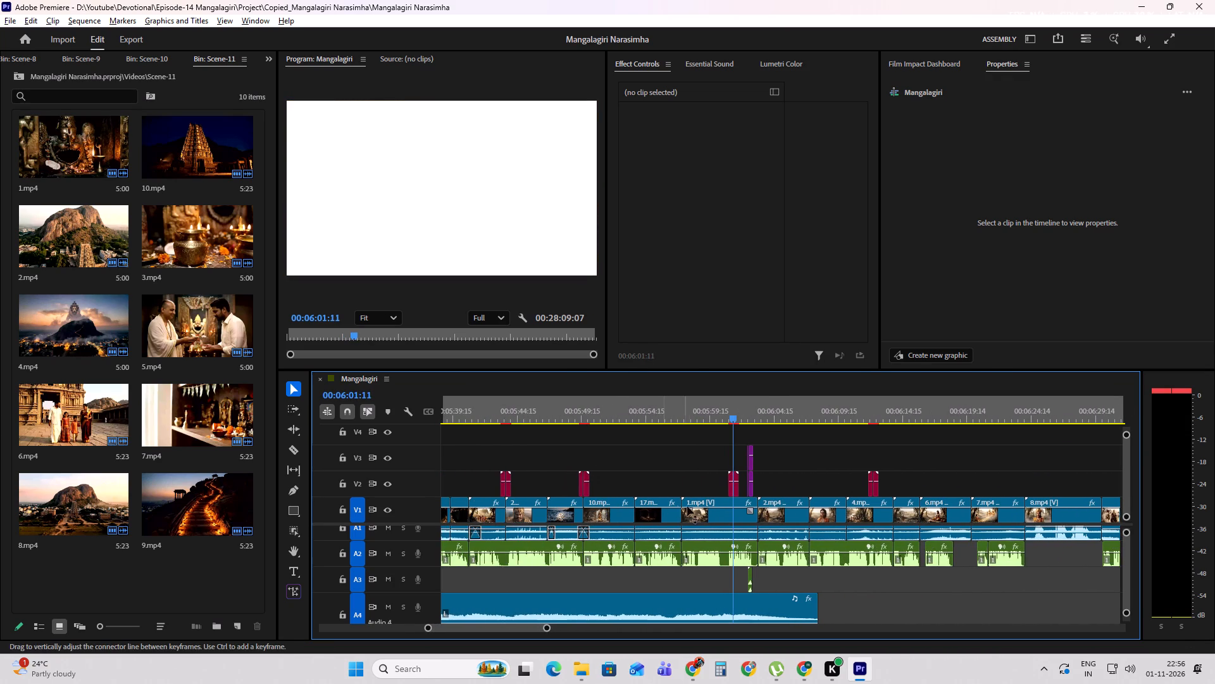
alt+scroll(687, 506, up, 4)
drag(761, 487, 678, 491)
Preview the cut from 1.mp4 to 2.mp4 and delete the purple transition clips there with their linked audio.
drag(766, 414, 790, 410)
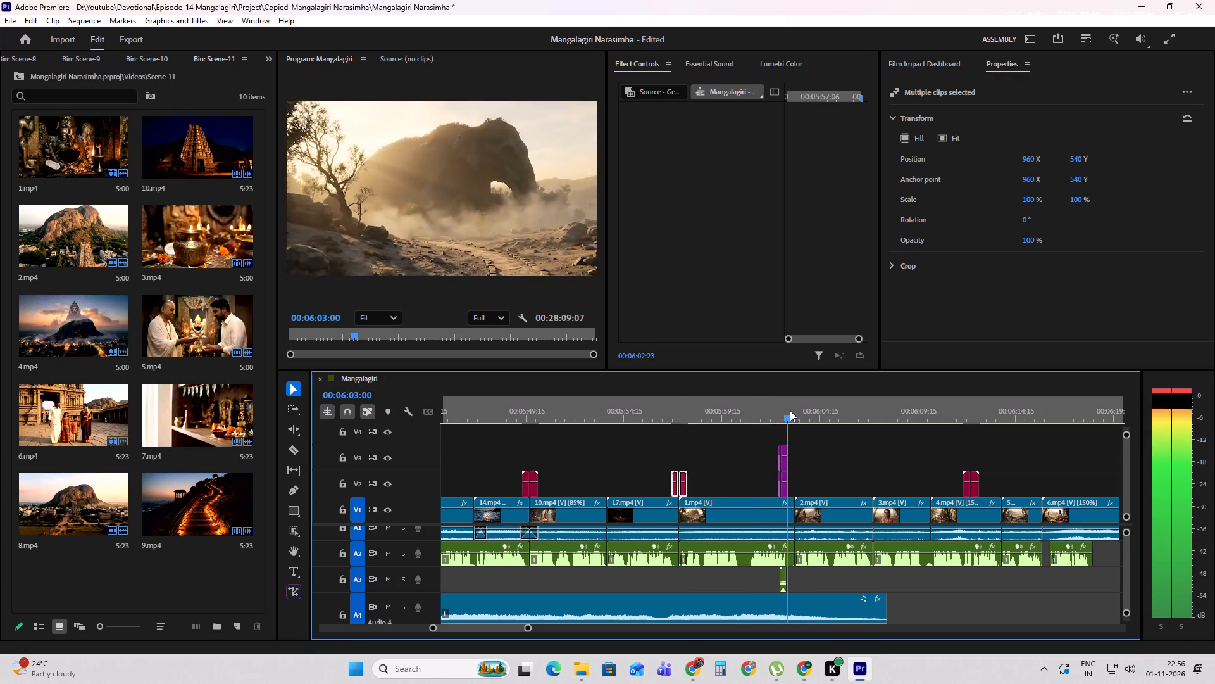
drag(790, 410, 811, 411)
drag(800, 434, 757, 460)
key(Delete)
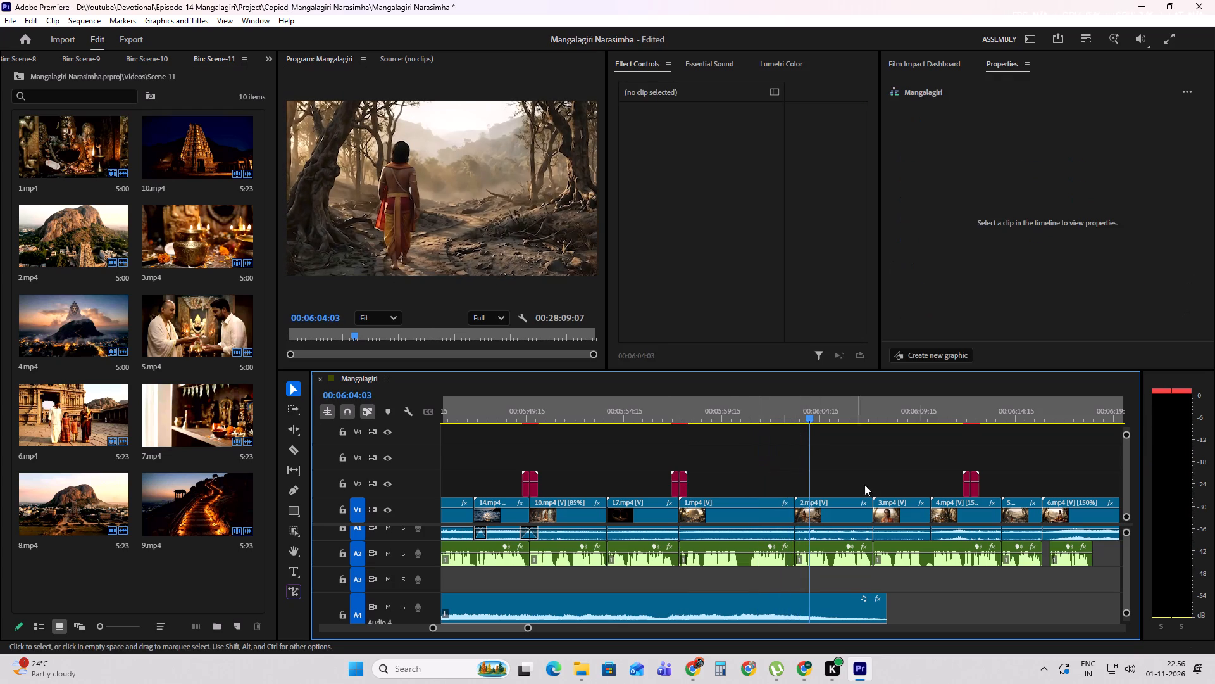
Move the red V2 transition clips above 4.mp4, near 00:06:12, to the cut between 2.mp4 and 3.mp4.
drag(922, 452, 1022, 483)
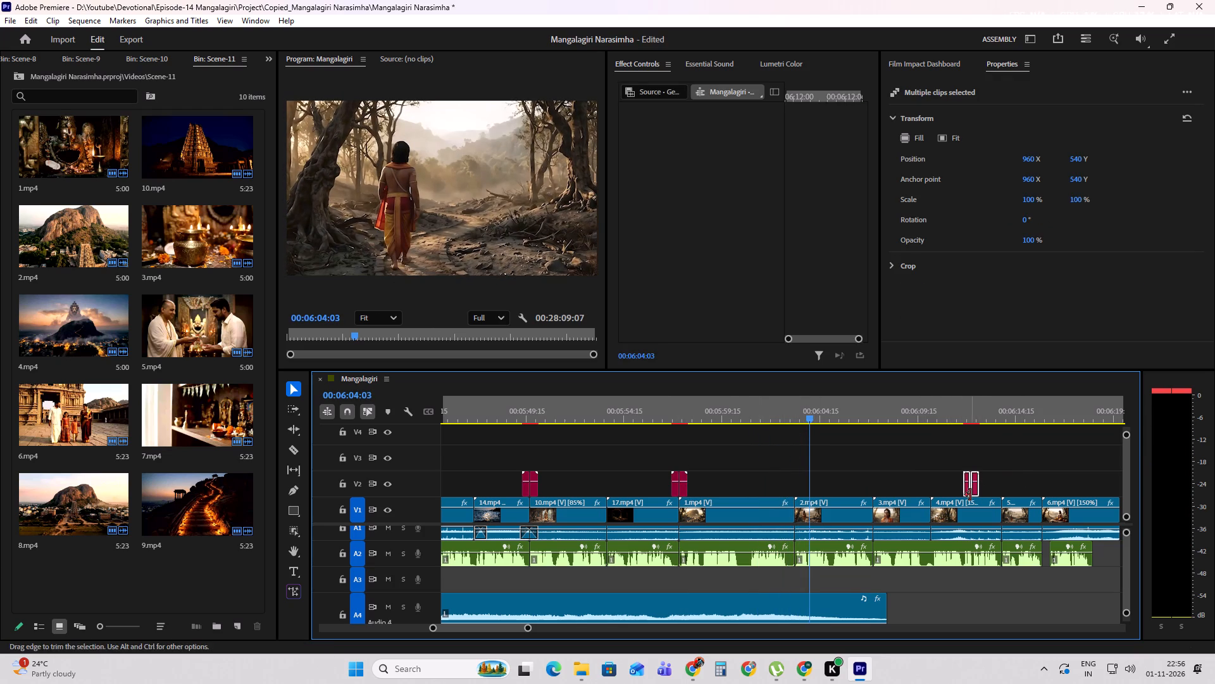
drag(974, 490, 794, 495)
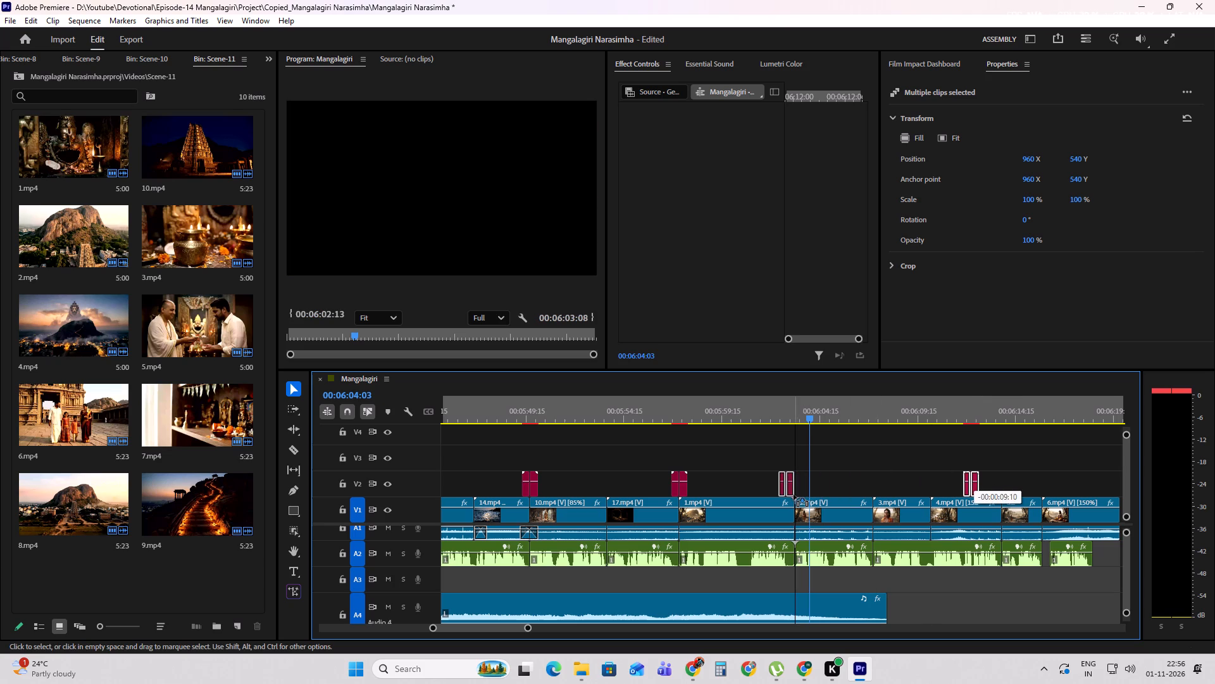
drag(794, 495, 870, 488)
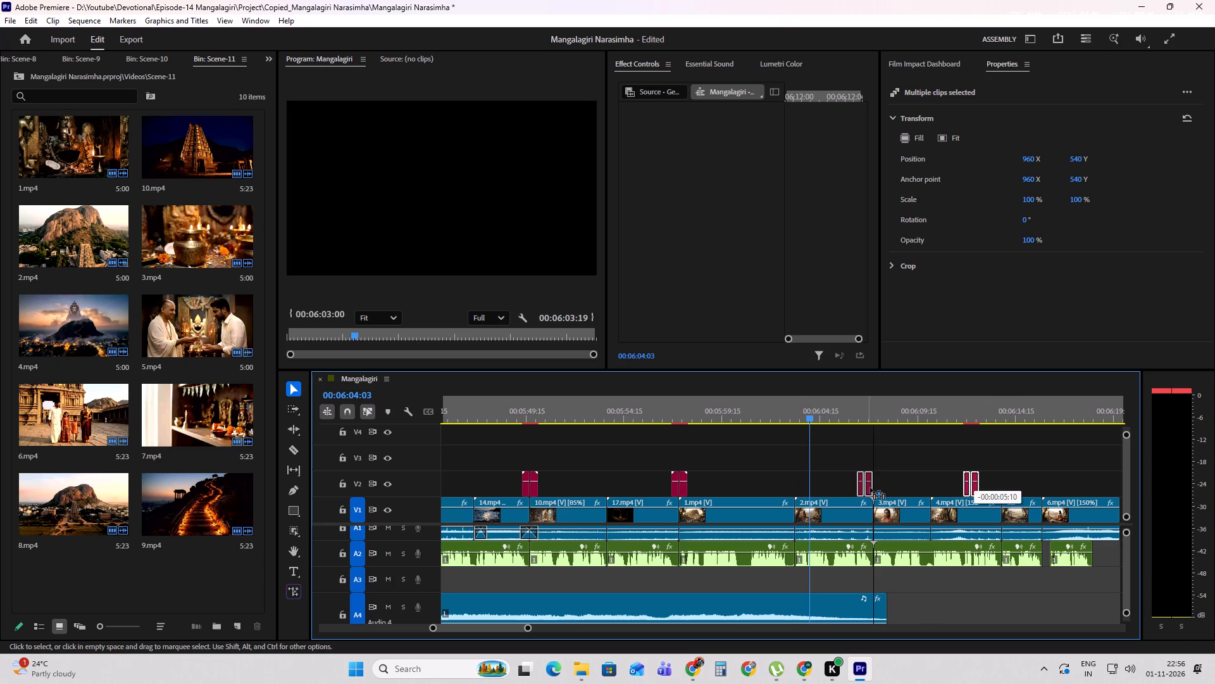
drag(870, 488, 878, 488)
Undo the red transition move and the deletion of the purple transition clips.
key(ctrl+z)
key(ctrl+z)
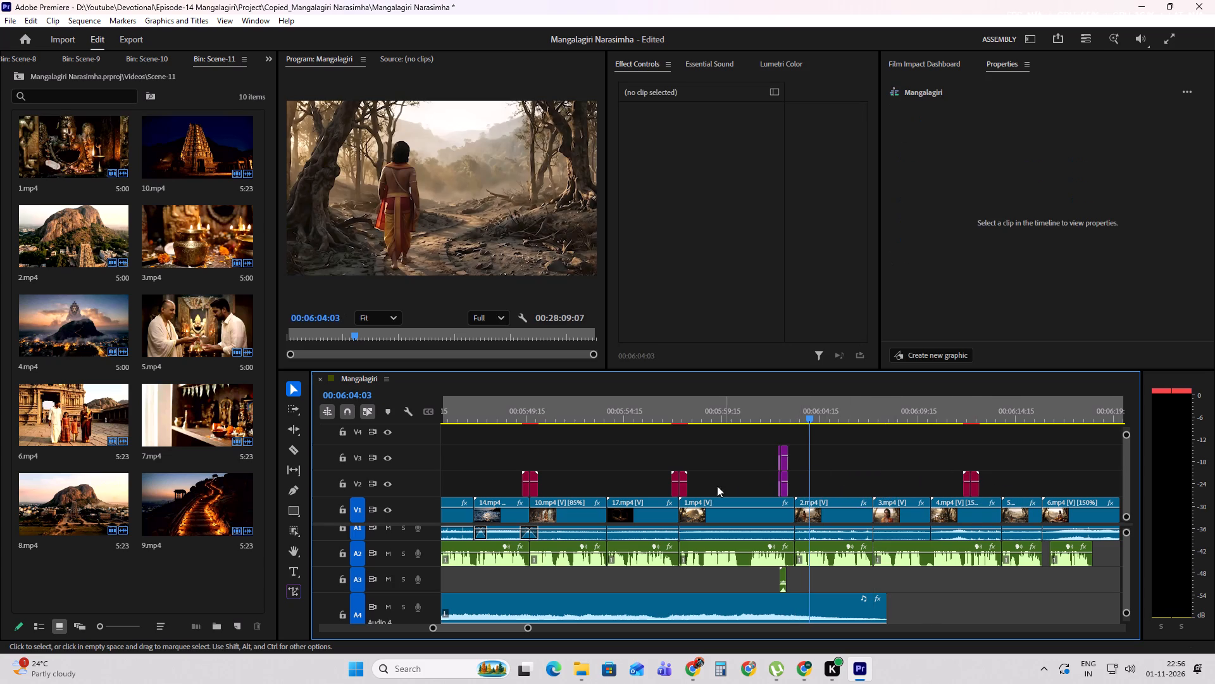
Move the red V2 transition clips from the start of 1.mp4 to the cut between 2.mp4 and 3.mp4.
drag(682, 490, 875, 497)
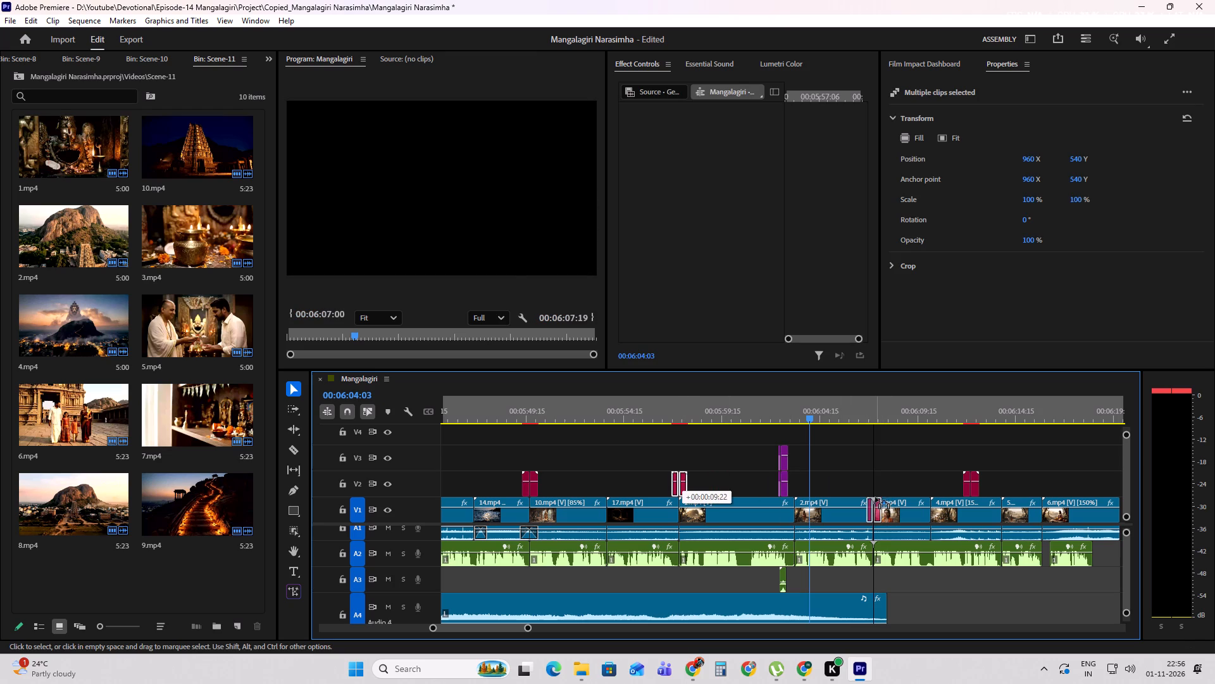
drag(875, 497, 876, 492)
Move the purple transition clips and their linked A3 audio from the end of 1.mp4 to its start.
drag(783, 490, 682, 490)
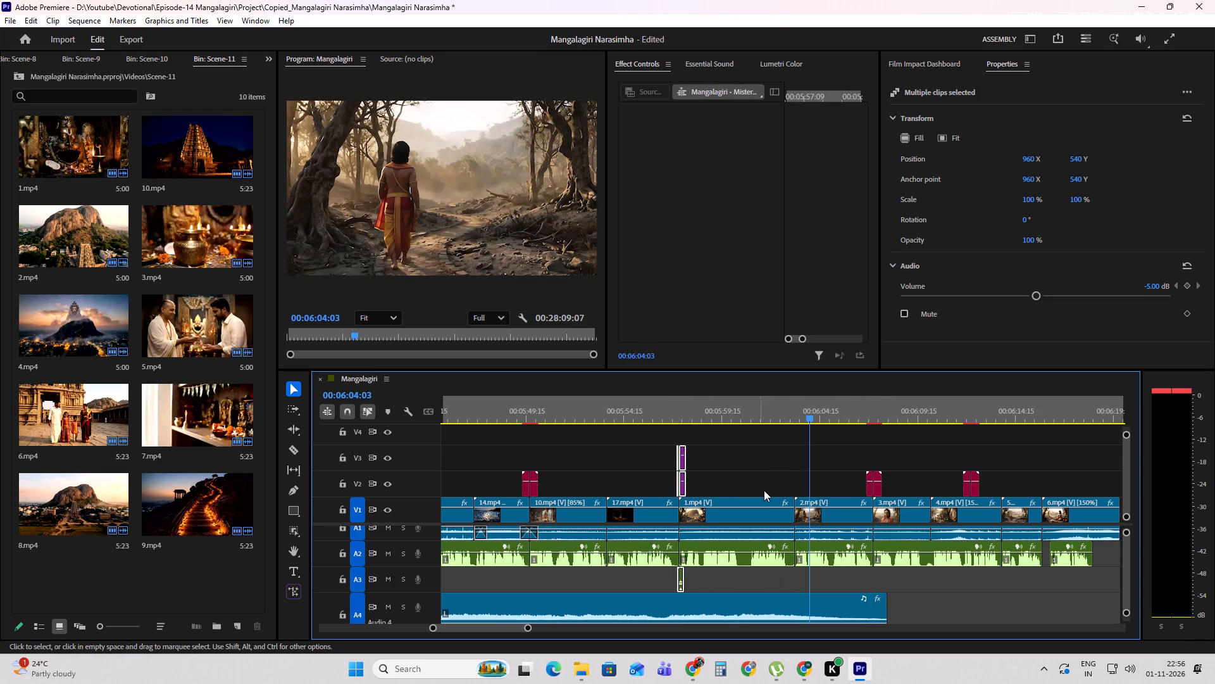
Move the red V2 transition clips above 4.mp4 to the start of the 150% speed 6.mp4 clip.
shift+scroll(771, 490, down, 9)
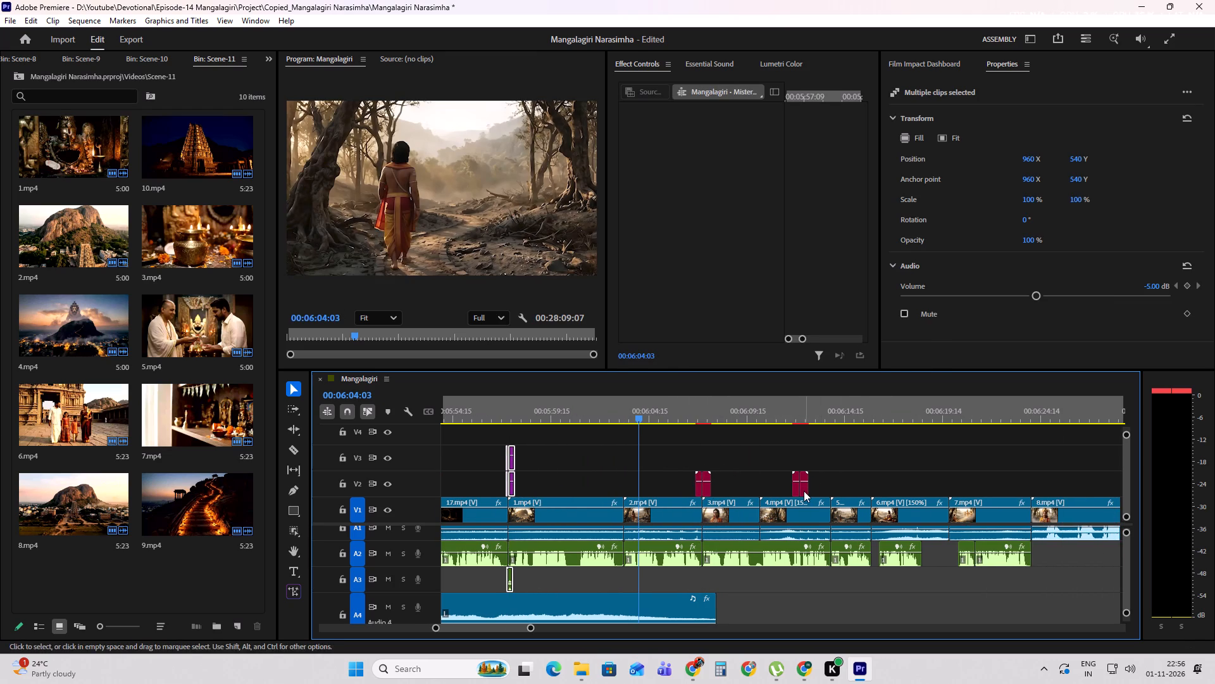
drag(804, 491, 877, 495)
Preview the cuts around 6.mp4, and move the red V2 transition clips from its start to the cut between 6.mp4 and 7.mp4.
shift+scroll(782, 508, down, 7)
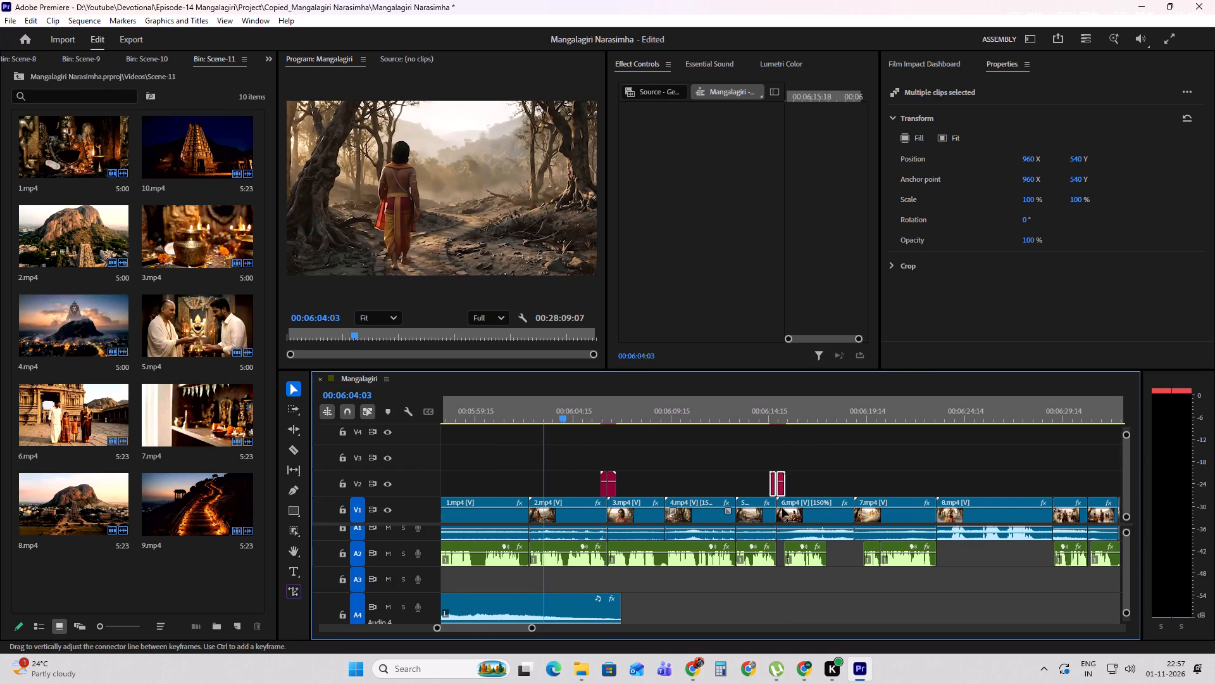
shift+scroll(782, 508, down, 11)
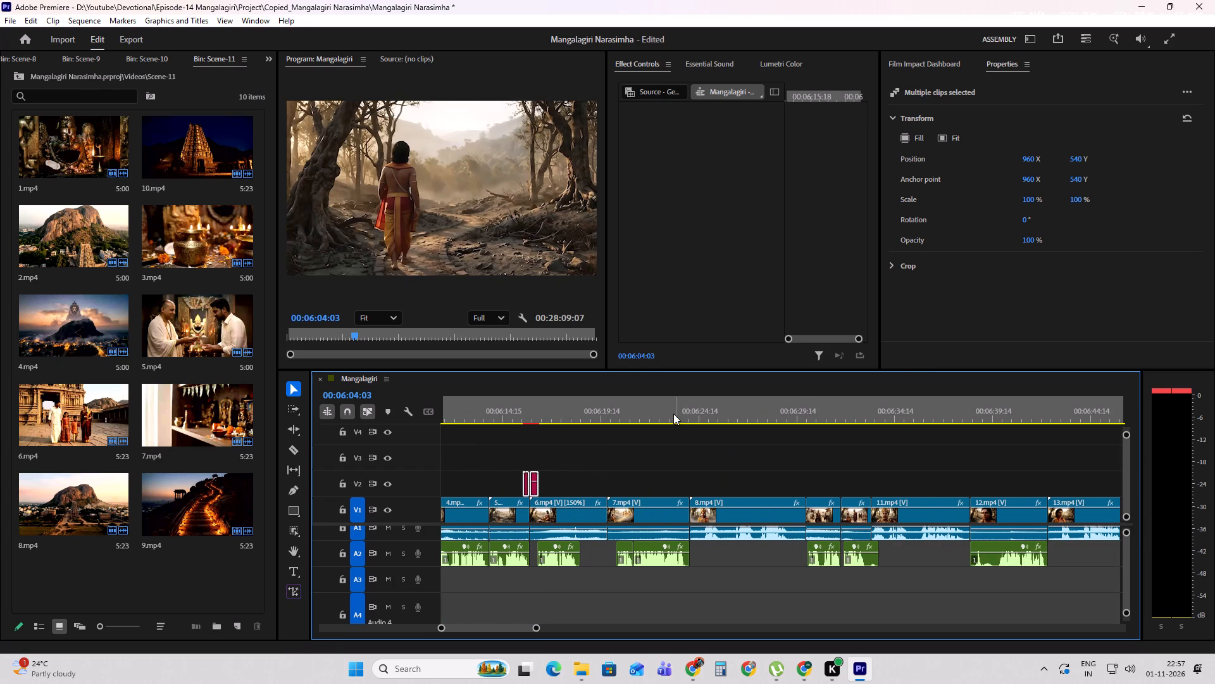
drag(660, 411, 517, 426)
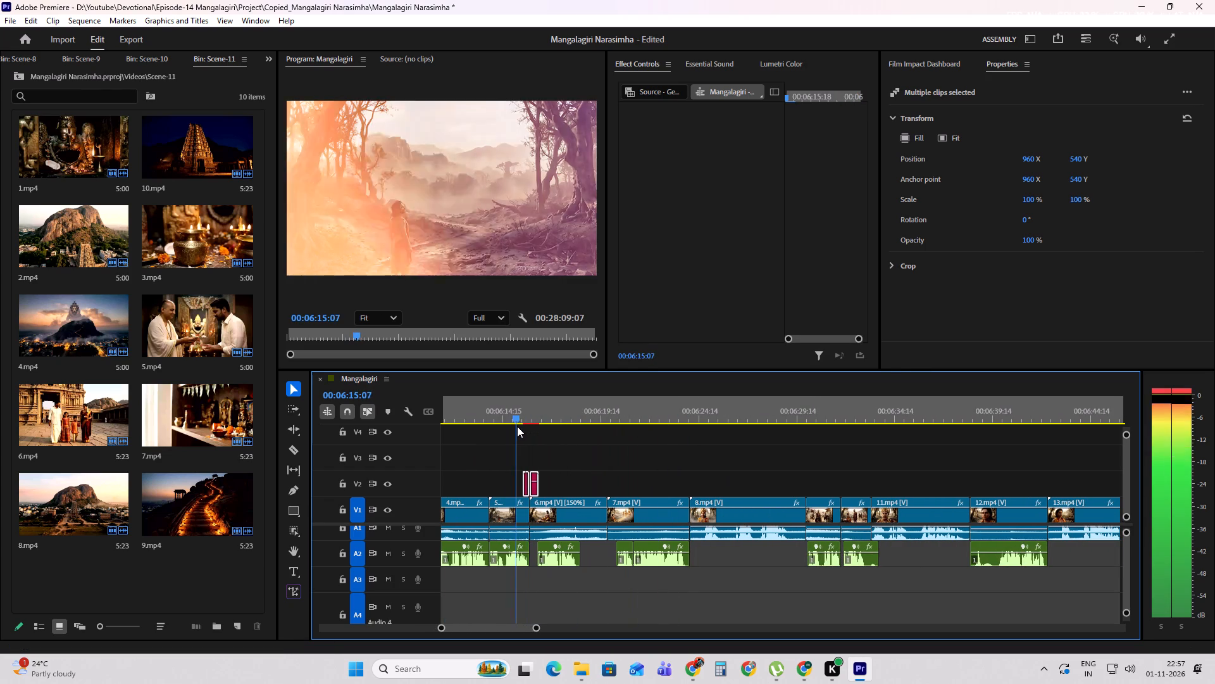
drag(517, 426, 618, 441)
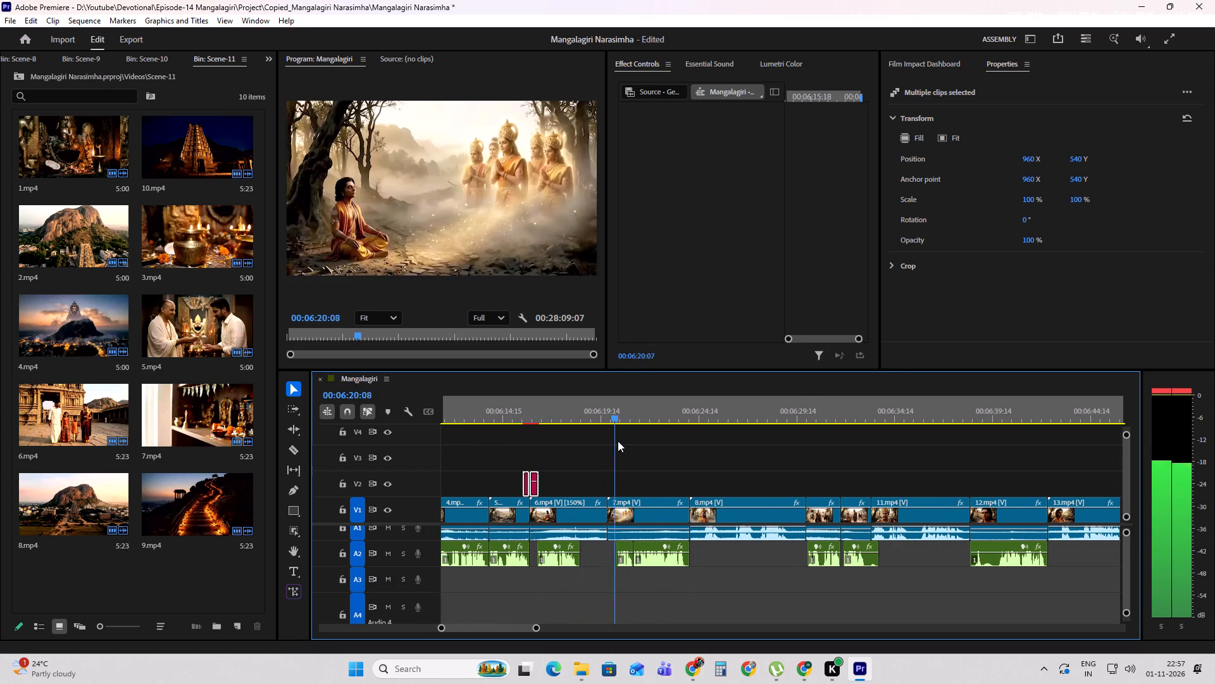
drag(618, 441, 601, 445)
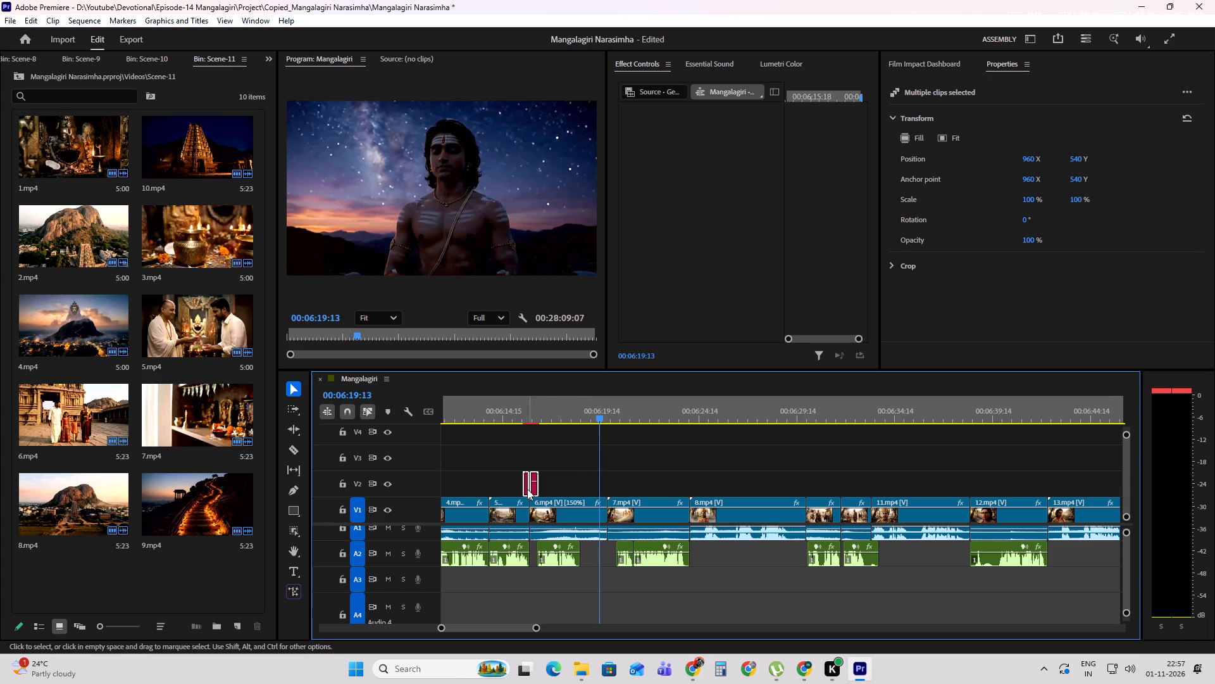
drag(535, 491, 617, 492)
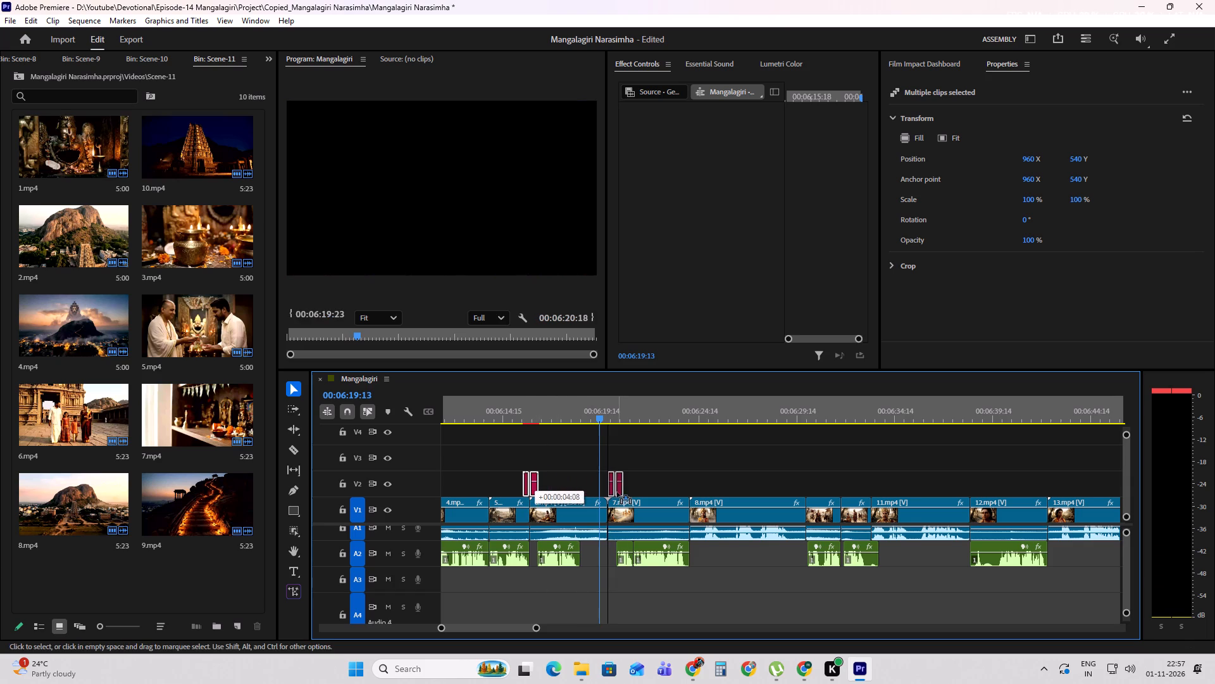
drag(617, 492, 613, 493)
Preview the 6.mp4 section, and apply the default transitions at the cut between 5.mp4 and 6.mp4.
drag(576, 420, 527, 412)
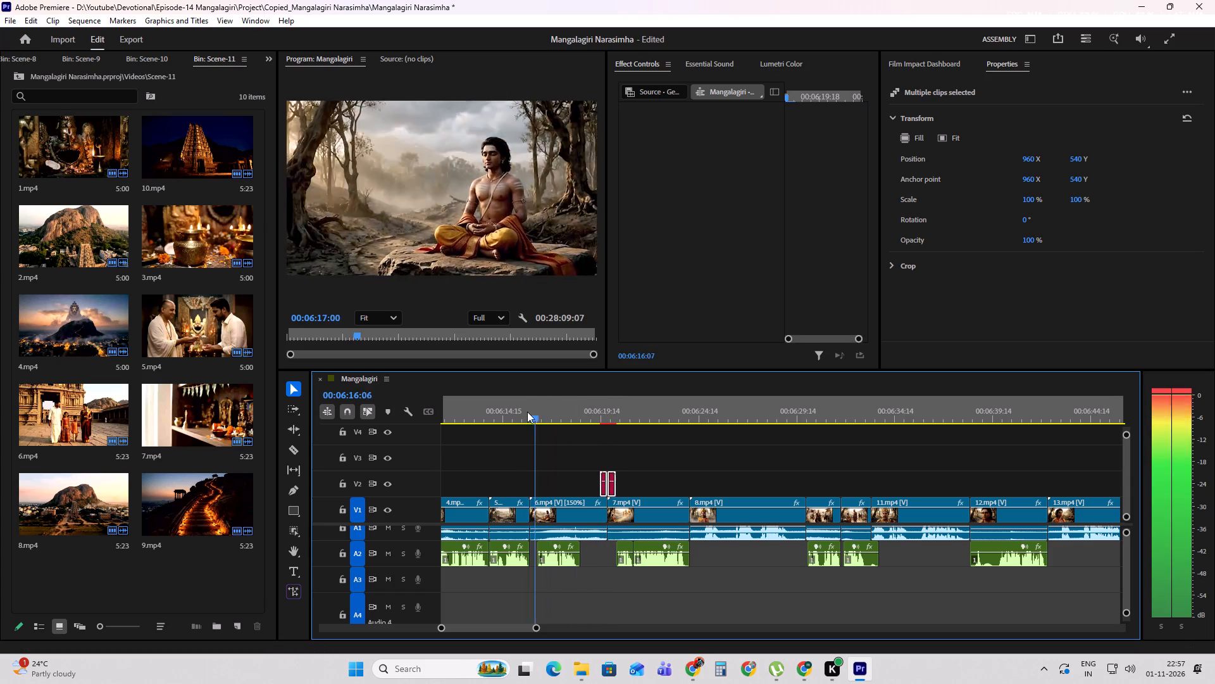
drag(527, 412, 595, 422)
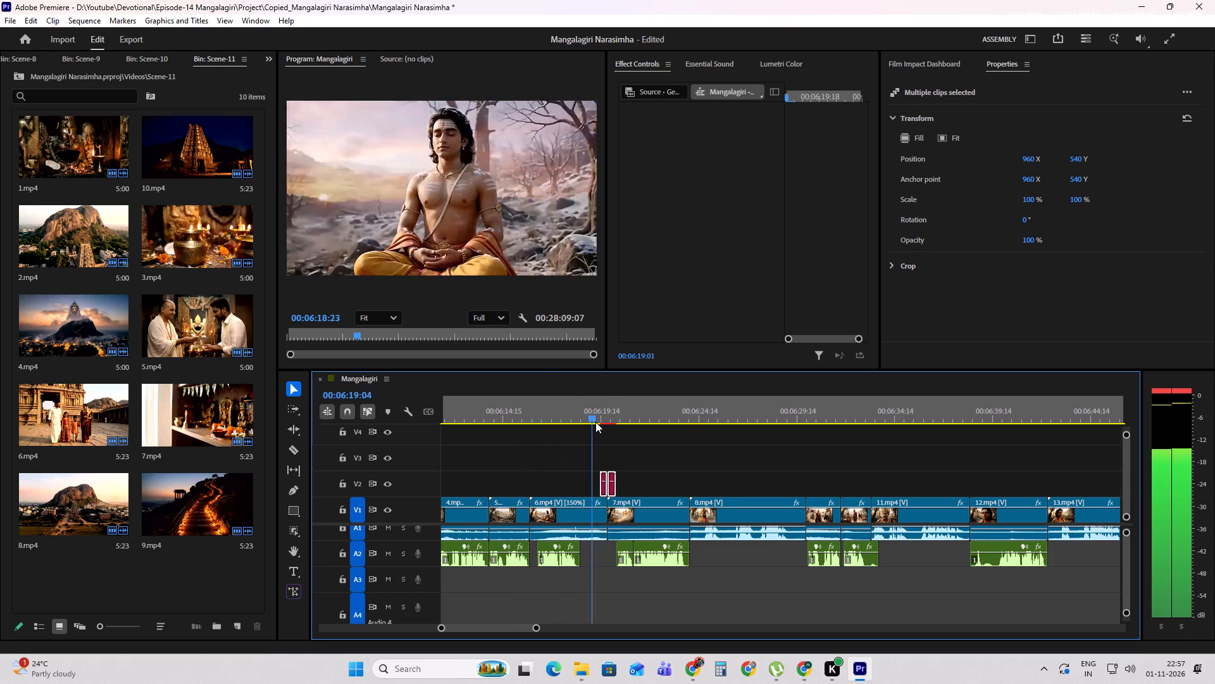
drag(595, 422, 520, 429)
key(space)
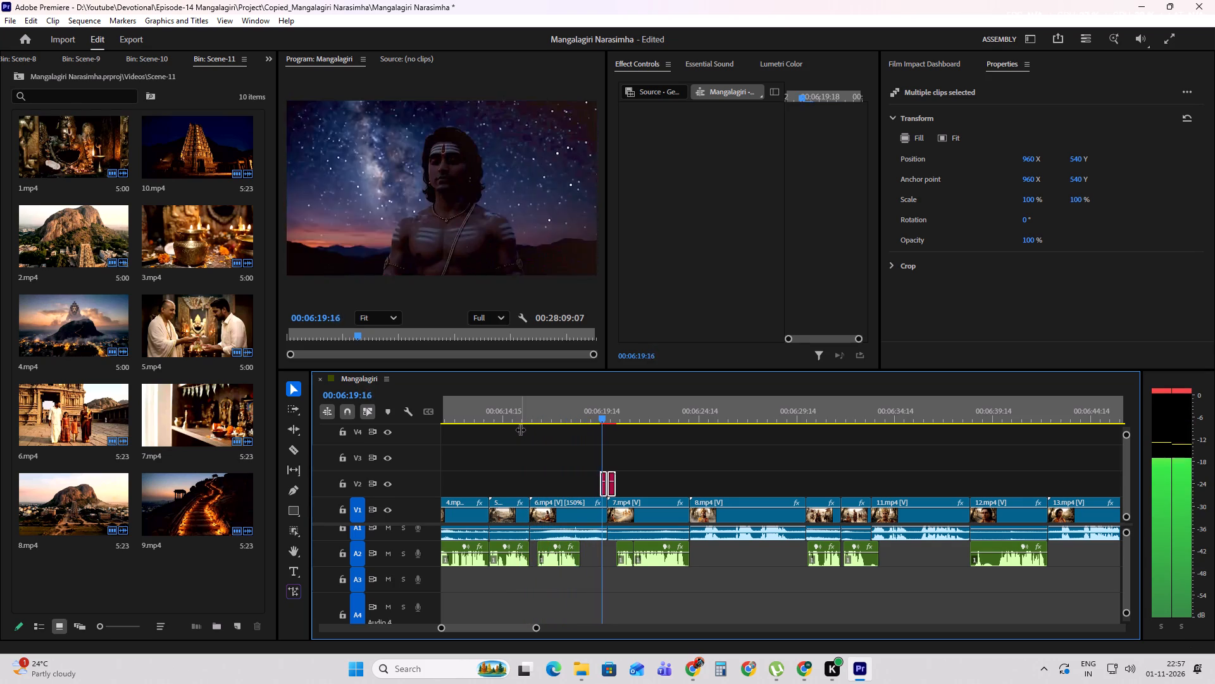
key(space)
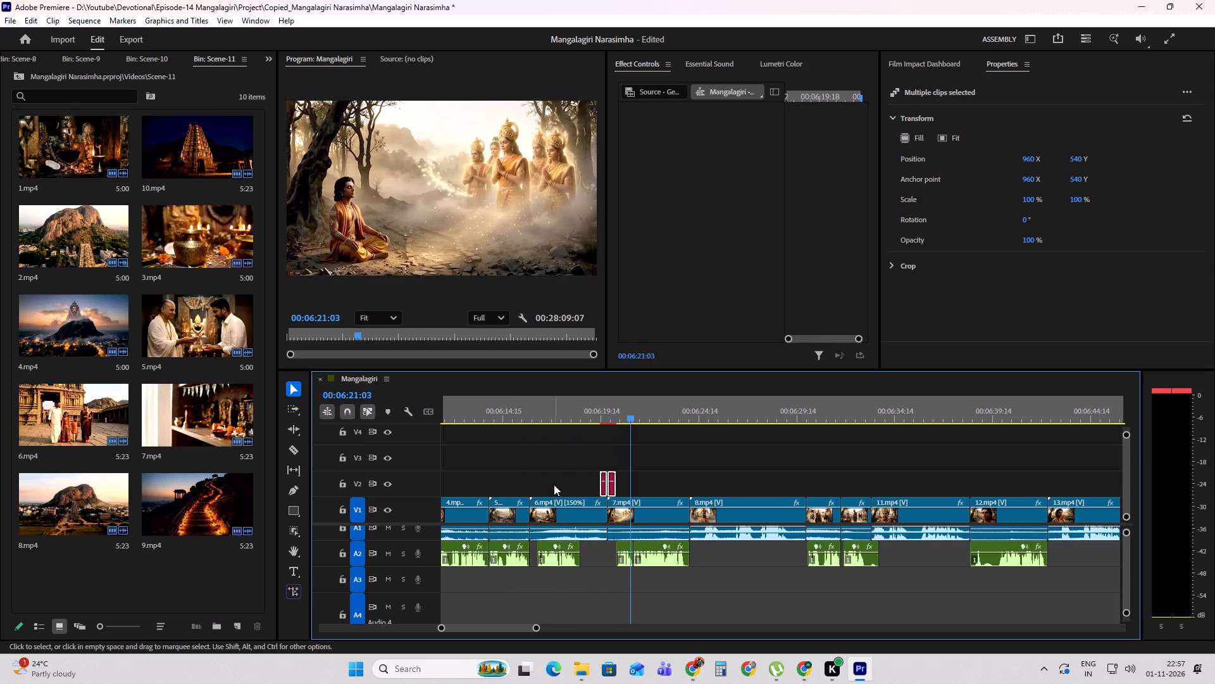
drag(553, 484, 520, 502)
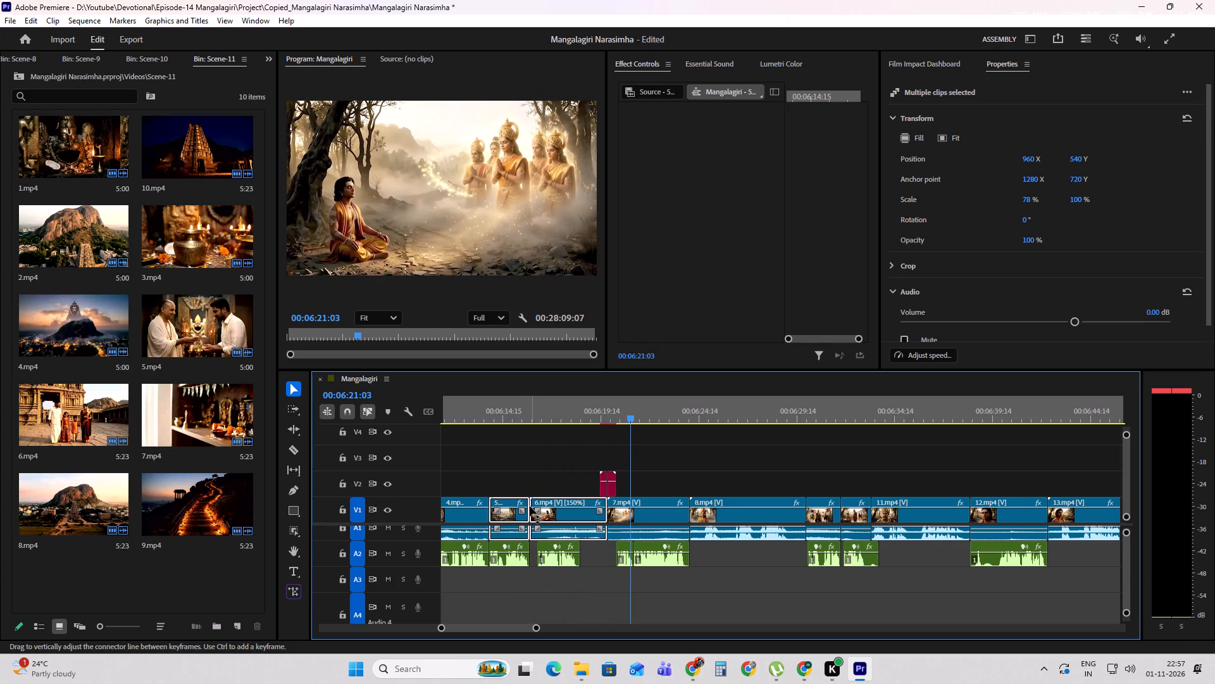
right_click(530, 501)
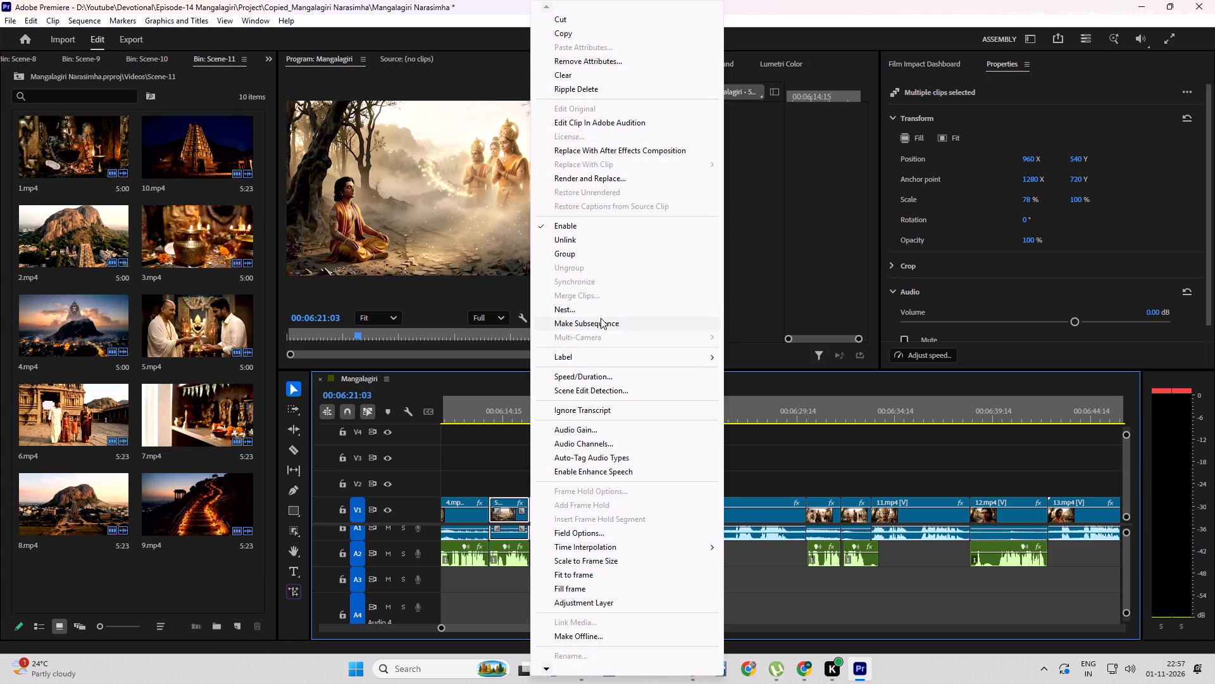
click(522, 491)
click(530, 505)
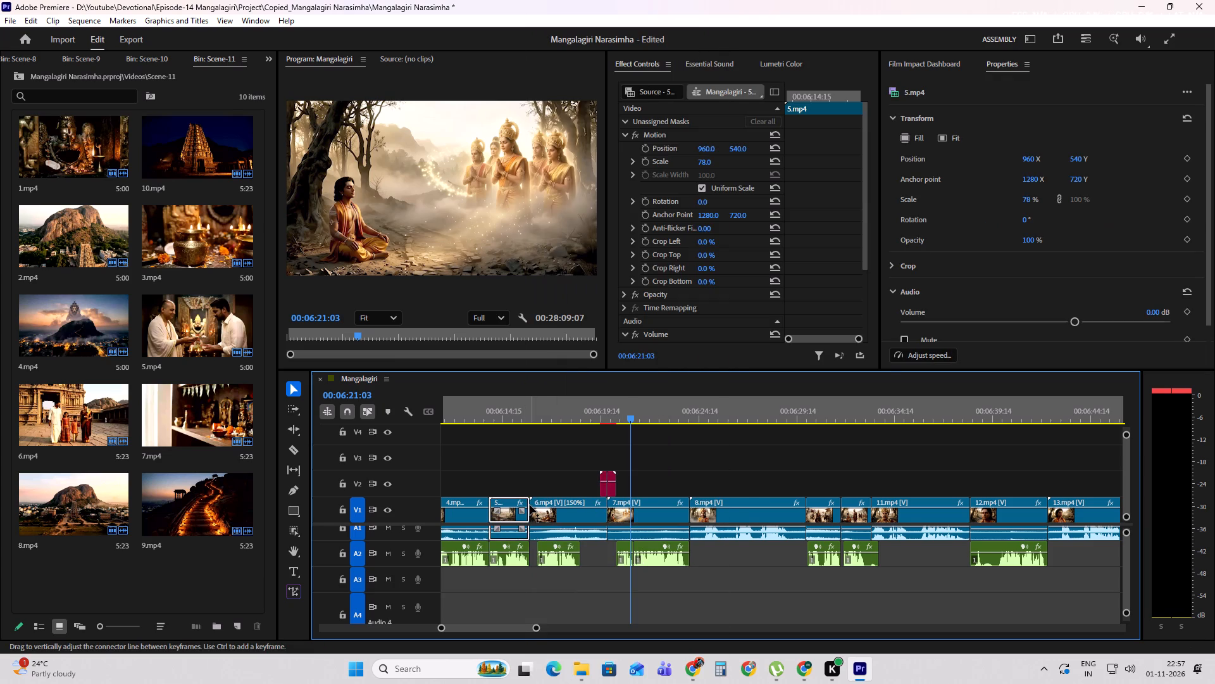
click(532, 514)
right_click(532, 514)
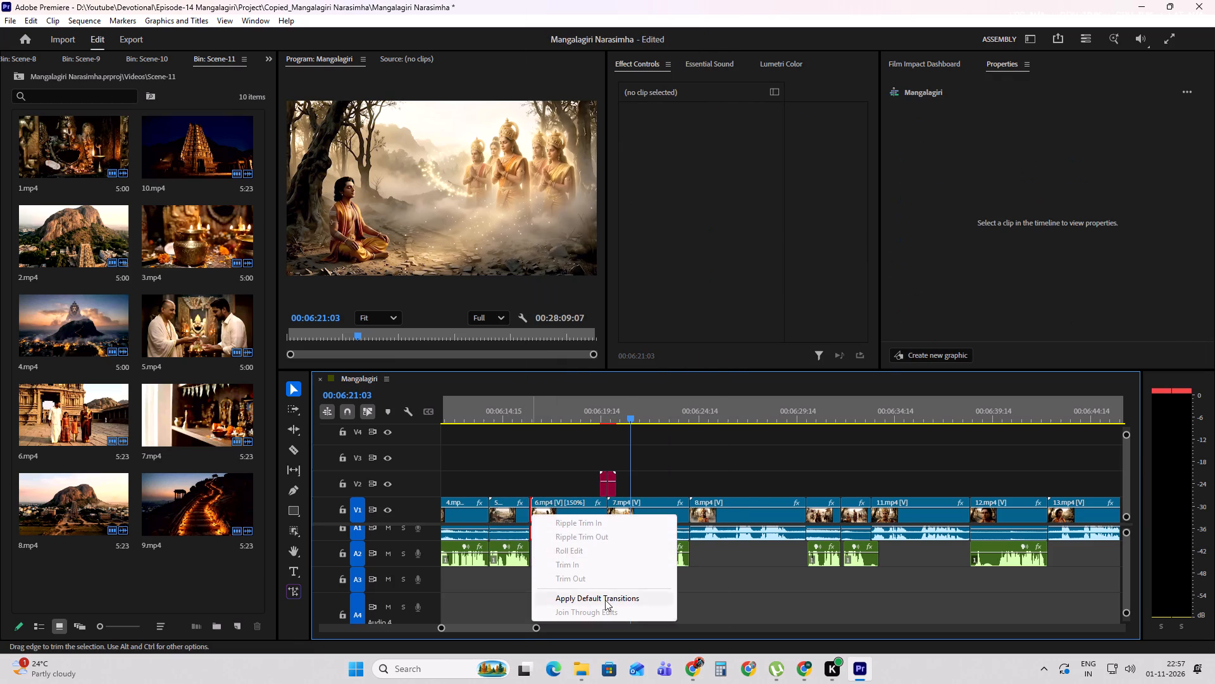
click(605, 600)
Apply the default transitions at the cut between 6.mp4 and 7.mp4, and delete the video Cross Dissolve so only the audio transition stays.
click(506, 409)
key(space)
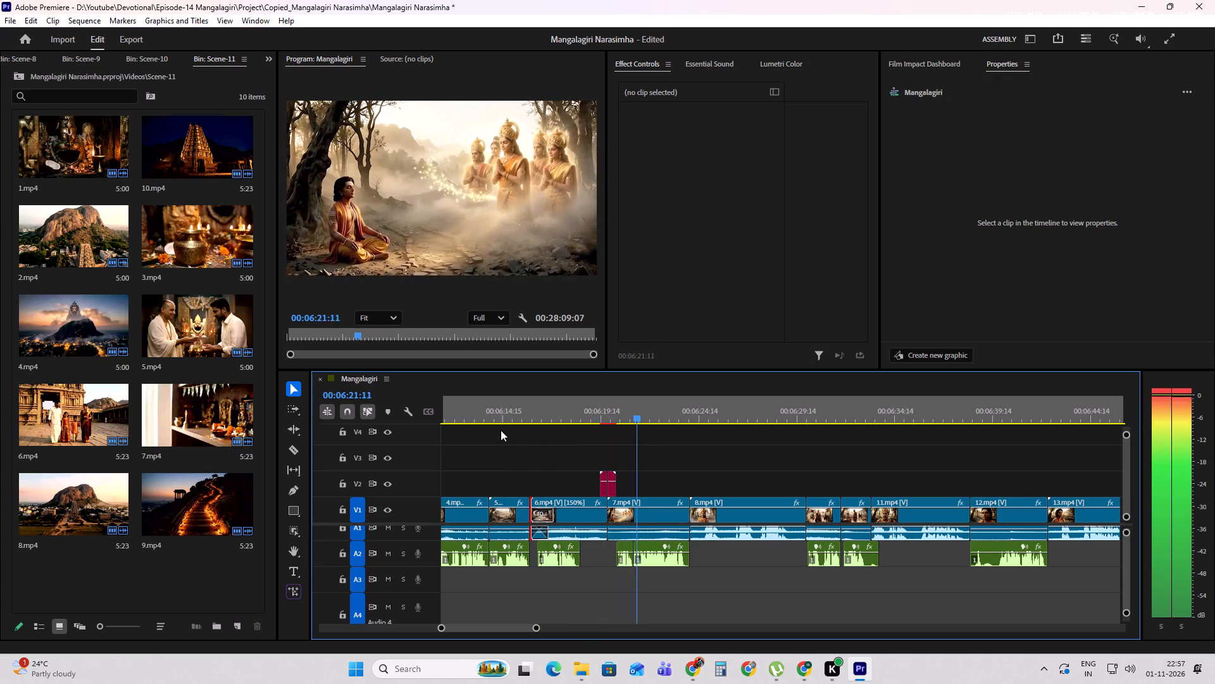
key(space)
key(space)
key(space)
alt+scroll(610, 536, up, 10)
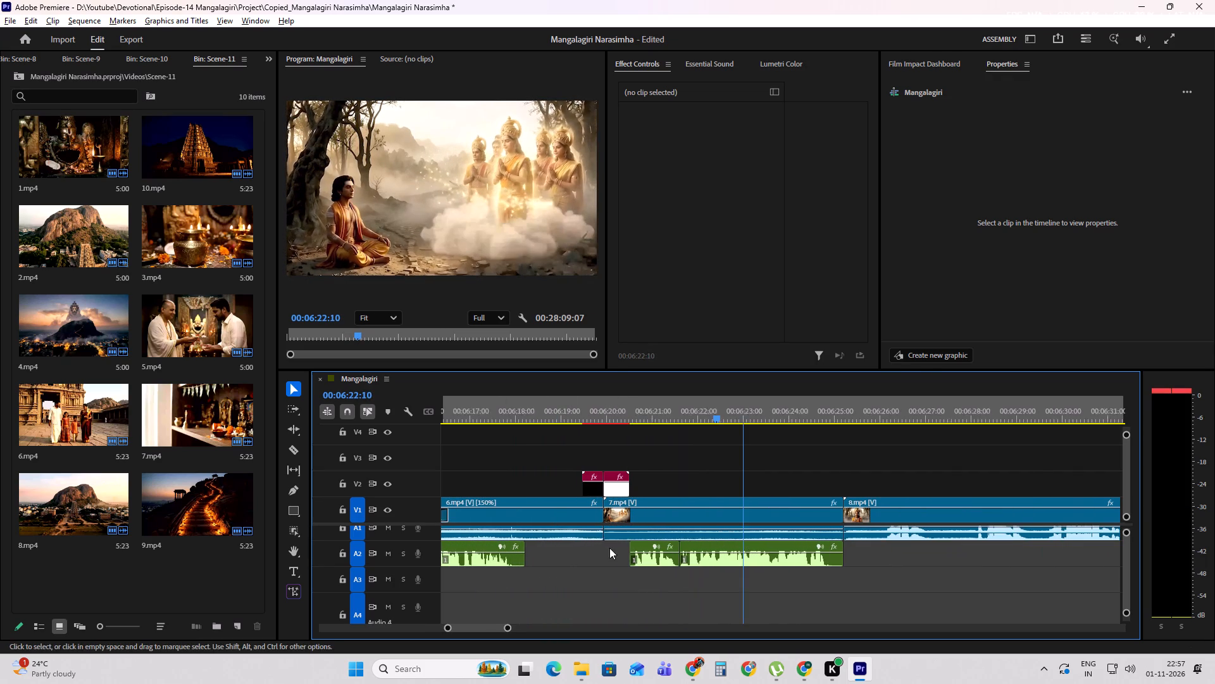
click(600, 534)
right_click(600, 534)
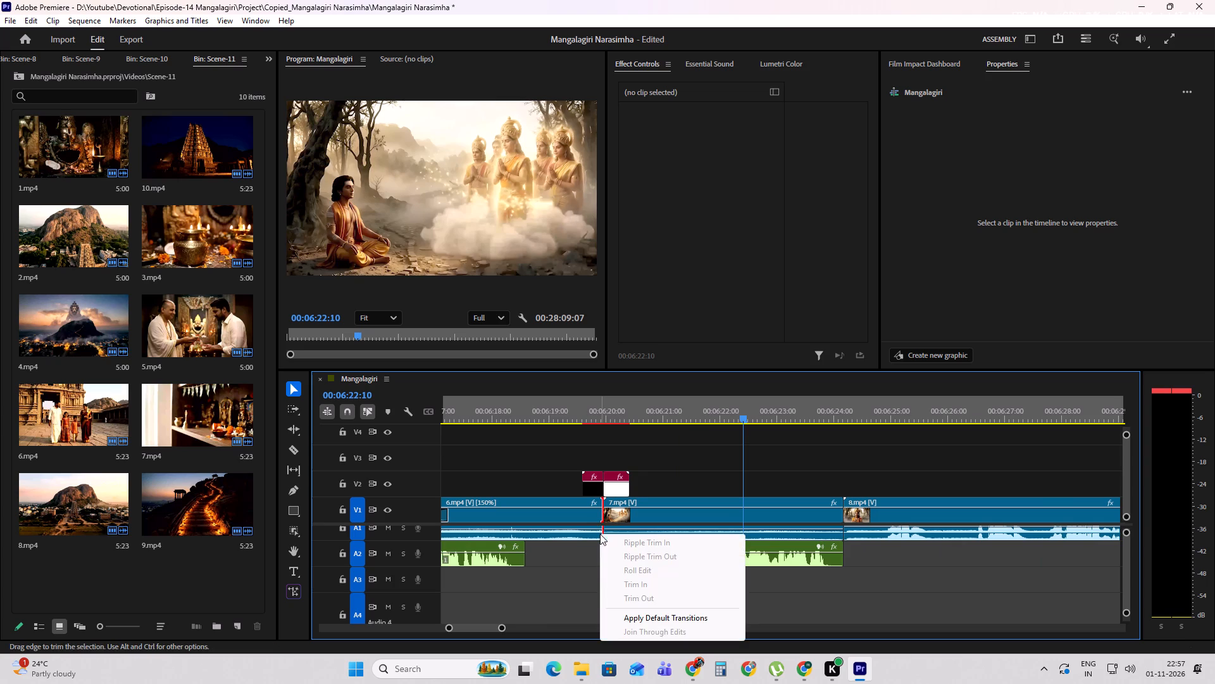
click(657, 618)
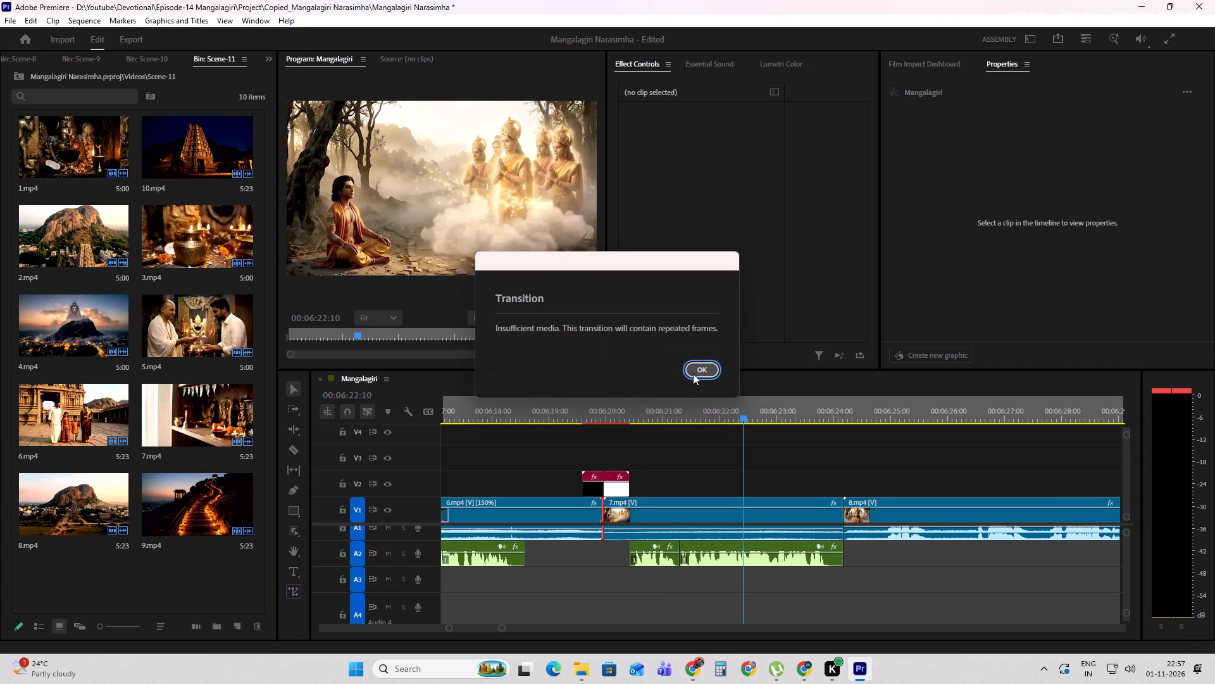
click(695, 371)
click(595, 514)
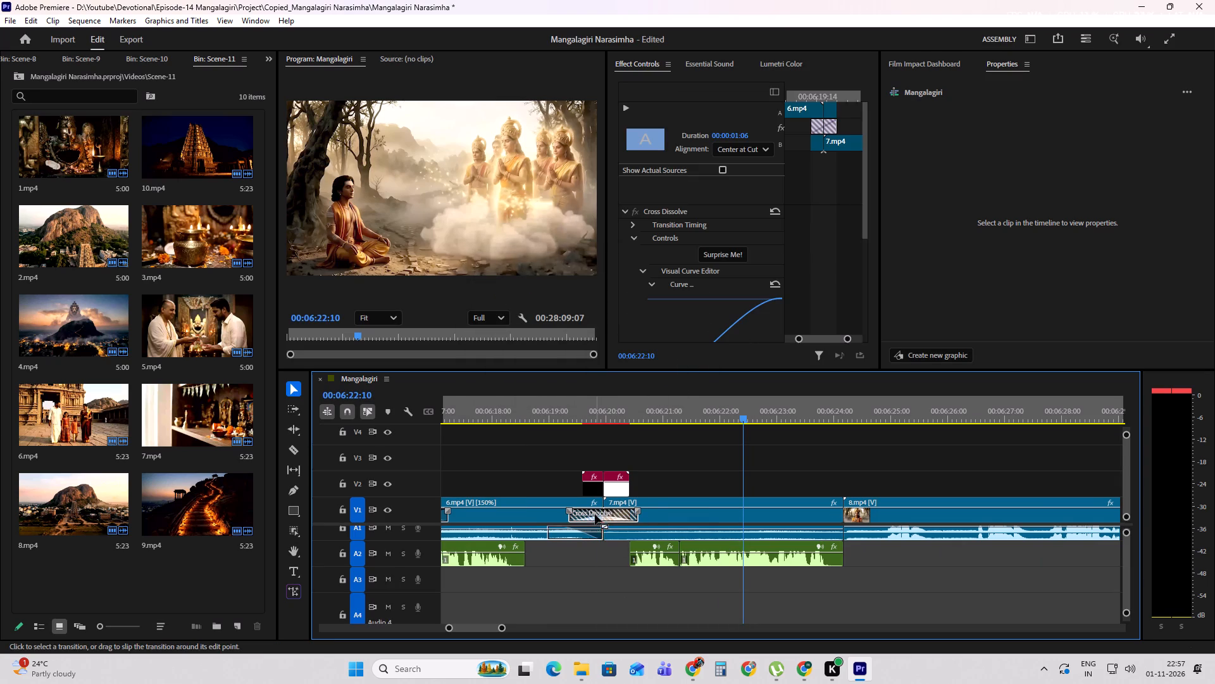
click(614, 514)
key(Delete)
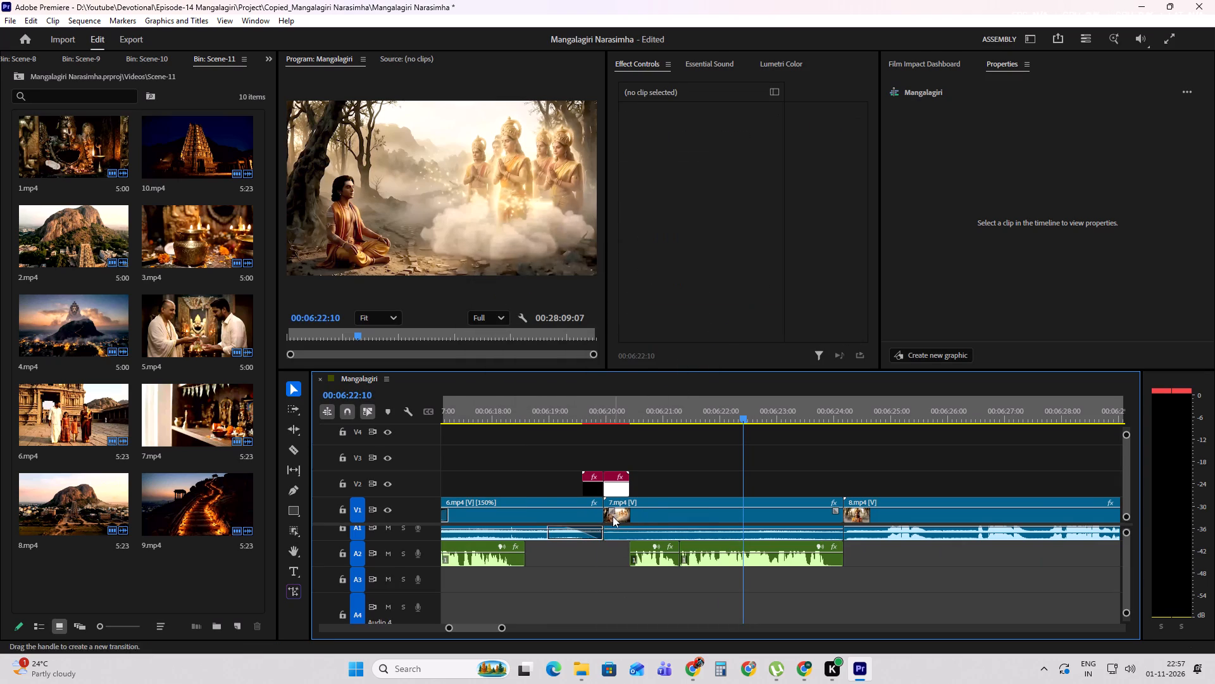
Apply the default transitions at the cut between 7.mp4 and 8.mp4, and delete the video Cross Dissolve, keeping the audio transition.
click(496, 410)
key(space)
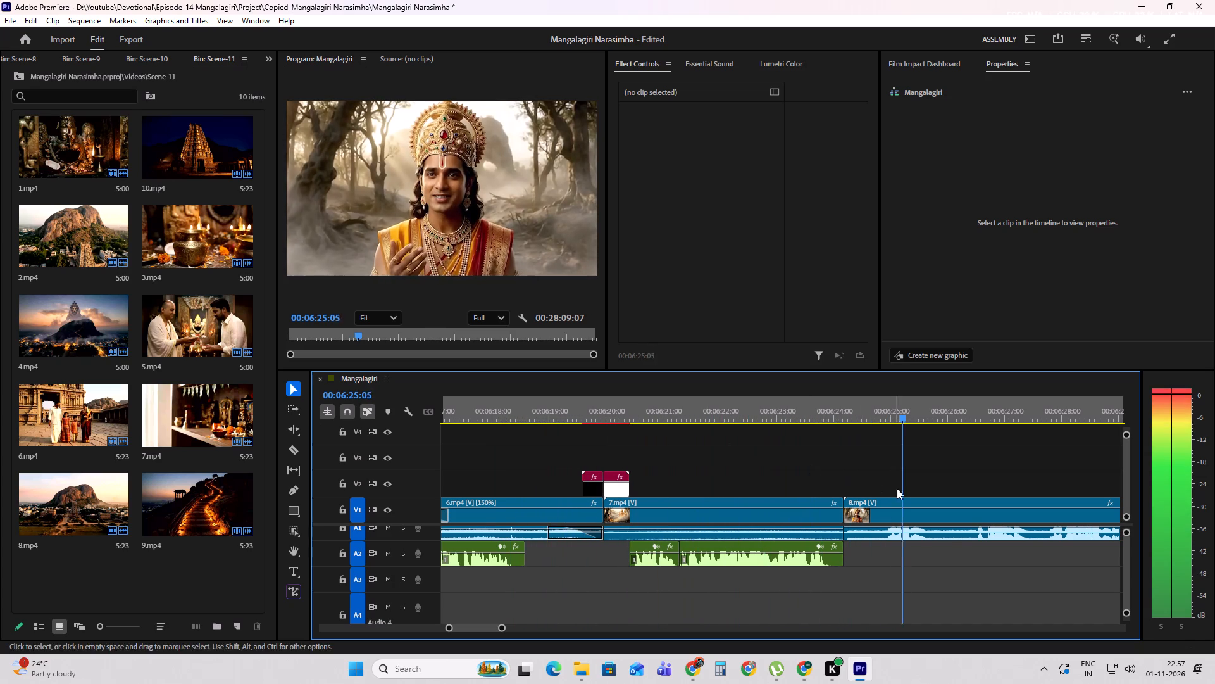
key(space)
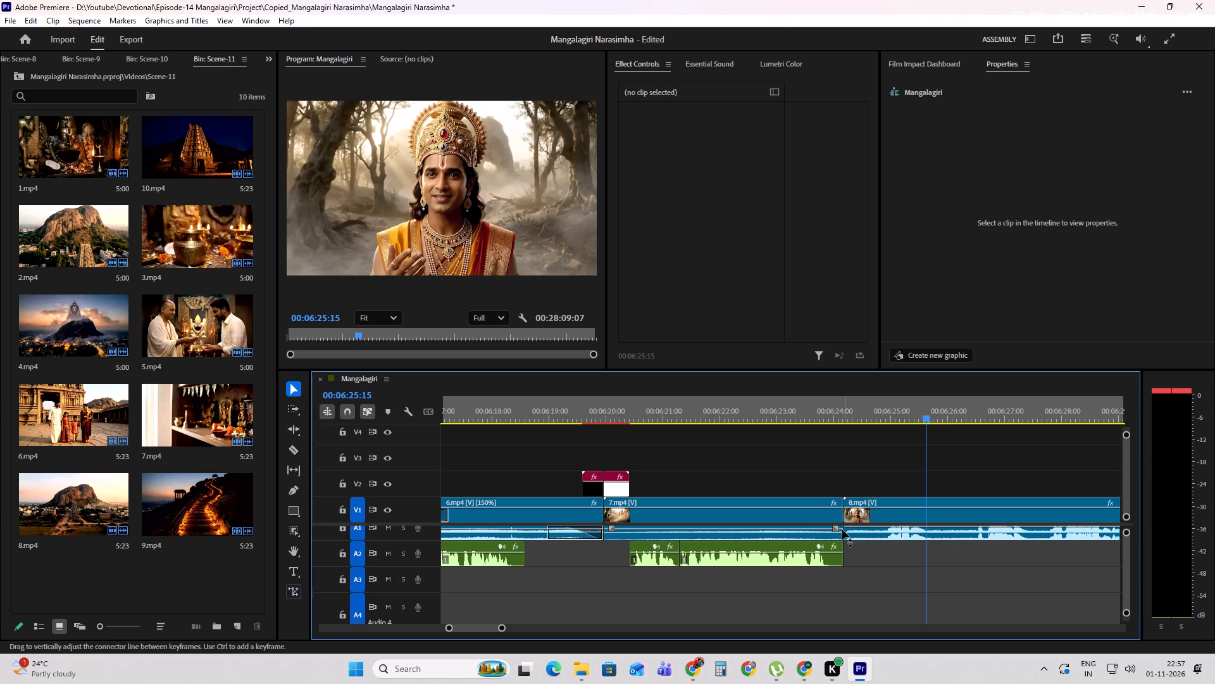
drag(847, 502, 871, 500)
drag(910, 517, 887, 518)
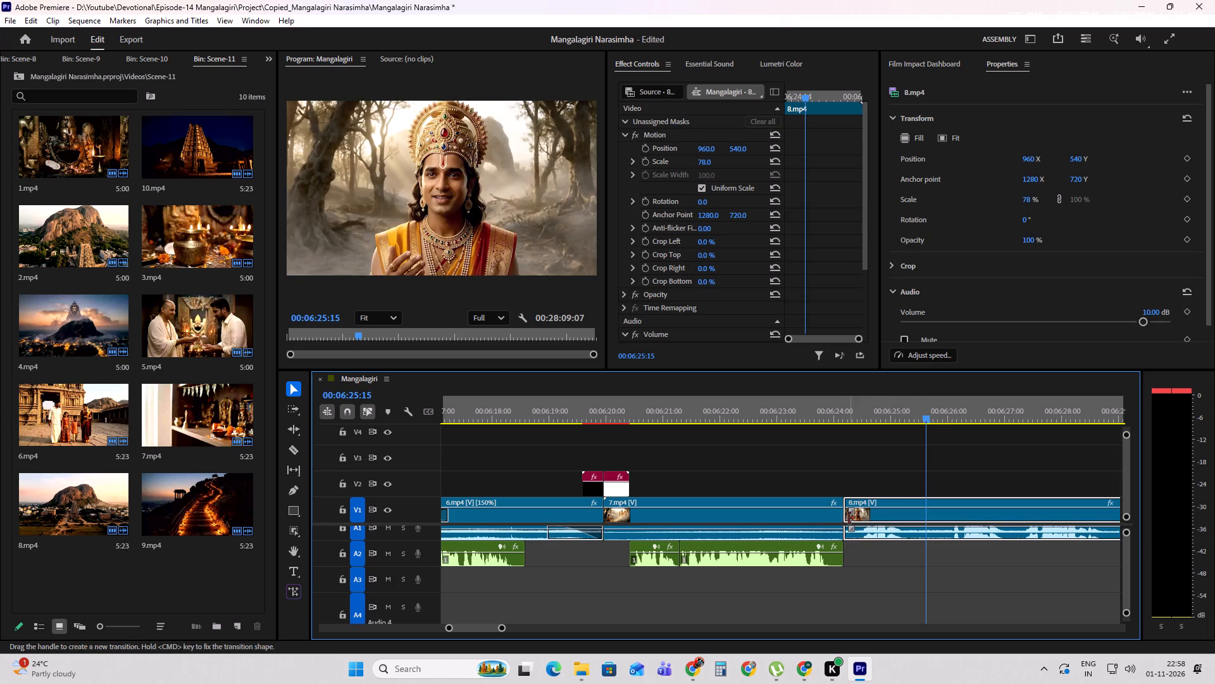
click(845, 516)
right_click(845, 516)
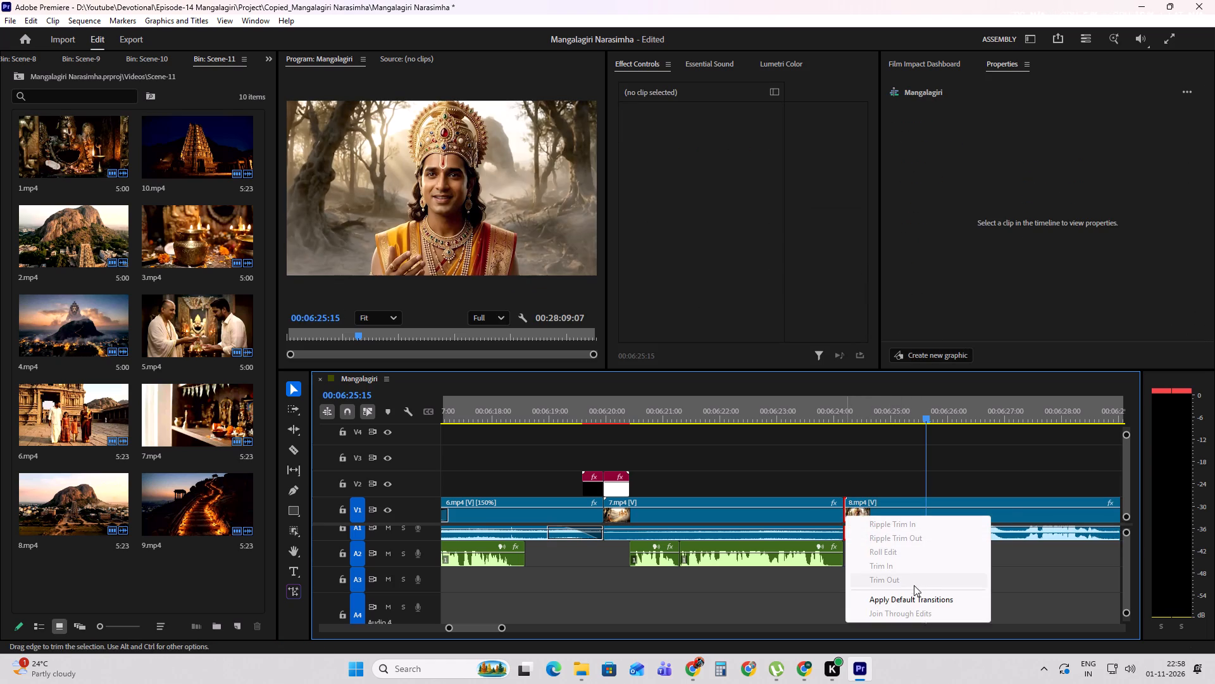
click(914, 595)
click(863, 514)
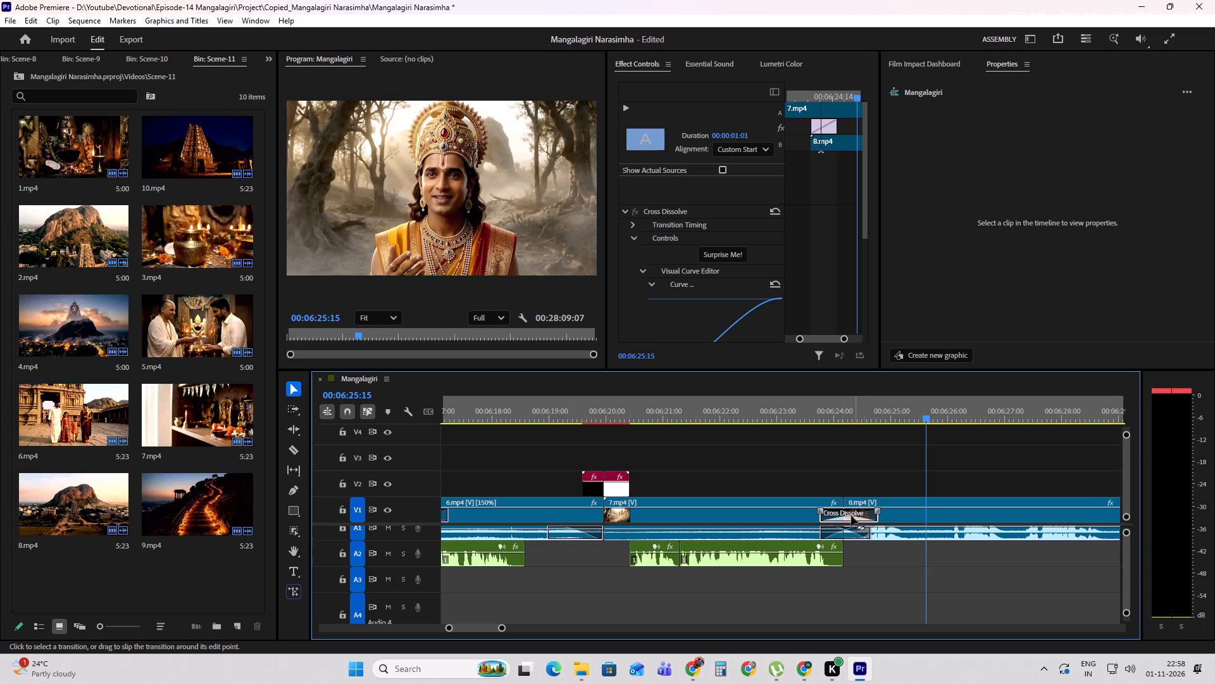
key(Delete)
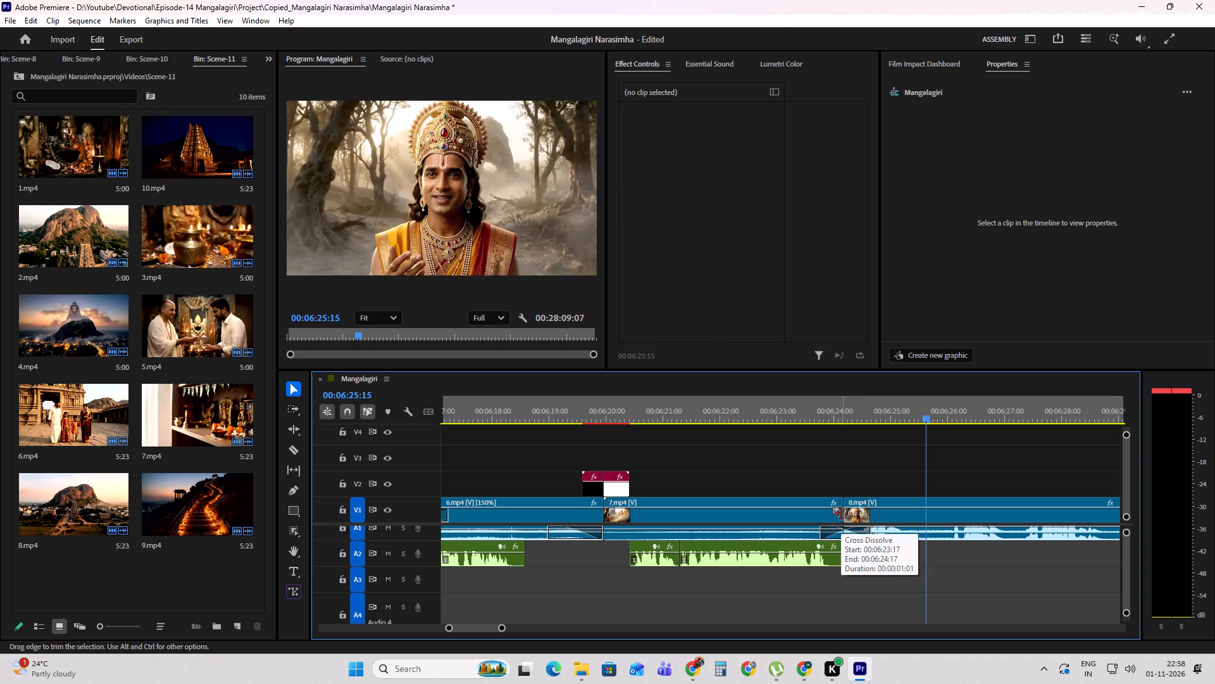
Move all of the scene's clips from 9.mp4 onward, with their audio and V2 transition clips, back to the end of 8.mp4 to close the gap.
click(759, 408)
key(space)
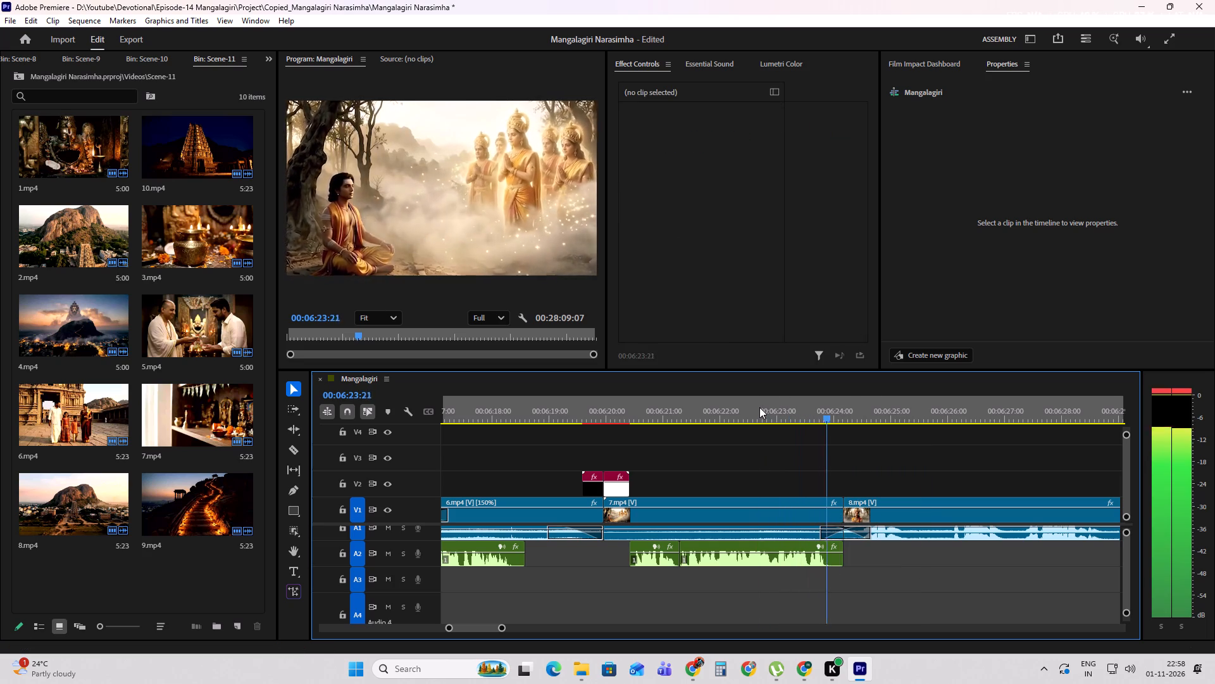
alt+scroll(828, 493, down, 10)
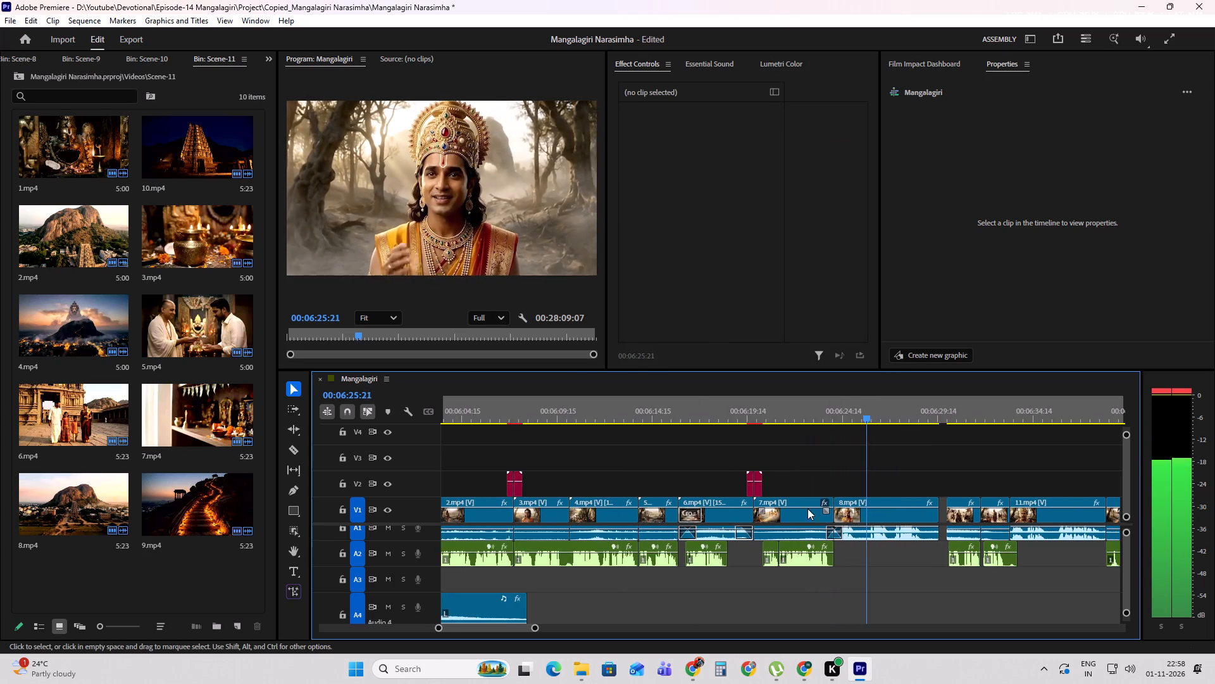
shift+scroll(792, 508, down, 9)
key(space)
alt+scroll(838, 465, down, 4)
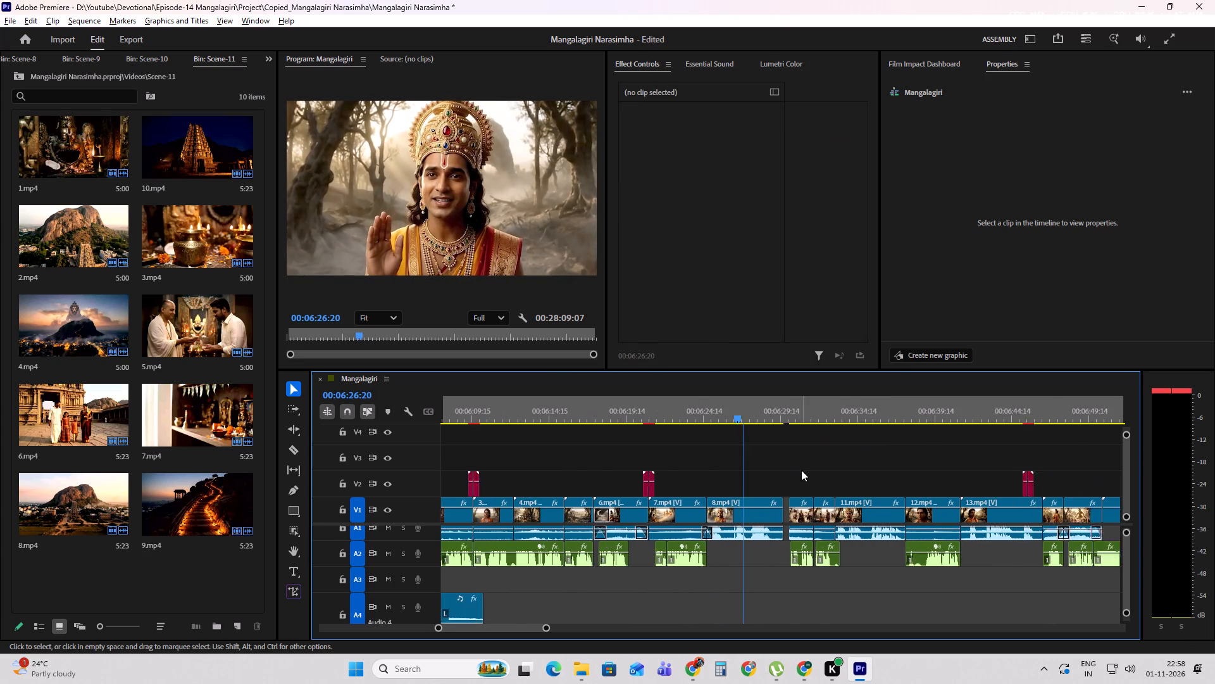
alt+scroll(801, 470, down, 2)
shift+scroll(789, 473, down, 5)
drag(1027, 475, 705, 622)
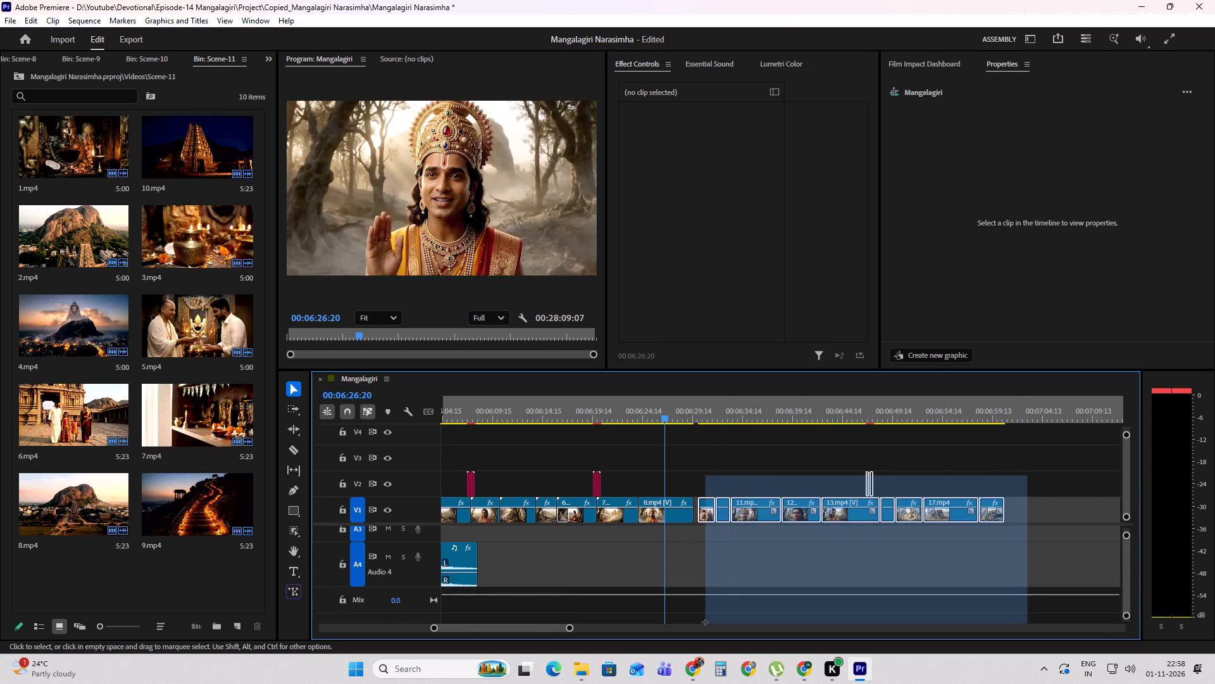
drag(705, 622, 701, 541)
ctrl+scroll(716, 569, up, 8)
alt+scroll(684, 554, up, 2)
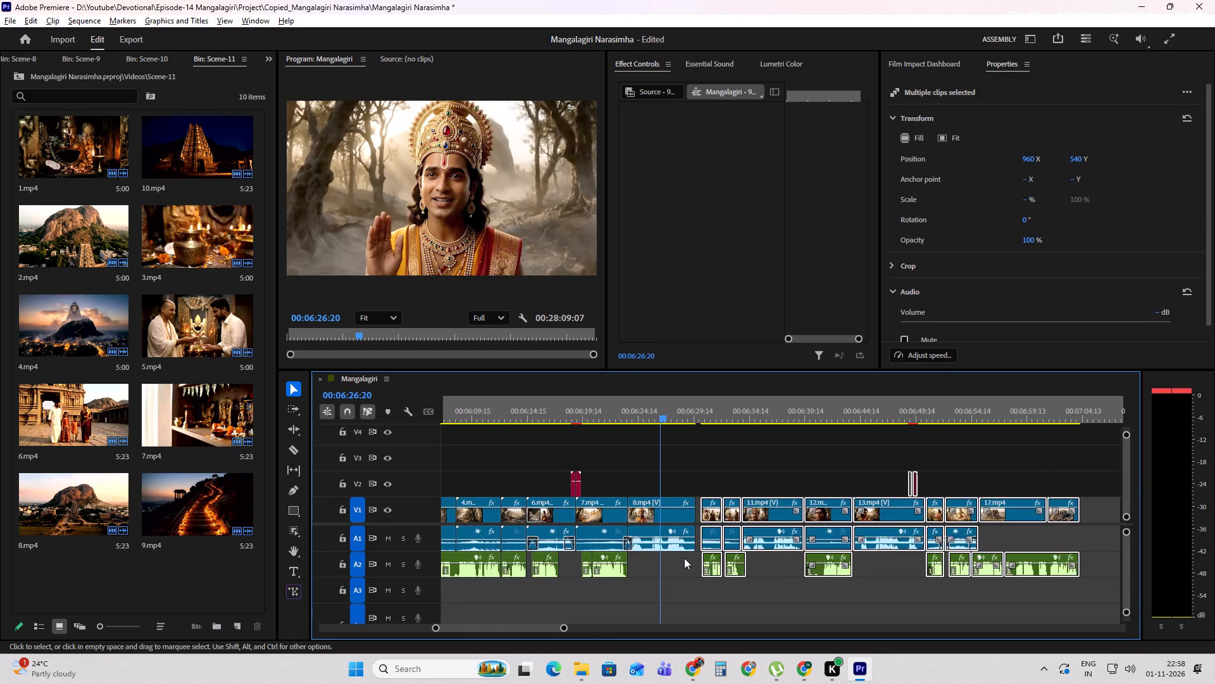
alt+scroll(684, 558, up, 16)
drag(797, 513, 752, 516)
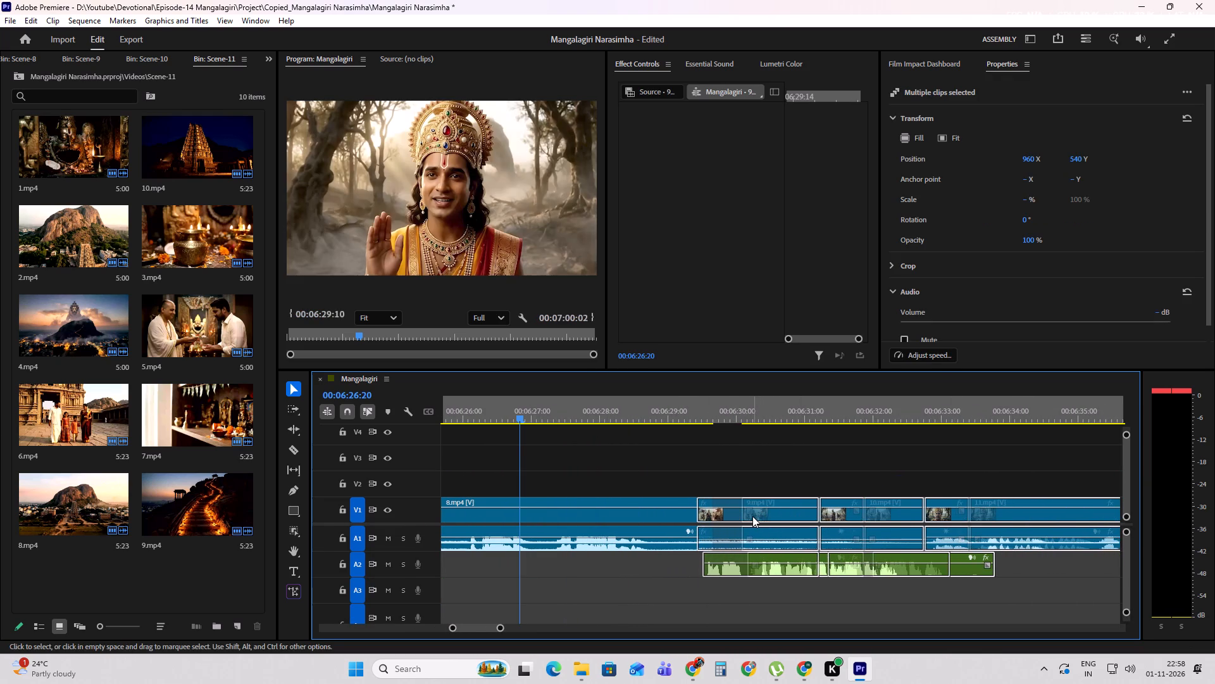
Play from 8.mp4 across the closed gap into 11.mp4 to check the cuts between the moved clips.
key(space)
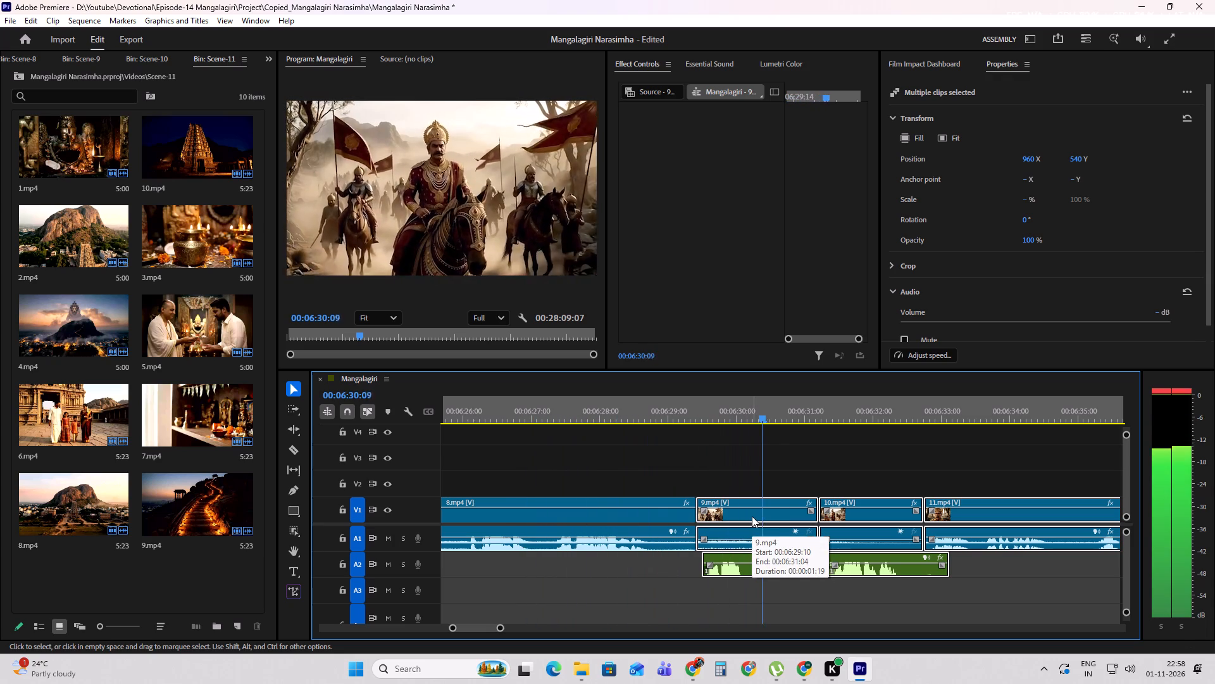
alt+scroll(752, 516, down, 7)
shift+scroll(695, 522, down, 5)
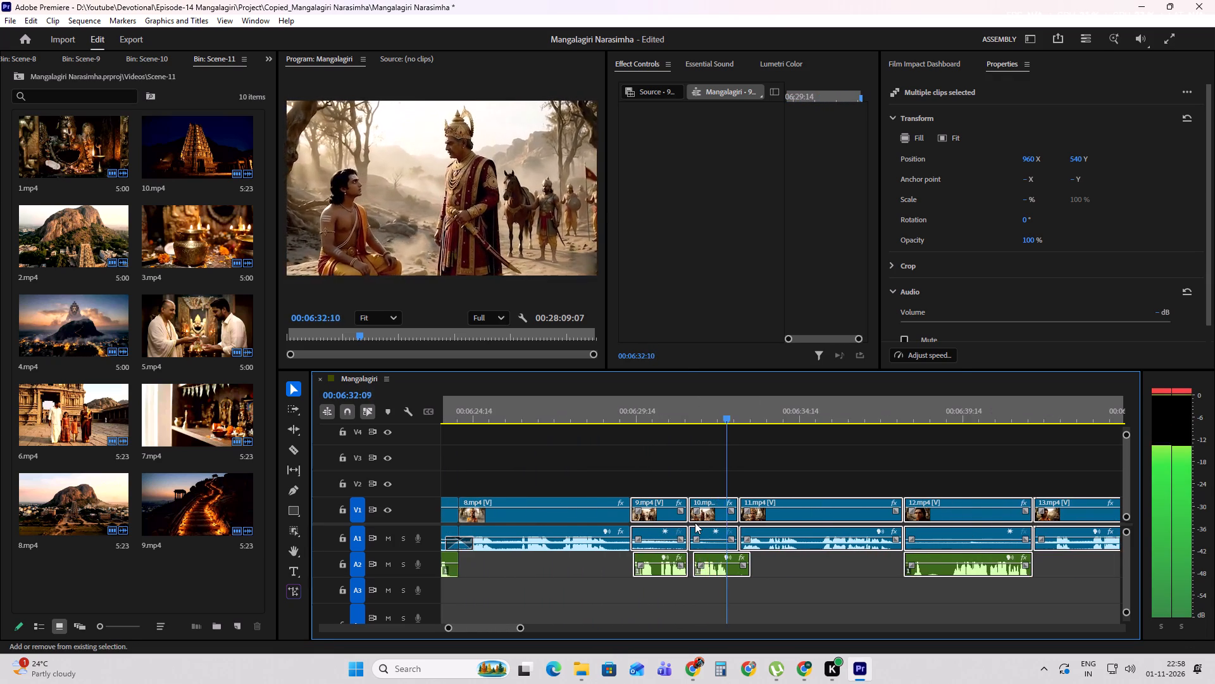
shift+scroll(695, 522, down, 4)
alt+scroll(818, 511, down, 18)
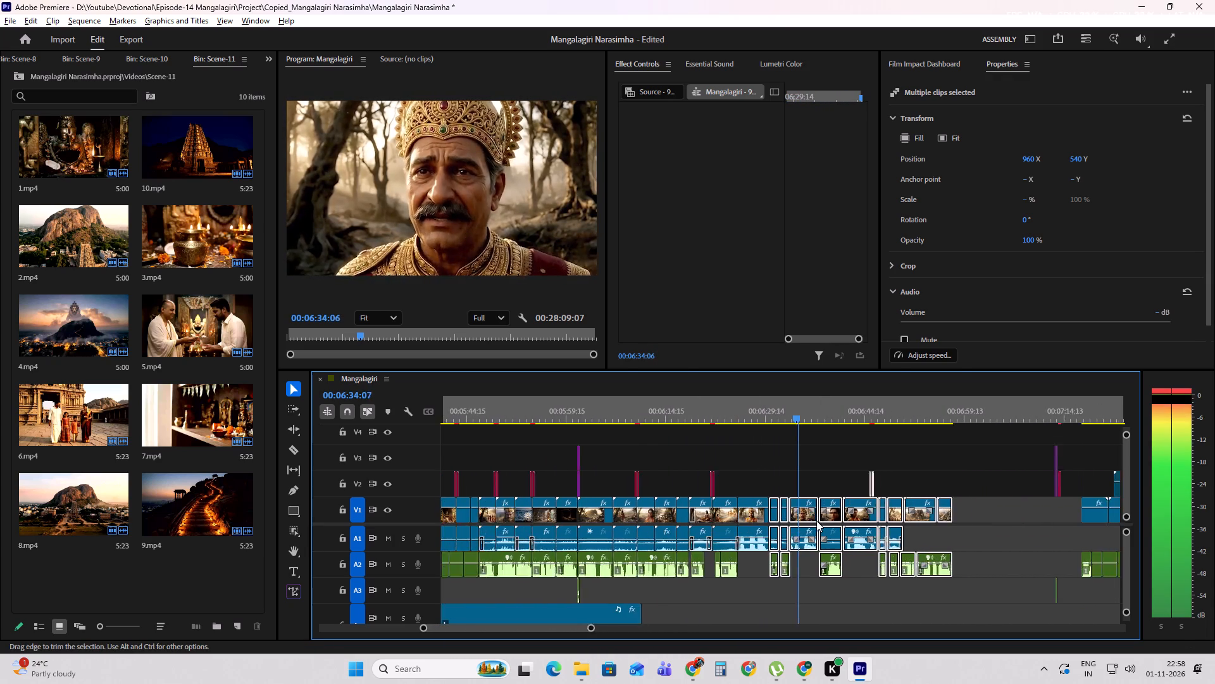
alt+scroll(816, 521, down, 11)
key(space)
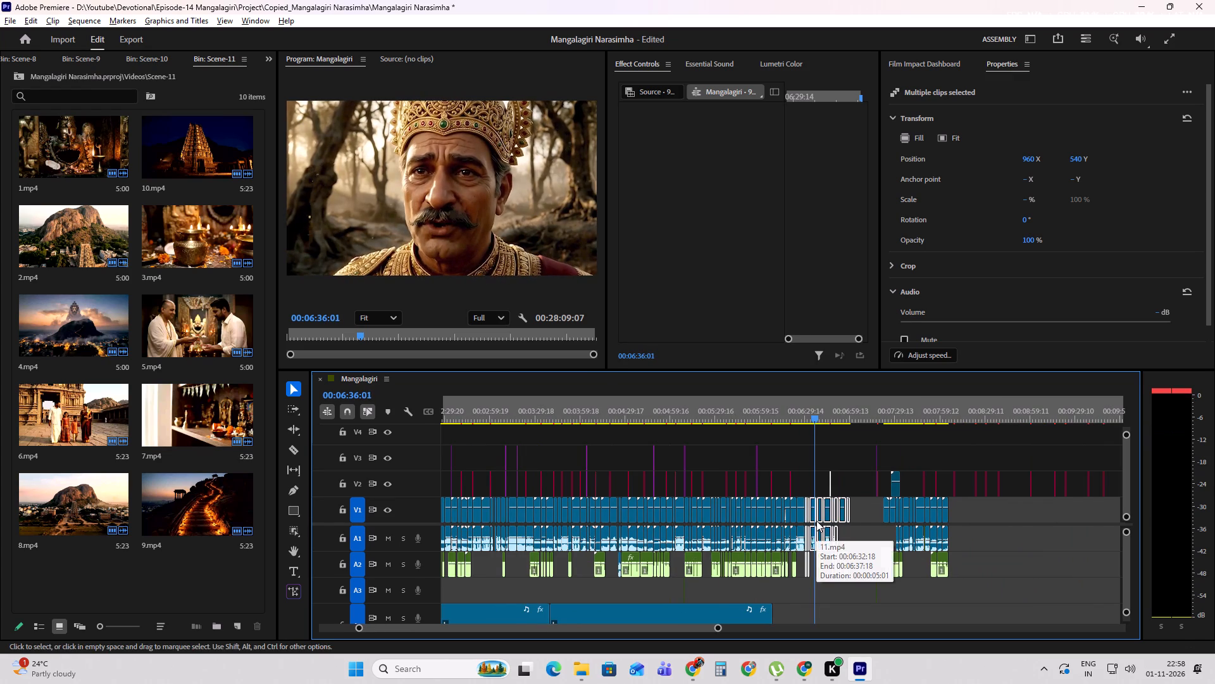
Review the timeline layout and scrub from 3.mp4 through 8.mp4 to check the clips and transitions.
alt+scroll(816, 521, down, 8)
alt+scroll(651, 472, up, 8)
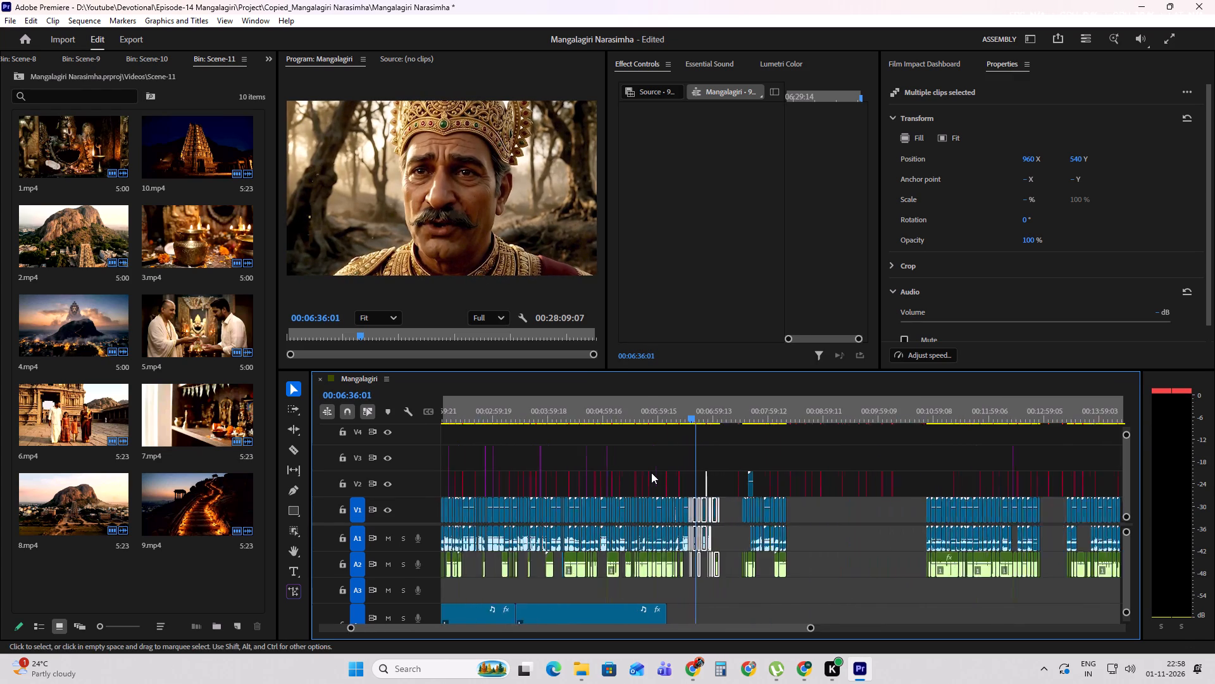
alt+scroll(651, 472, up, 13)
drag(852, 452, 716, 474)
alt+scroll(701, 493, up, 9)
alt+scroll(762, 493, up, 3)
shift+scroll(686, 495, down, 3)
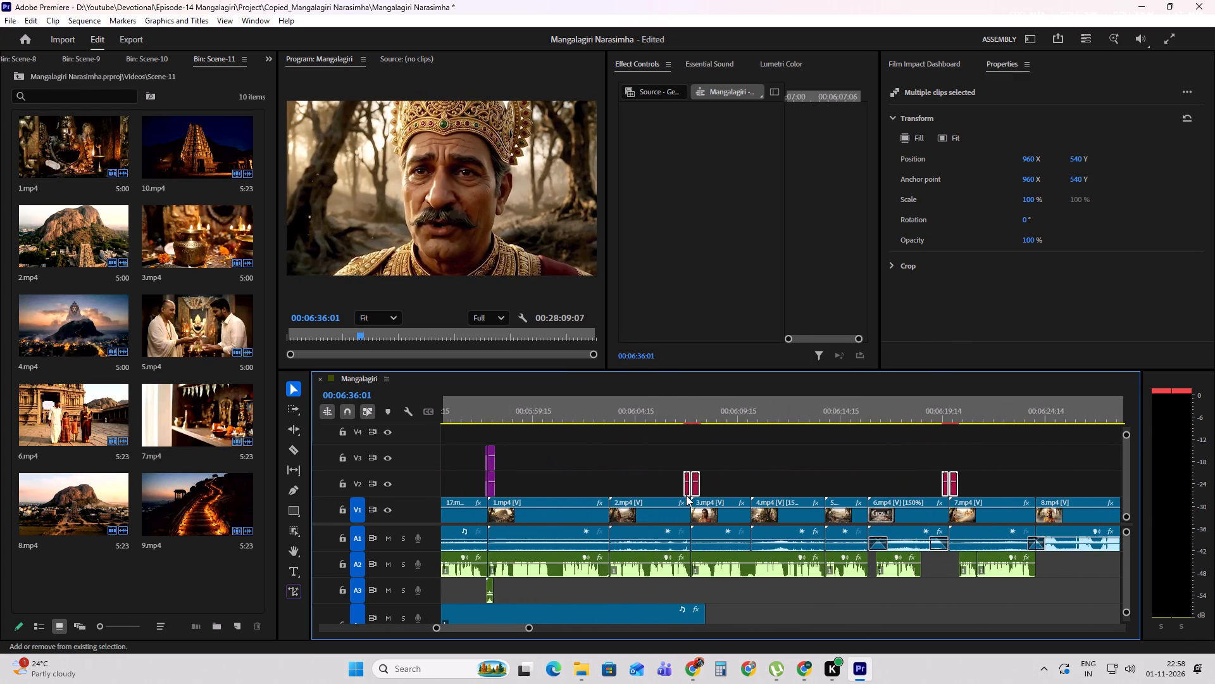
shift+scroll(686, 495, down, 6)
click(777, 444)
drag(666, 412, 694, 411)
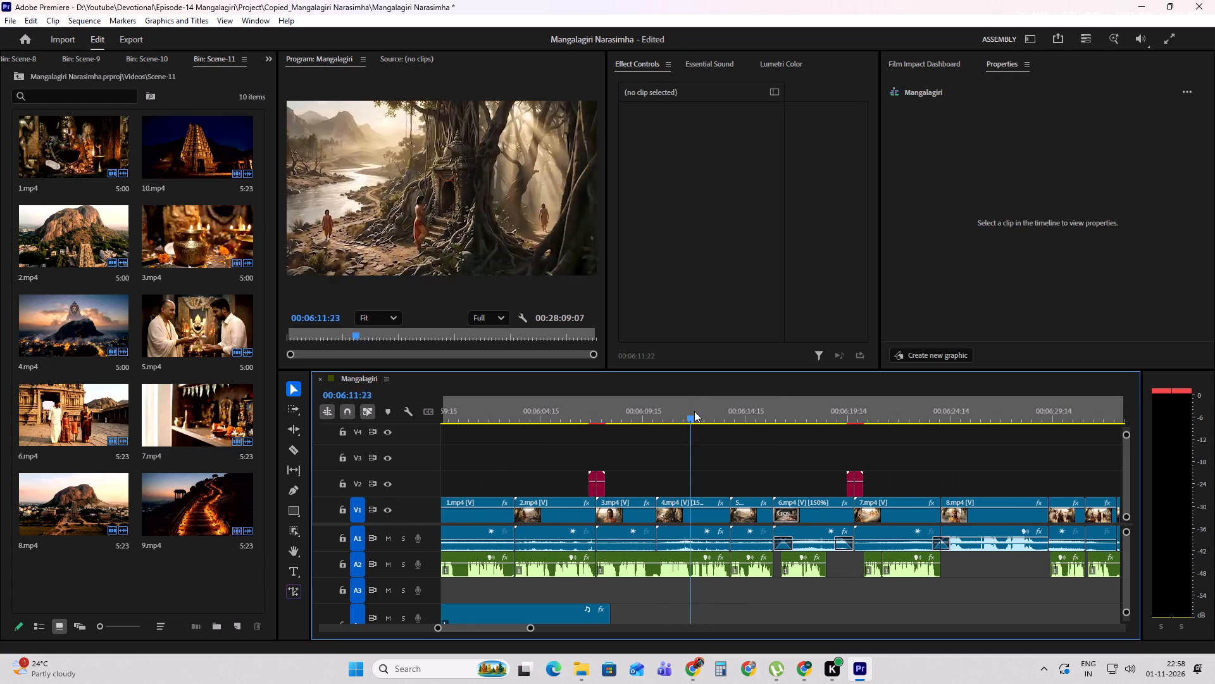
drag(694, 411, 820, 422)
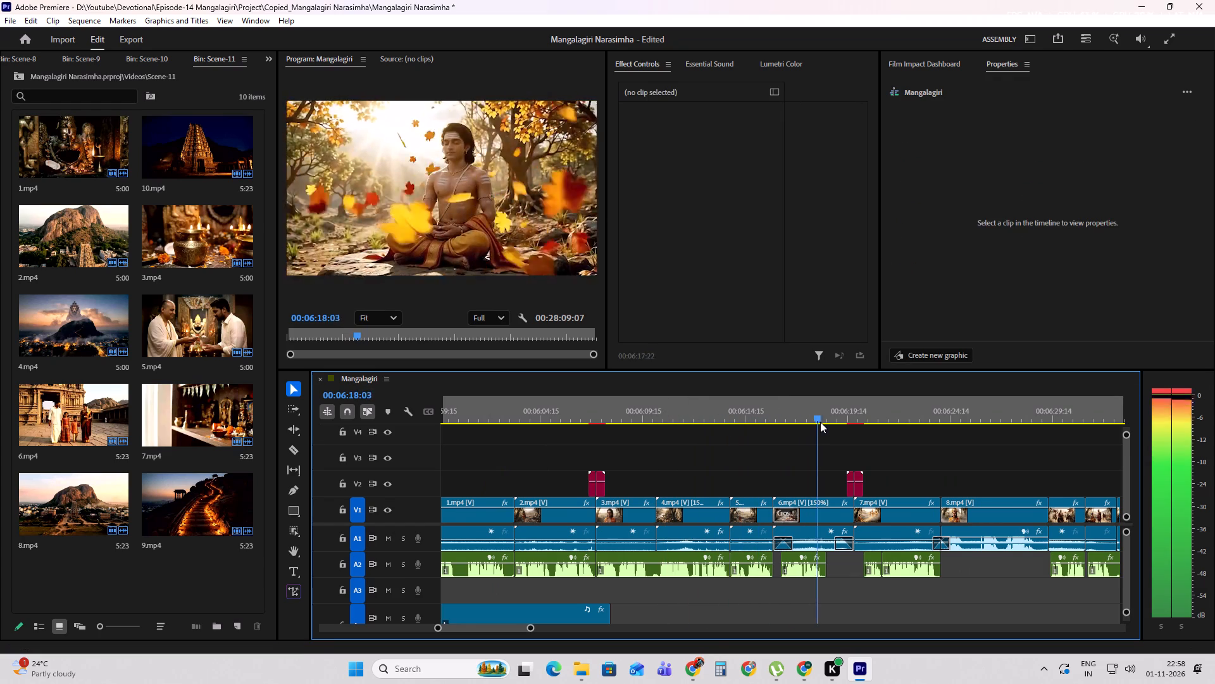
drag(820, 422, 1032, 424)
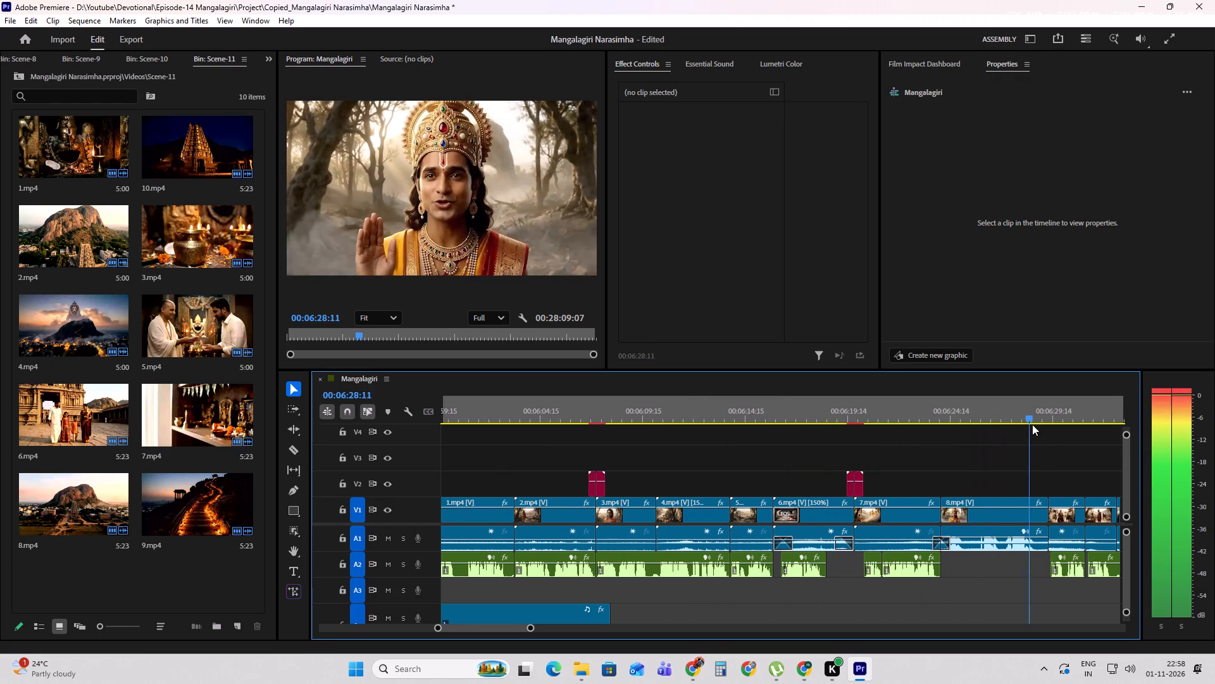
Copy the V2 transition clips from the cut before 7.mp4 to the cut between 8.mp4 and 9.mp4.
drag(1032, 424, 1045, 424)
shift+scroll(823, 493, down, 11)
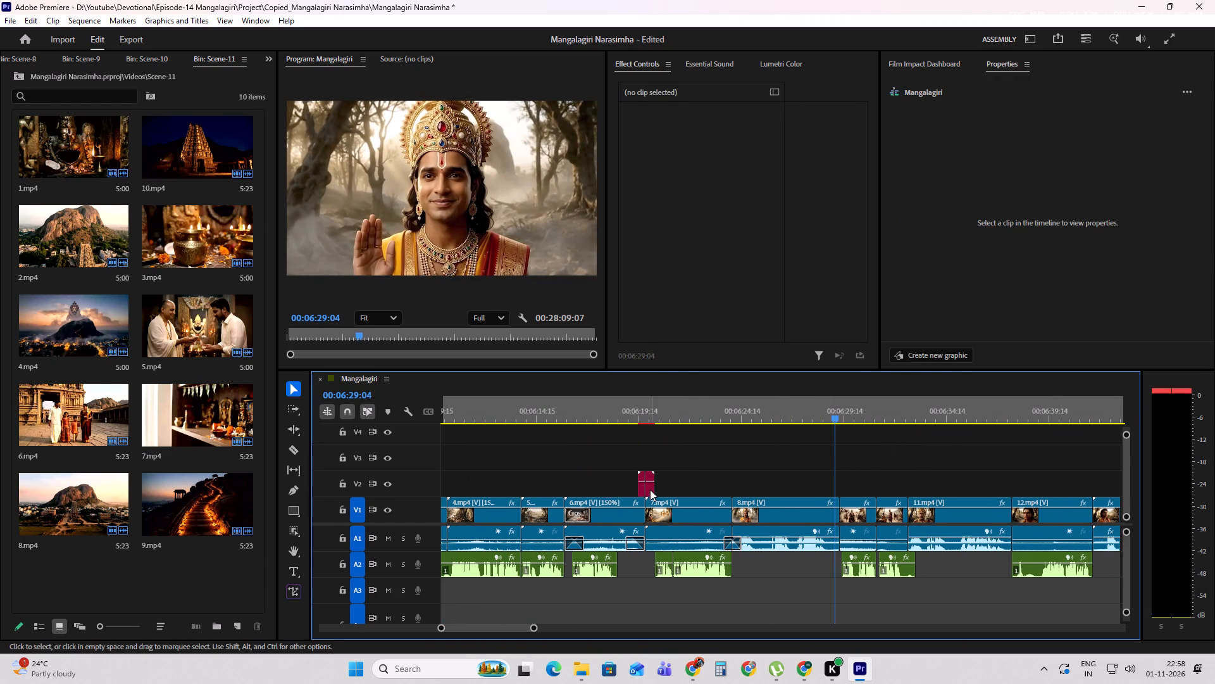
drag(650, 489, 847, 486)
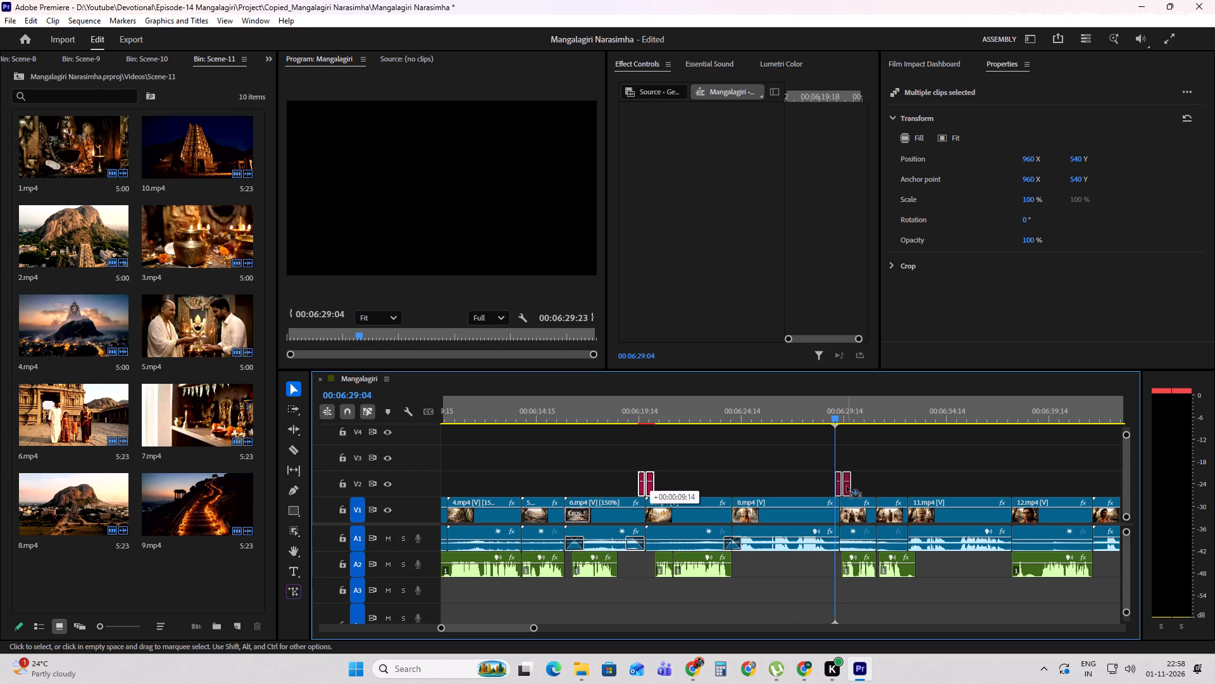
drag(847, 486, 843, 488)
Move the V2 Light Leak transition clips from over 13.mp4 back to the cut between 12.mp4 and 13.mp4.
shift+scroll(680, 509, down, 11)
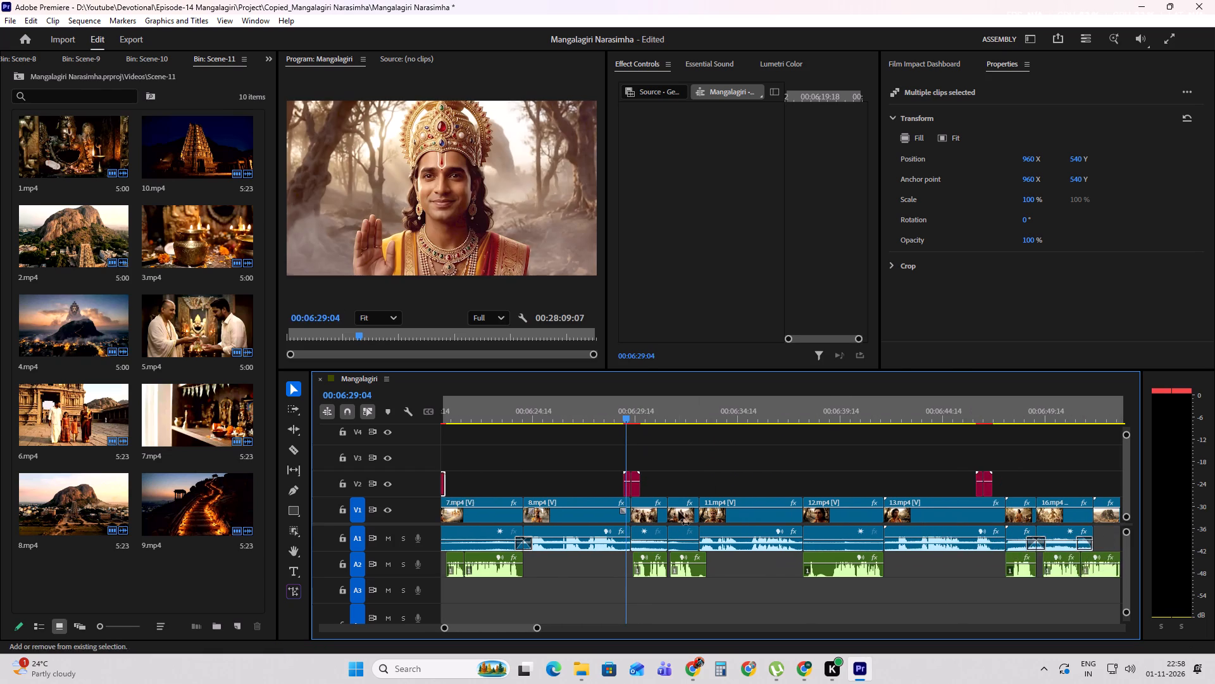
shift+scroll(676, 510, down, 4)
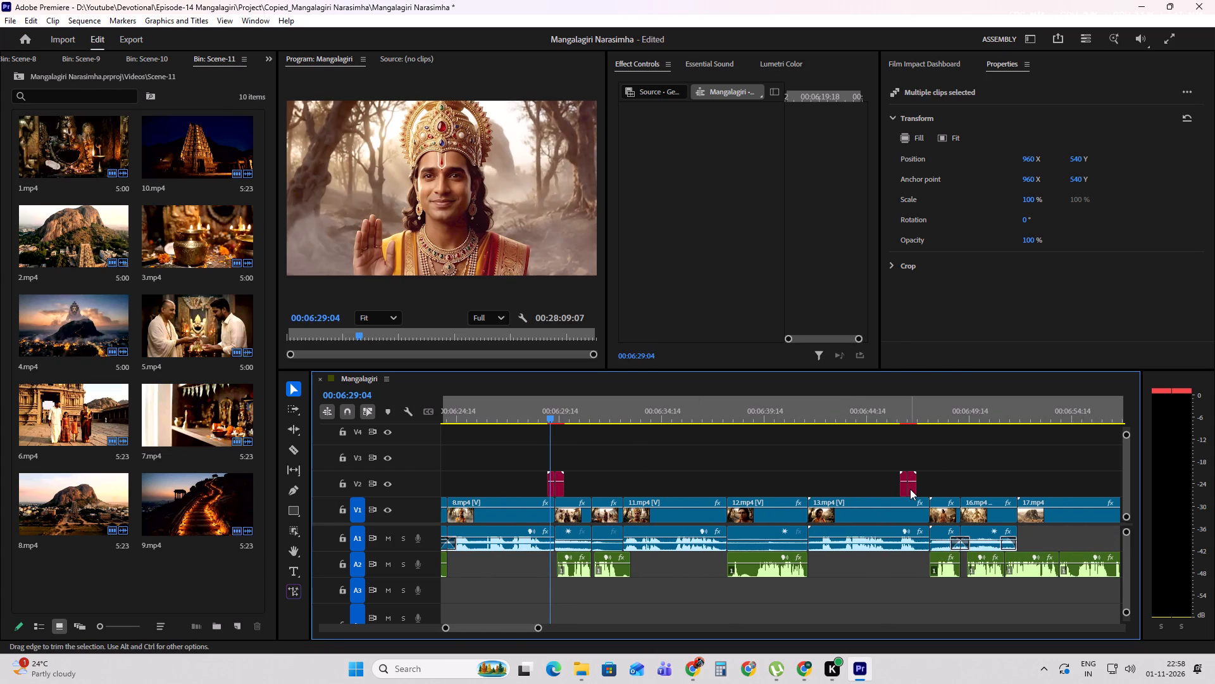
drag(912, 490, 813, 489)
Play across the 8.mp4 to 9.mp4 cut, and move its V2 transition clips to the cut between 9.mp4 and 10.mp4.
key(space)
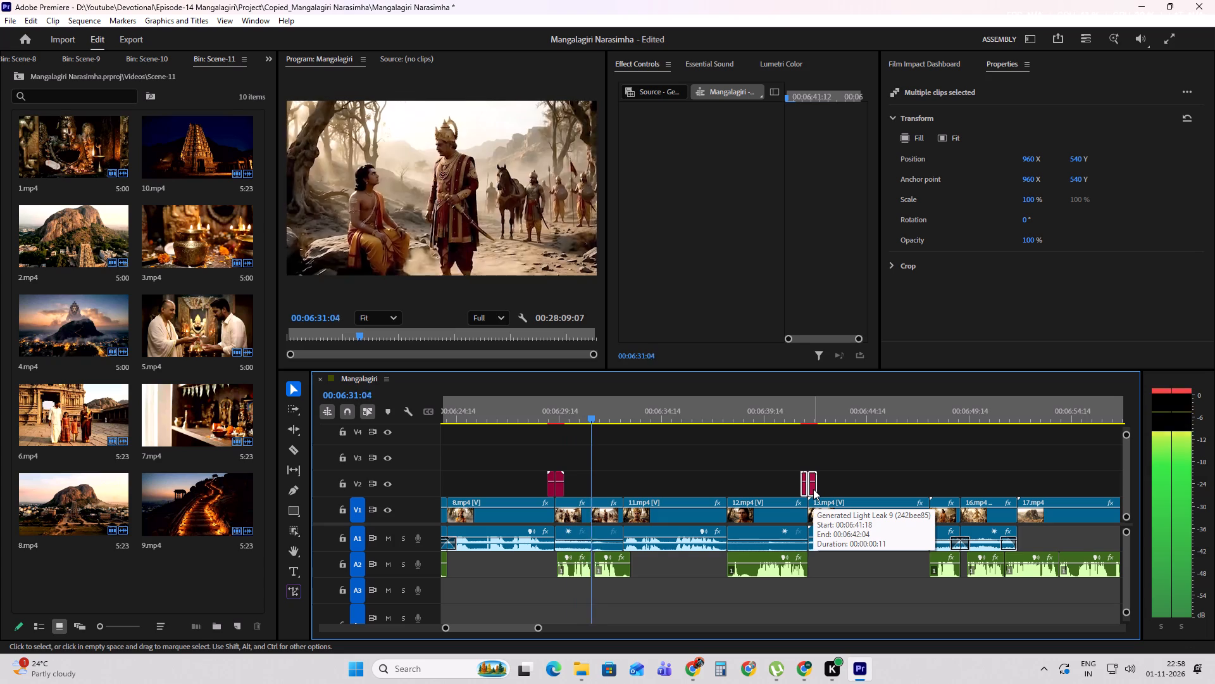
key(space)
alt+scroll(549, 535, up, 2)
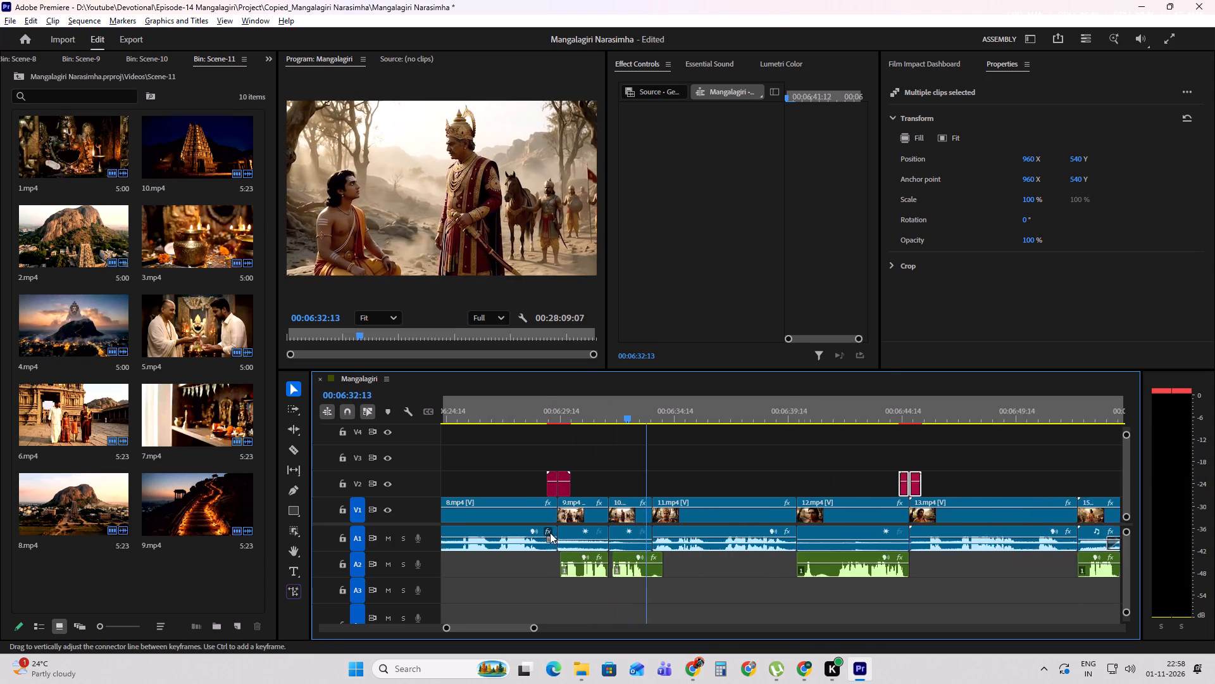
alt+scroll(550, 533, up, 8)
click(554, 408)
key(space)
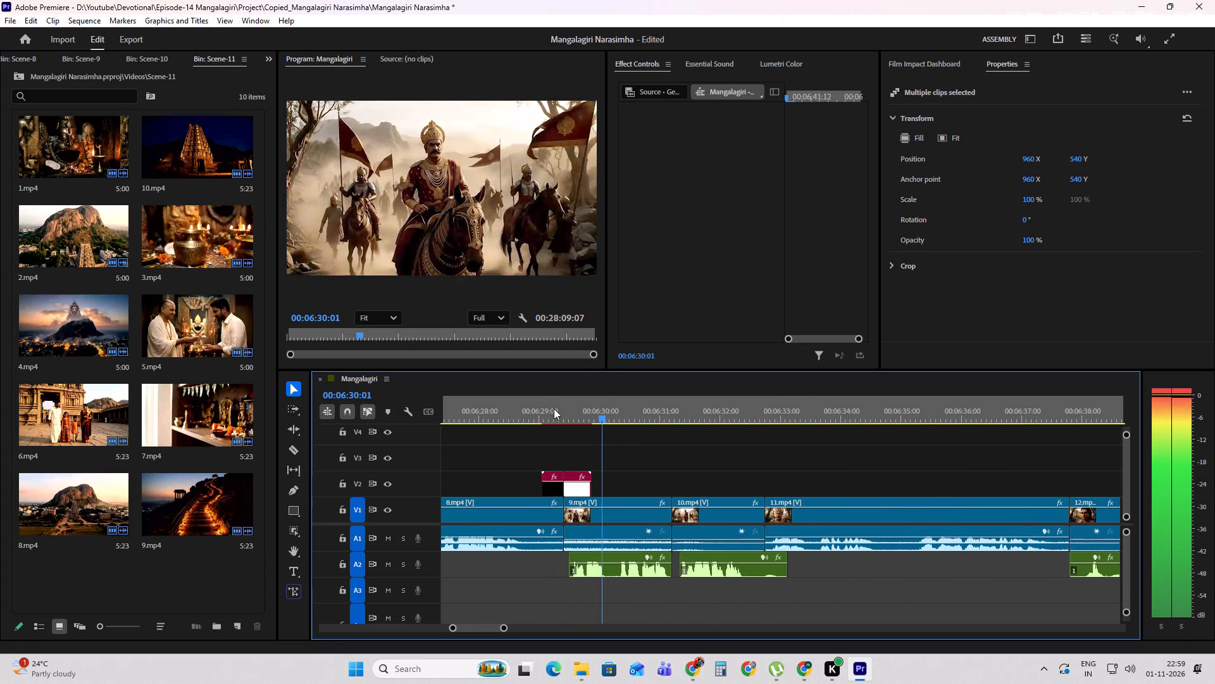
key(space)
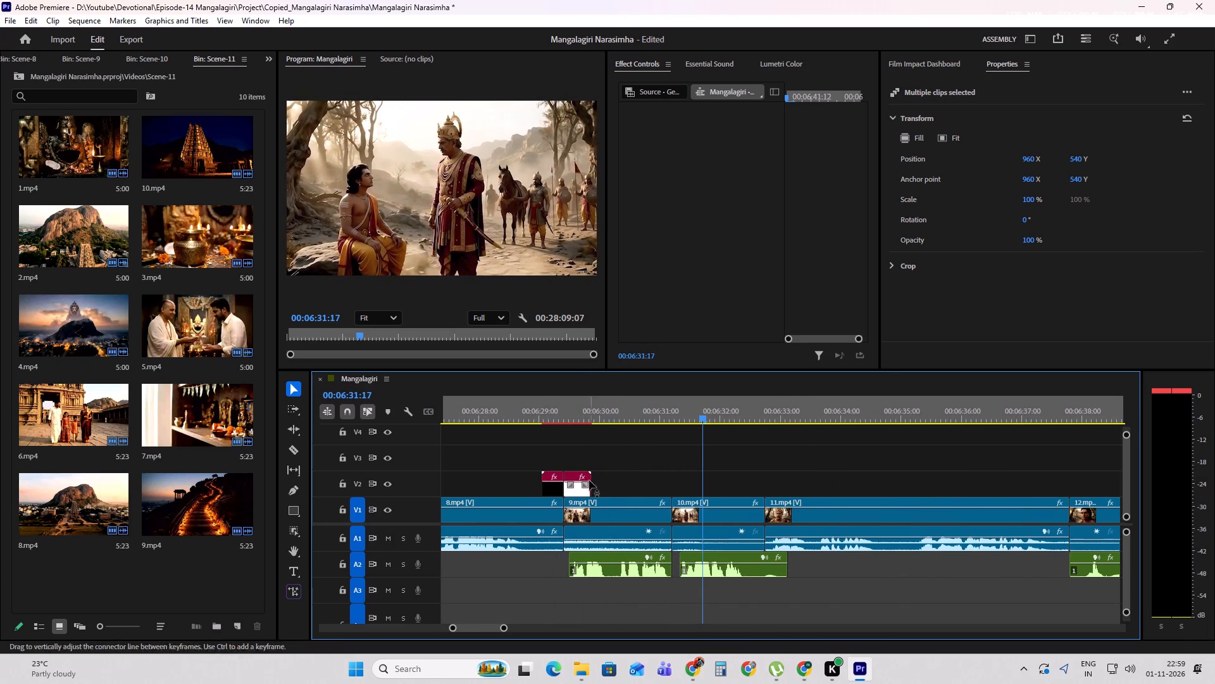
drag(576, 490, 681, 488)
Play from the end of 8.mp4 through to 17.mp4 to check the cuts and the repositioned transitions.
click(539, 400)
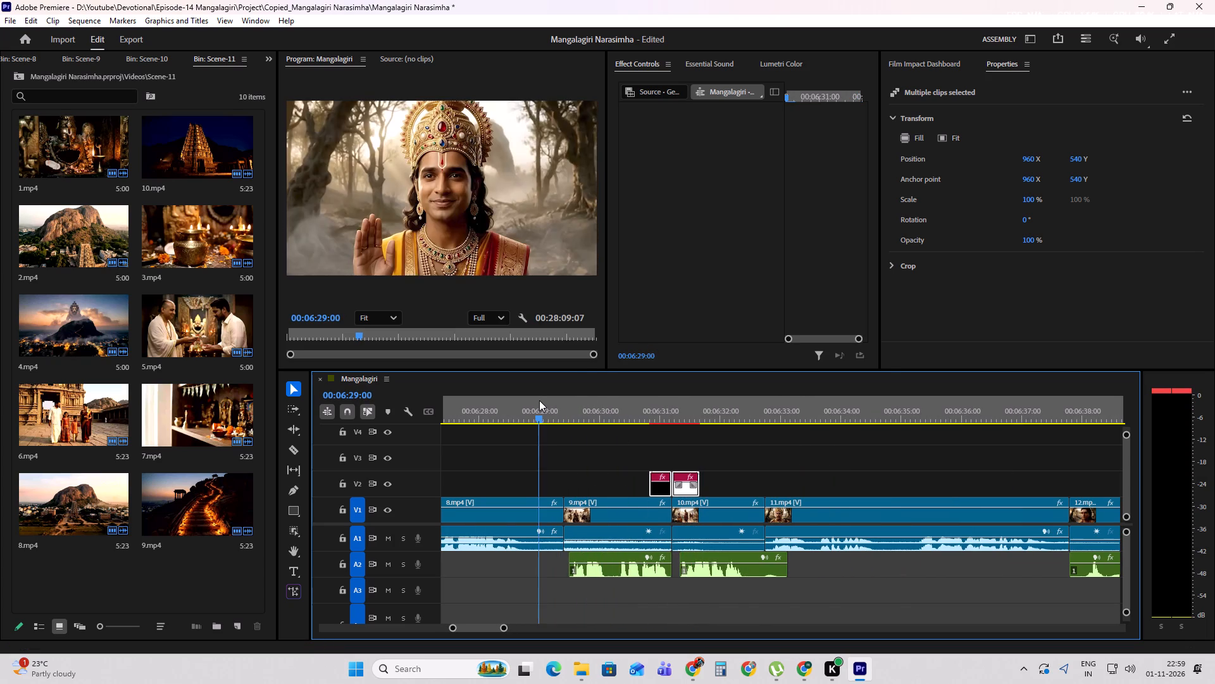
key(space)
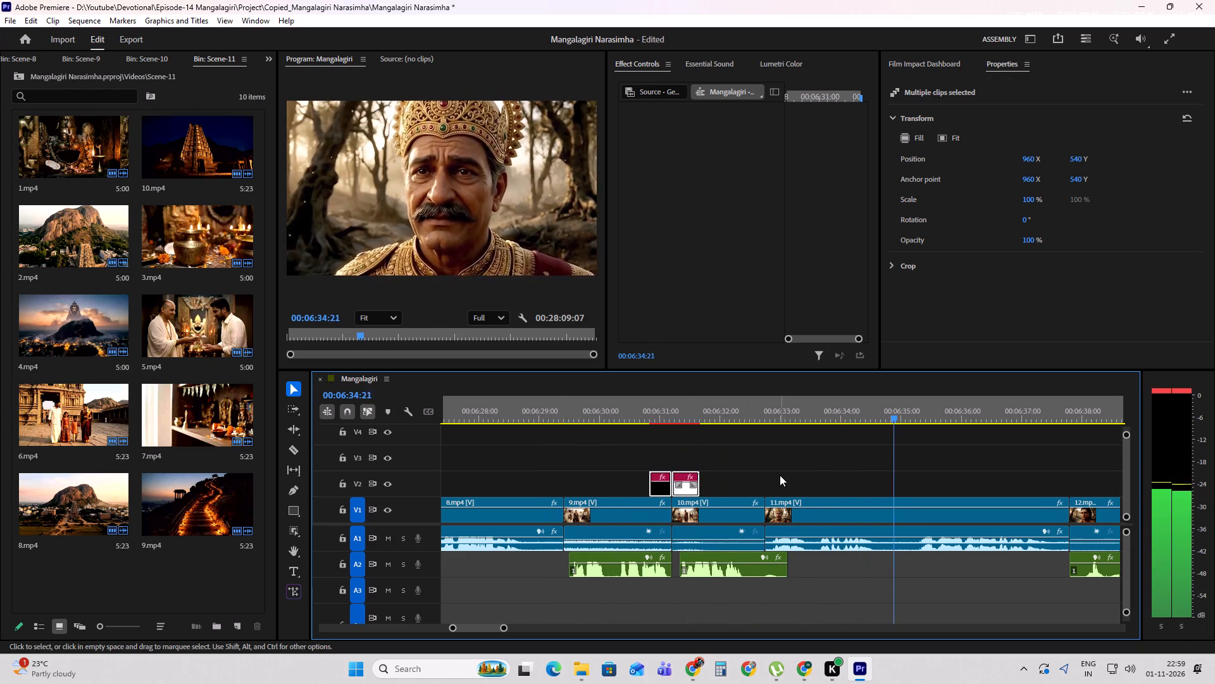
alt+scroll(780, 475, down, 6)
shift+scroll(771, 477, down, 15)
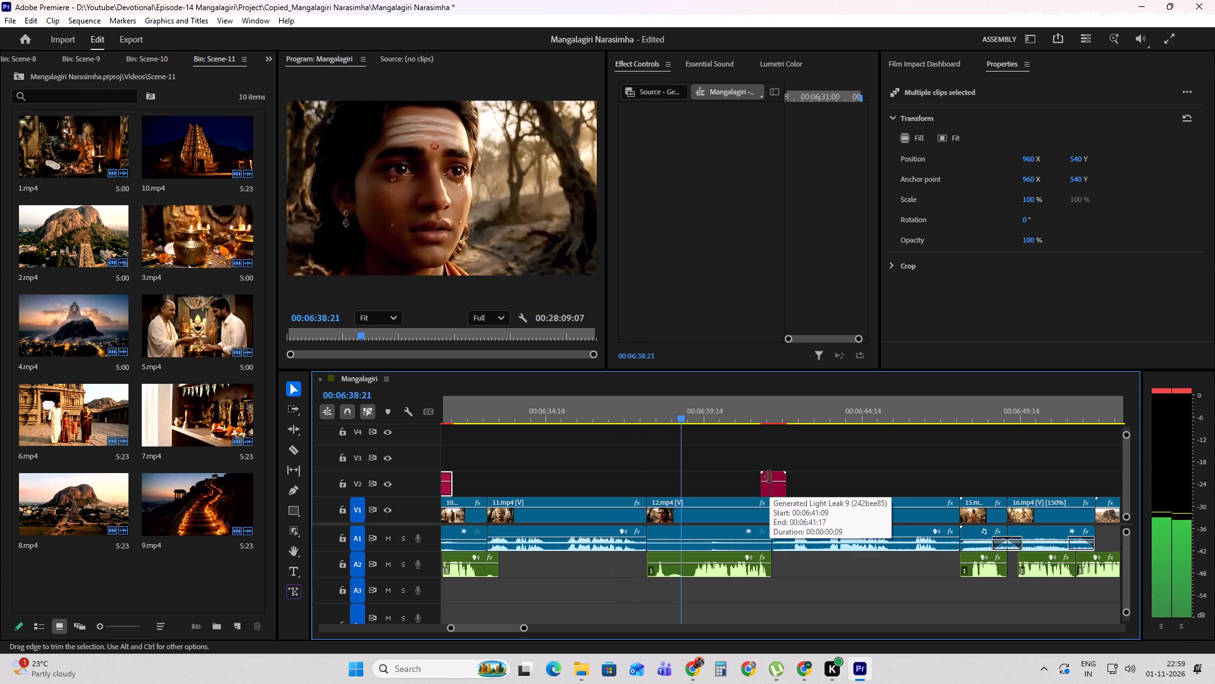
shift+scroll(654, 465, down, 10)
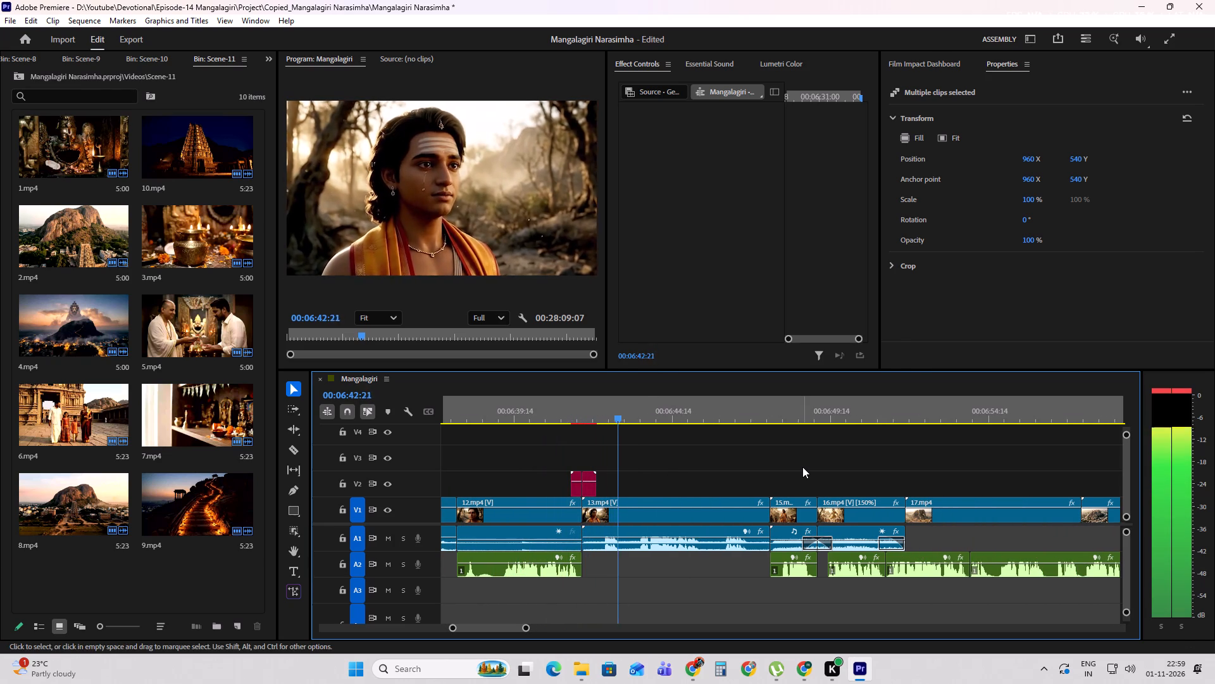
shift+scroll(802, 467, down, 2)
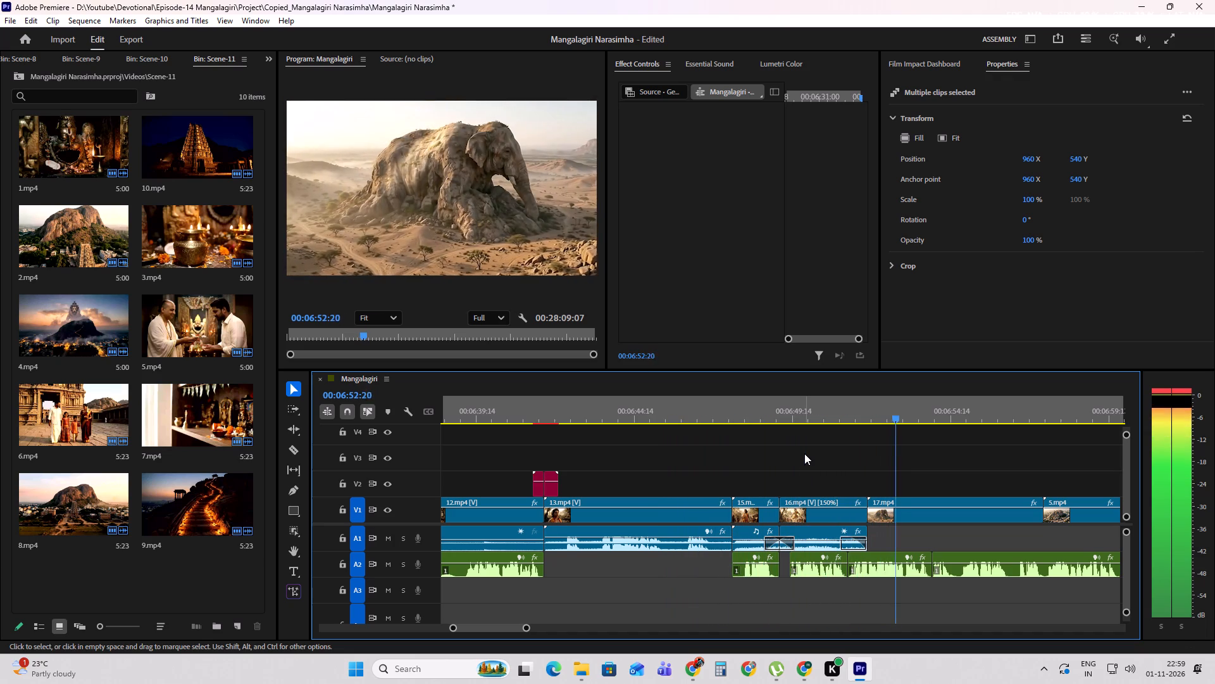
key(space)
Copy the V2 Light Leak transition from the 12.mp4–13.mp4 cut to the 16.mp4–17.mp4 cut and play through to the scene's end.
drag(551, 489, 825, 488)
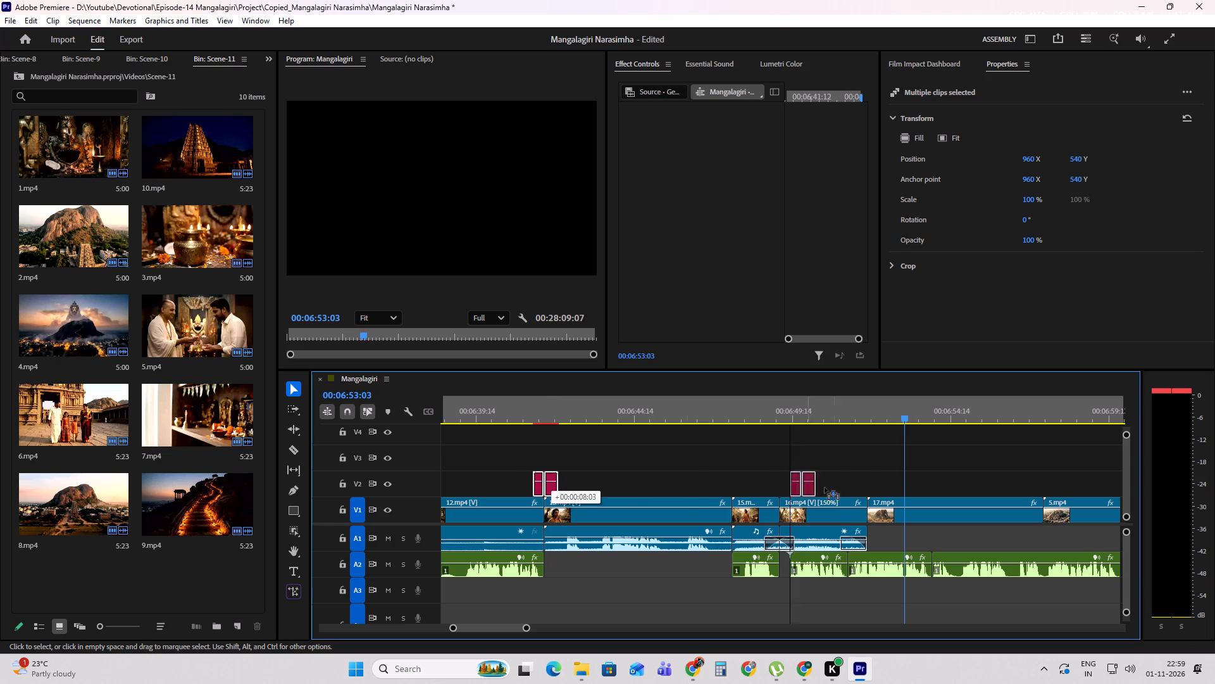
drag(825, 488, 874, 486)
shift+scroll(695, 501, down, 7)
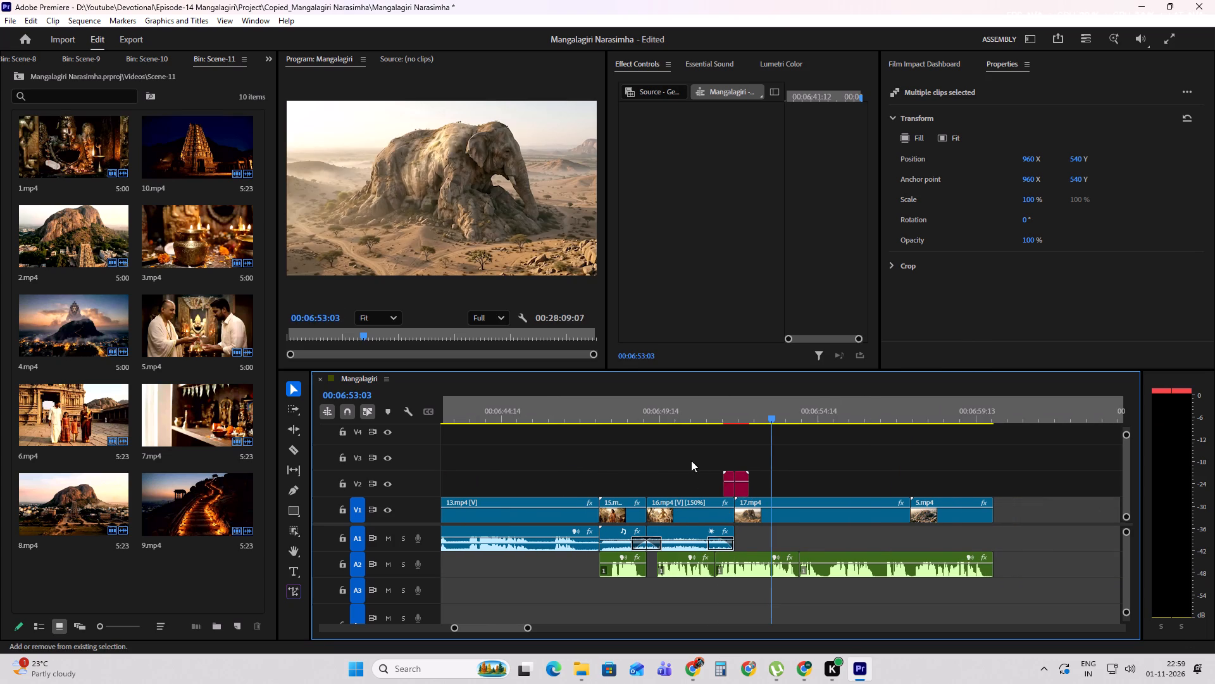
click(702, 401)
key(space)
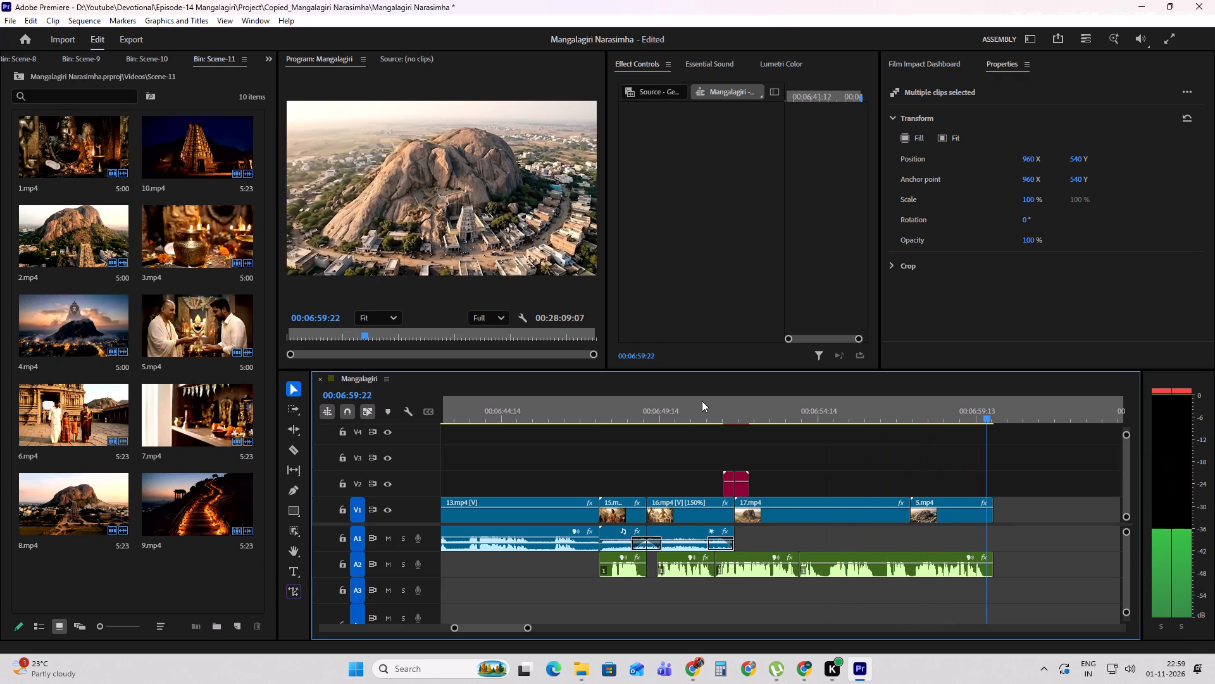
key(space)
Move the next scene's V1, A1 and A2 clips, from 1.mp4 through 12.mp4, back to the previous scene's end and play the join.
alt+scroll(912, 467, down, 19)
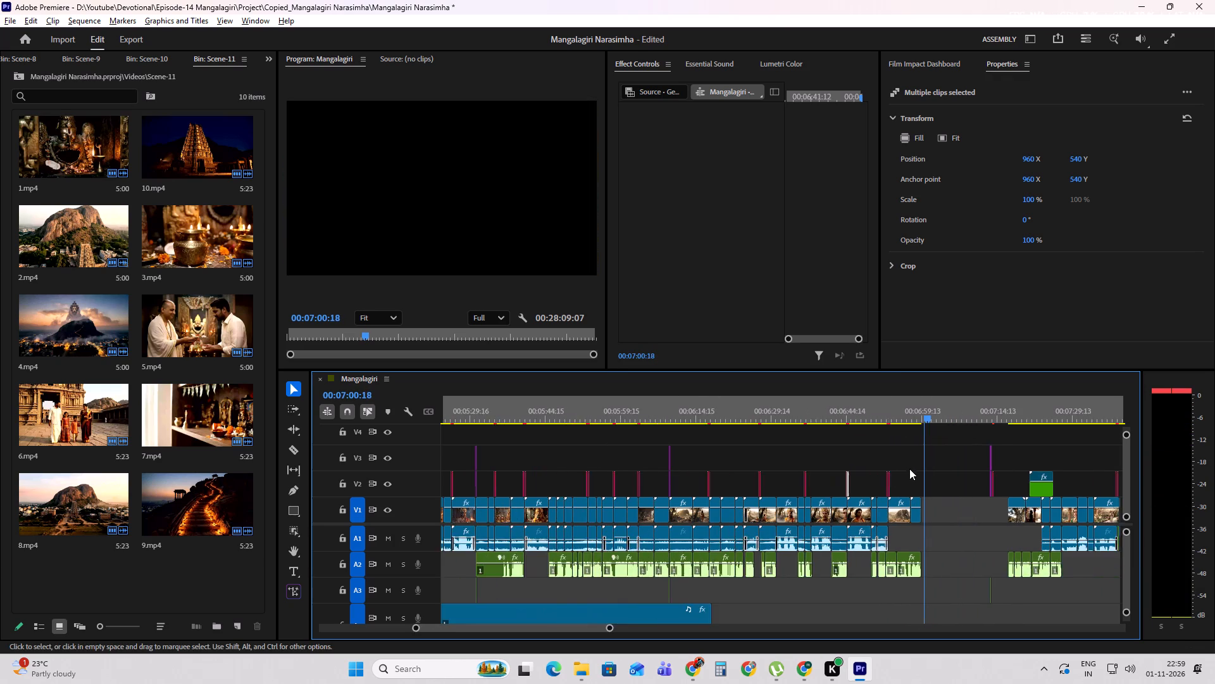
shift+scroll(783, 477, down, 16)
alt+scroll(712, 503, up, 11)
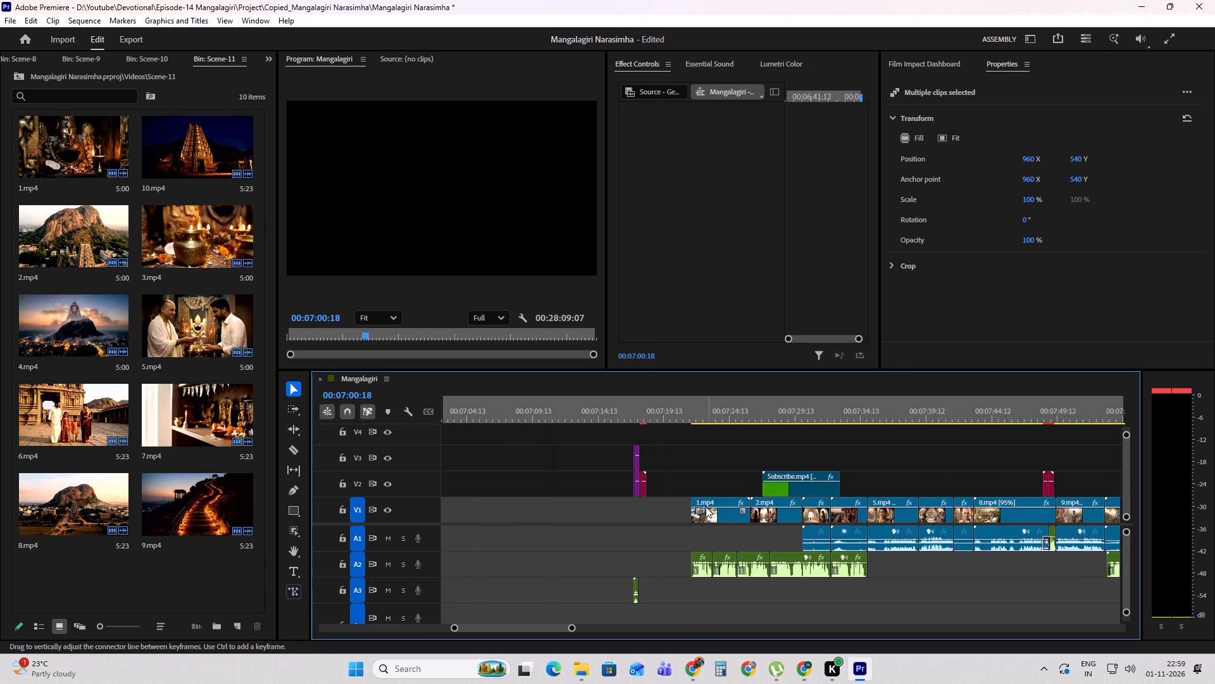
drag(645, 510, 1003, 572)
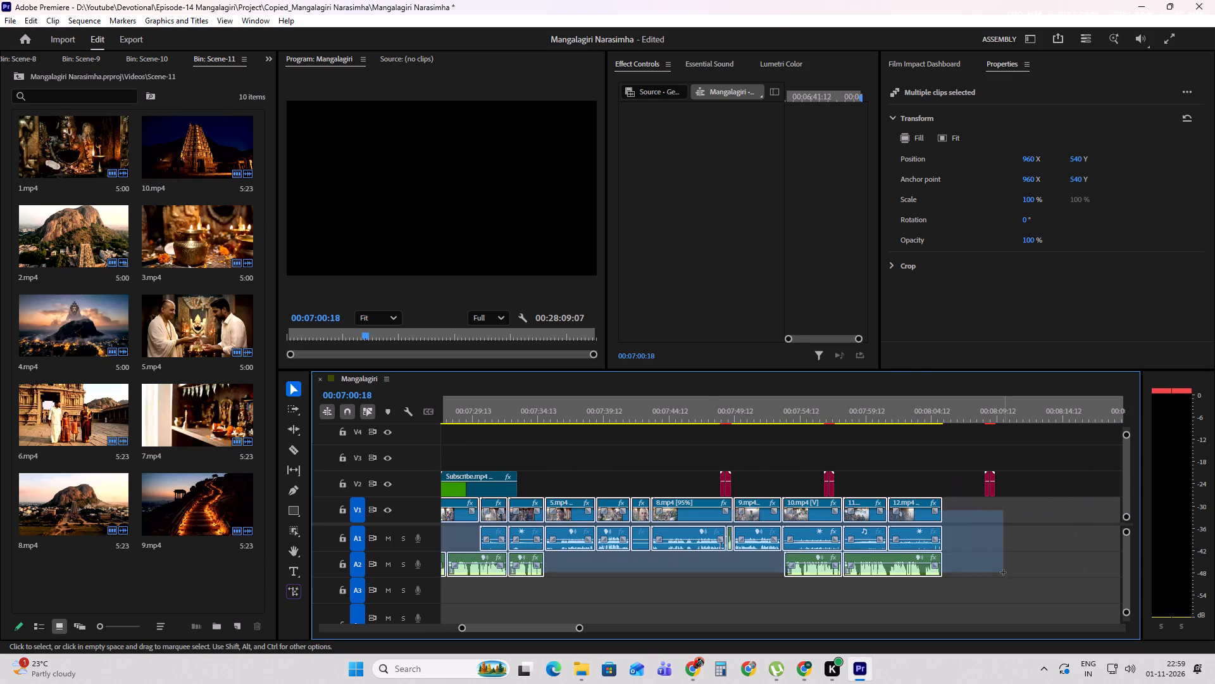
drag(1003, 572, 1003, 567)
shift+scroll(709, 533, up, 11)
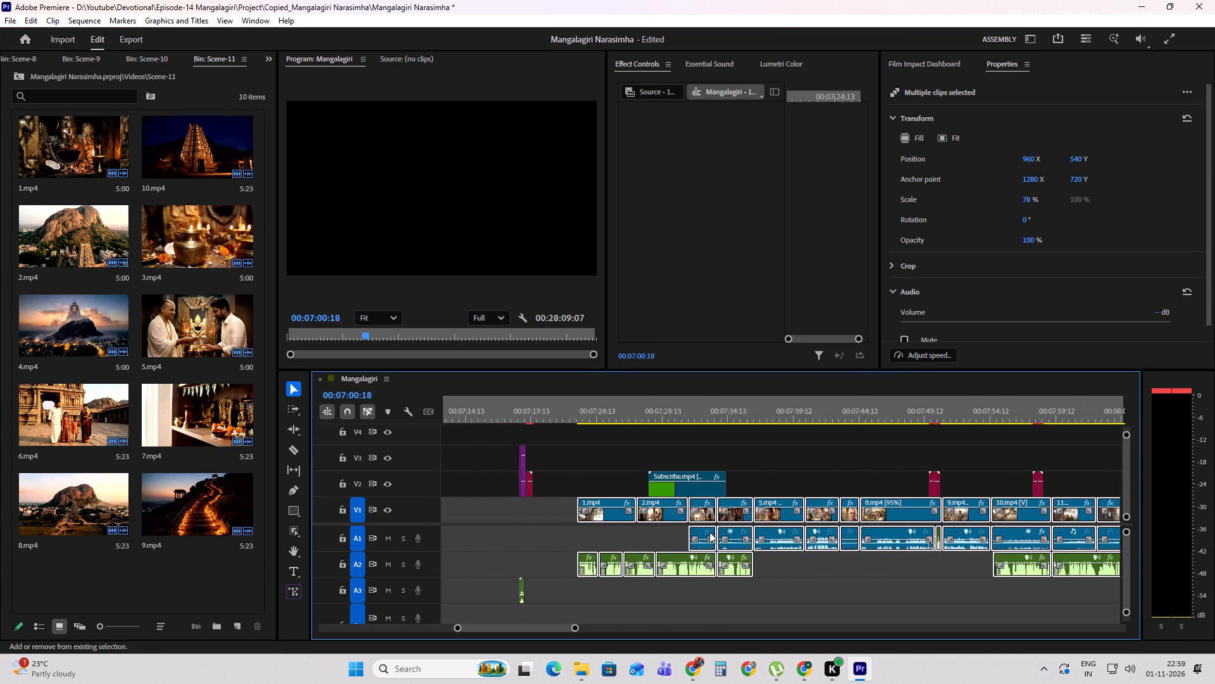
shift+scroll(709, 532, up, 17)
alt+scroll(826, 531, up, 3)
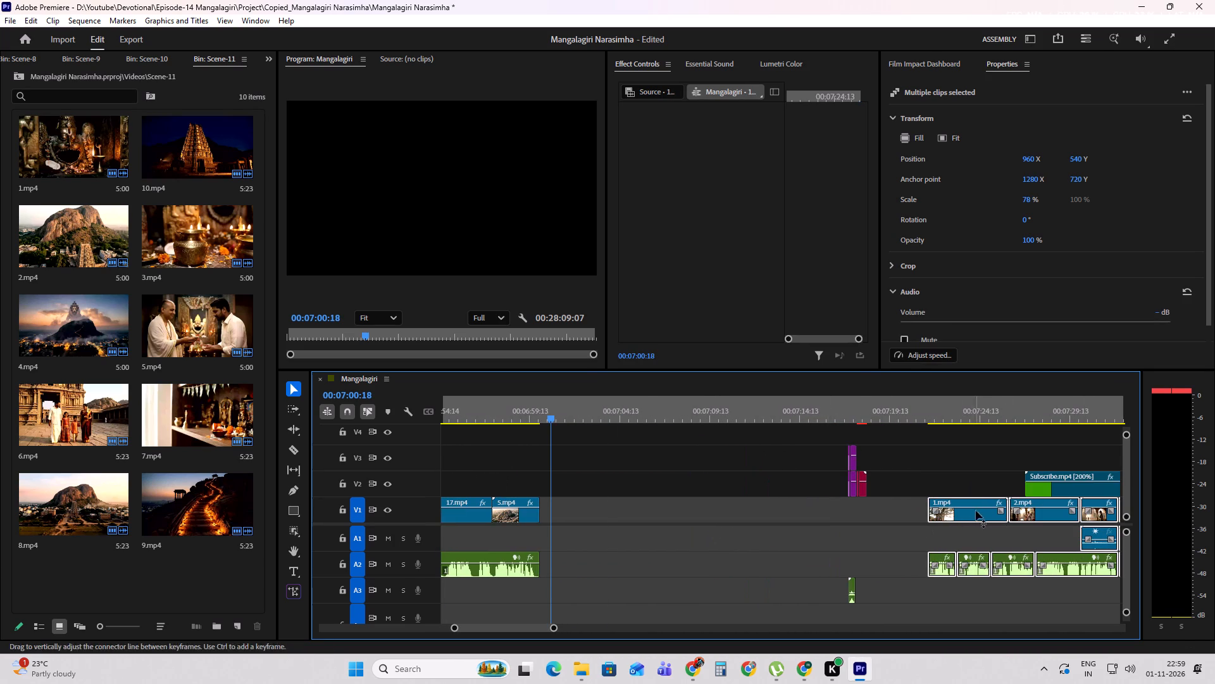
drag(980, 519, 591, 512)
click(520, 403)
key(space)
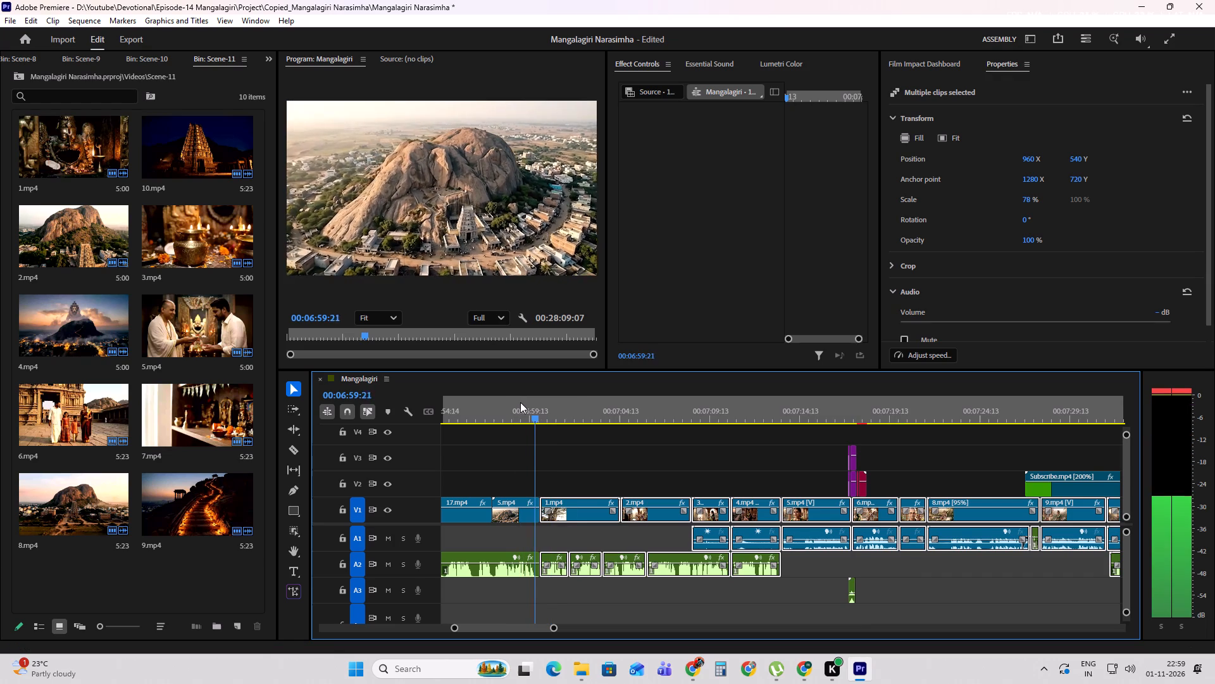
key(space)
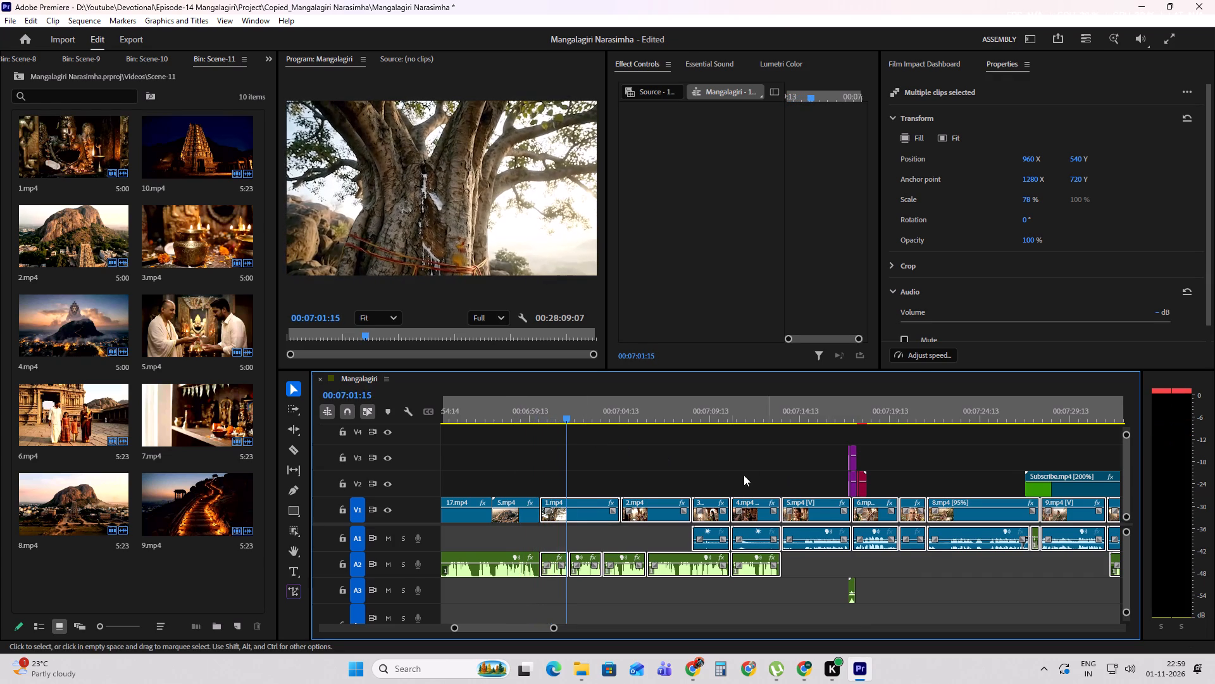
Move the purple V2 and V3 transition clips with their A3 sound to the cut before the new scene's 1.mp4, and preview it.
alt+scroll(695, 484, down, 4)
shift+scroll(624, 494, up, 10)
shift+scroll(625, 494, down, 7)
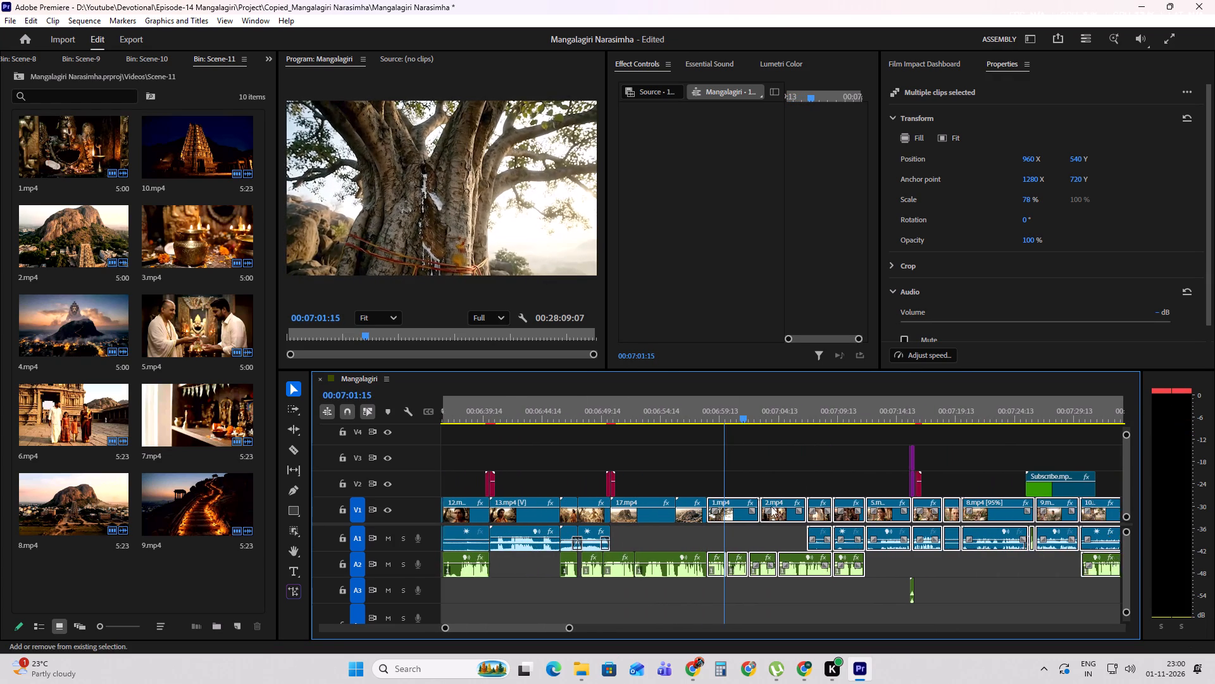
drag(878, 407, 872, 408)
key(space)
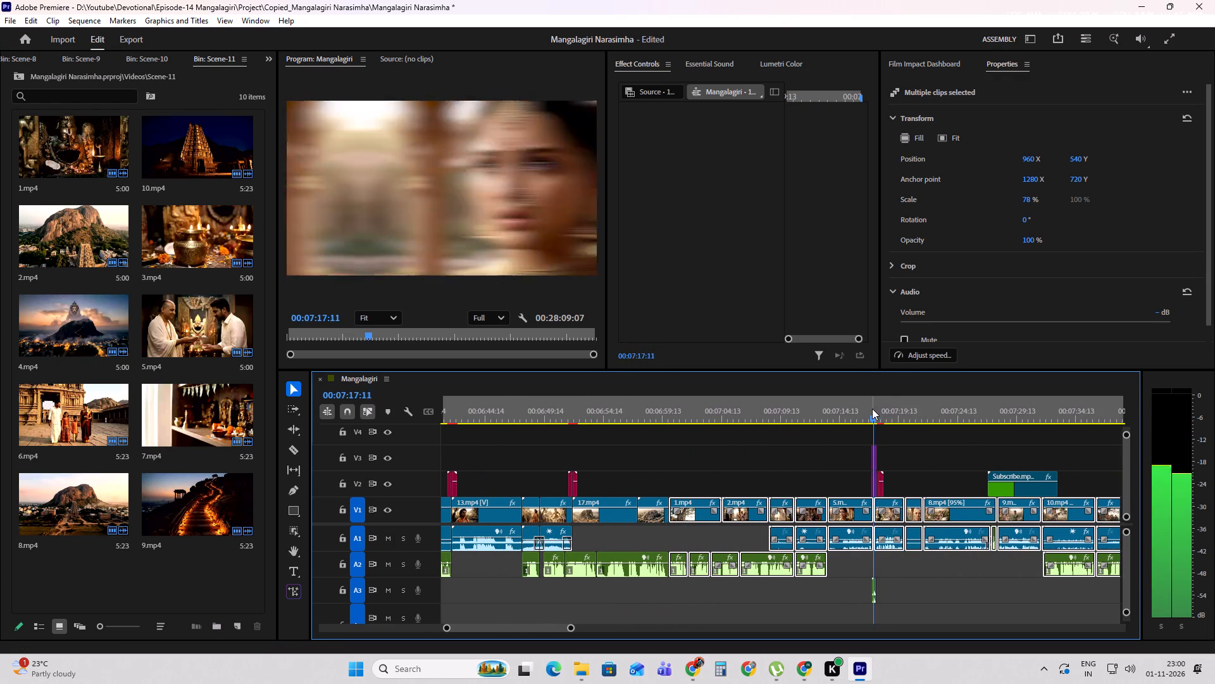
key(space)
alt+scroll(861, 482, up, 5)
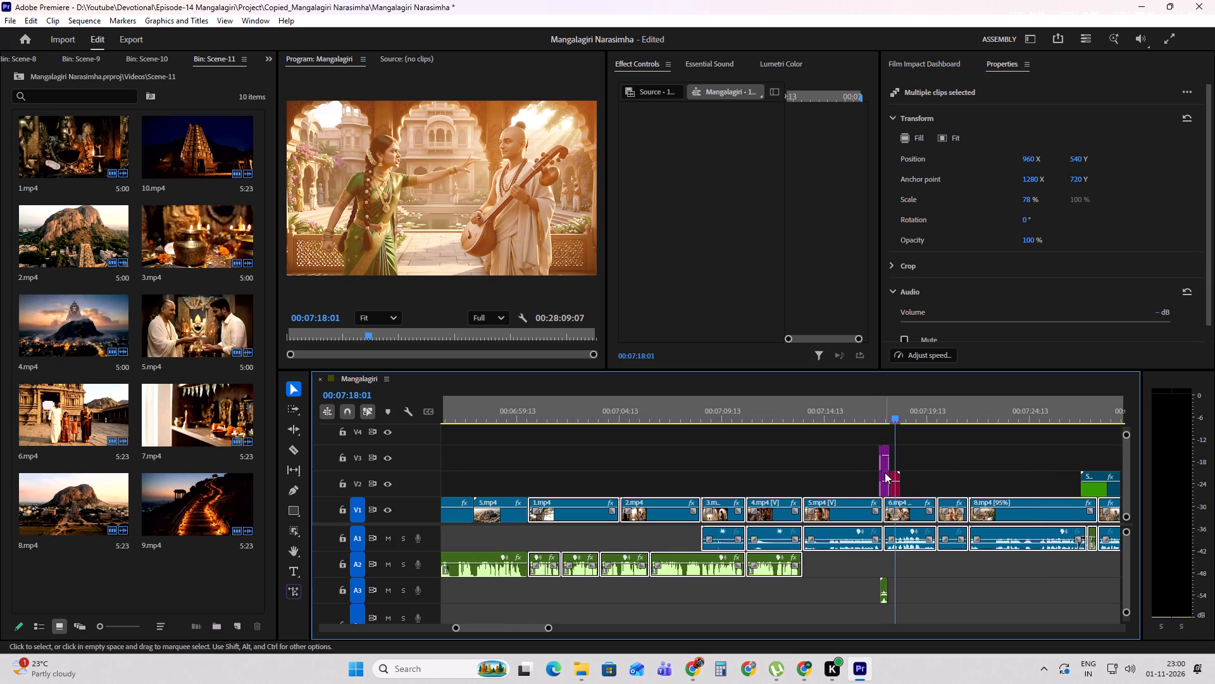
drag(886, 465, 652, 467)
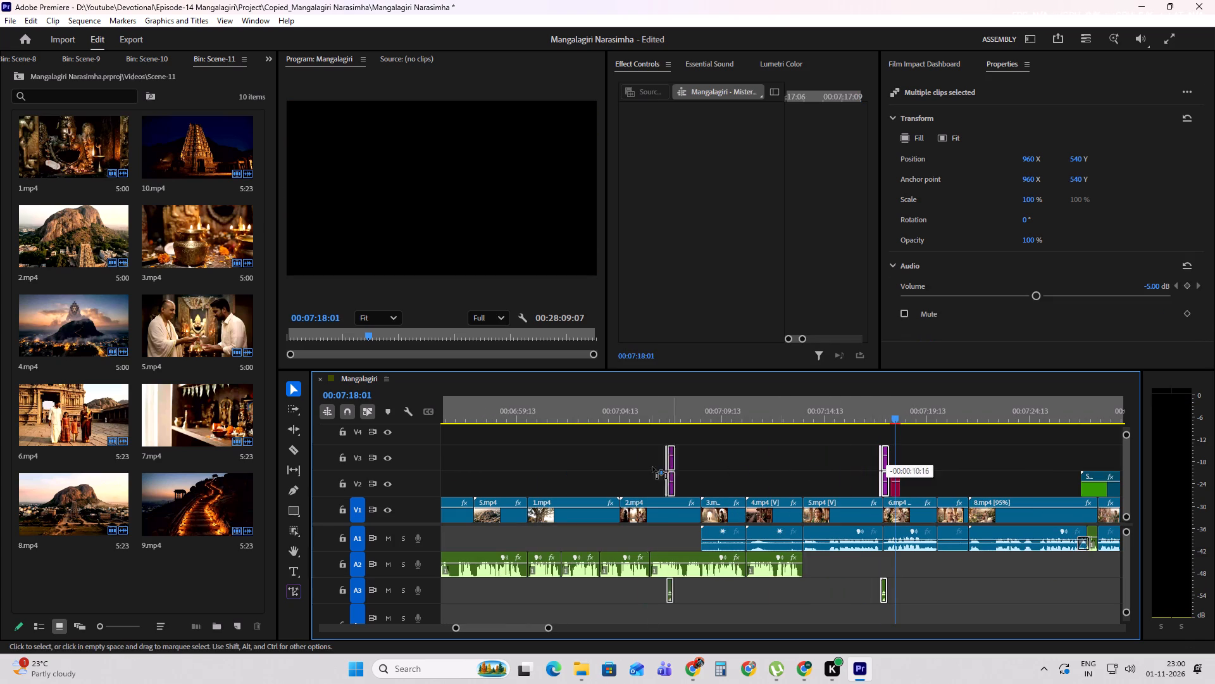
drag(652, 467, 533, 460)
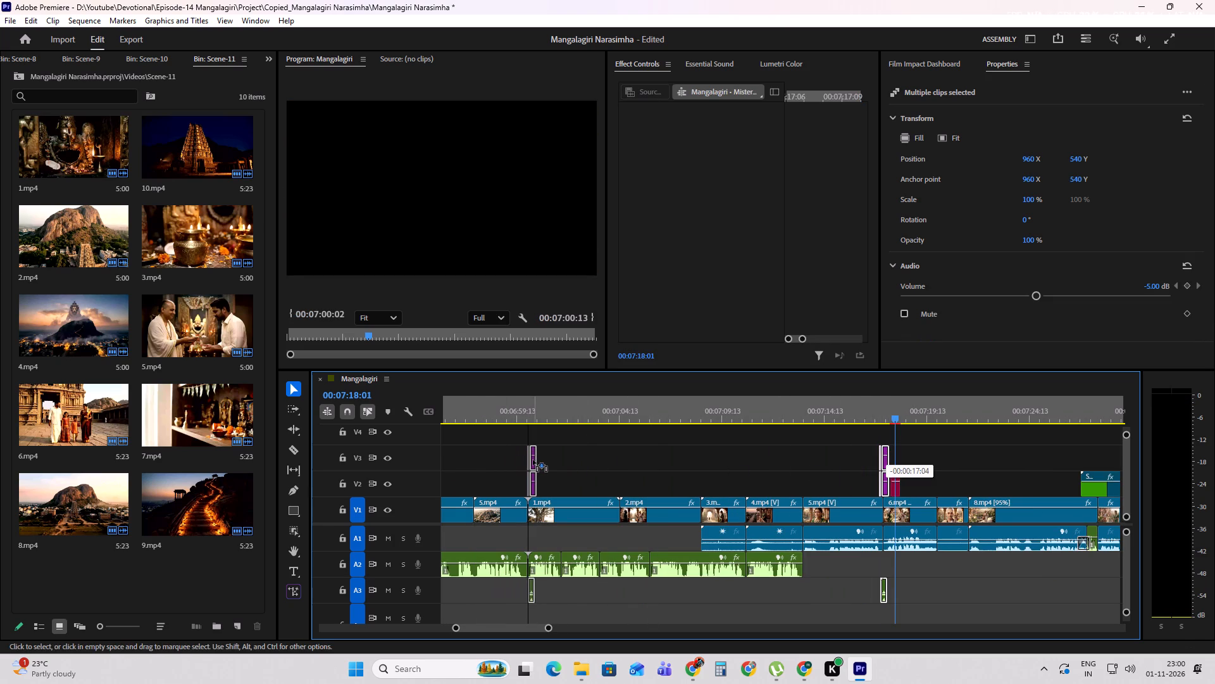
drag(533, 460, 530, 460)
click(511, 411)
key(space)
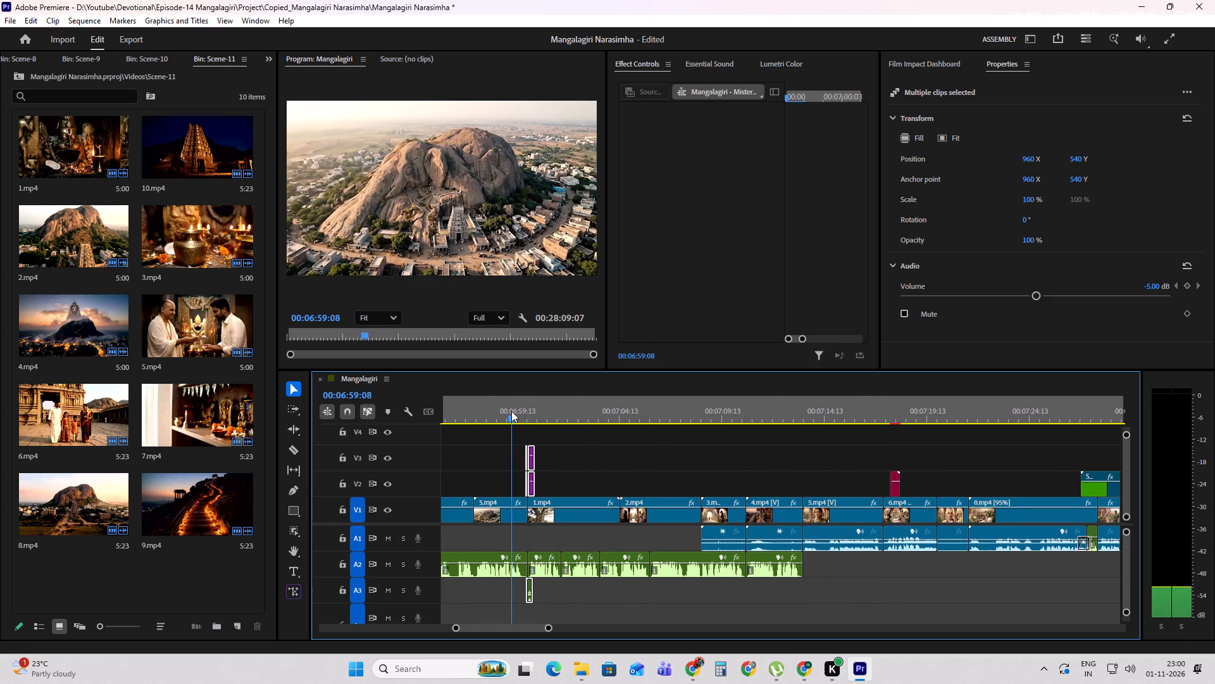
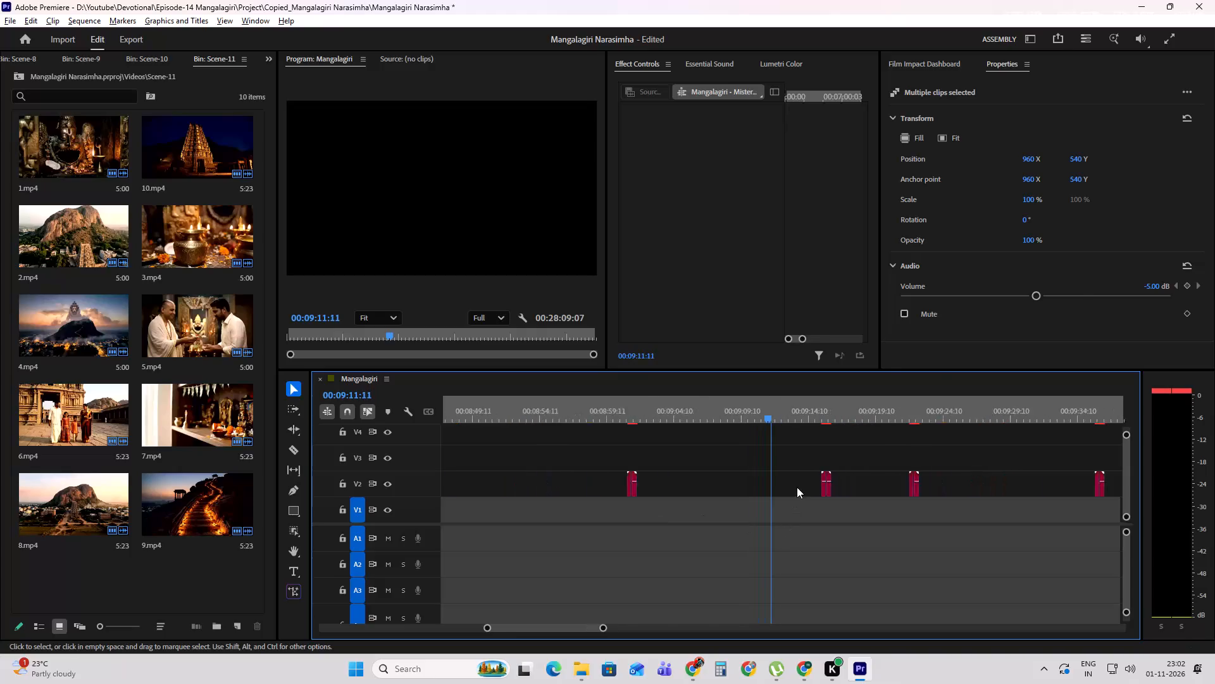
Copy the three V2 Light Leak transitions beyond the scene's end to the 1.mp4–2.mp4 cut, shifting Subscribe.mp4 near the scene's end first.
shift+scroll(730, 542, up, 20)
shift+scroll(730, 542, up, 9)
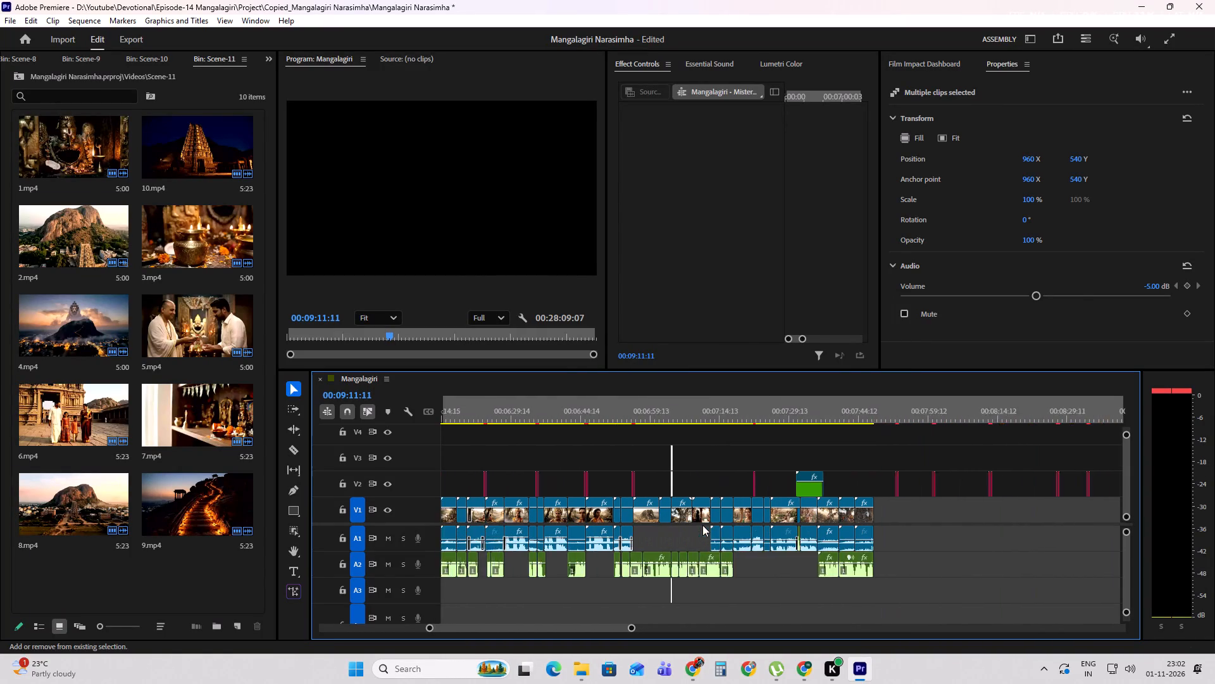
shift+scroll(702, 525, up, 1)
alt+scroll(782, 480, down, 20)
alt+scroll(777, 503, down, 3)
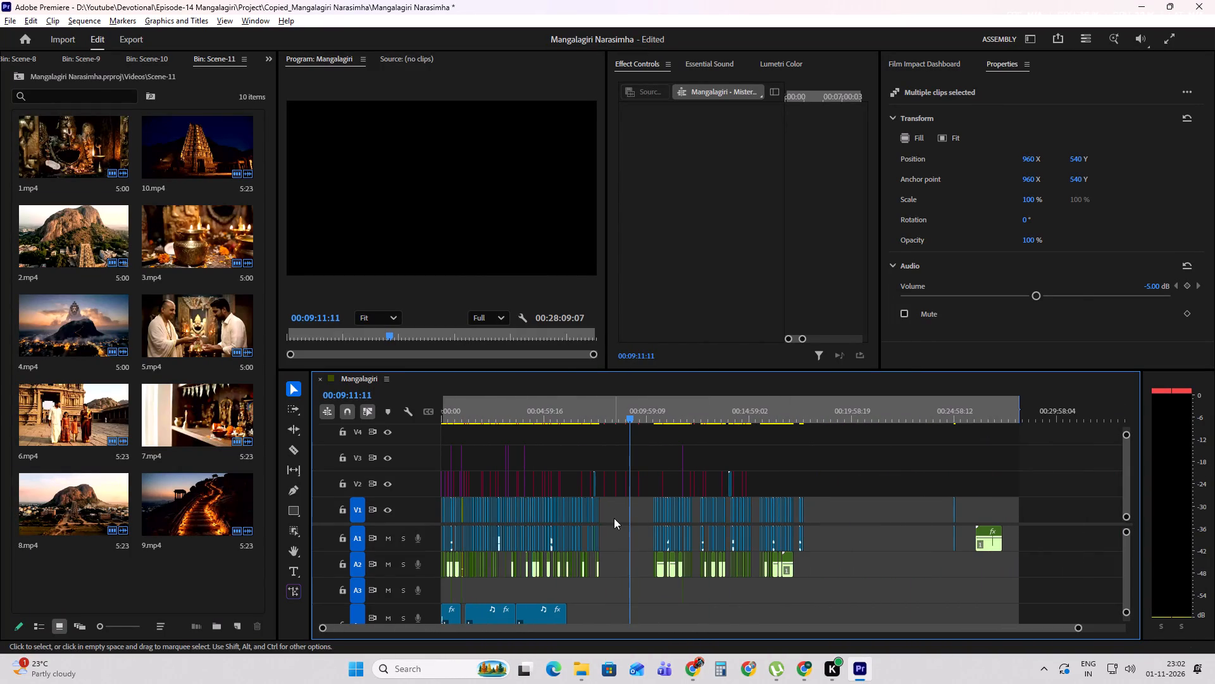
alt+scroll(614, 518, up, 20)
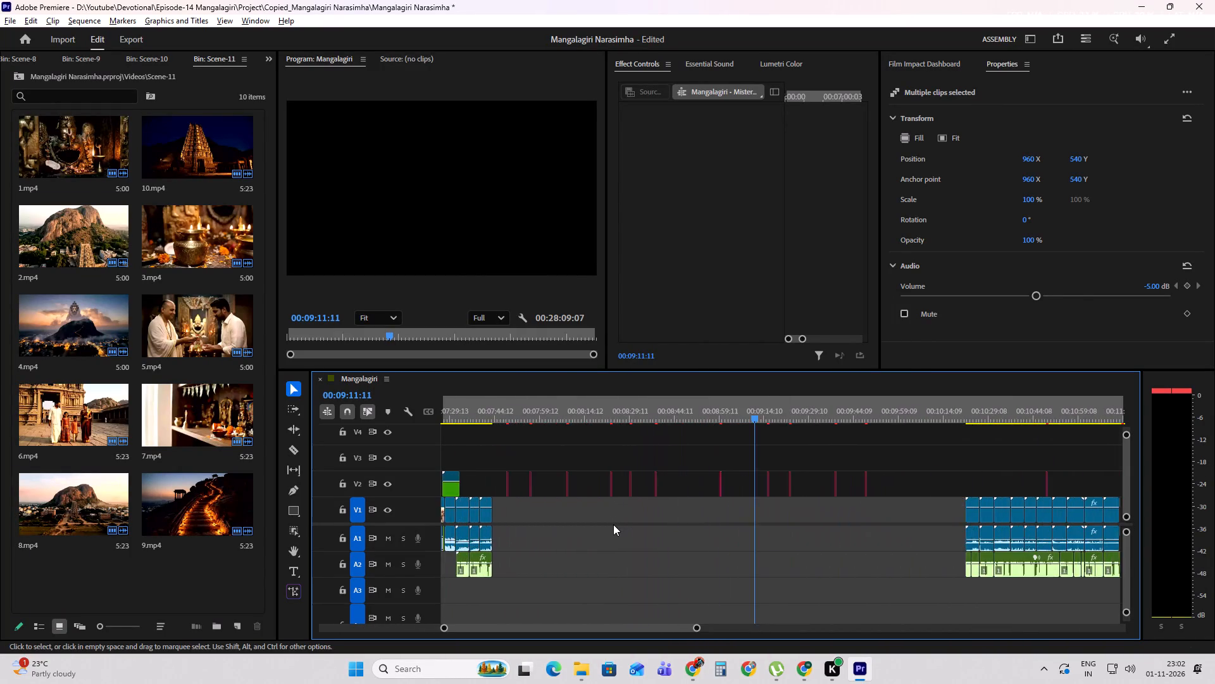
shift+scroll(613, 524, up, 17)
alt+scroll(633, 531, up, 4)
shift+scroll(601, 533, up, 2)
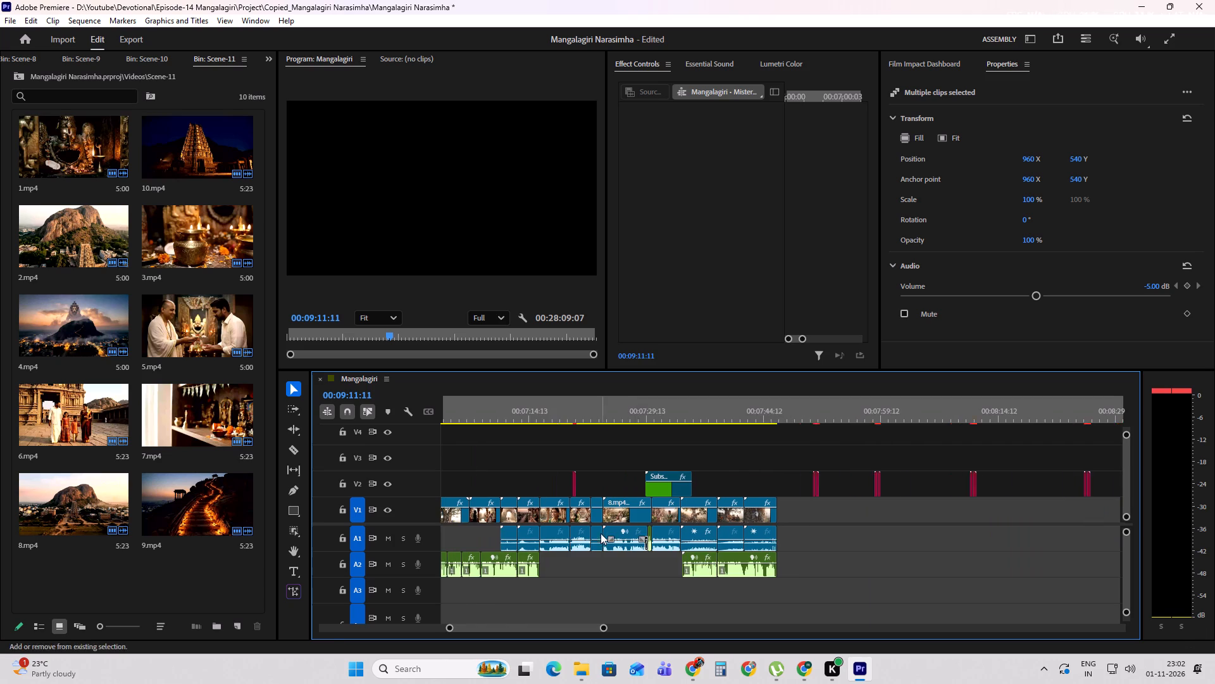
shift+scroll(601, 533, up, 1)
drag(837, 438, 1034, 481)
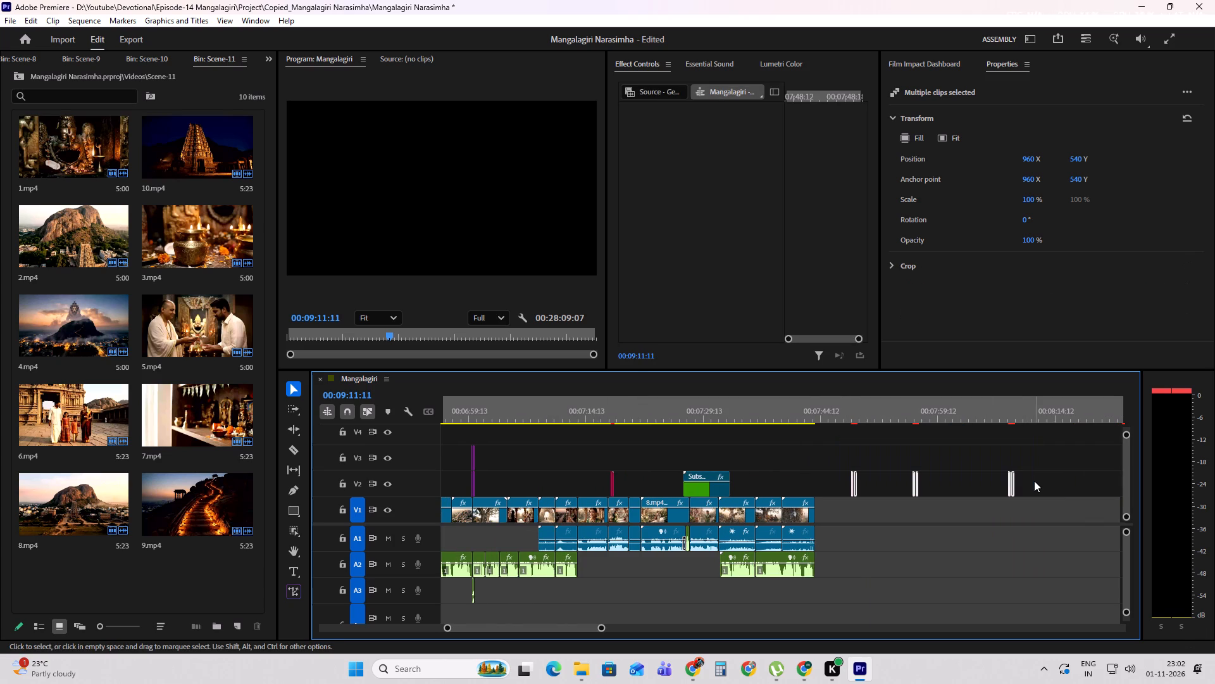
key(ctrl+c)
click(511, 412)
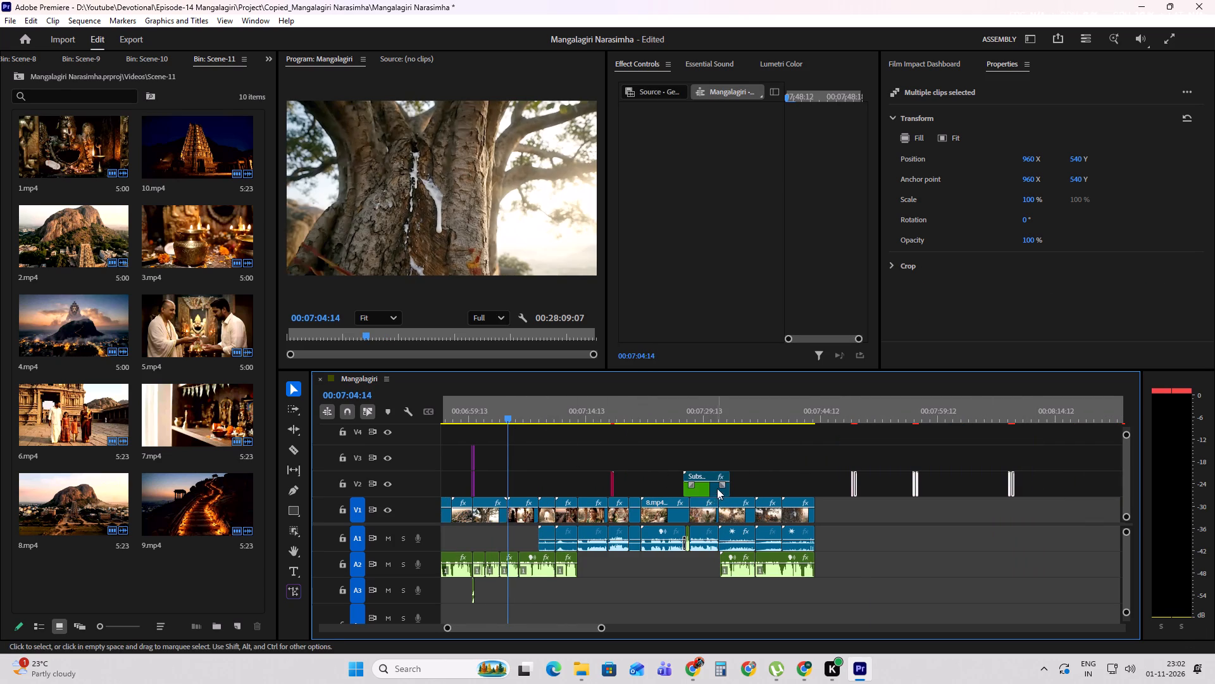
drag(717, 488, 818, 487)
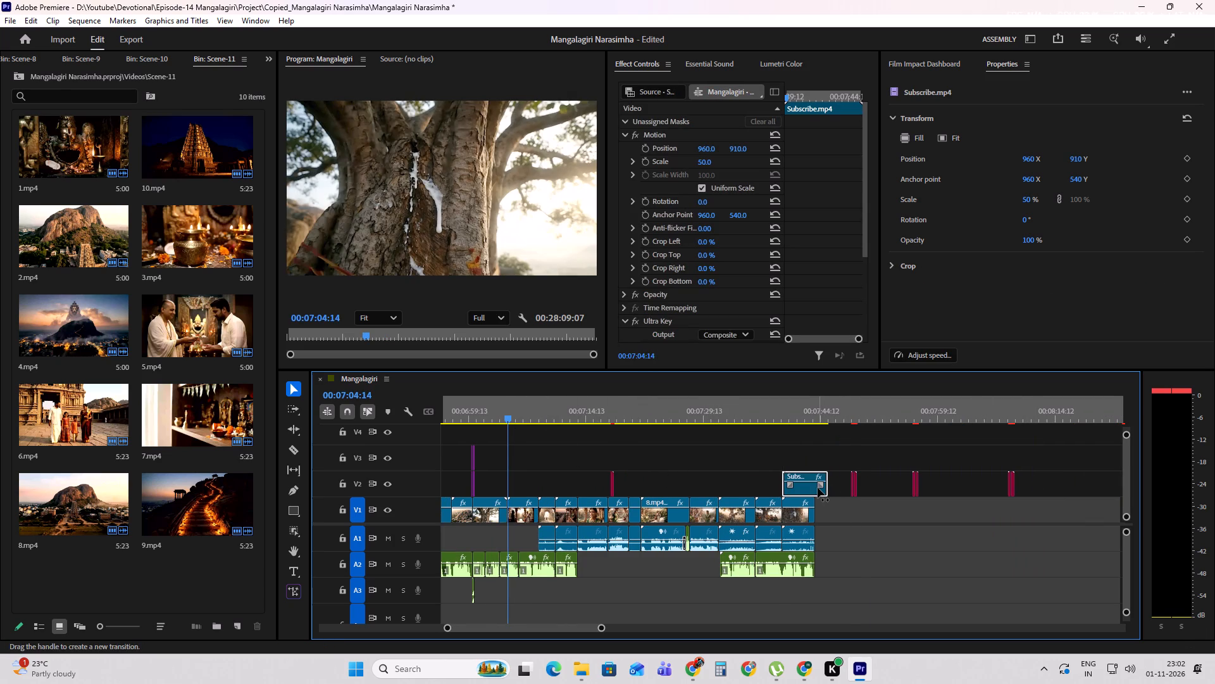
key(ctrl+v)
Play from the scene's opening into 2.mp4 to check the pasted transition on the 1.mp4–2.mp4 cut.
alt+scroll(514, 500, up, 6)
shift+scroll(512, 501, up, 5)
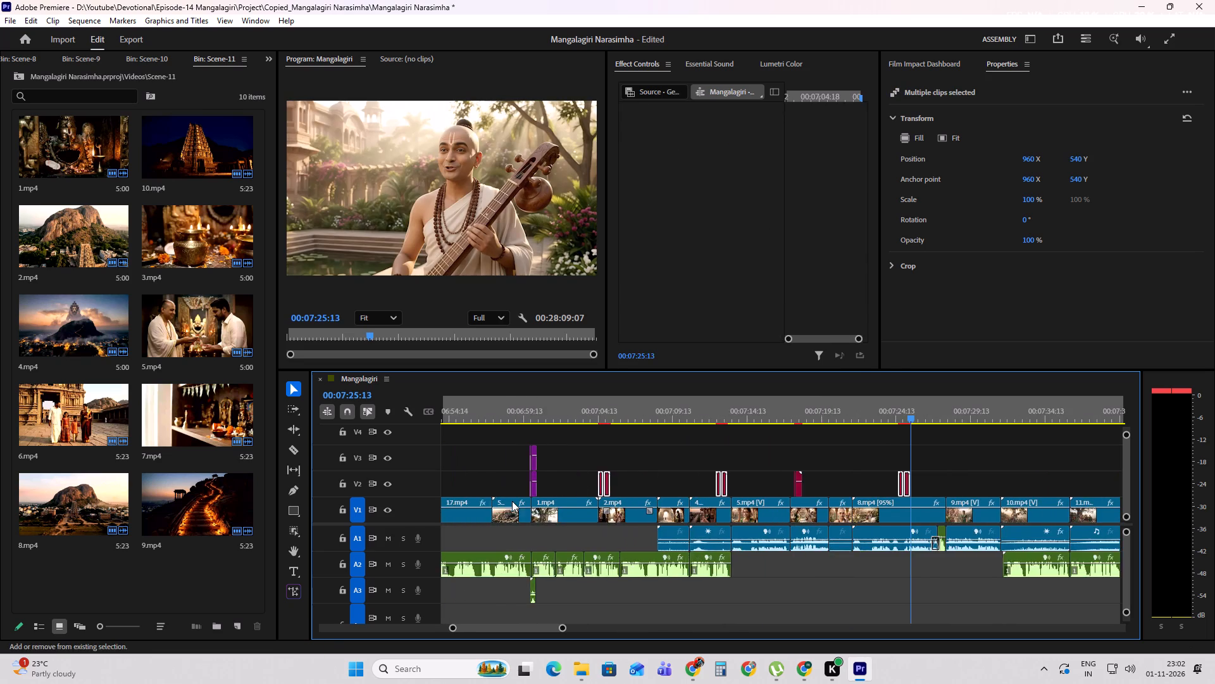
alt+scroll(570, 515, up, 5)
click(493, 412)
key(space)
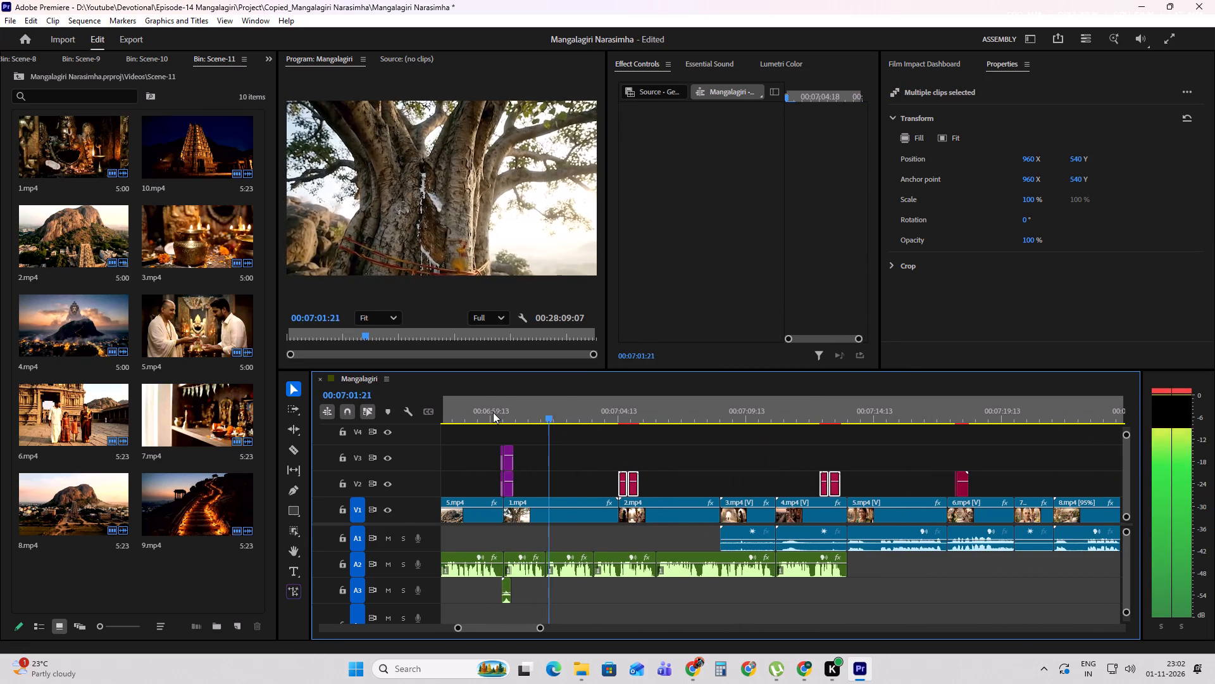
ctrl+scroll(585, 573, up, 3)
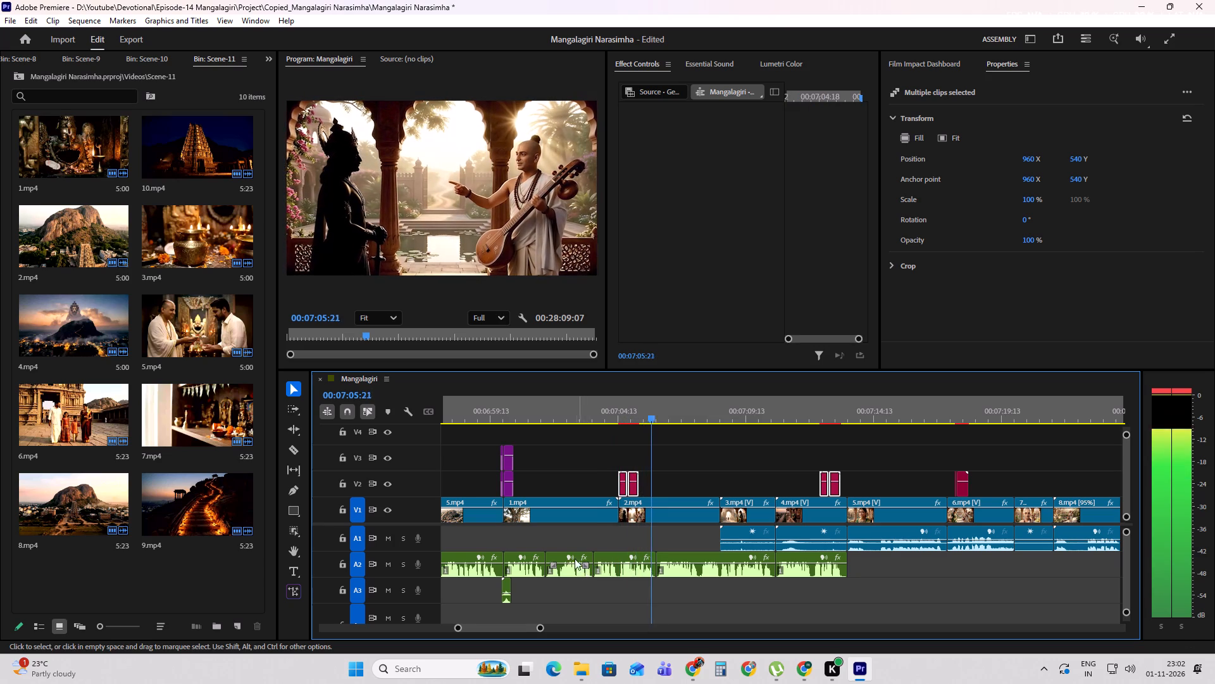
key(space)
Shift the pasted V2 transitions so the first sits on the 2.mp4–3.mp4 cut, and play through 4.mp4.
alt+scroll(616, 503, up, 4)
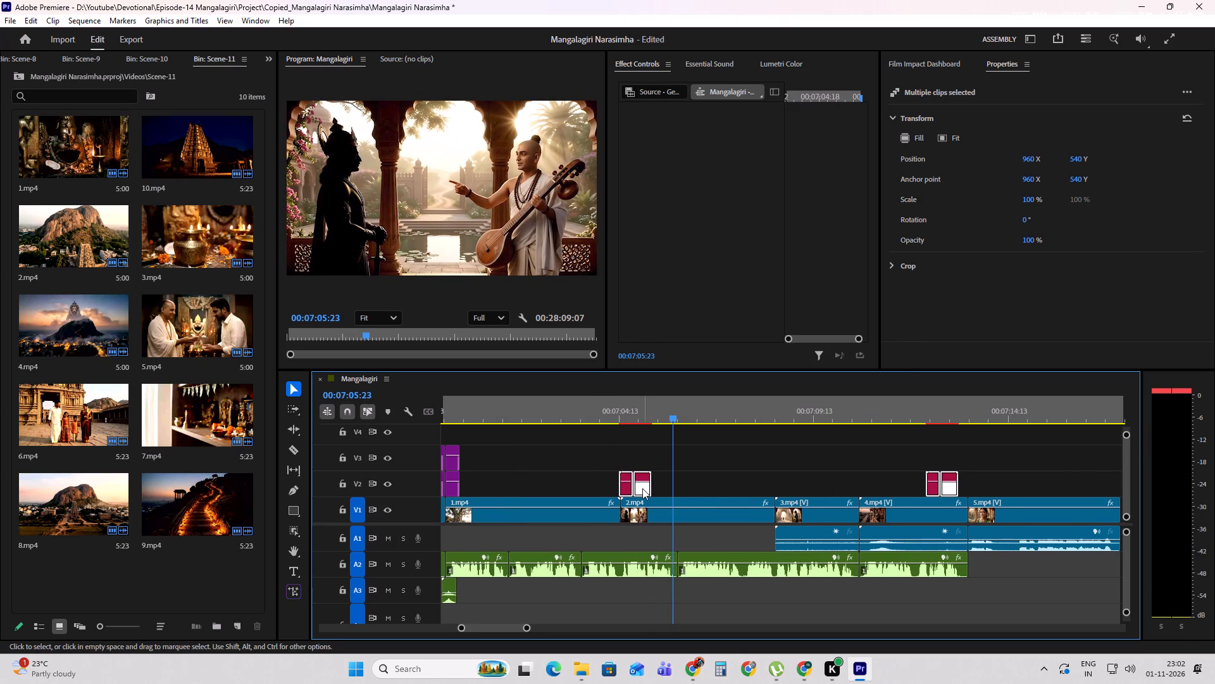
drag(642, 488, 788, 488)
click(733, 459)
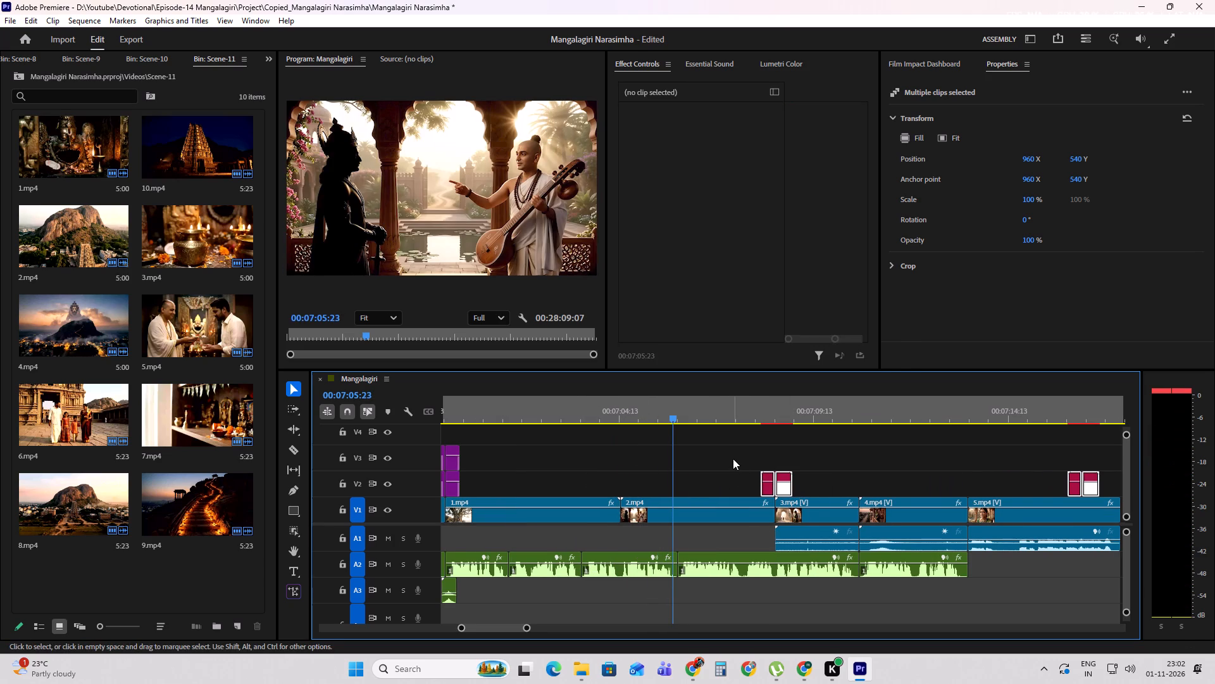
key(space)
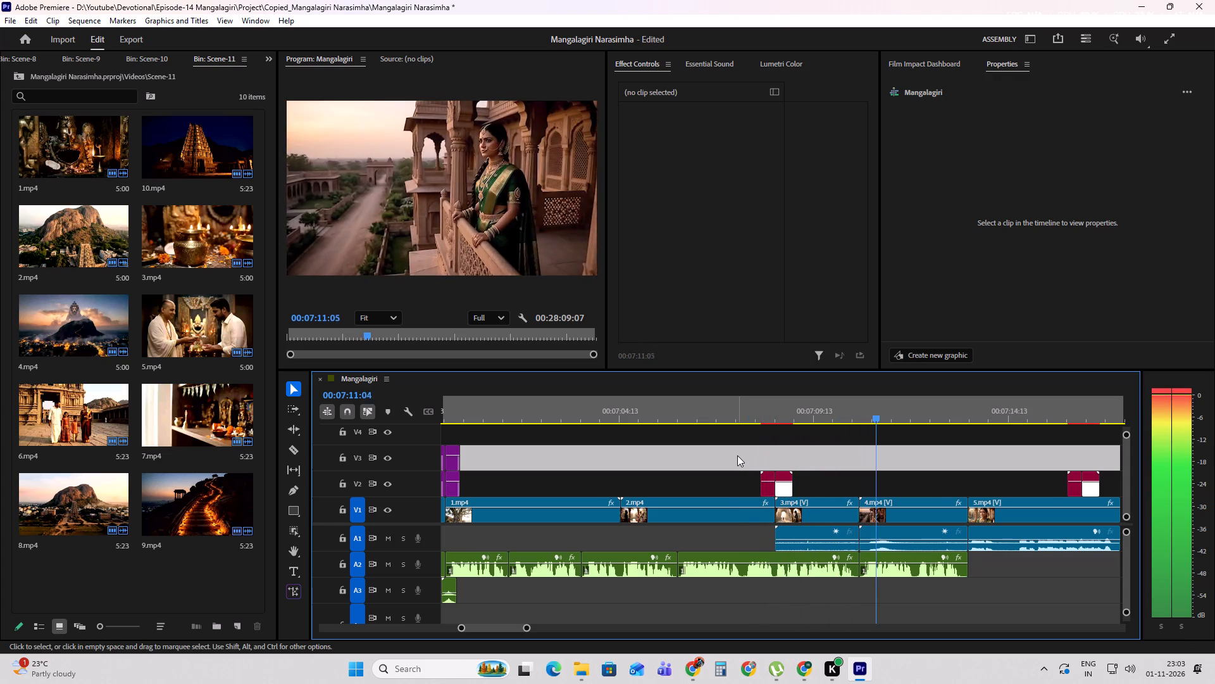
shift+scroll(710, 526, down, 14)
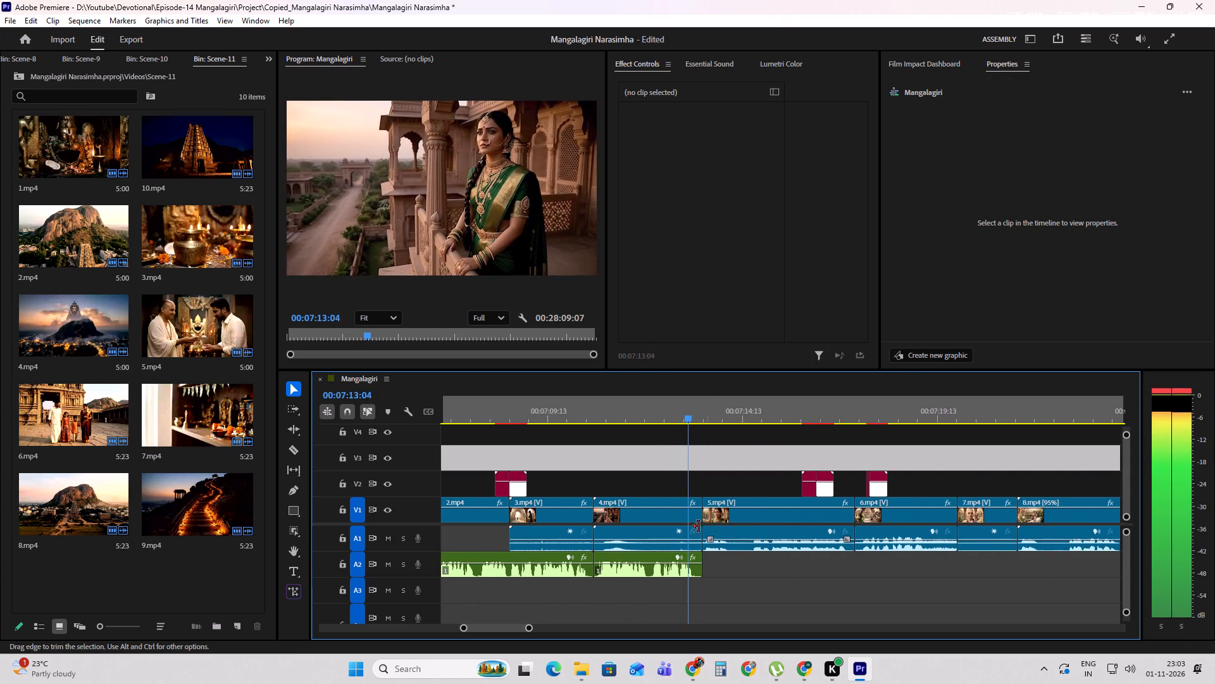
key(space)
Move the V2 transition from the 2.mp4–3.mp4 cut to the 3.mp4–4.mp4 cut, and the one over 5.mp4 back to the 1.mp4–2.mp4 cut.
drag(520, 491, 605, 490)
drag(825, 490, 453, 484)
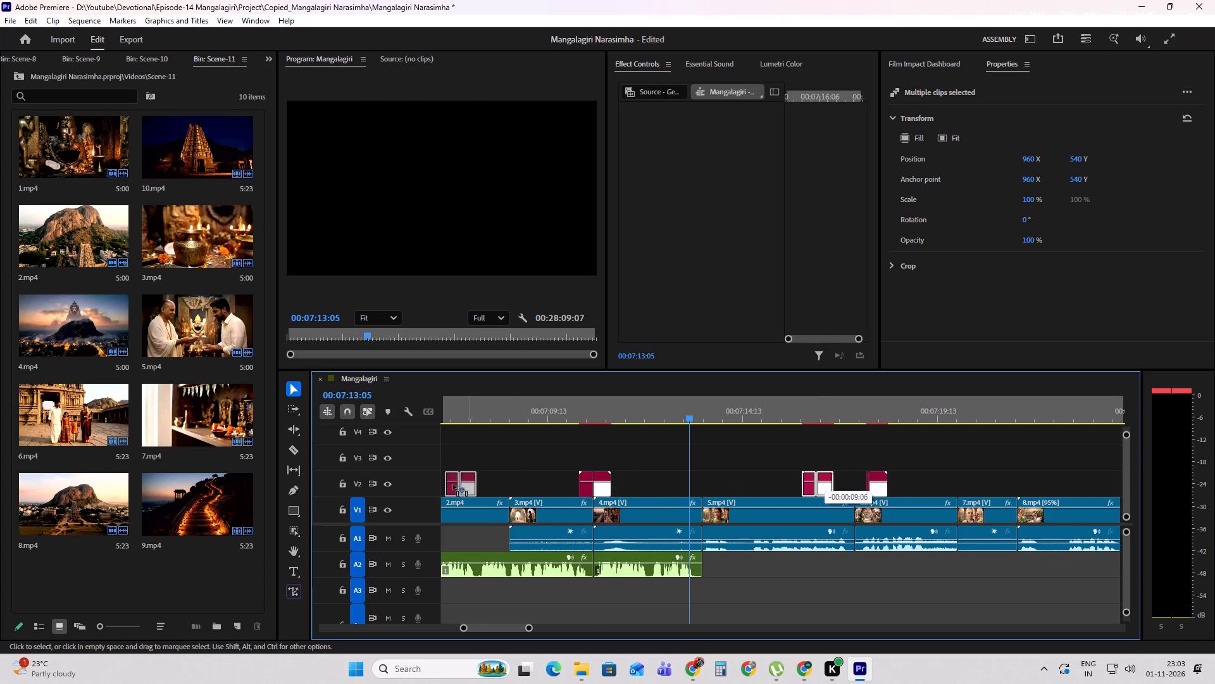
drag(453, 484, 508, 481)
Play from the end of 4.mp4 into 6.mp4, and replay the 5.mp4–6.mp4 cut.
key(space)
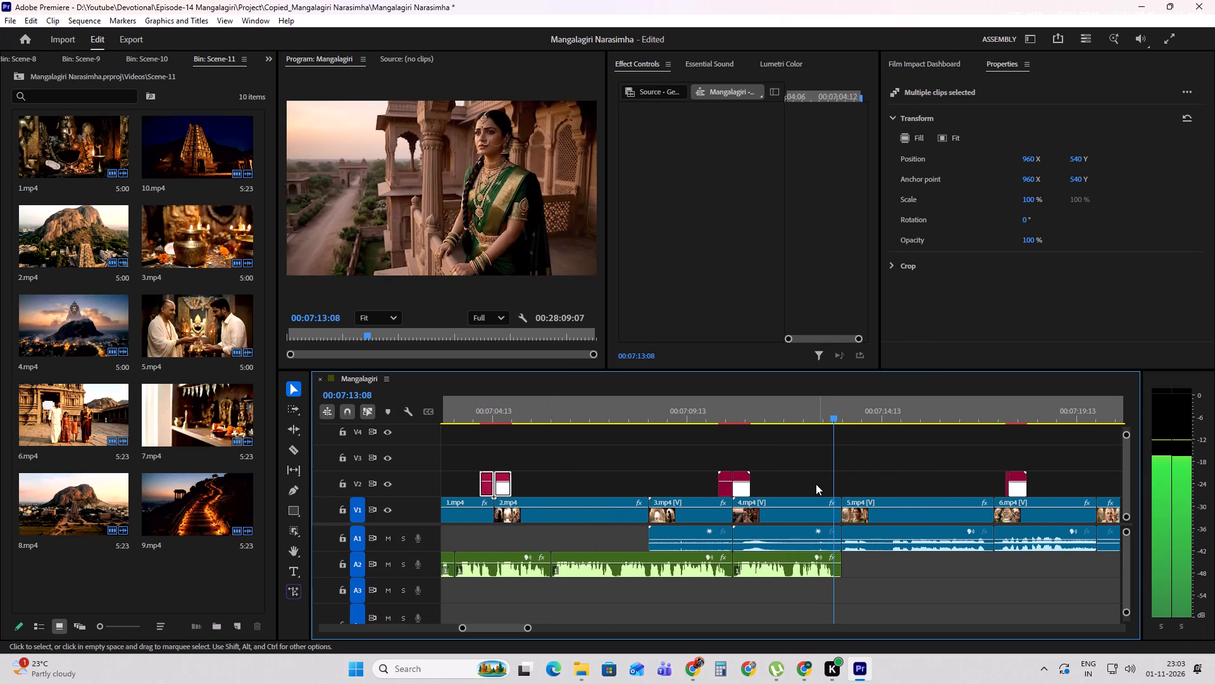
shift+scroll(747, 496, down, 11)
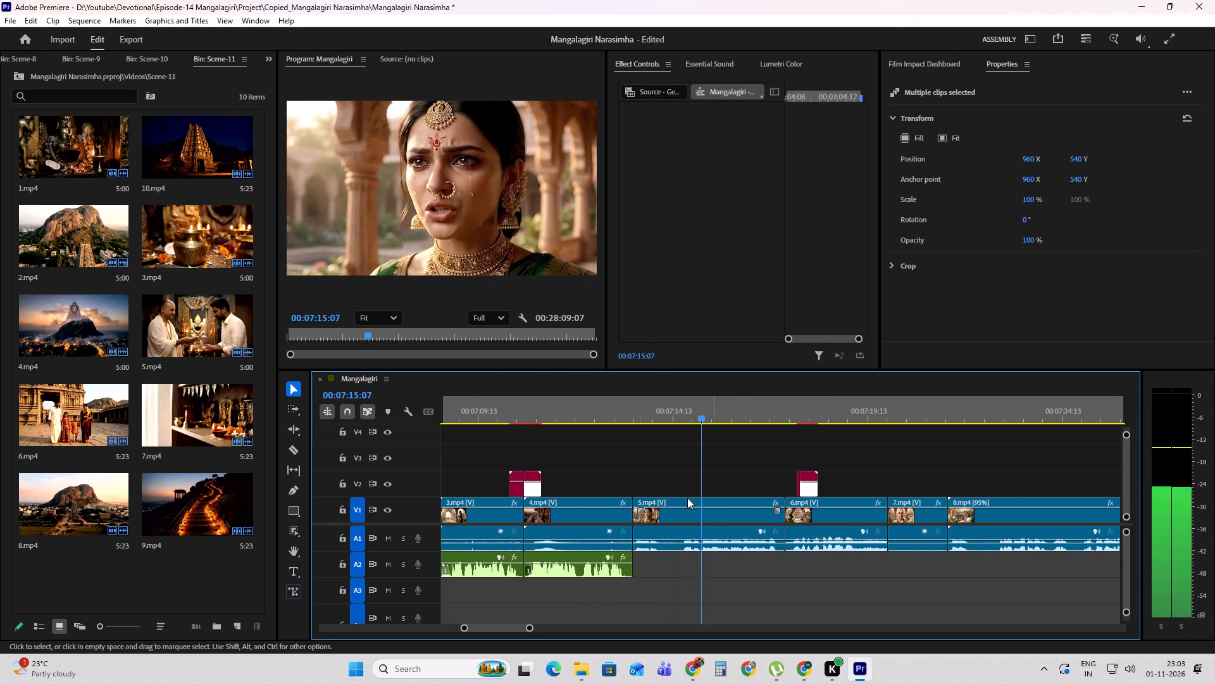
shift+scroll(636, 495, down, 4)
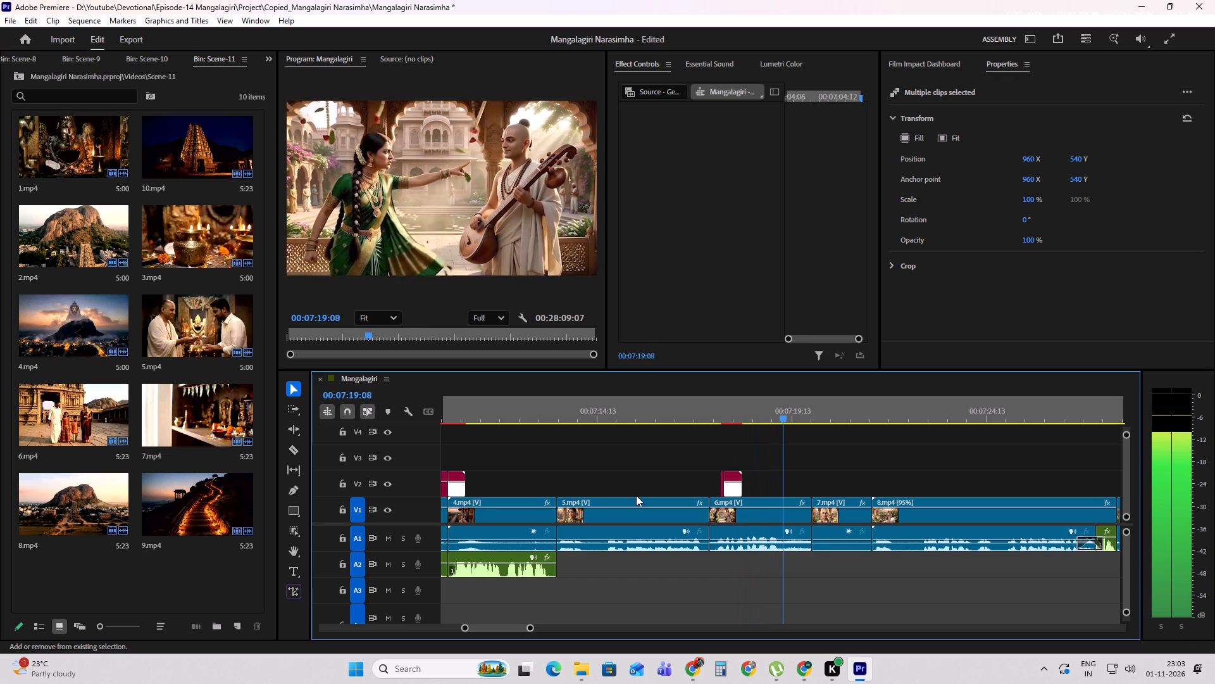
key(space)
click(695, 415)
key(space)
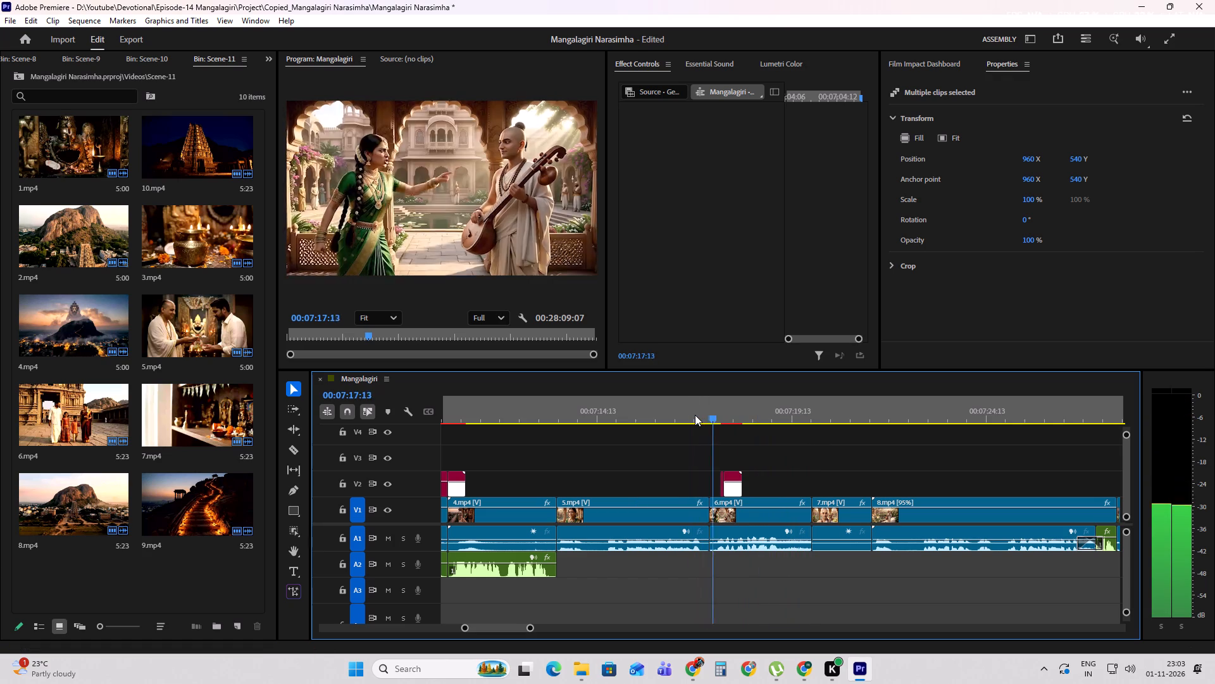
key(space)
Trim about 5 frames off the start of 6.mp4, move it back against 5.mp4, and play the join.
alt+scroll(713, 517, up, 14)
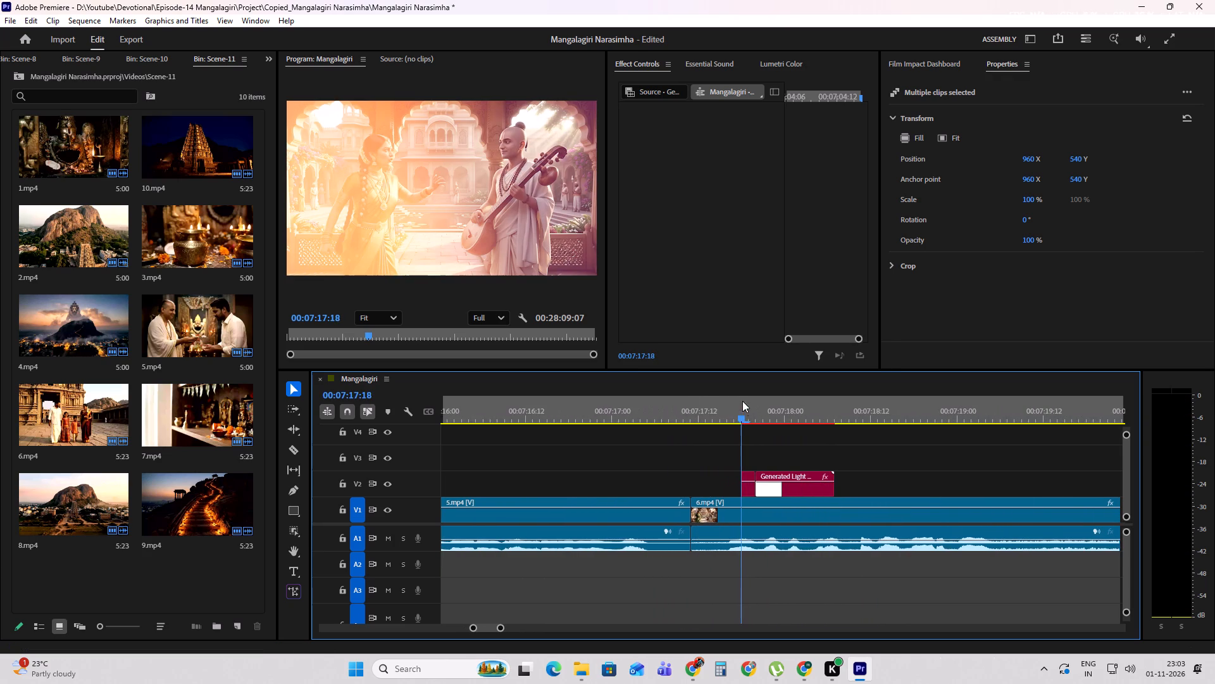
drag(741, 416, 704, 419)
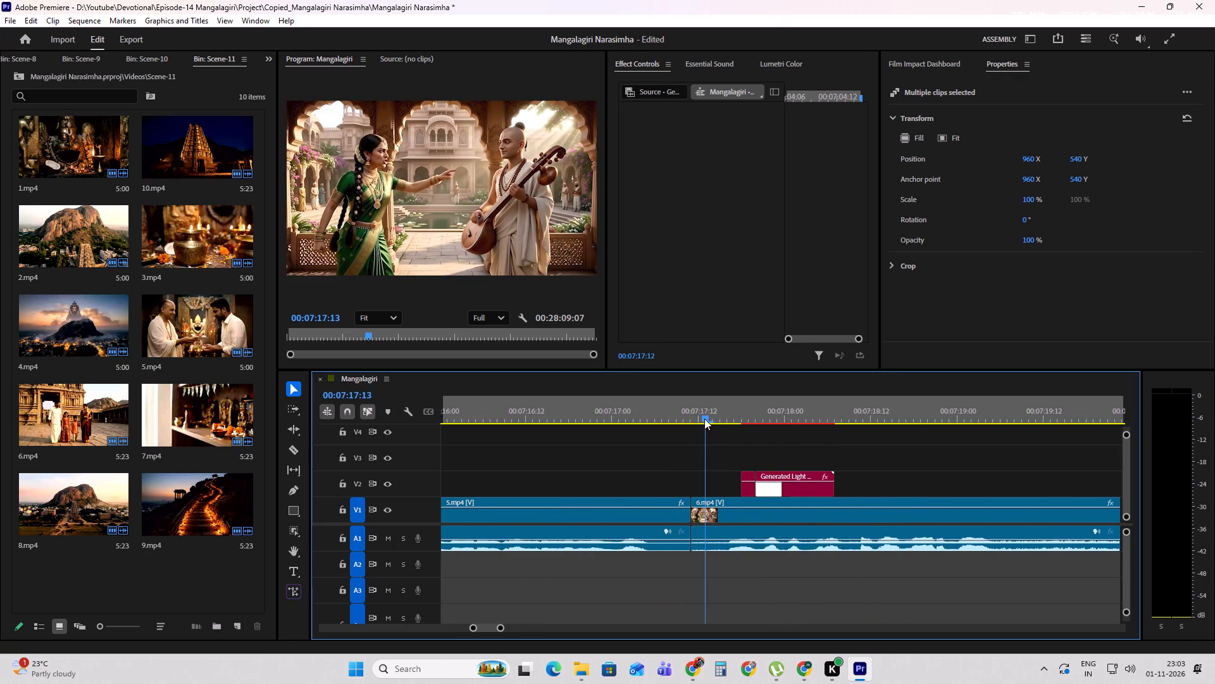
drag(704, 419, 717, 418)
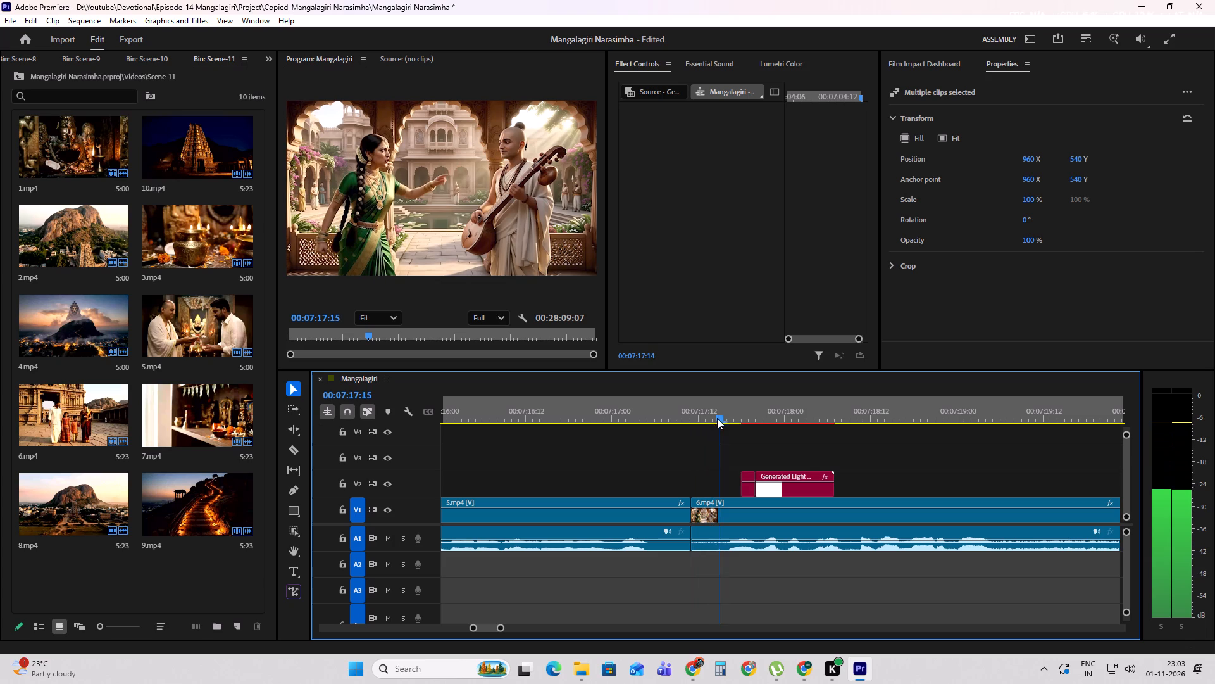
drag(717, 418, 721, 418)
drag(693, 500, 719, 500)
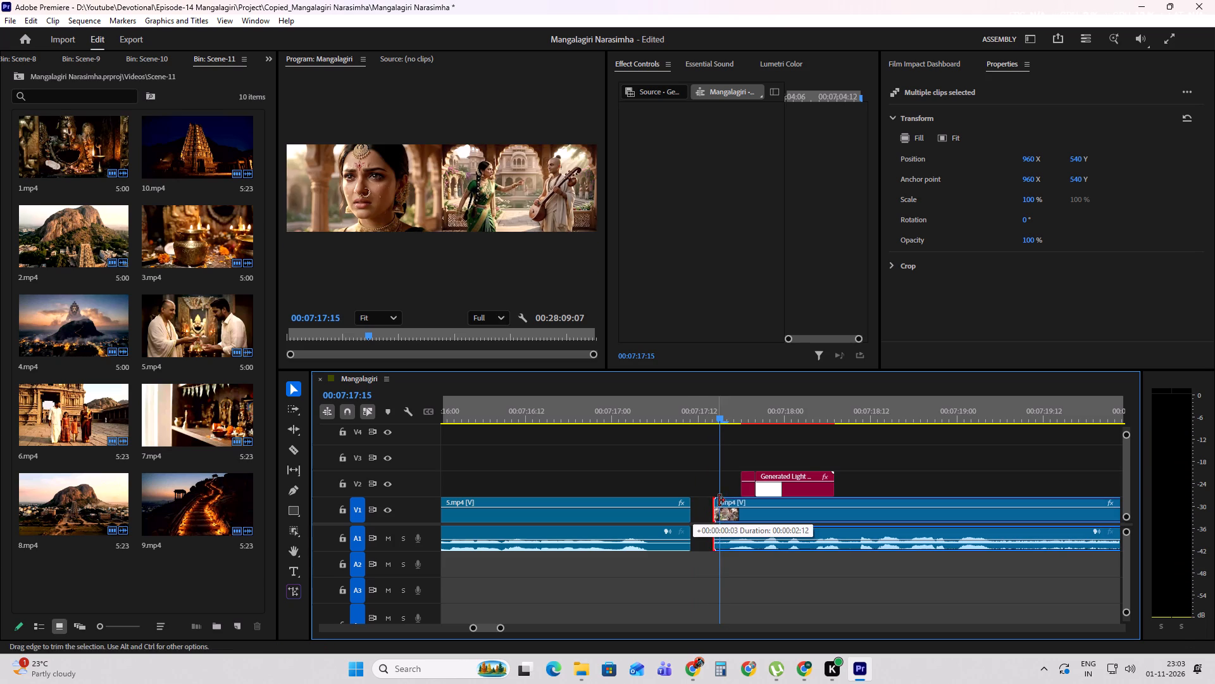
drag(719, 500, 728, 500)
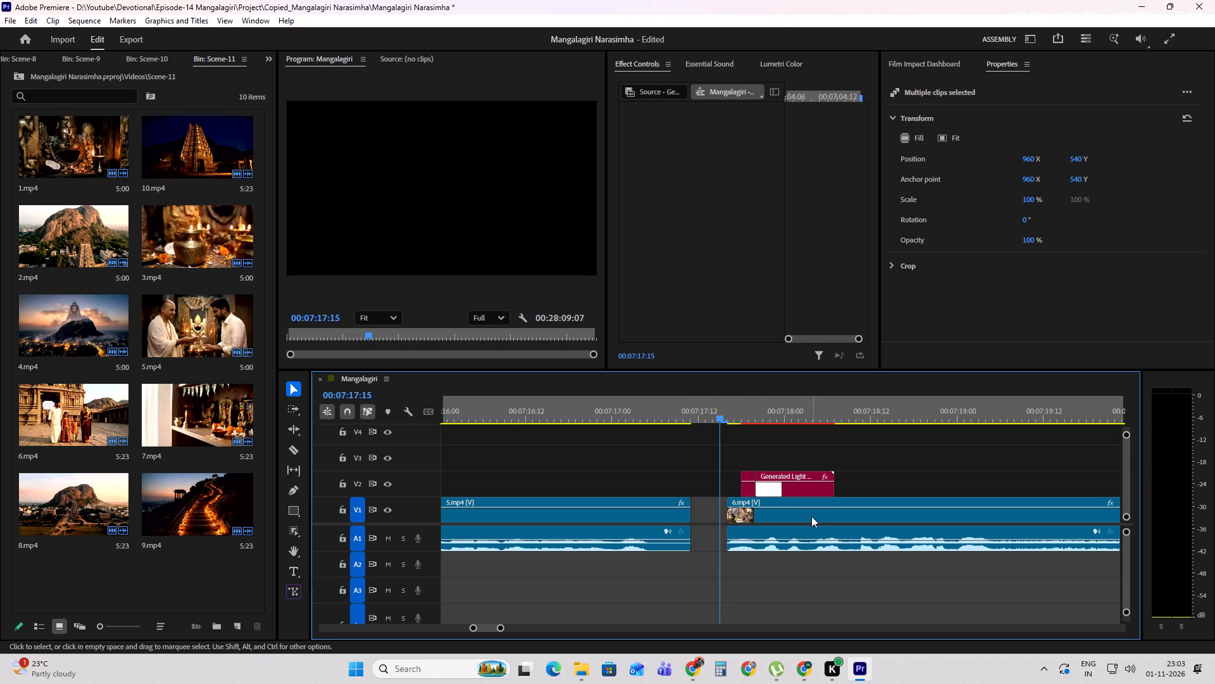
drag(811, 516, 774, 519)
click(602, 408)
key(space)
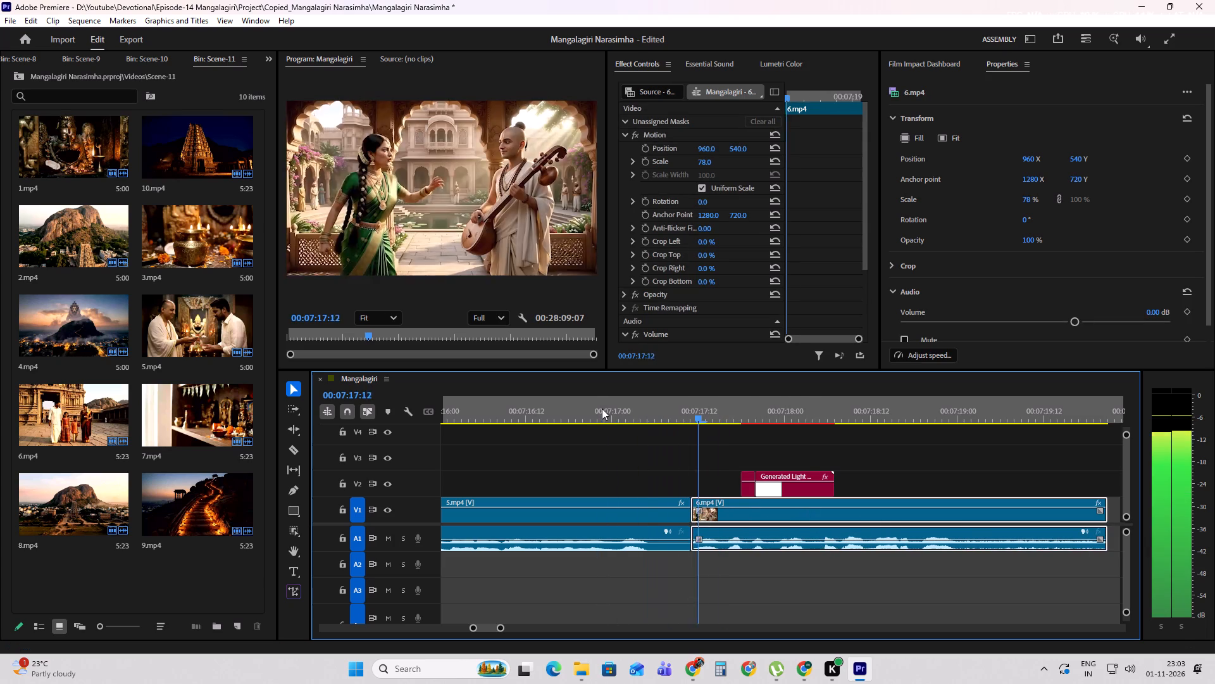
key(space)
Move the V2 Light Leak transition over the start of 6.mp4 to the start of 7.mp4.
alt+scroll(761, 503, down, 6)
shift+scroll(757, 489, down, 4)
shift+scroll(652, 489, down, 5)
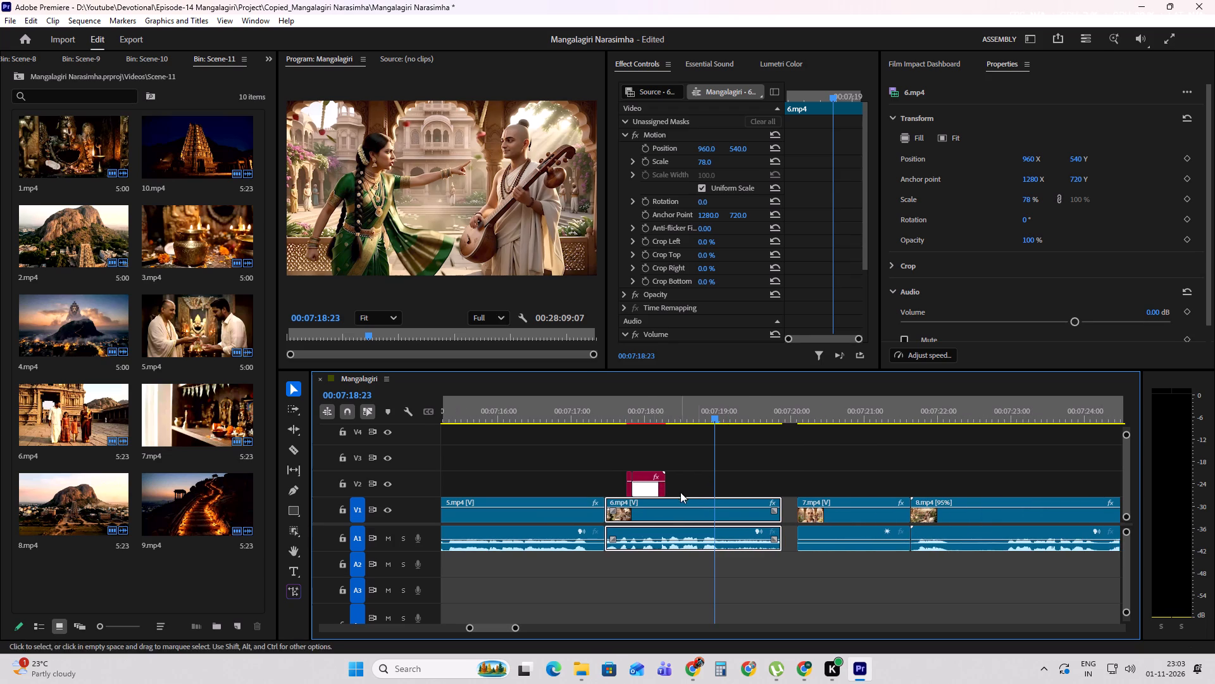
drag(654, 490, 730, 488)
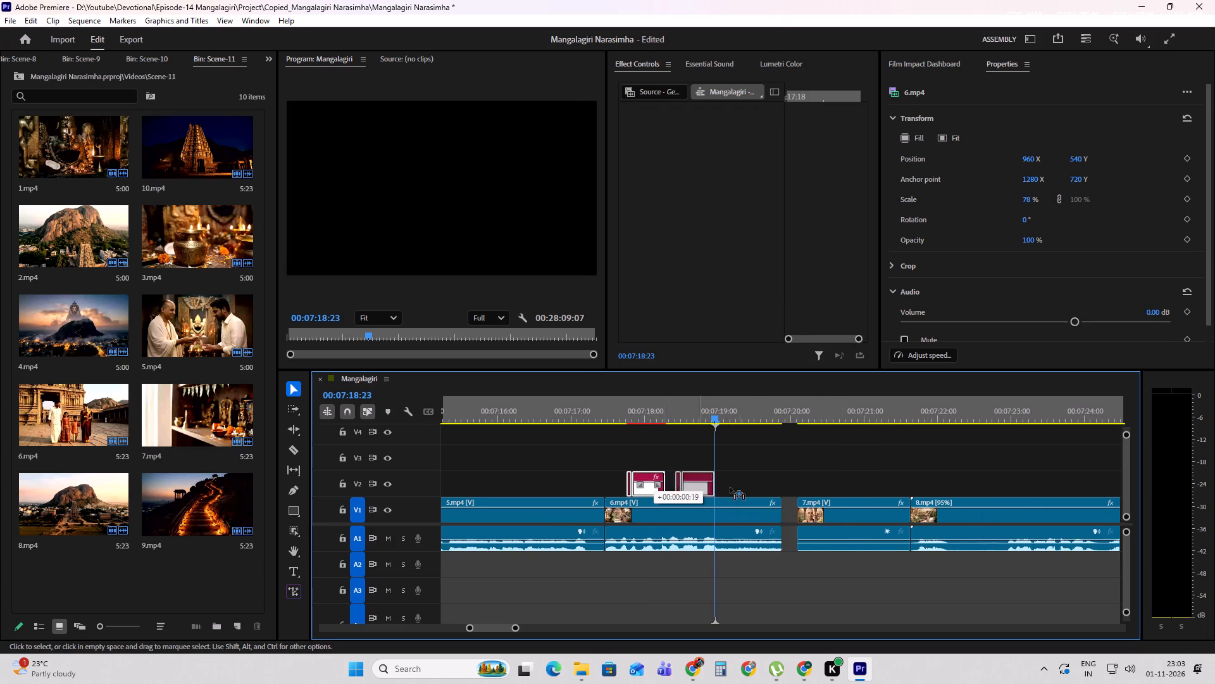
drag(730, 488, 797, 488)
Move 7.mp4 and the V1 clip 8.mp4 back to the end of 6.mp4 to close the gap, and play the join.
drag(861, 473, 954, 513)
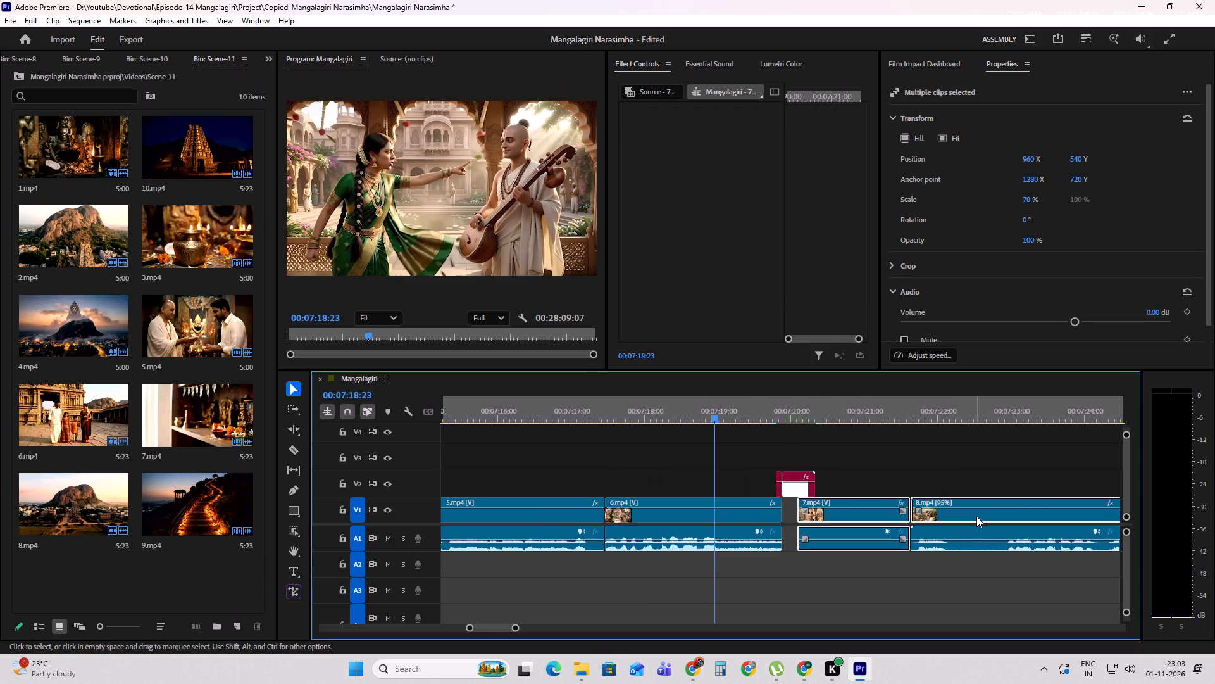
drag(976, 516, 964, 516)
key(space)
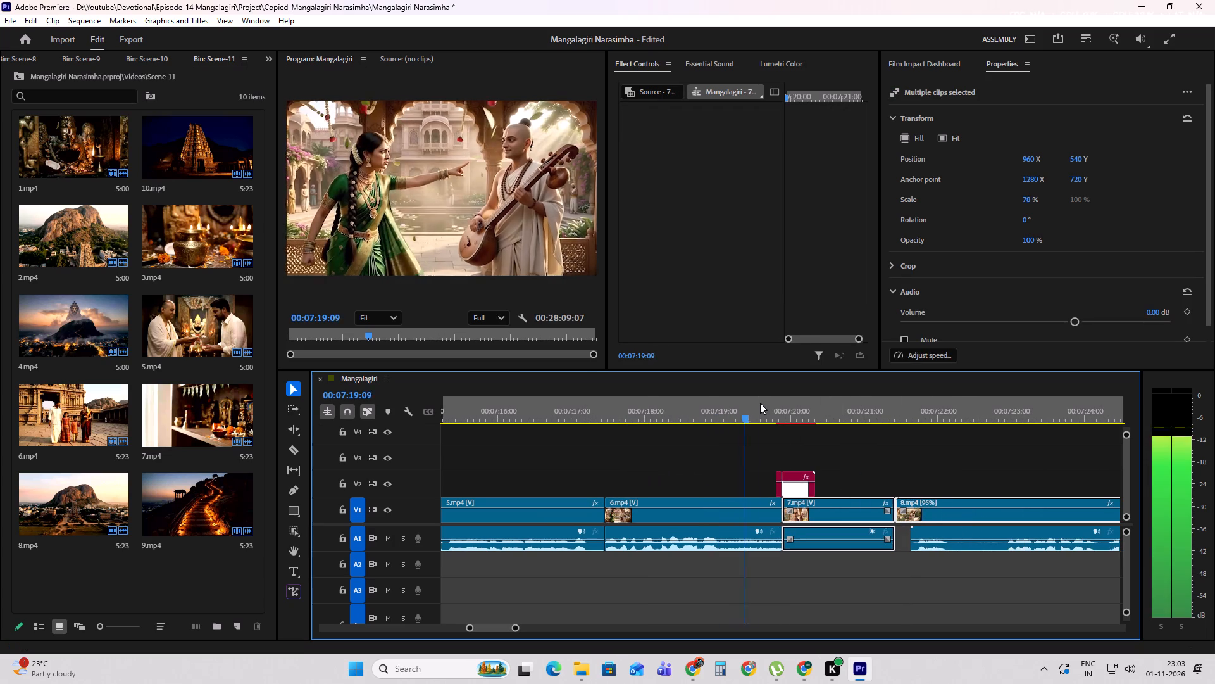
key(space)
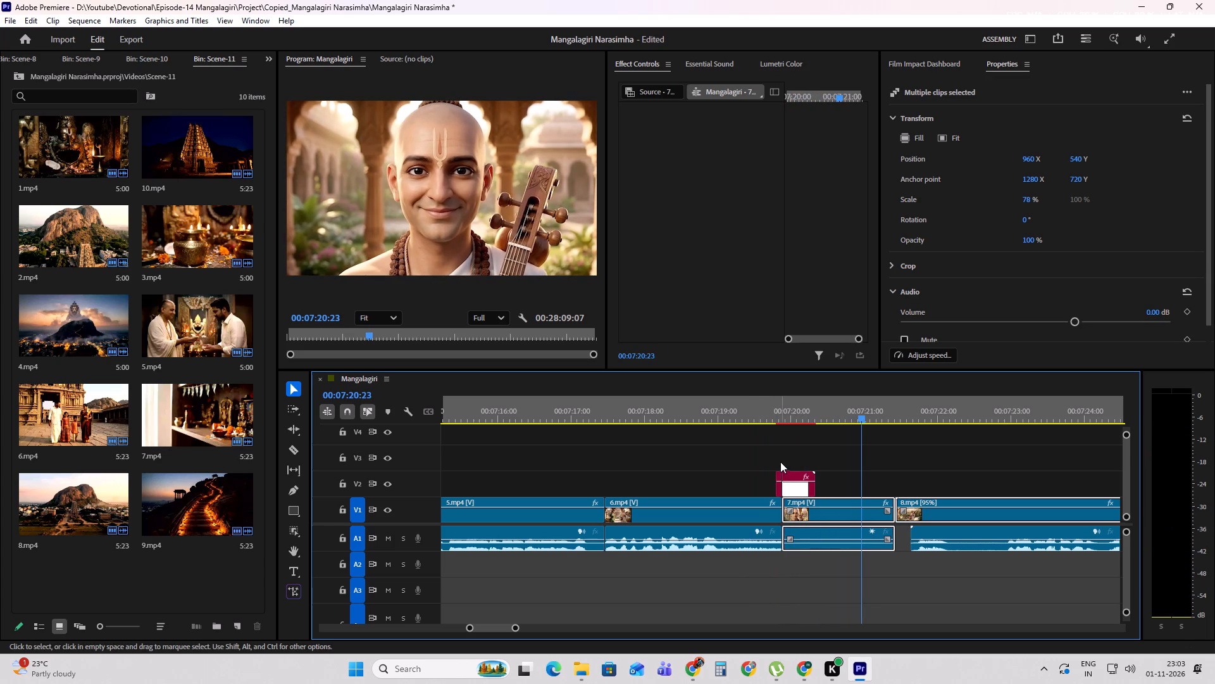
Move the V2 transition, 7.mp4 and V1 8.mp4 about 8 frames earlier over the end of 6.mp4, and play the join.
drag(772, 453, 944, 498)
shift+click(720, 511)
drag(835, 517, 804, 515)
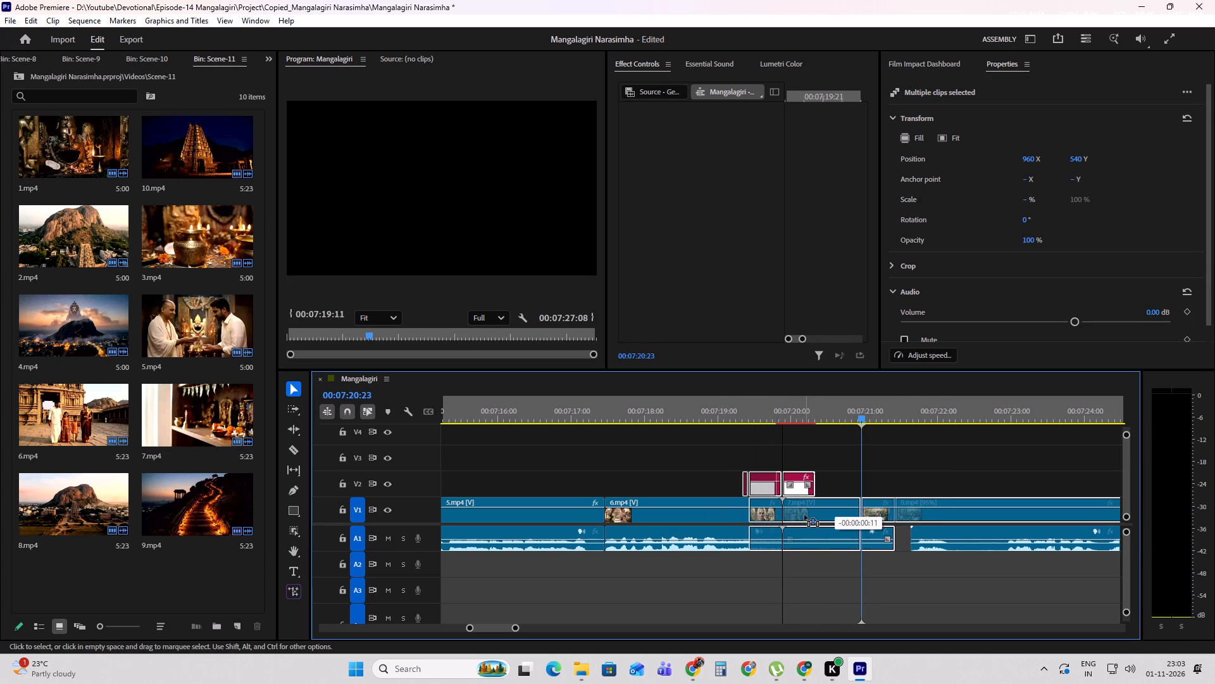
drag(804, 515, 810, 512)
click(727, 416)
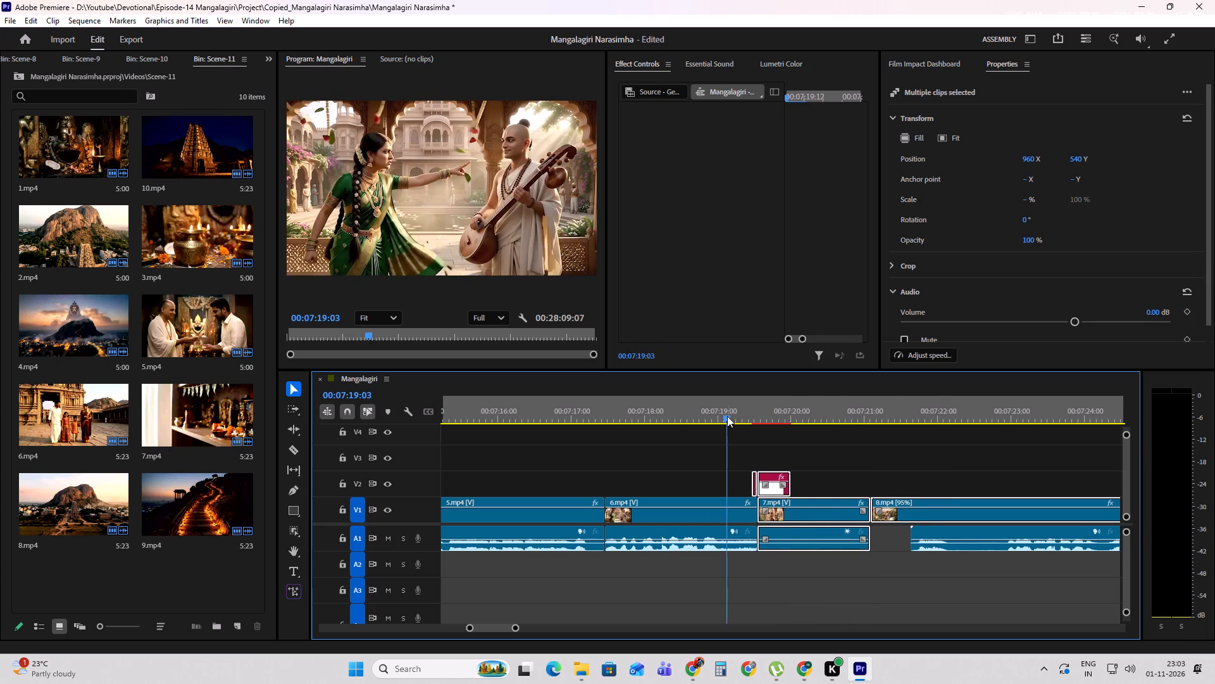
key(space)
key(space)
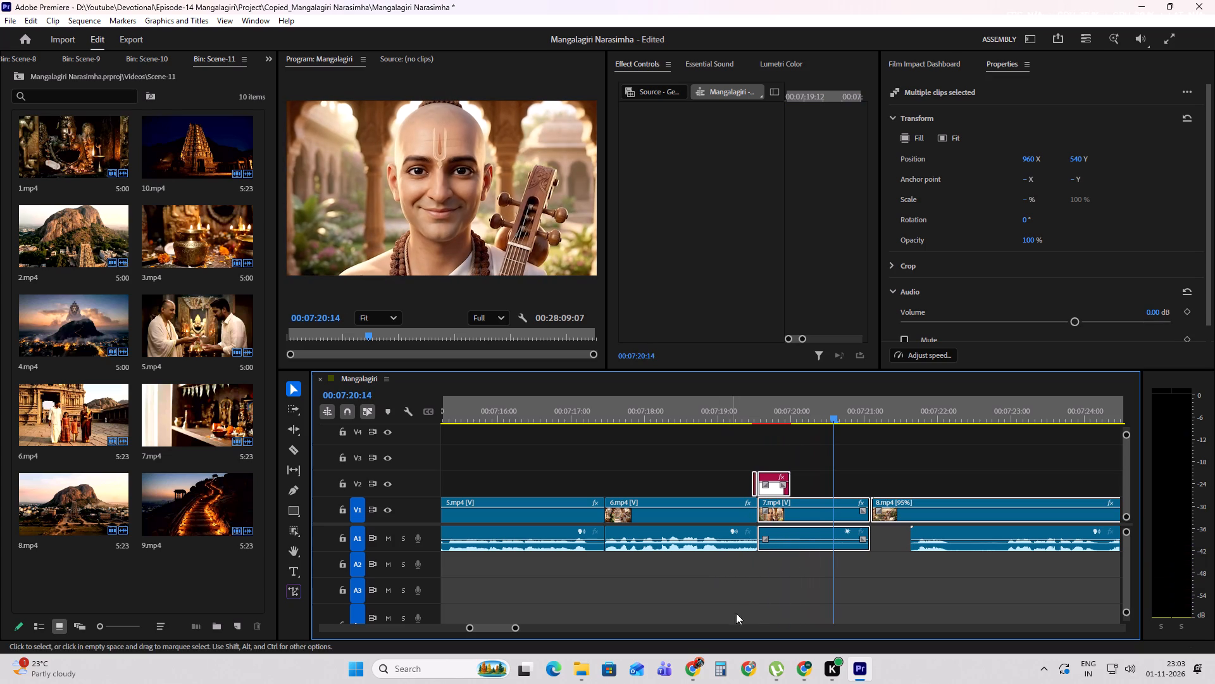
Apply the default transitions to the 6.mp4–7.mp4 edit point.
click(766, 579)
click(753, 535)
right_click(753, 535)
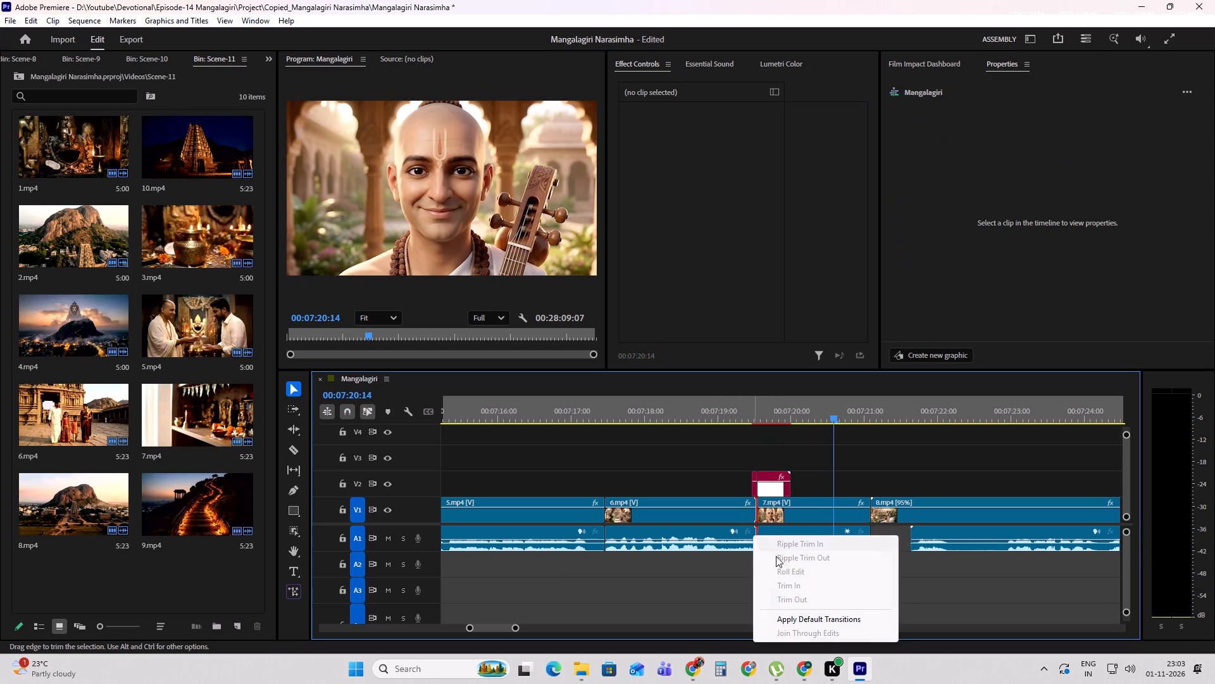
click(798, 614)
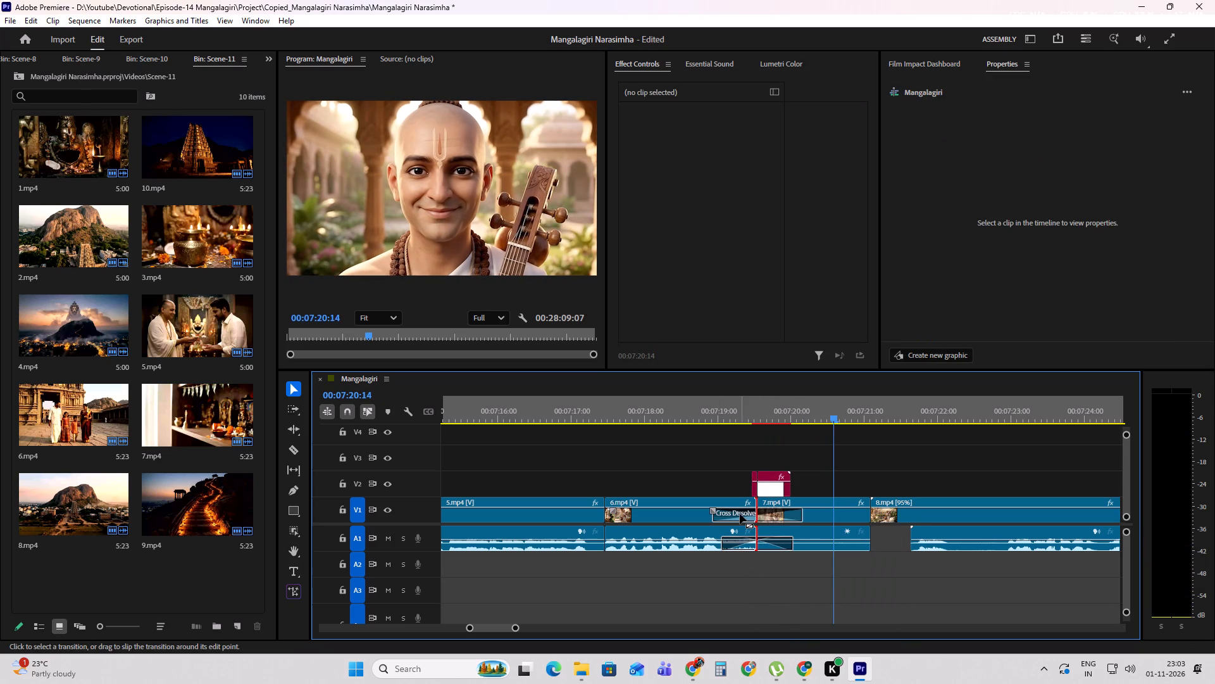
Delete the Cross Dissolve video transition between 6.mp4 and 7.mp4 on V1, and play the join through 8.mp4.
click(740, 514)
key(Delete)
click(648, 397)
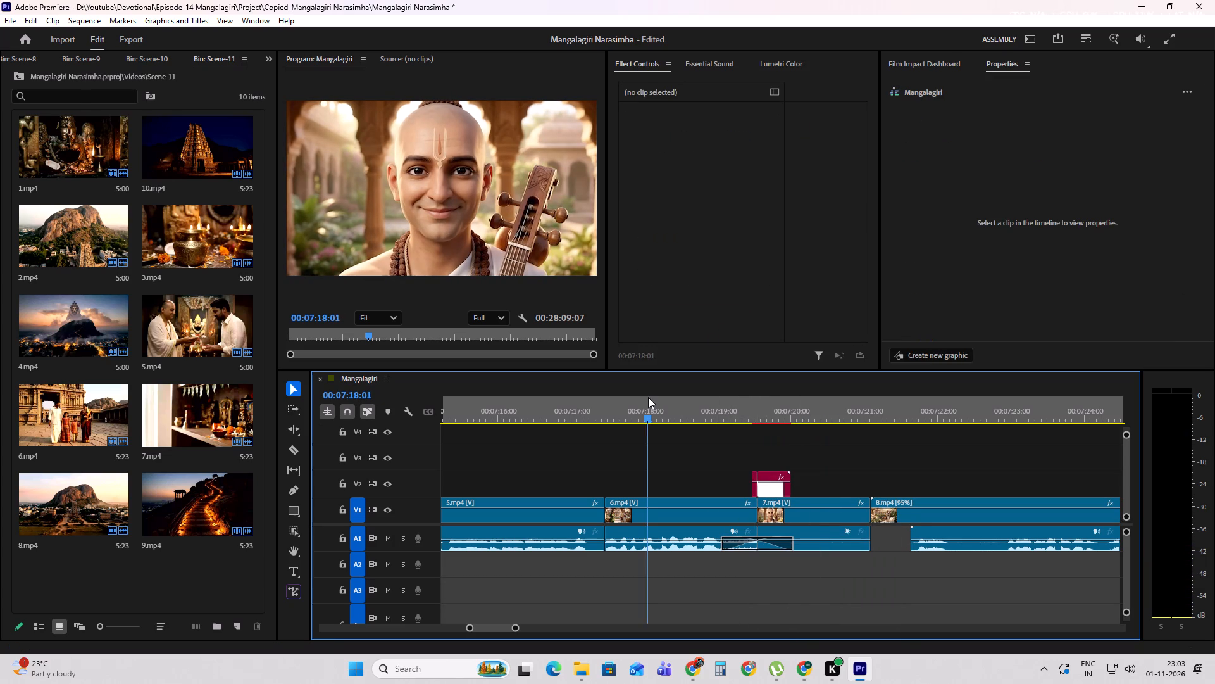
key(space)
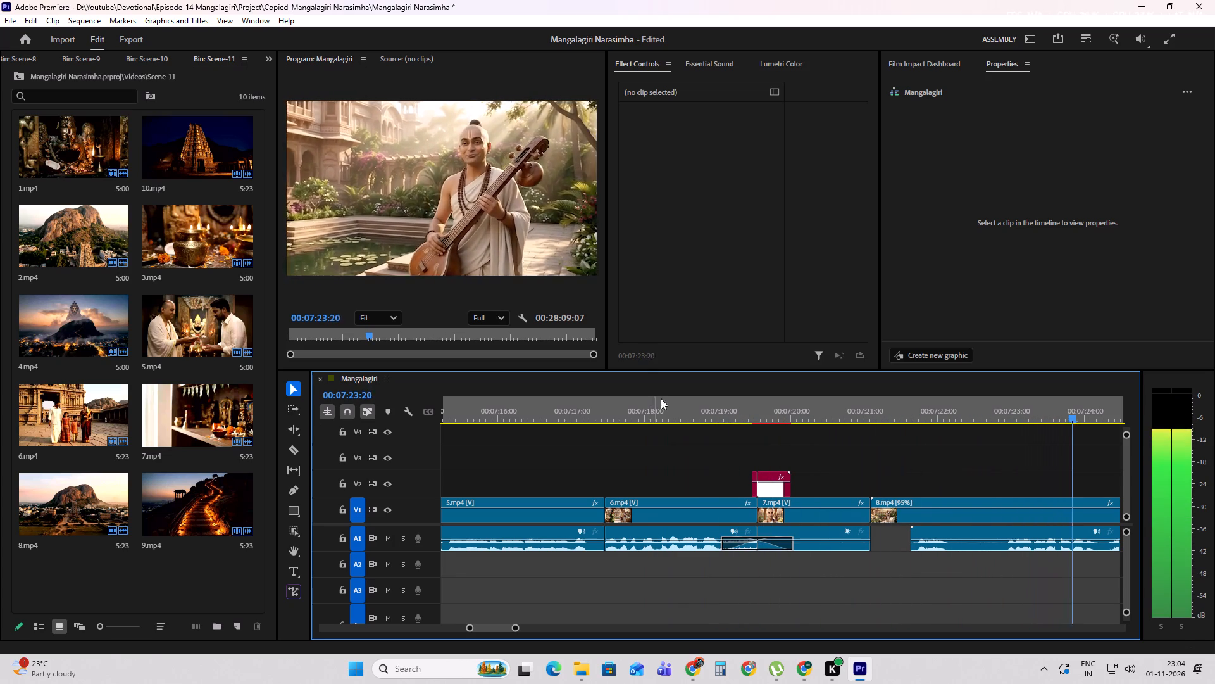
alt+scroll(780, 532, down, 5)
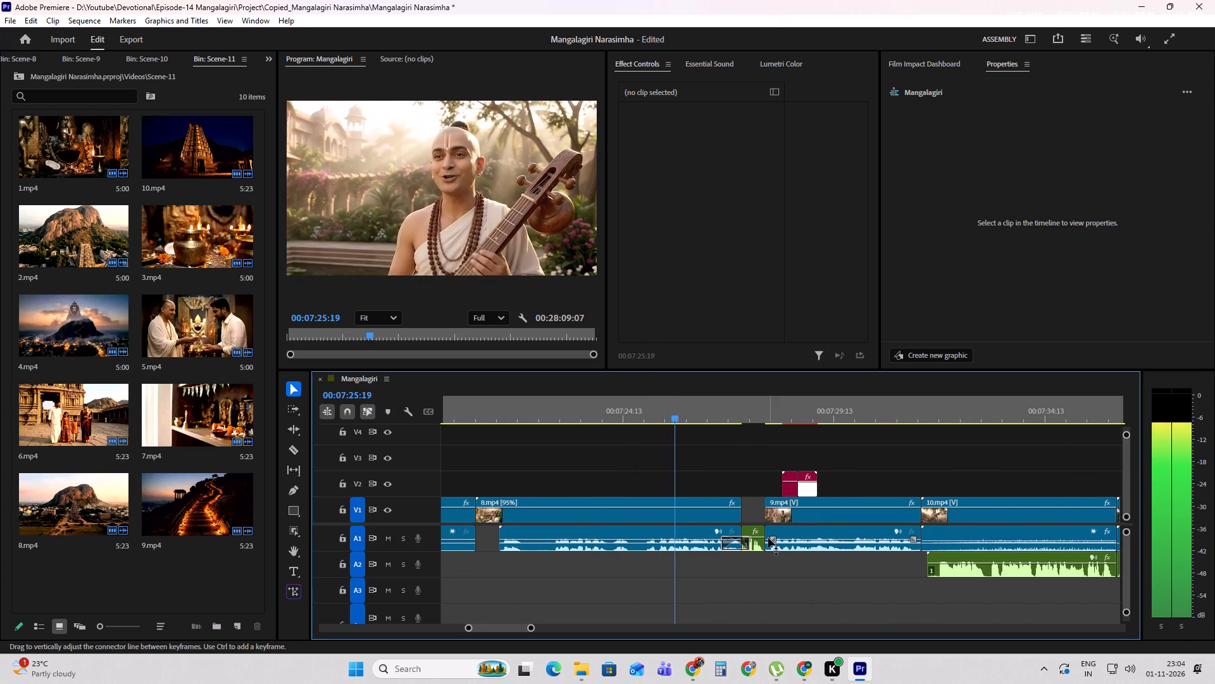
shift+scroll(638, 521, down, 5)
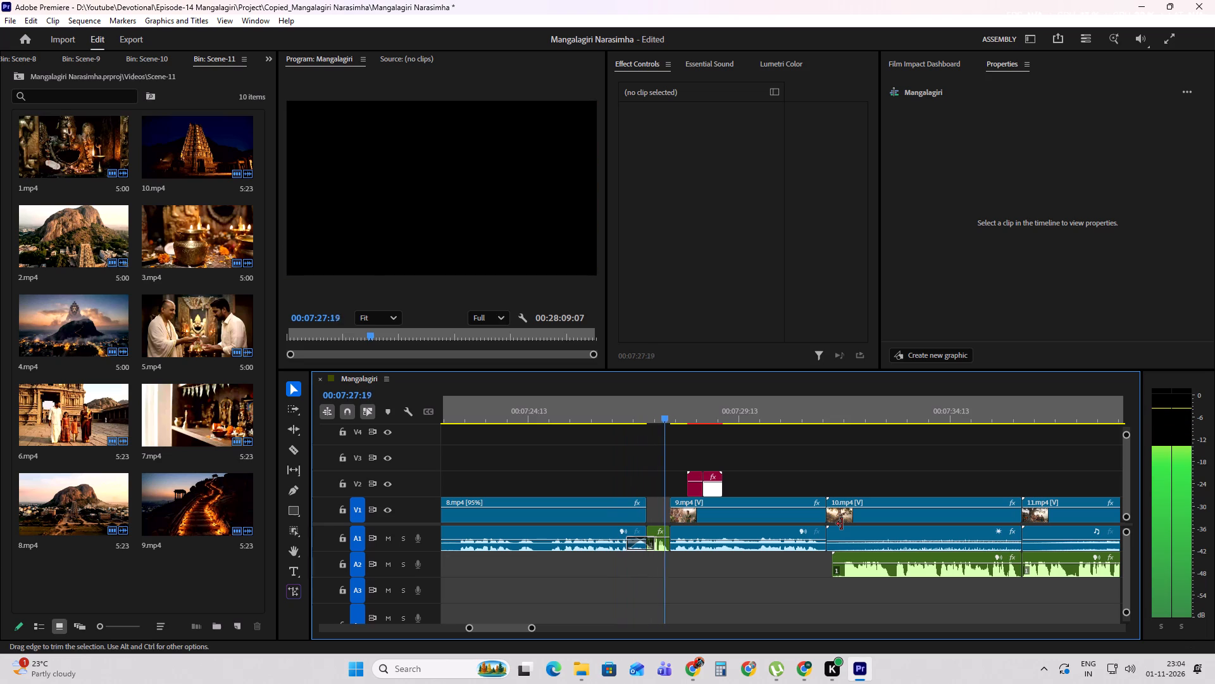
key(space)
Move the A1 audio under 8.mp4 and the short green clip after it earlier, aligning them with the start of V1 8.mp4.
drag(651, 566, 605, 547)
shift+scroll(604, 565, up, 9)
alt+scroll(582, 565, up, 3)
drag(611, 531, 597, 531)
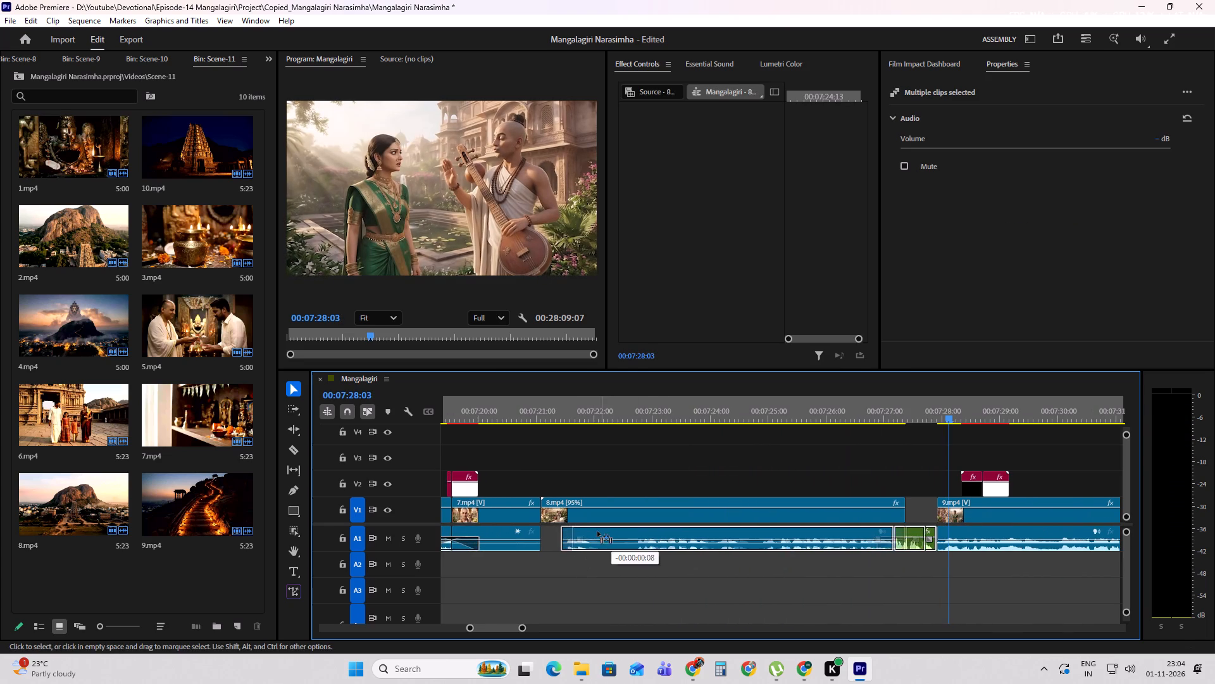
drag(597, 531, 580, 532)
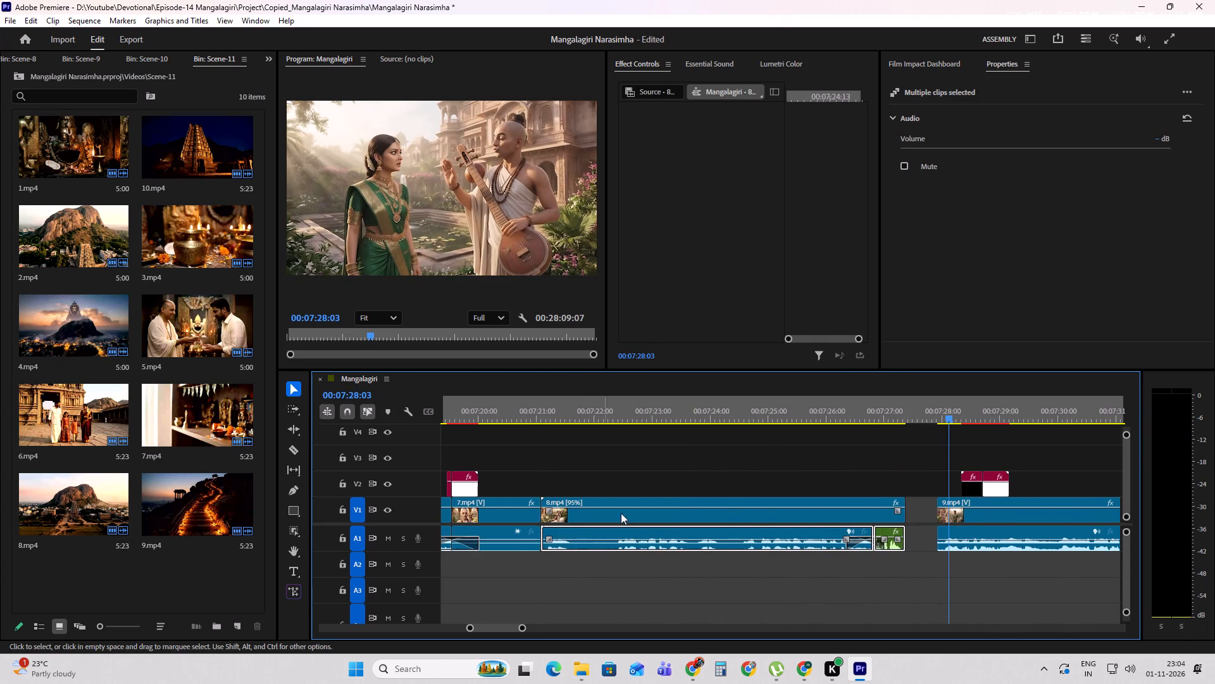
Move the V2 transition over the start of 9.mp4 earlier, centring it on the end of 8.mp4.
shift+scroll(675, 499, down, 10)
drag(802, 493, 744, 490)
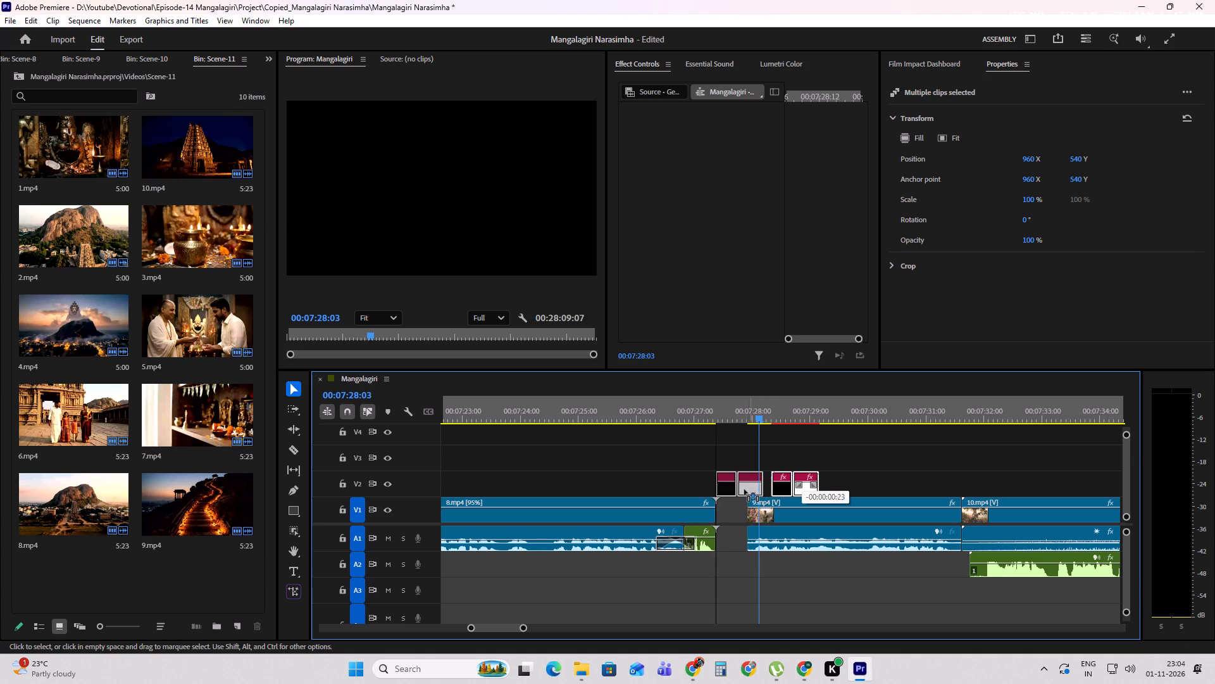
drag(744, 490, 723, 493)
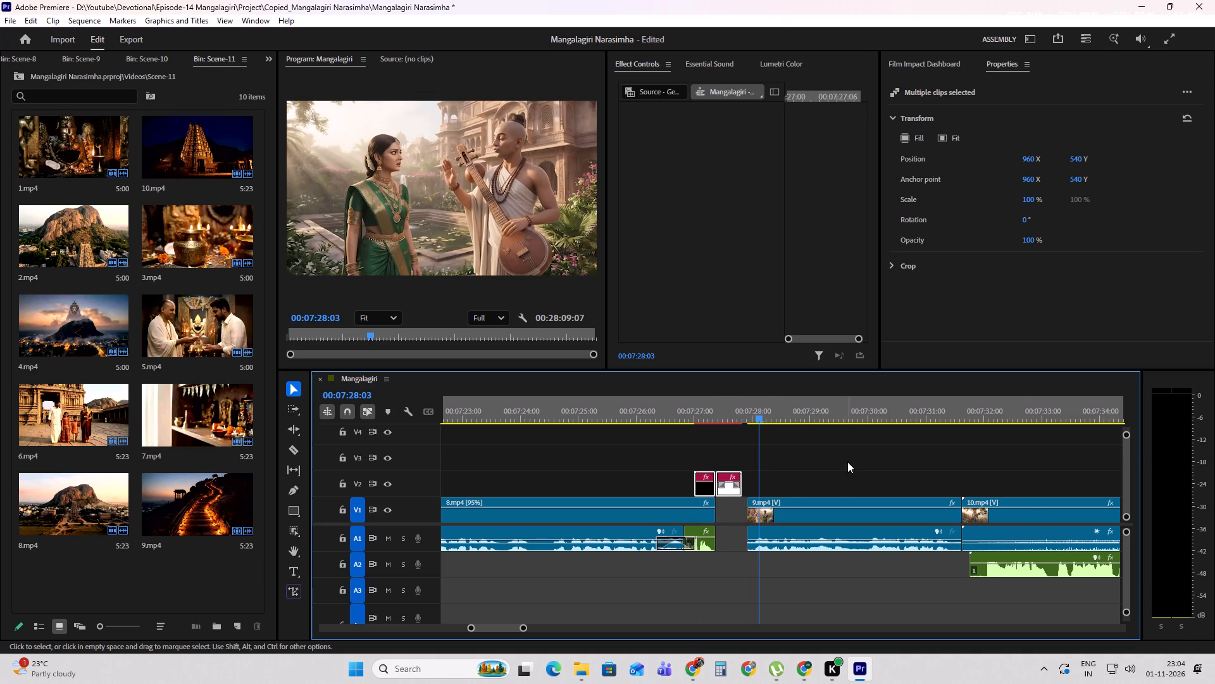
Move 9.mp4 through 12.mp4, with their audio and Subscribe.mp4, back to the end of 8.mp4 to close the gap.
drag(847, 462, 1036, 557)
alt+scroll(850, 533, down, 11)
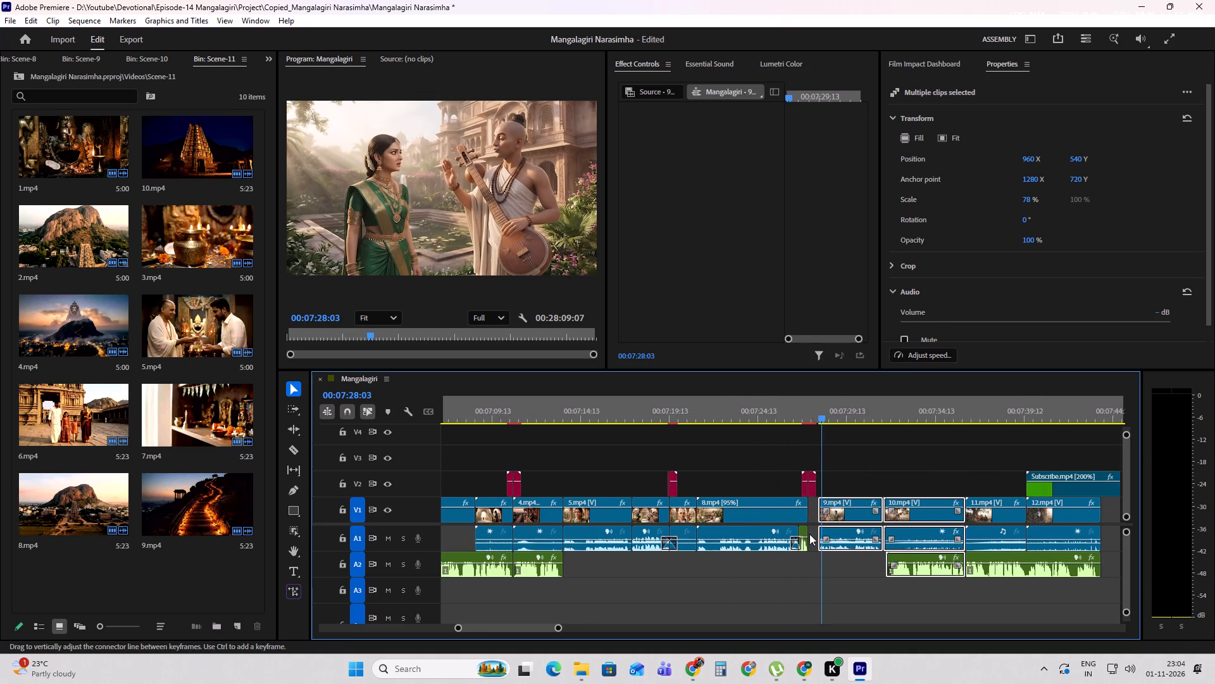
shift+scroll(809, 534, down, 10)
drag(667, 456, 957, 548)
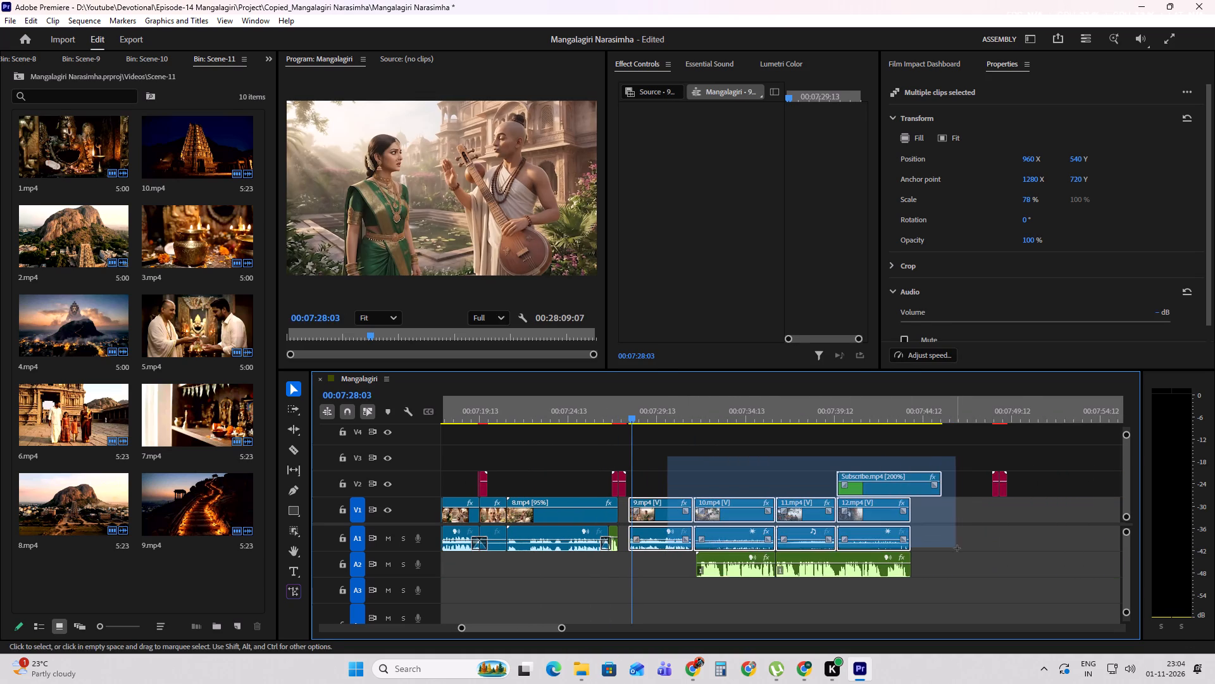
drag(957, 548, 963, 582)
alt+scroll(597, 550, up, 14)
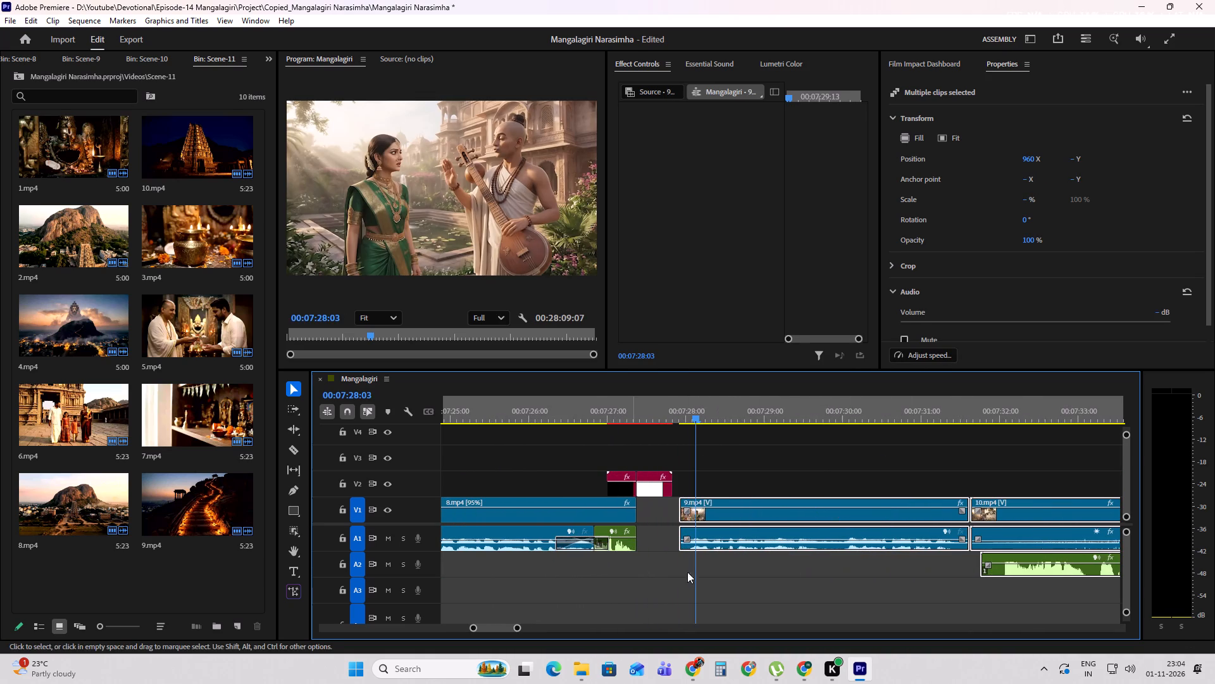
drag(780, 516, 738, 512)
Play the 8.mp4–9.mp4 join and continue through 10.mp4 into 11.mp4 to check the cuts.
click(566, 399)
key(space)
alt+scroll(716, 514, down, 10)
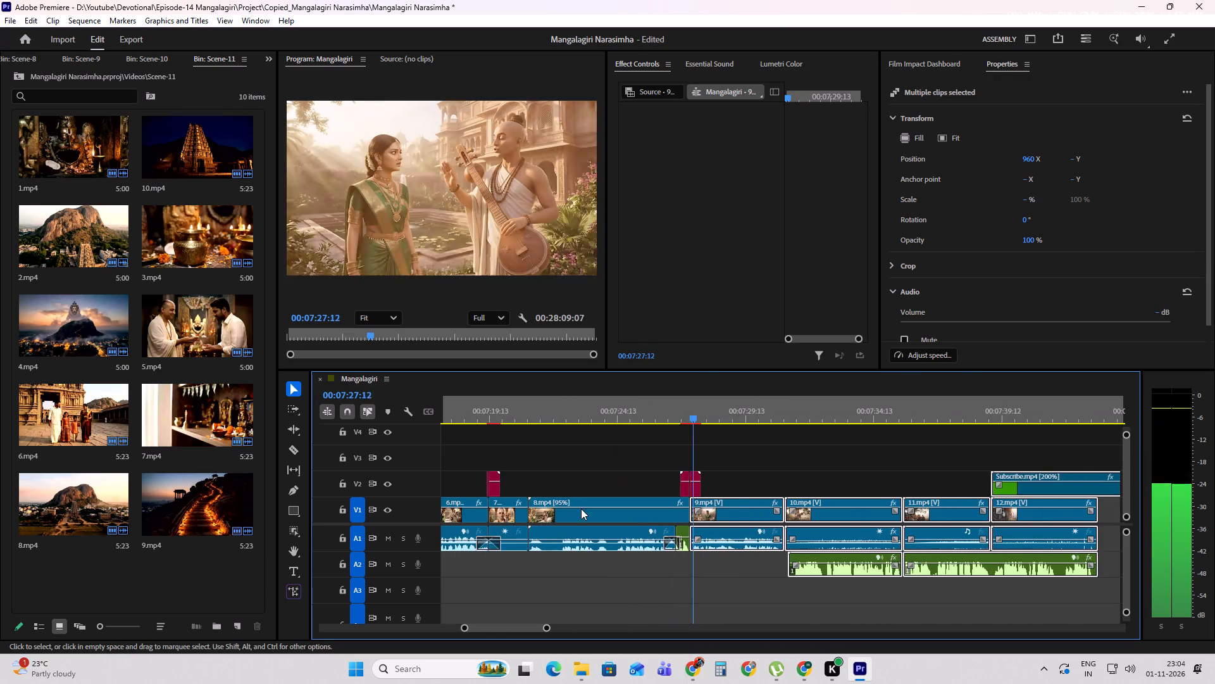
shift+scroll(581, 509, down, 6)
key(space)
click(527, 421)
key(space)
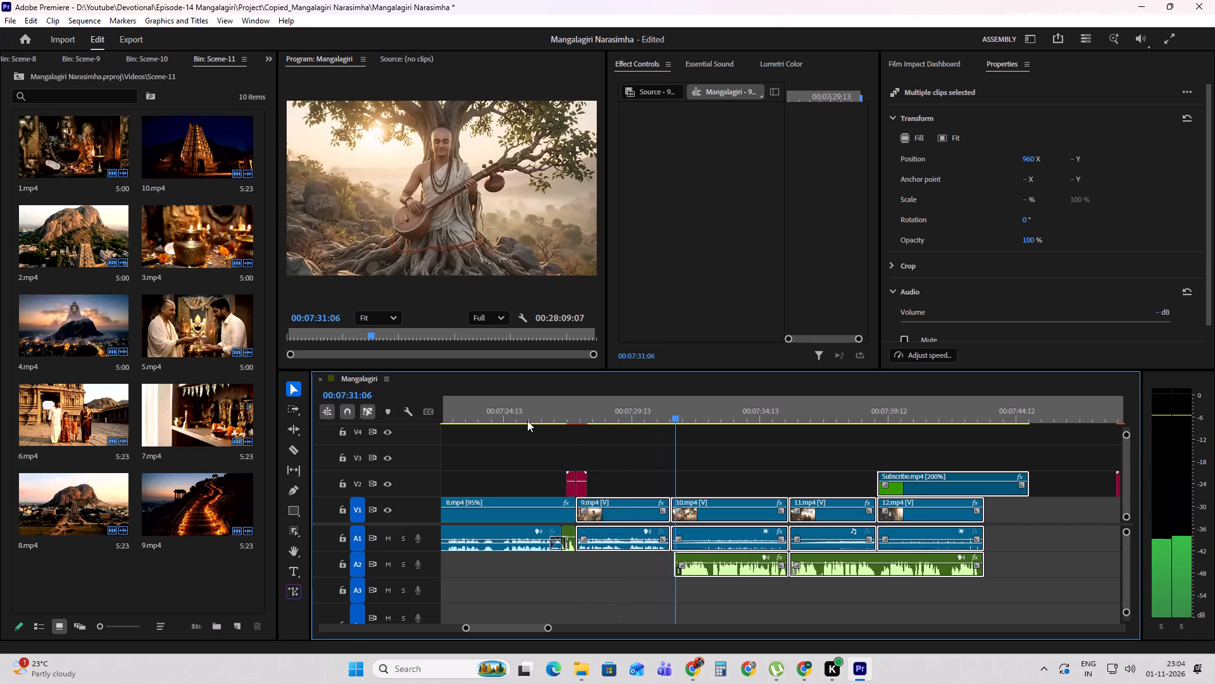
click(634, 465)
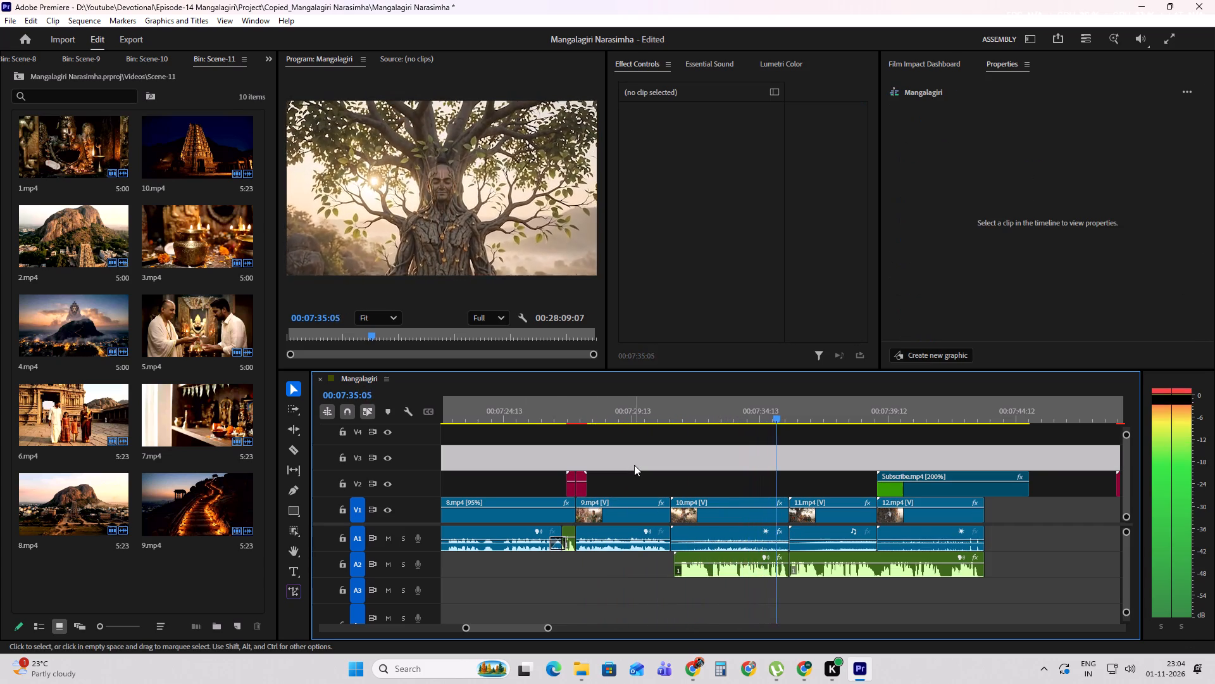
key(space)
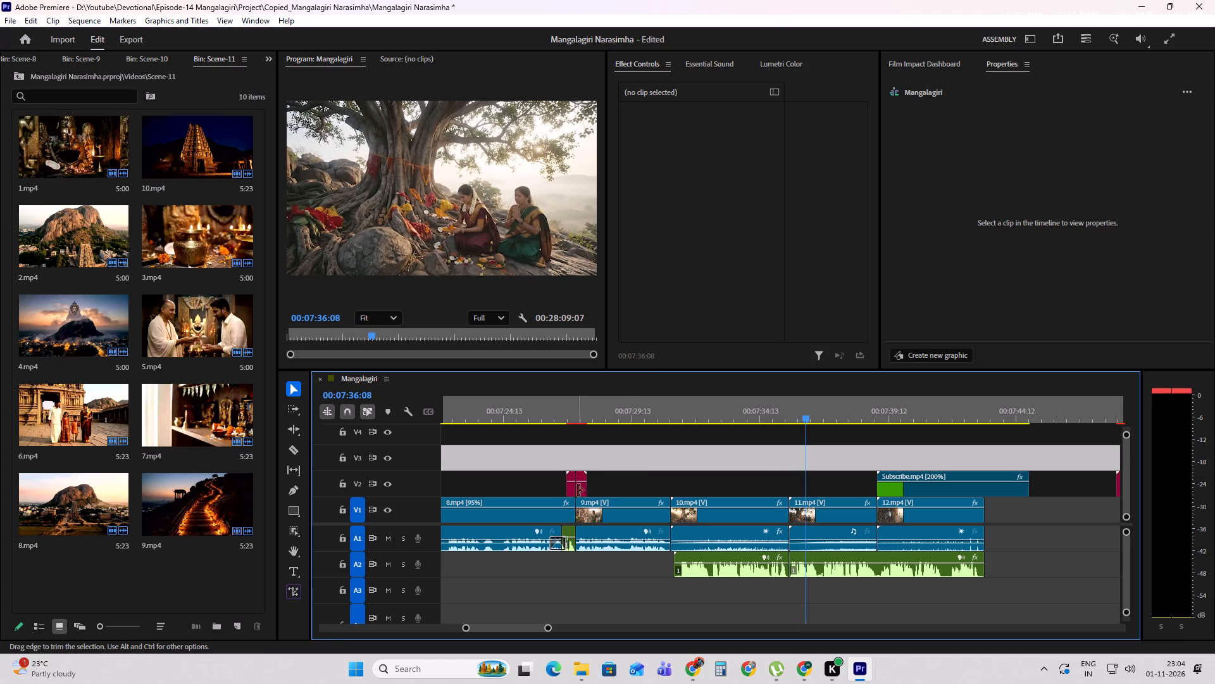
Copy the V2 transition at the start of 9.mp4 onto the start of 11.mp4, and play through into 12.mp4.
drag(580, 490, 799, 491)
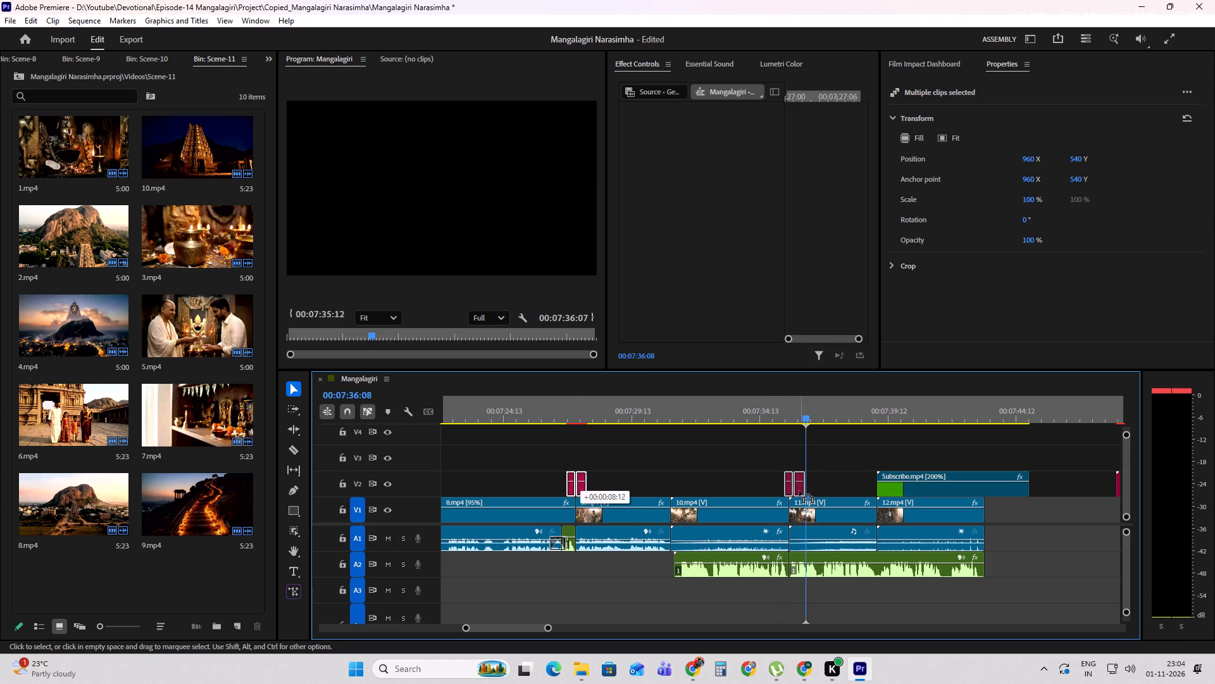
drag(799, 491, 790, 495)
shift+scroll(675, 484, down, 13)
key(space)
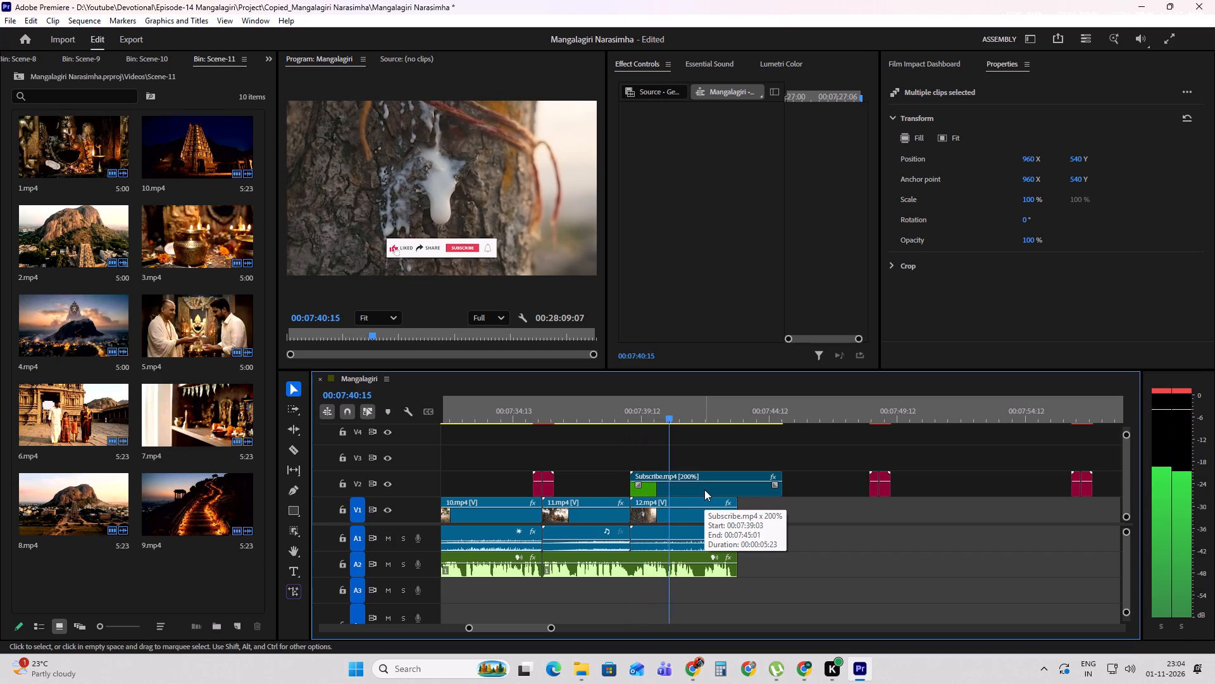
alt+scroll(733, 489, down, 6)
key(space)
Trim the start of 12.mp4 slightly, close it up against 11.mp4, and shorten the A2 clip below to match its end.
alt+scroll(674, 552, up, 11)
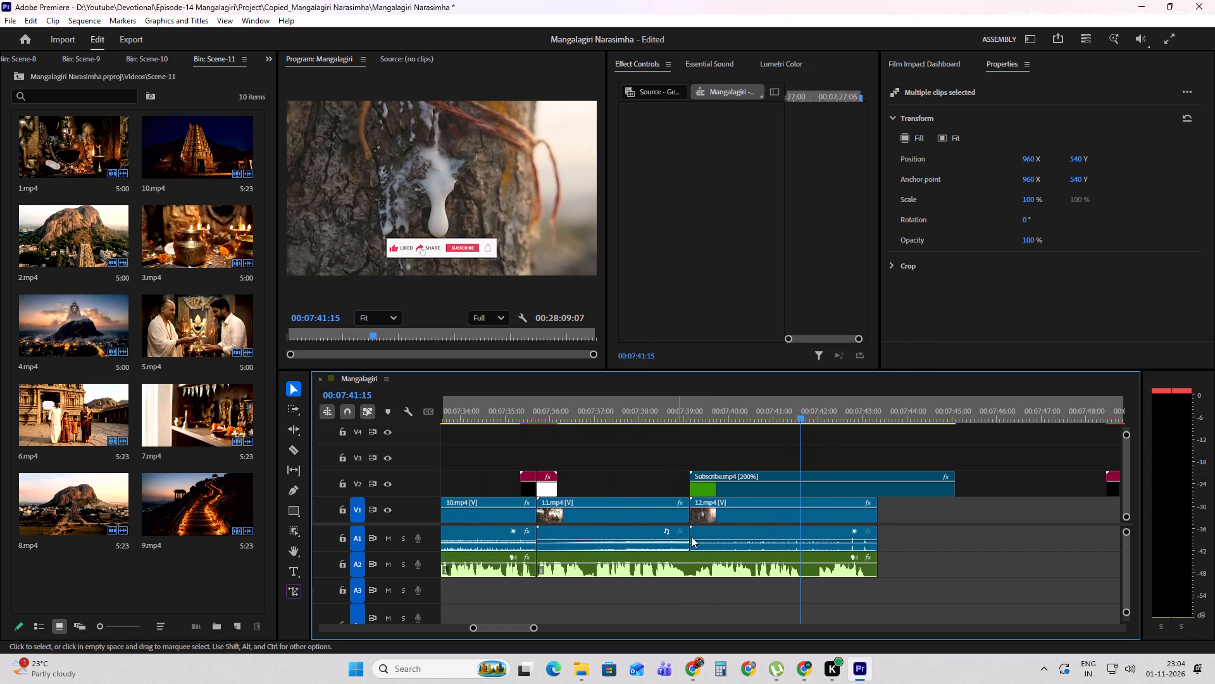
click(692, 527)
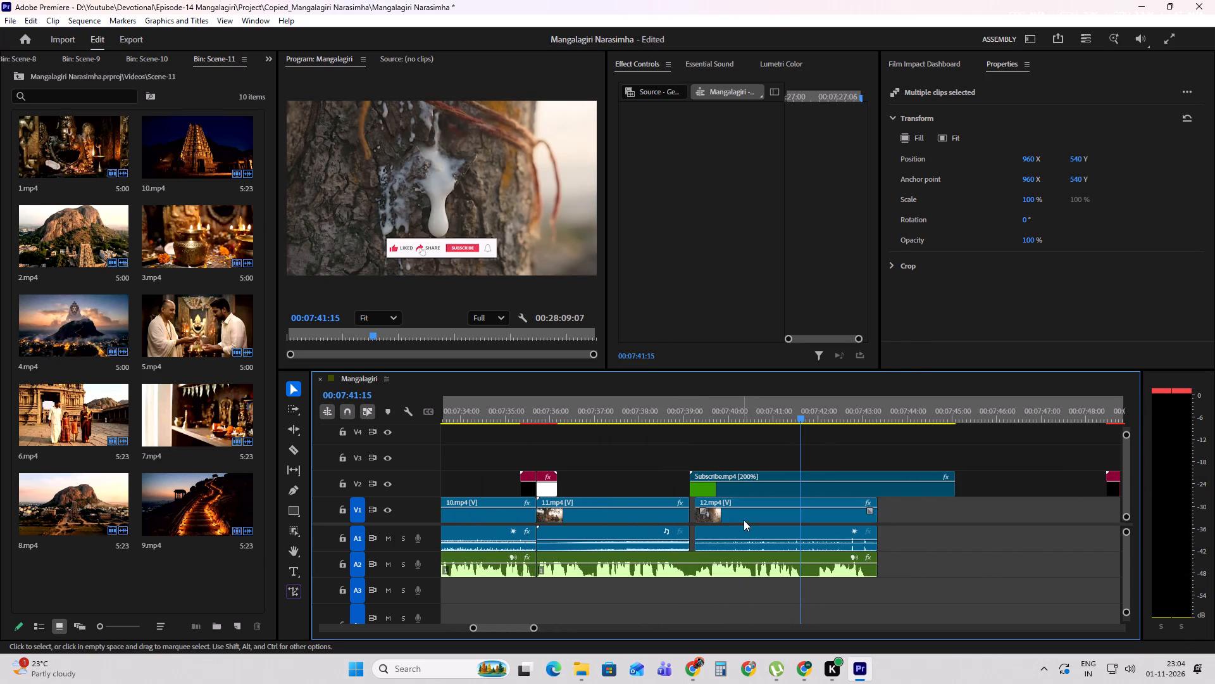
click(744, 520)
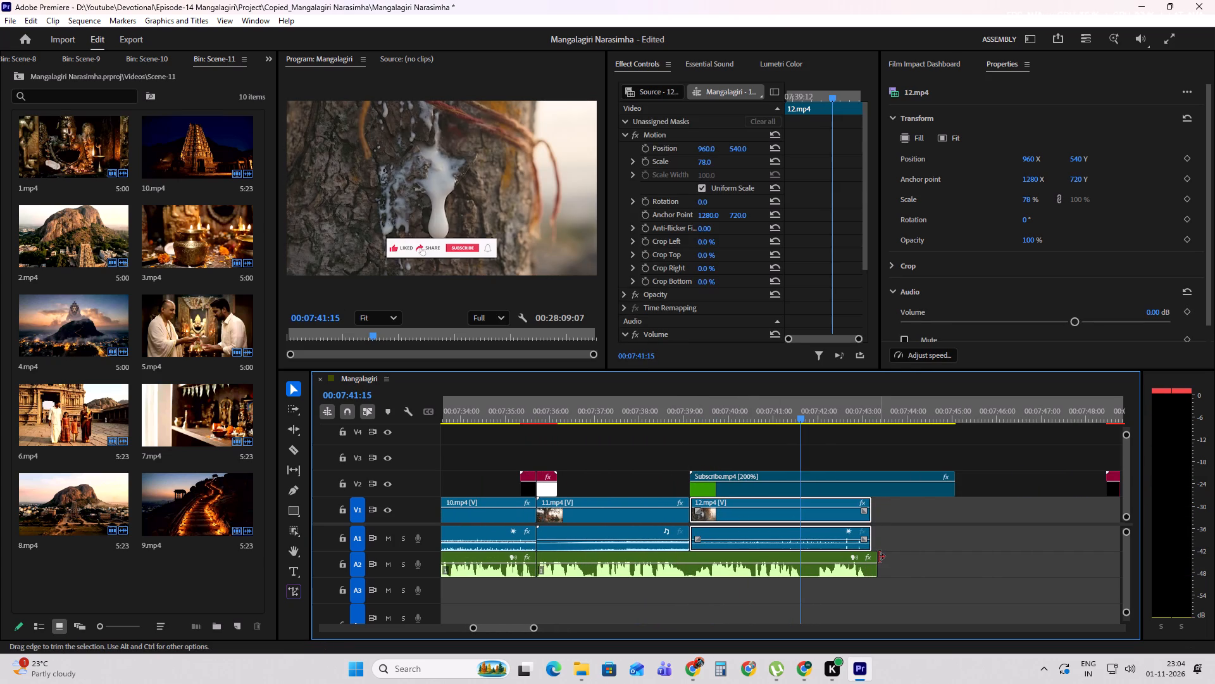
drag(877, 557, 868, 558)
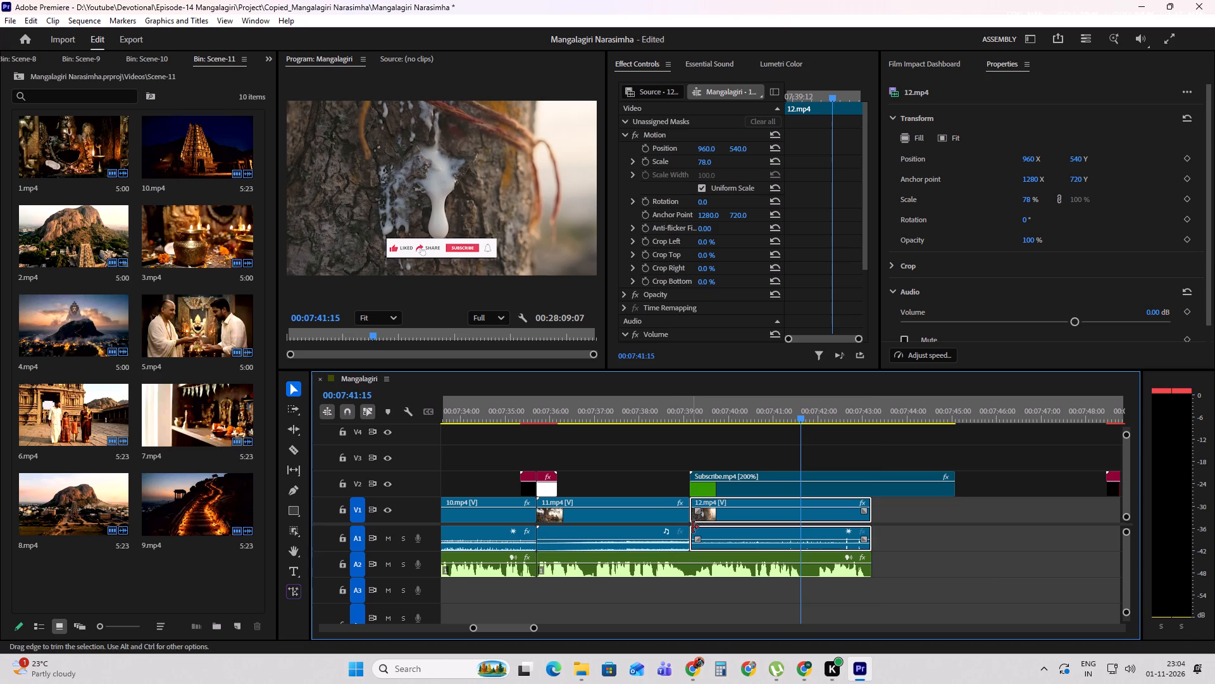
Apply the default transitions to the 11.mp4–12.mp4 edit point.
click(692, 527)
right_click(692, 527)
click(769, 608)
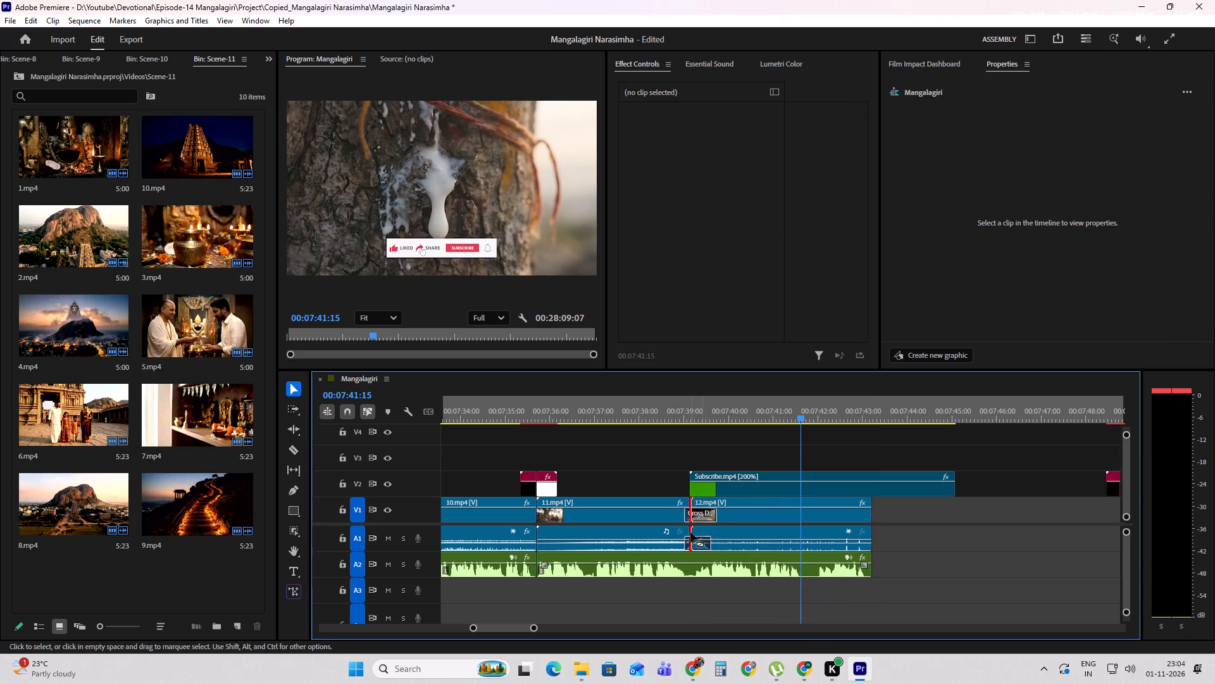
Delete the Cross Dissolve video transition between 11.mp4 and 12.mp4 on V1, and play the join to the end of 12.mp4.
click(707, 515)
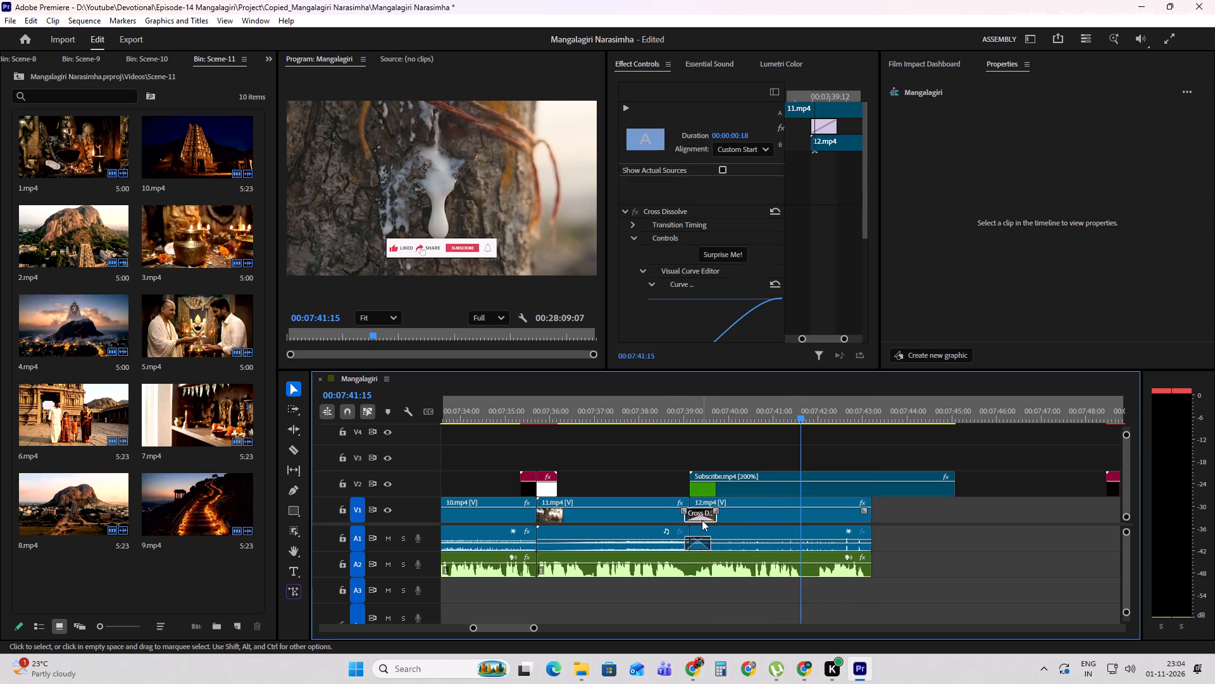
key(Delete)
click(657, 402)
key(space)
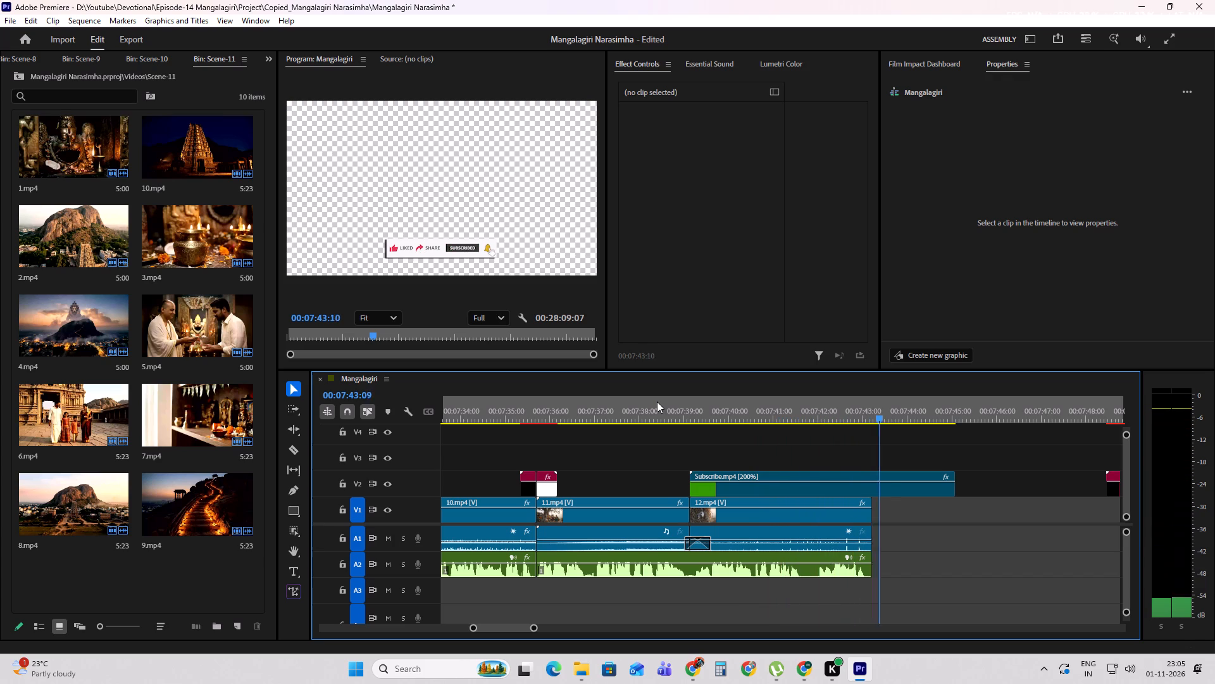
alt+scroll(836, 521, down, 10)
shift+scroll(757, 522, down, 12)
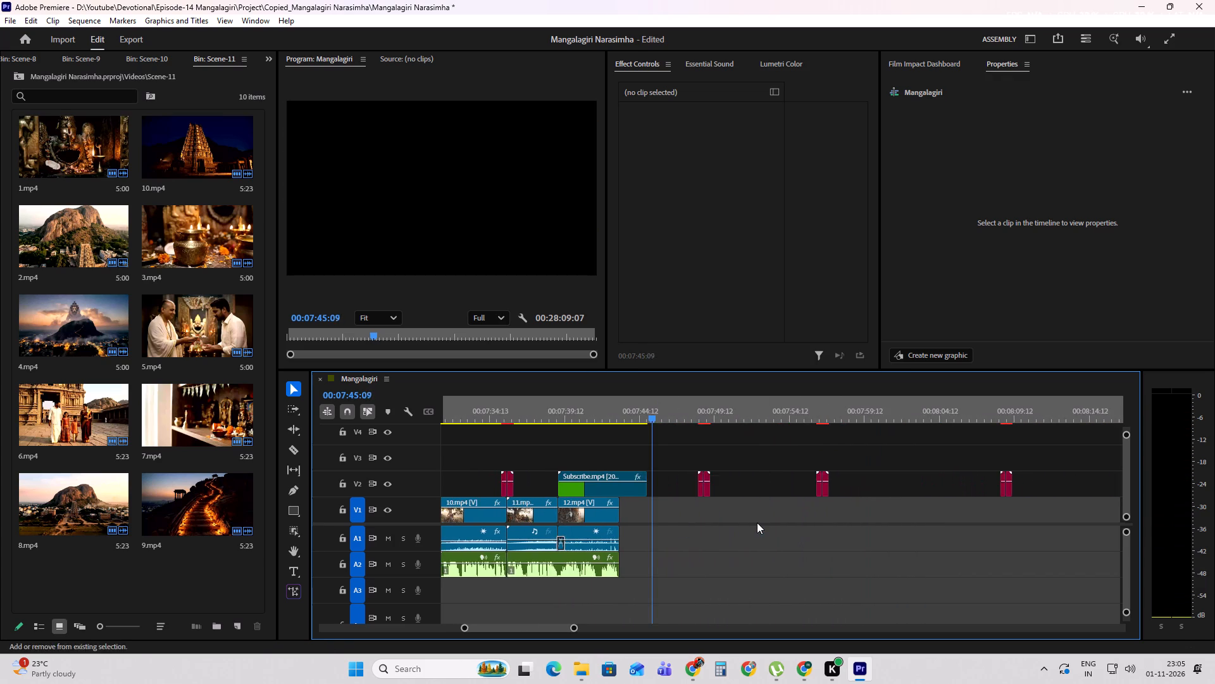
scroll(757, 522, down, 20)
scroll(757, 522, down, 2)
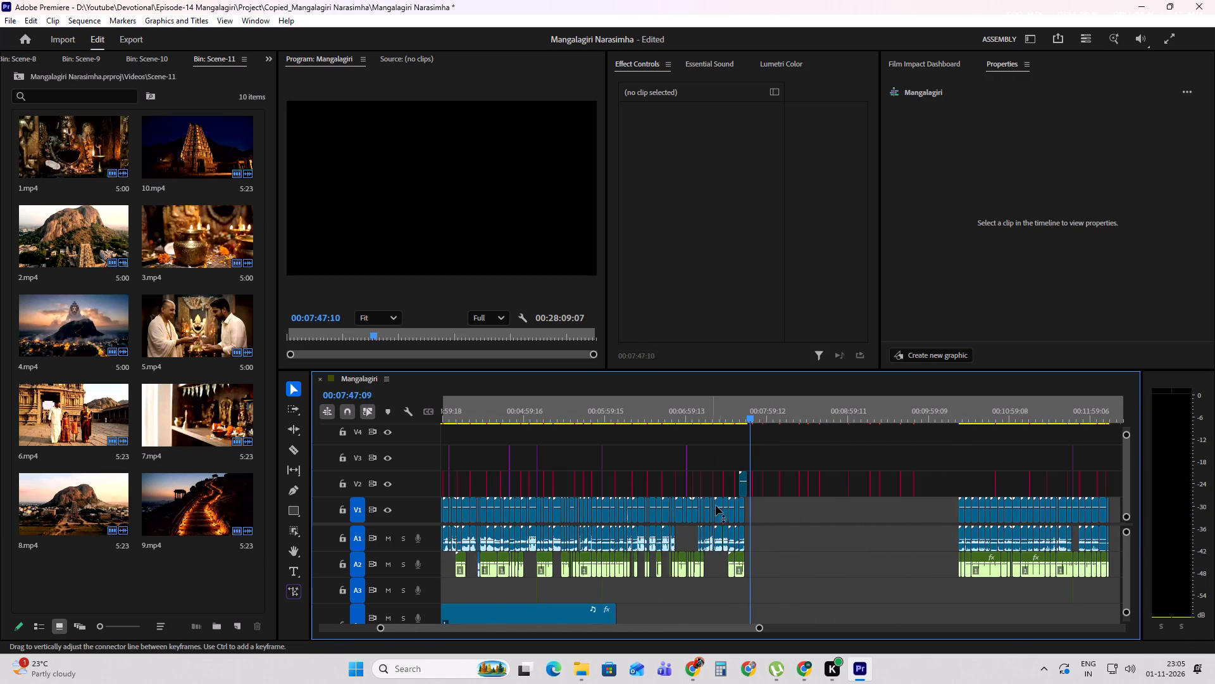
key(space)
Move the next scene's block of video and audio clips back to the end of 12.mp4 to close the large gap.
alt+scroll(714, 506, down, 6)
shift+scroll(647, 517, down, 8)
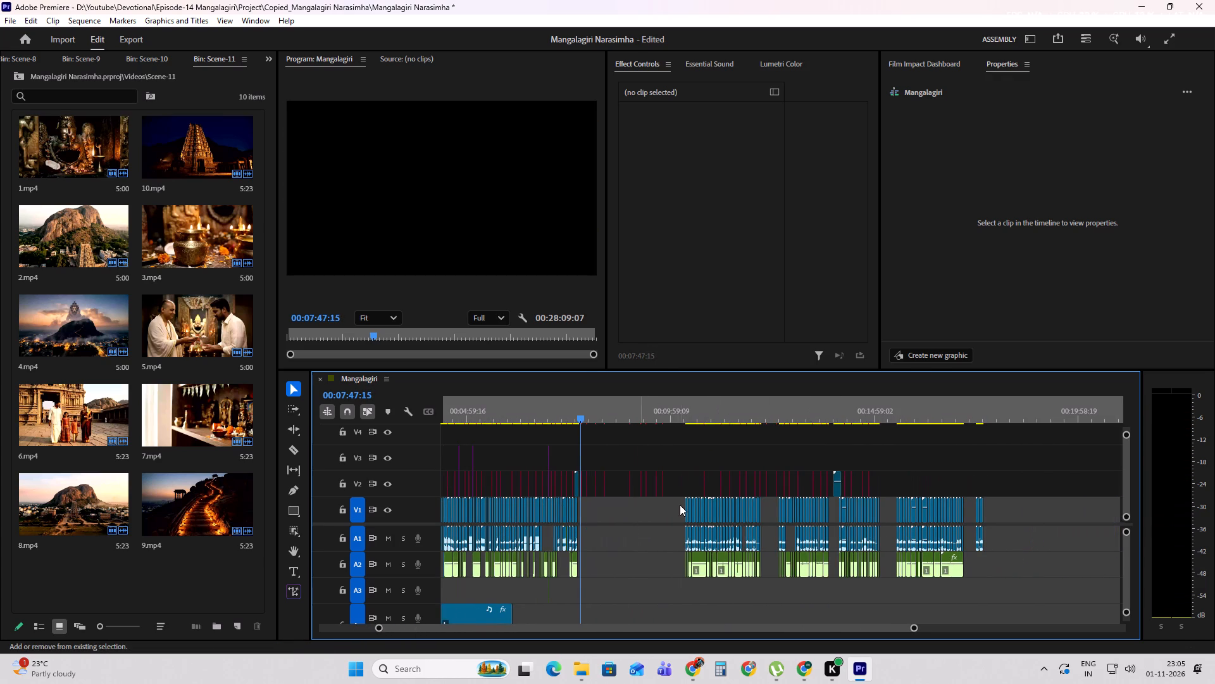
drag(671, 501, 772, 598)
alt+scroll(658, 567, up, 9)
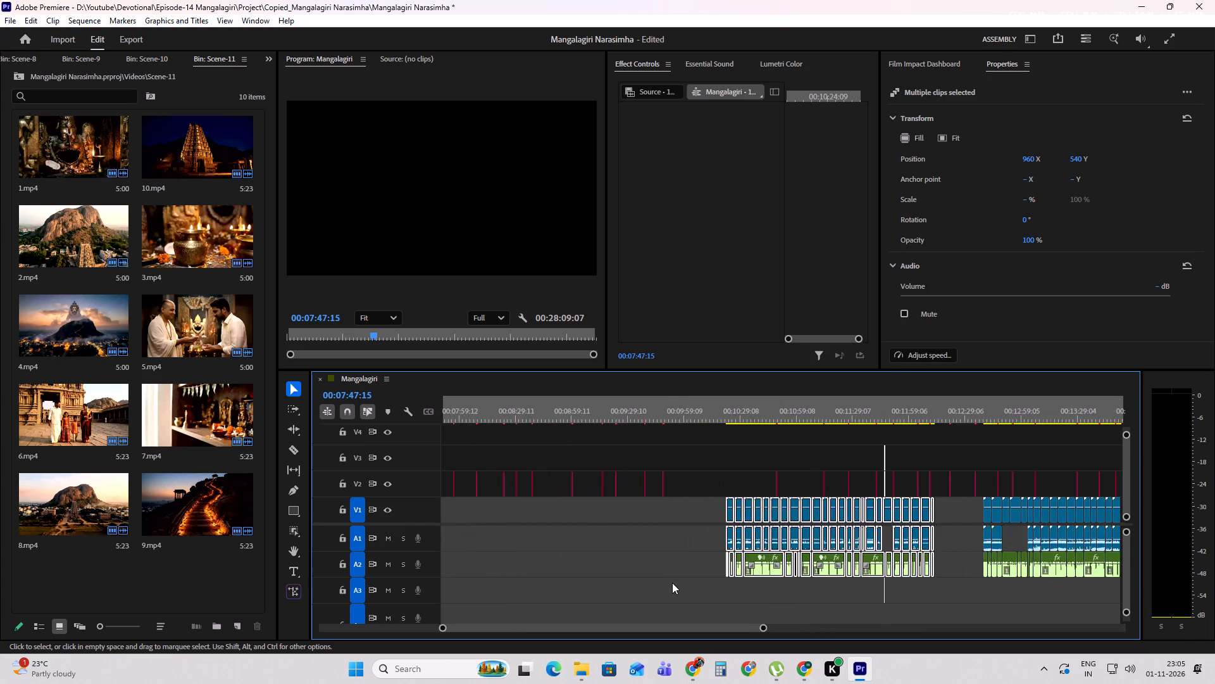
shift+scroll(672, 583, up, 10)
drag(938, 572, 711, 567)
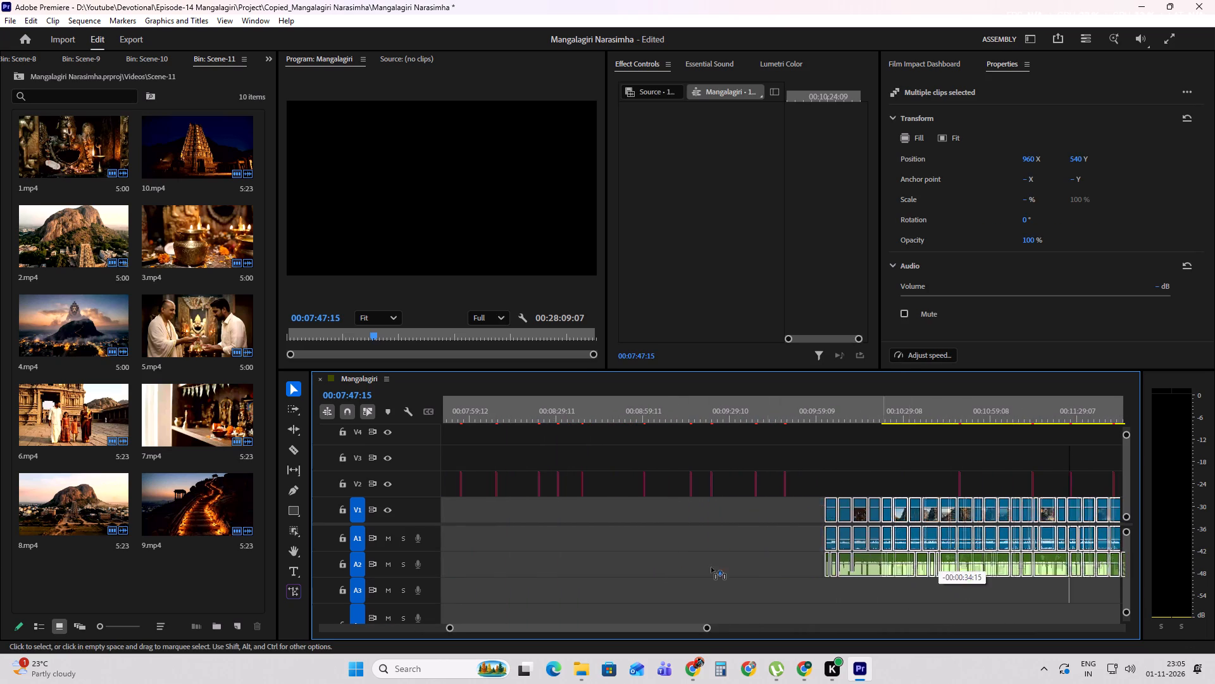
drag(711, 567, 518, 567)
shift+scroll(517, 569, up, 16)
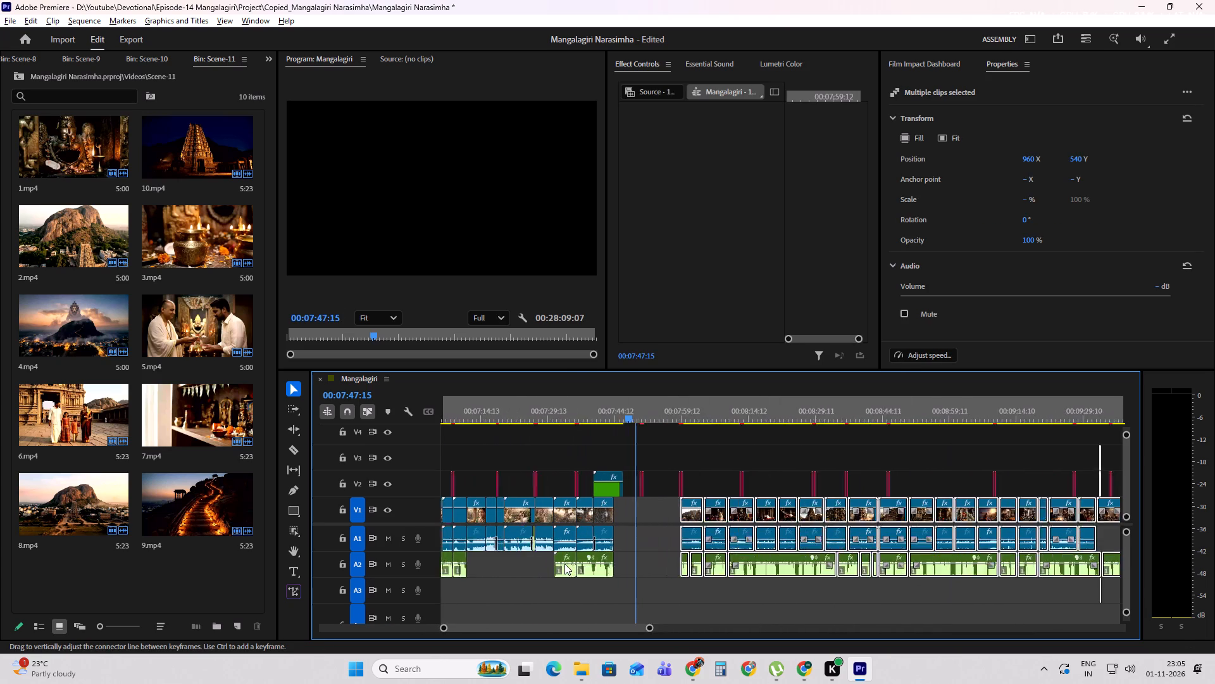
shift+scroll(564, 564, up, 6)
drag(862, 514, 702, 519)
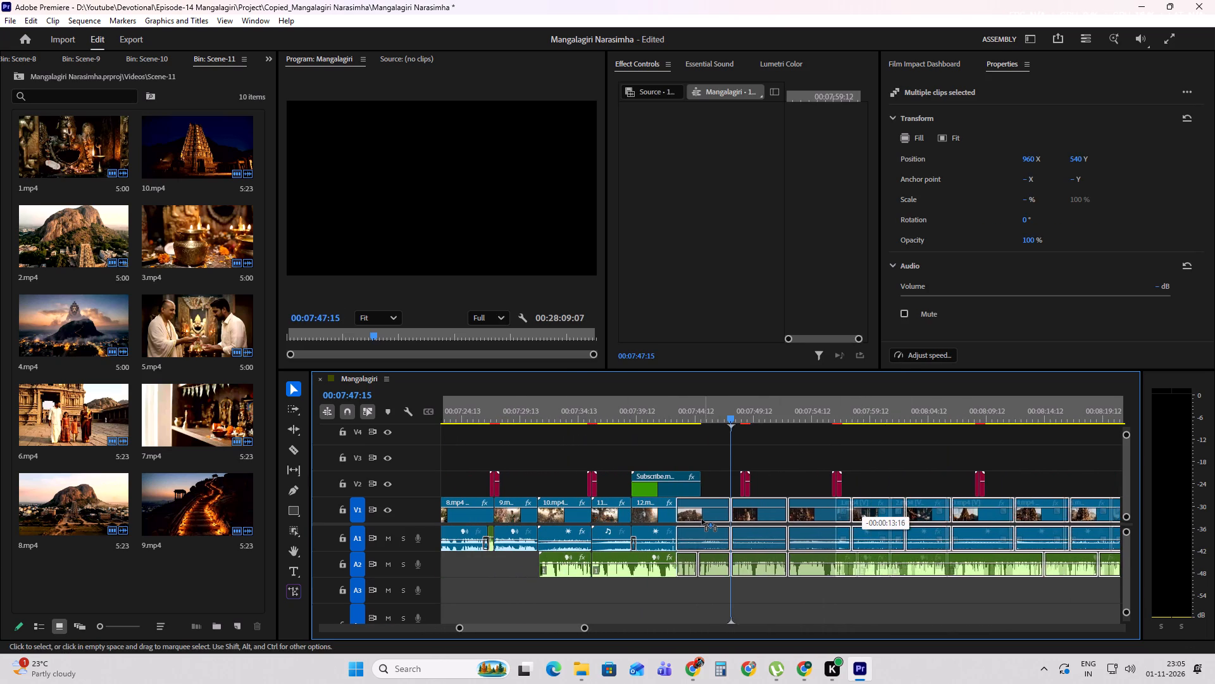
drag(702, 519, 706, 519)
Play the join from 12.mp4 into the next scene's 1.mp4 to check the cut.
alt+scroll(680, 529, up, 15)
click(741, 514)
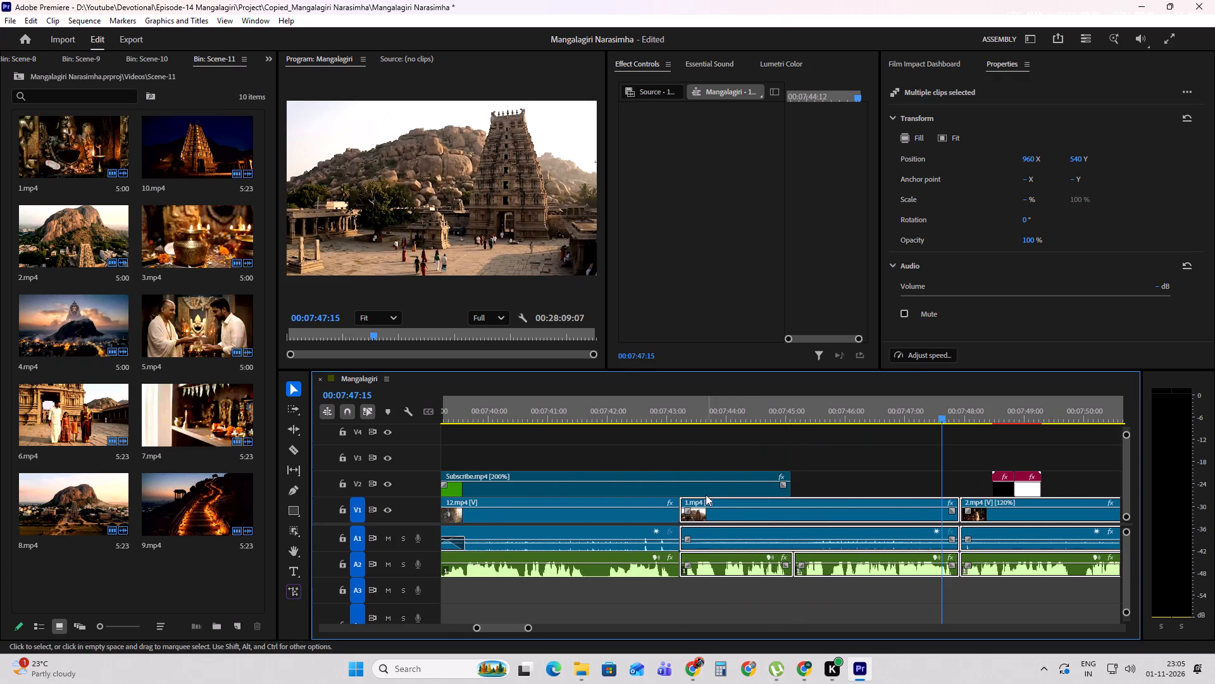
click(617, 399)
key(space)
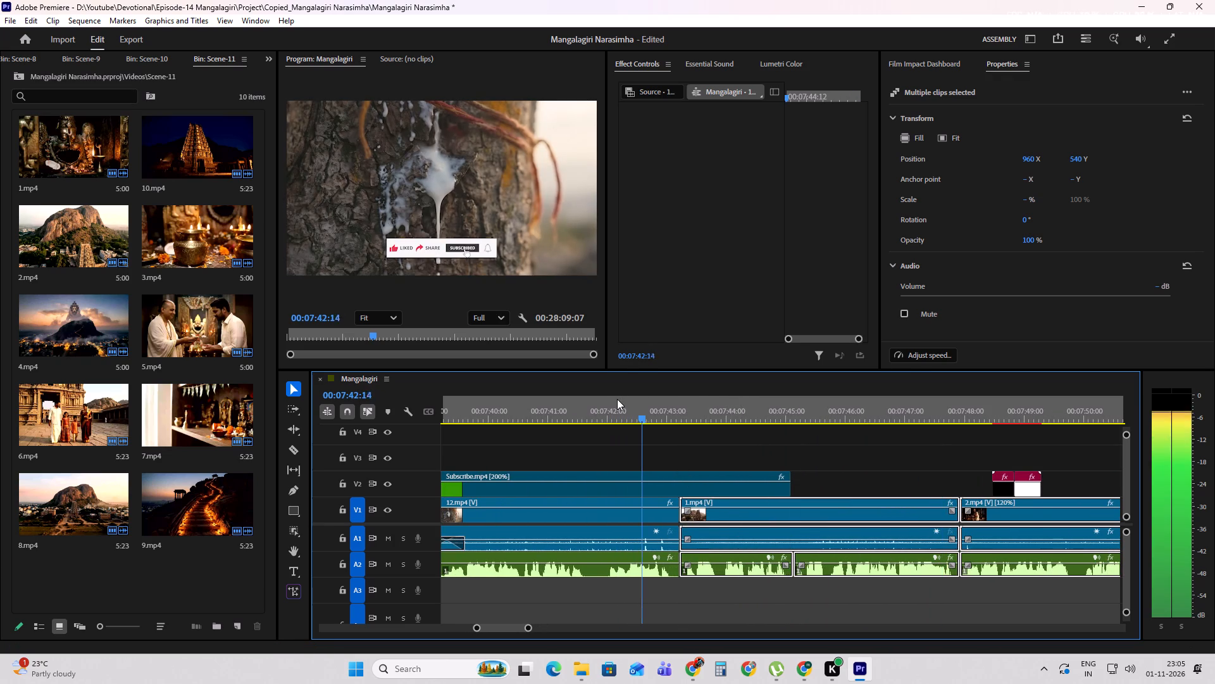
alt+scroll(814, 528, down, 6)
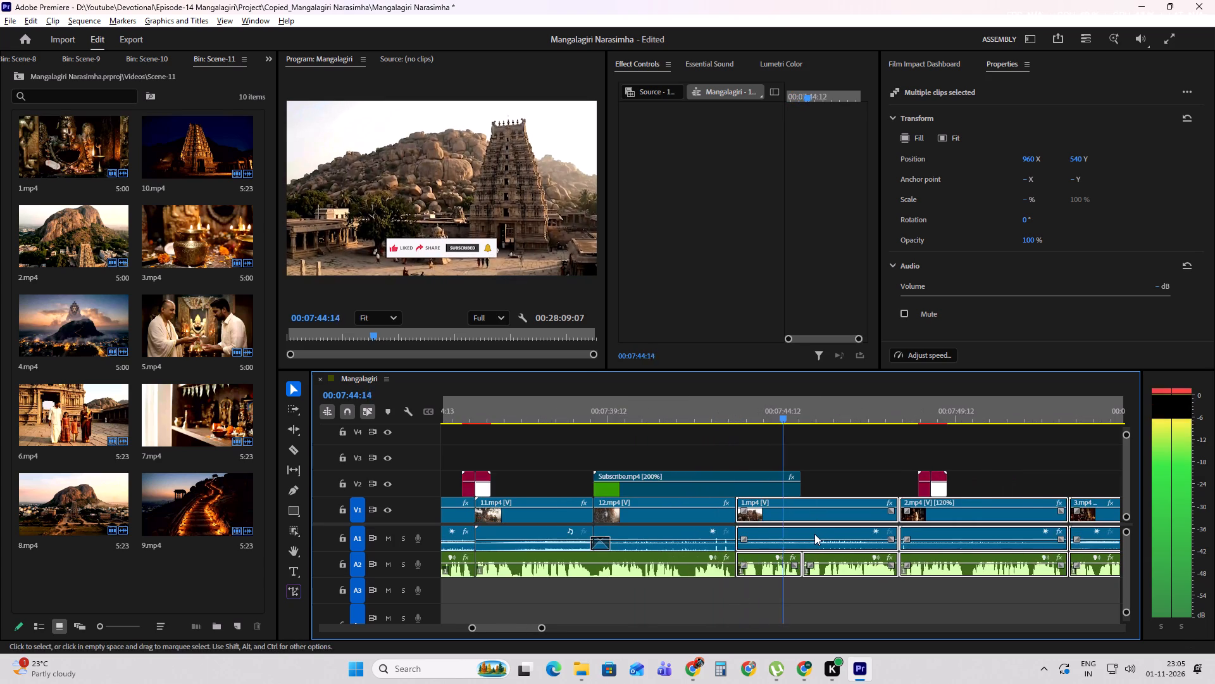
alt+scroll(814, 534, down, 10)
key(space)
shift+scroll(682, 524, down, 5)
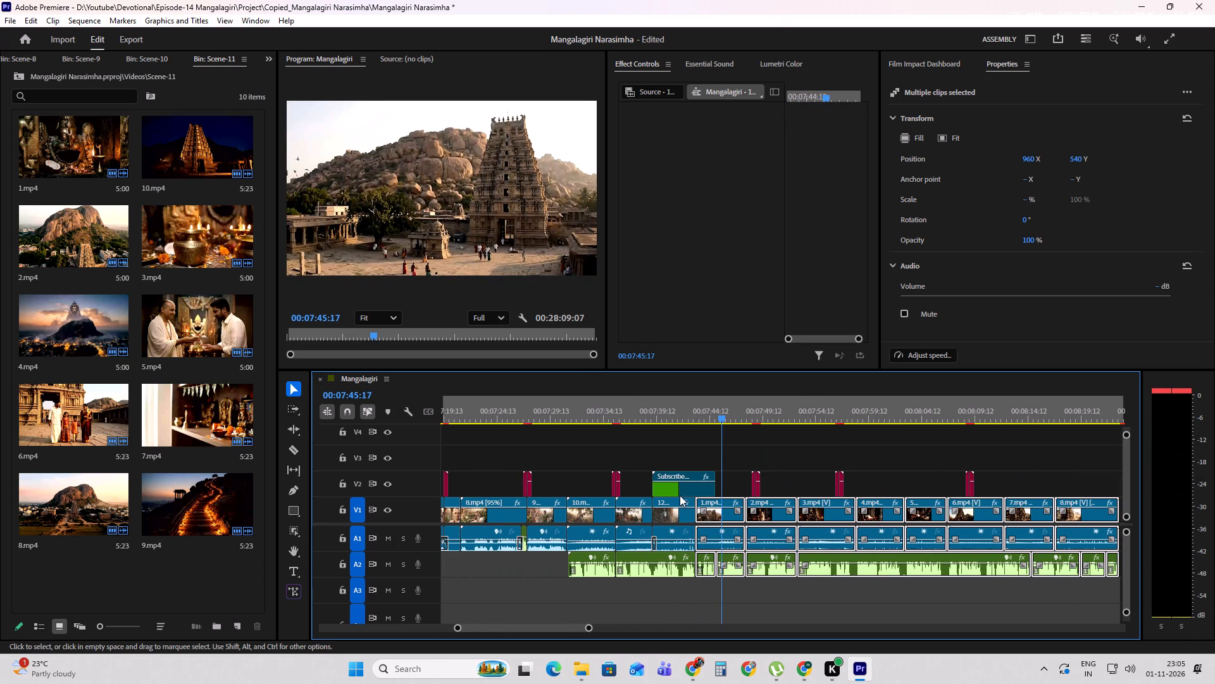
Move the Subscribe.mp4 overlay earlier and up from V2 to V3, over the end of 9.mp4 and 10.mp4.
drag(680, 491, 573, 459)
Copy the purple Mister Horse transition clips and their A3 sound from near 00:07:00 to straddle the 12.mp4–1.mp4 cut.
alt+scroll(736, 514, down, 5)
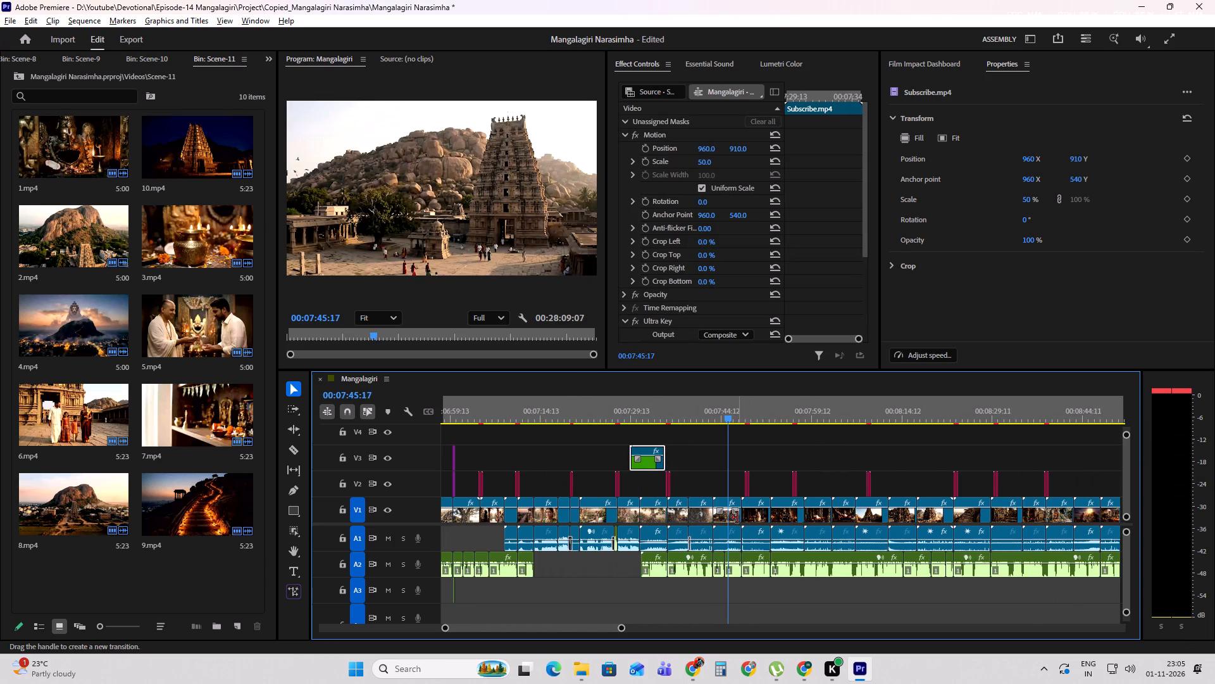
shift+scroll(683, 541, up, 1)
drag(501, 445, 492, 446)
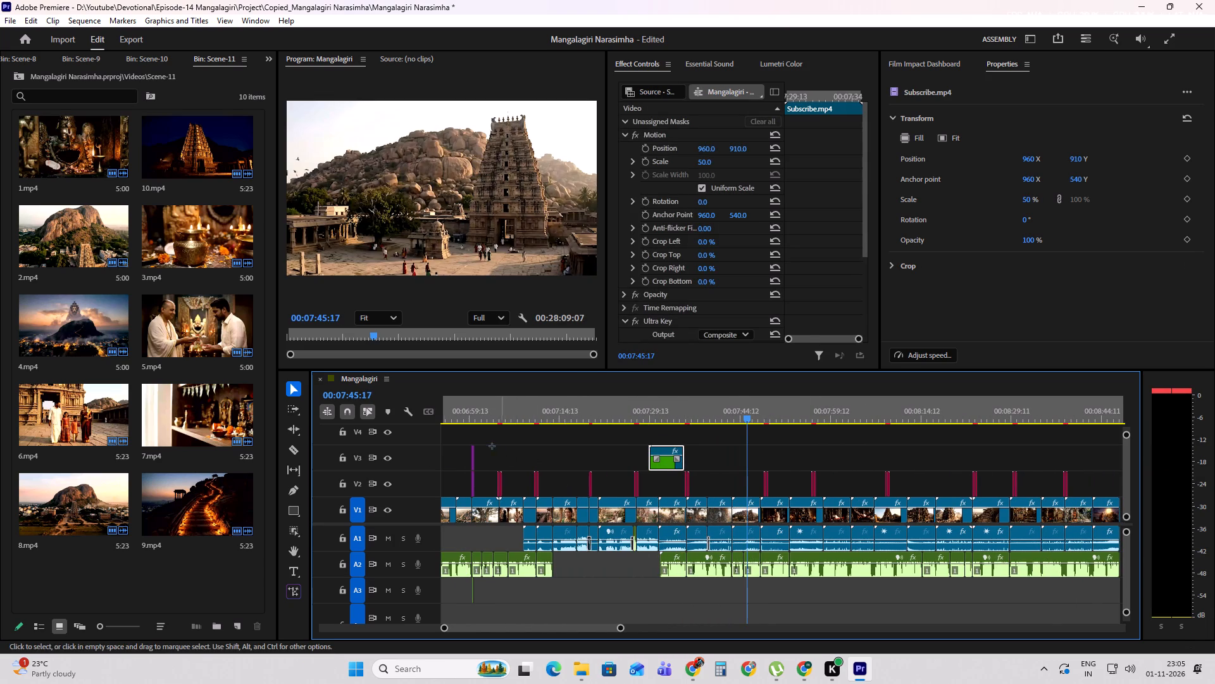
drag(492, 446, 404, 469)
click(708, 446)
drag(695, 436, 633, 459)
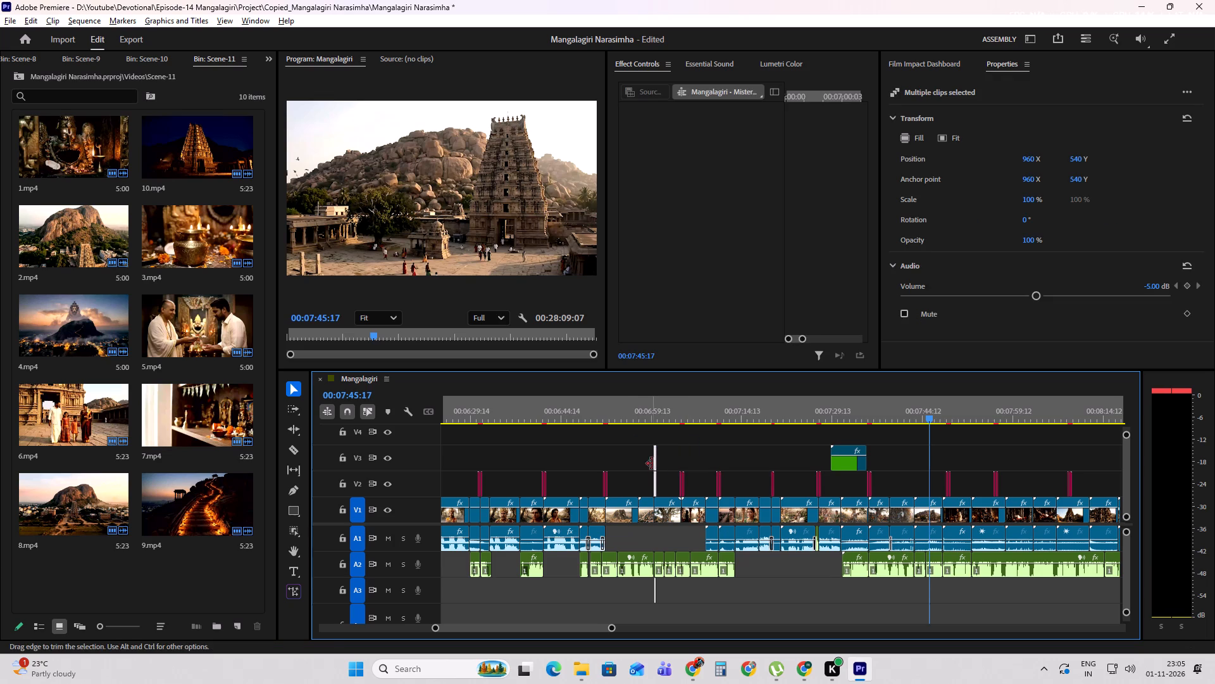
alt+drag(655, 464, 912, 460)
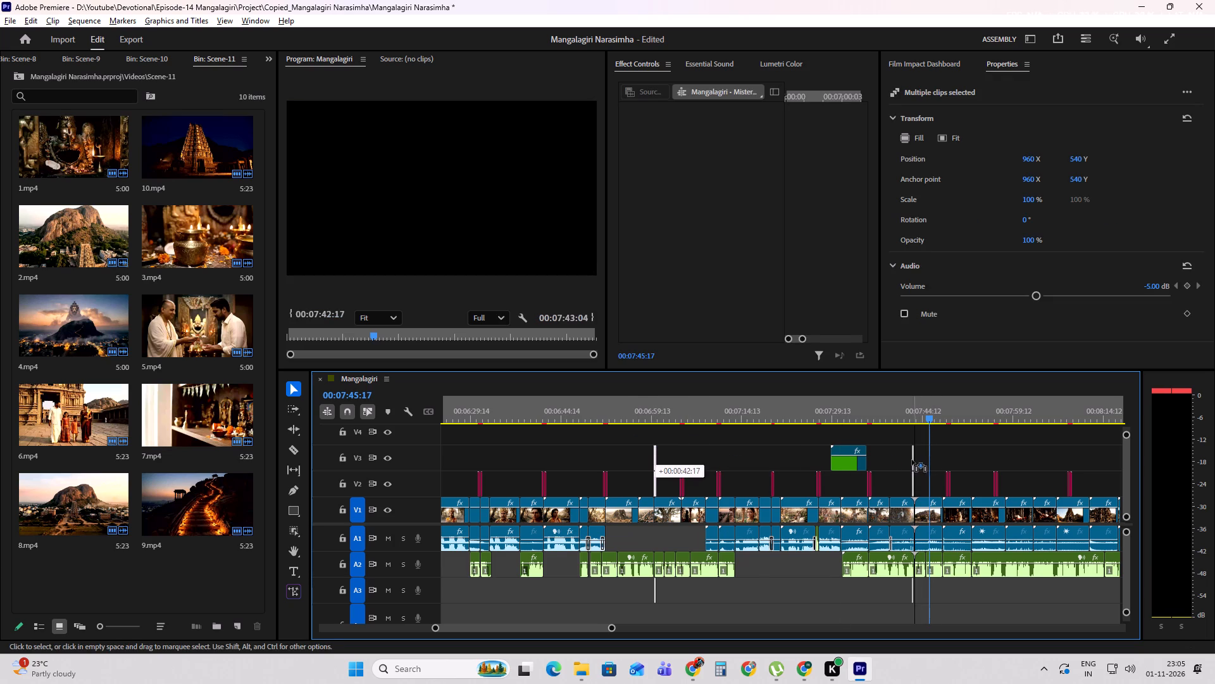
alt+drag(912, 460, 917, 460)
alt+scroll(909, 482, up, 8)
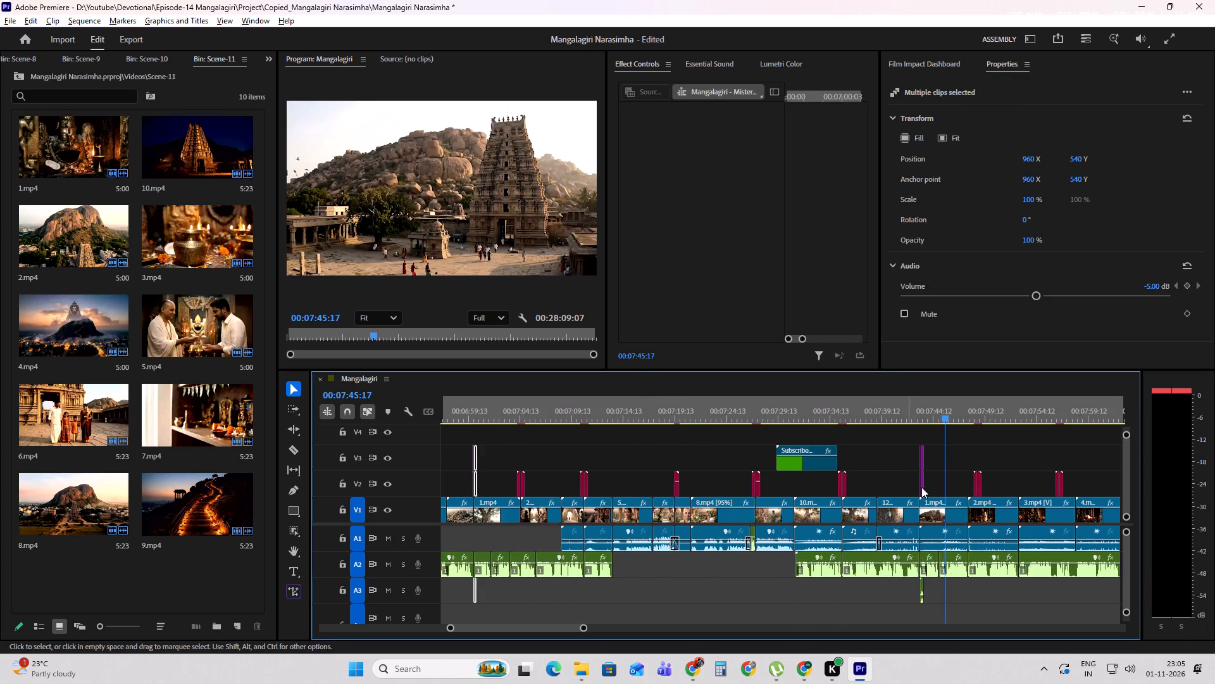
alt+scroll(921, 487, up, 17)
shift+scroll(734, 500, down, 8)
alt+scroll(733, 530, up, 5)
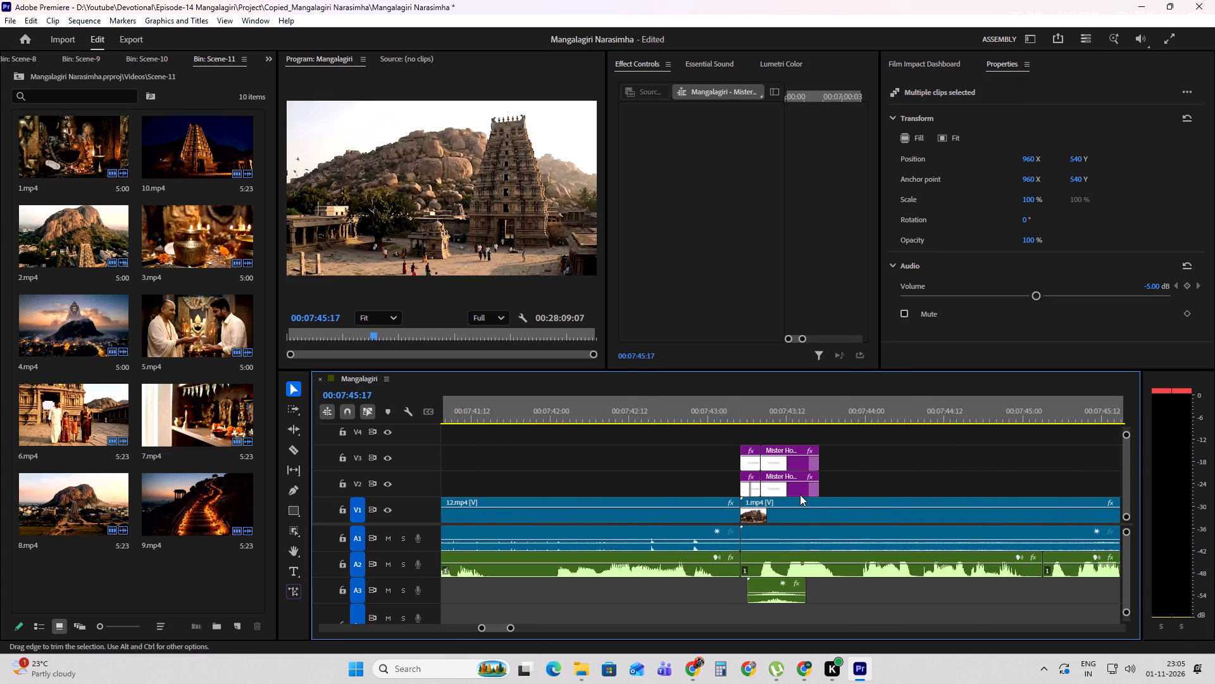
drag(801, 493, 781, 493)
Play from the end of 12.mp4 through 1.mp4 into 2.mp4 to check the copied transition.
click(644, 400)
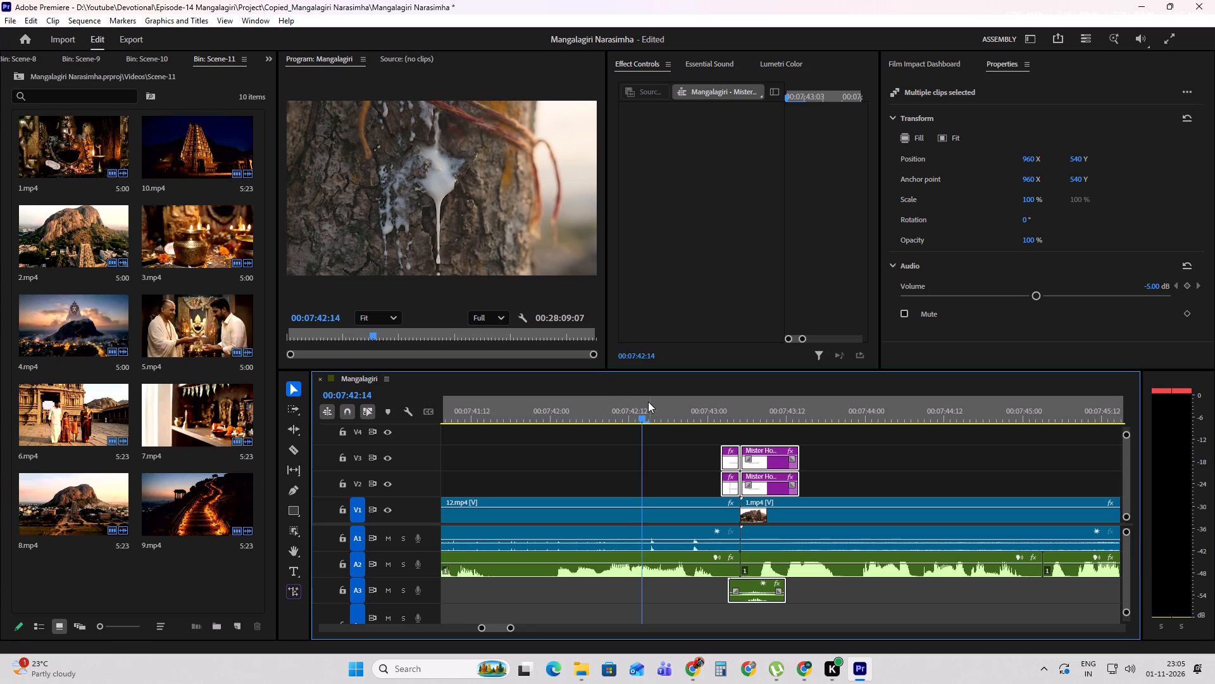
alt+scroll(623, 547, down, 14)
key(space)
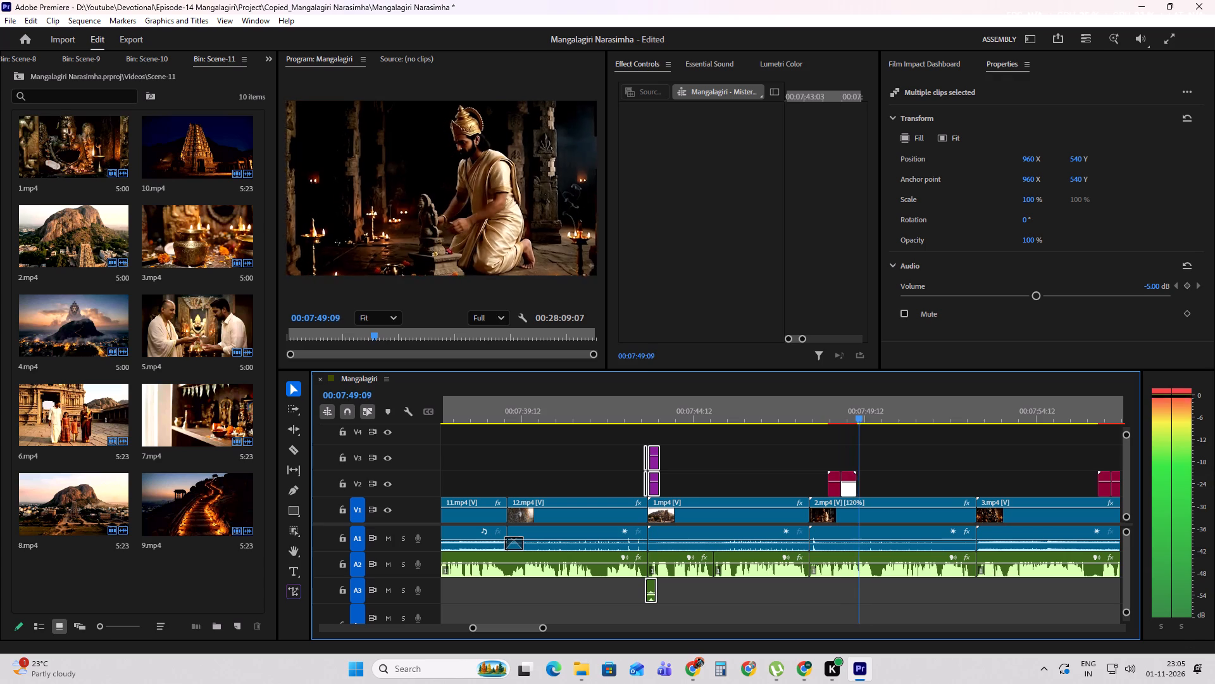
key(space)
Move the red transition clips on V2 from above 2.mp4 to the 2.mp4–3.mp4 cut.
drag(850, 490, 957, 489)
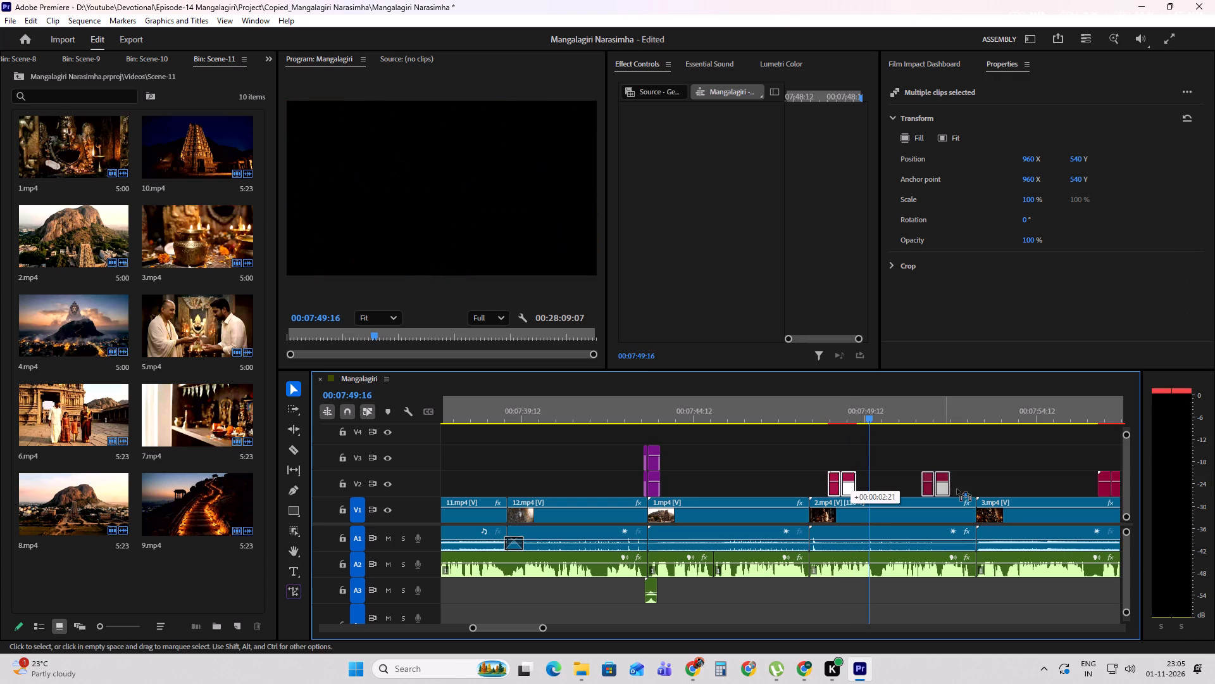
drag(957, 489, 991, 489)
alt+scroll(828, 475, down, 13)
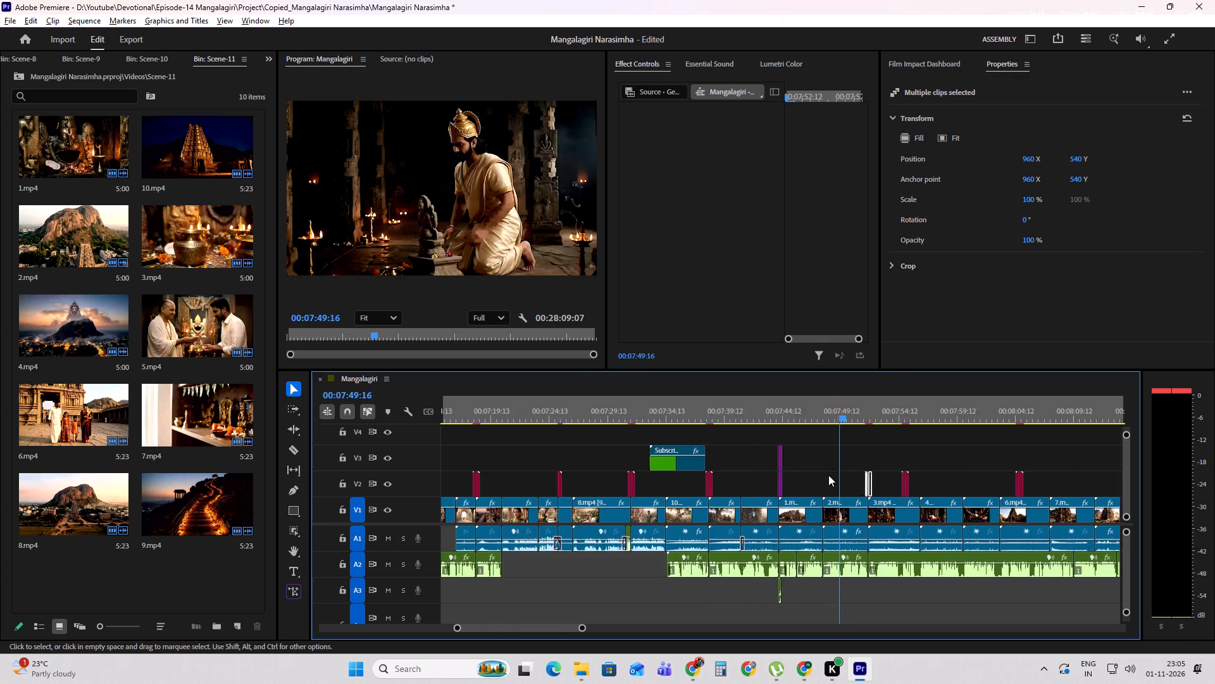
alt+scroll(828, 475, down, 4)
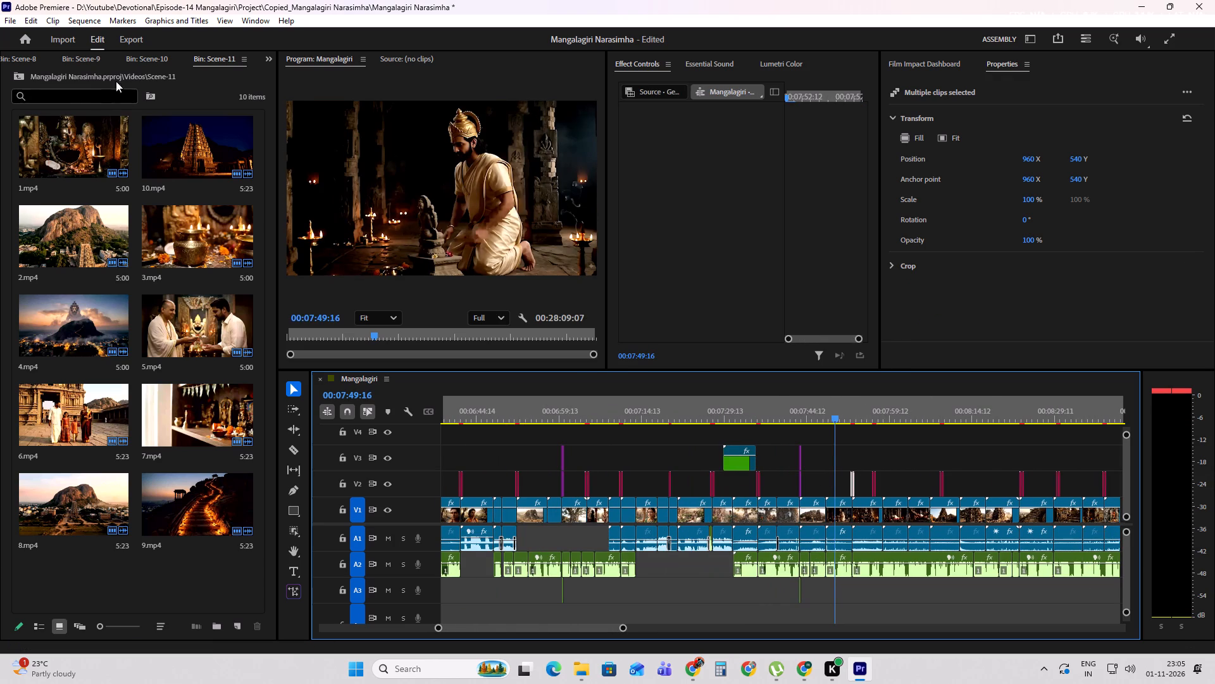
Browse the Film Impact transition previews from Animation and Dissolve through Lights & Blurs to Slide.
click(257, 14)
click(255, 19)
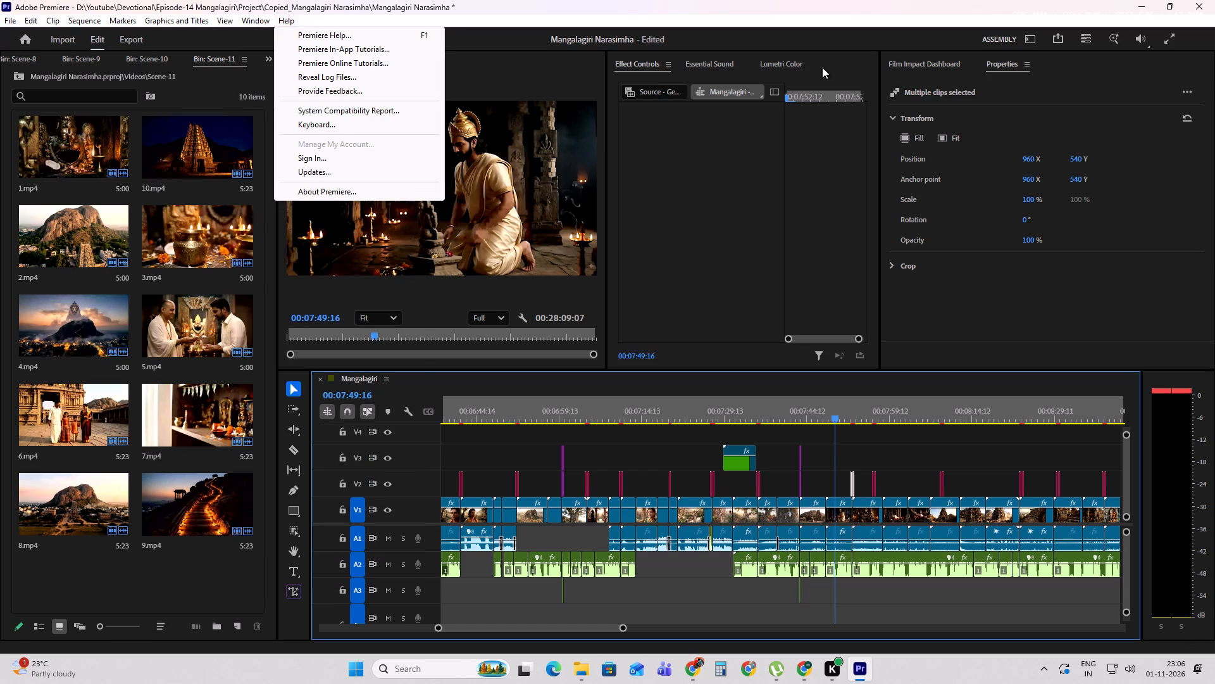
click(904, 61)
scroll(1086, 262, down, 13)
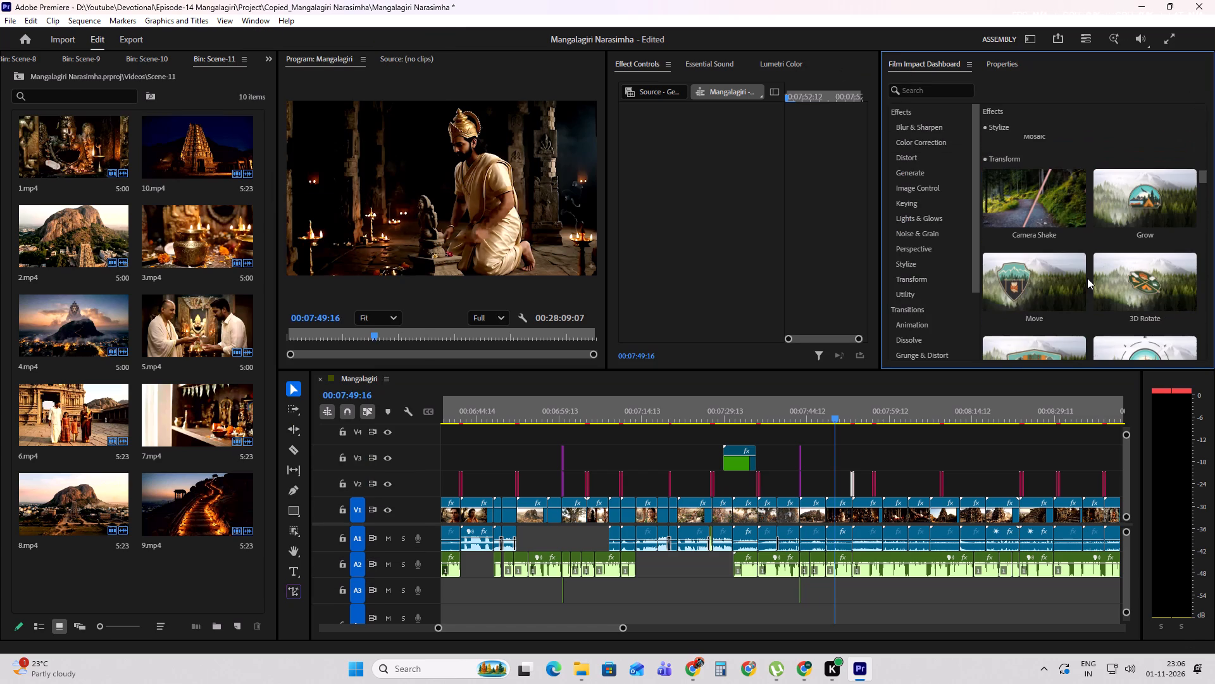
scroll(1050, 211, down, 5)
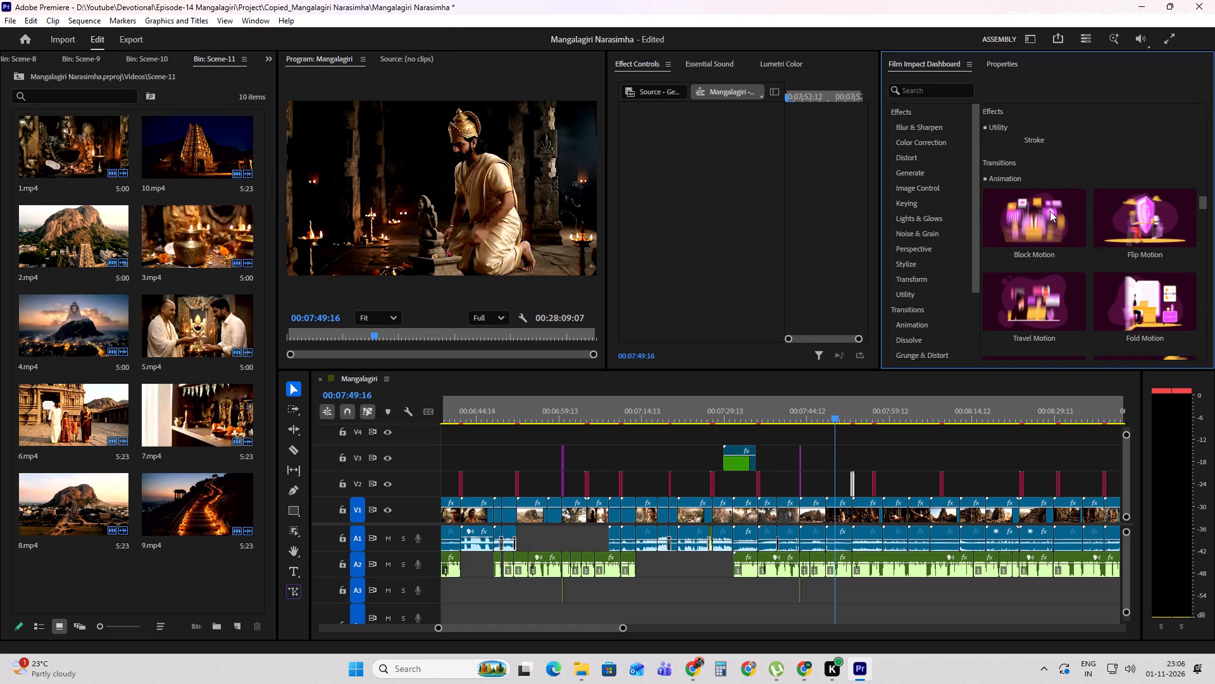
click(917, 315)
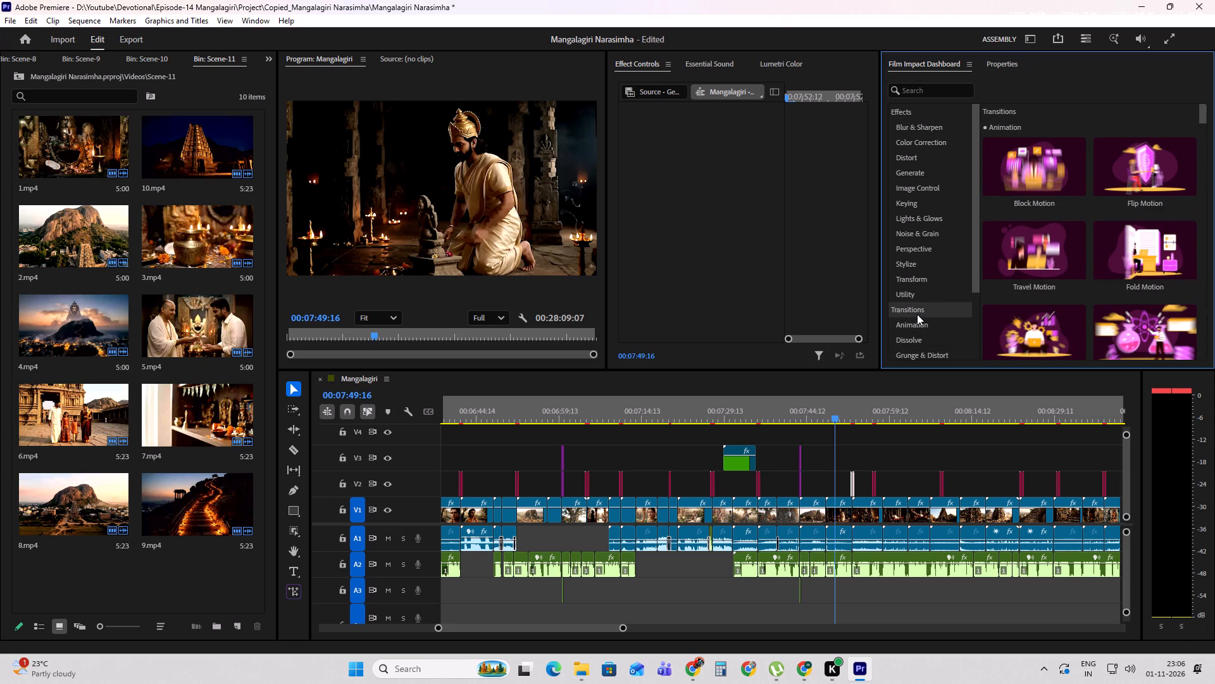
scroll(1106, 218, down, 4)
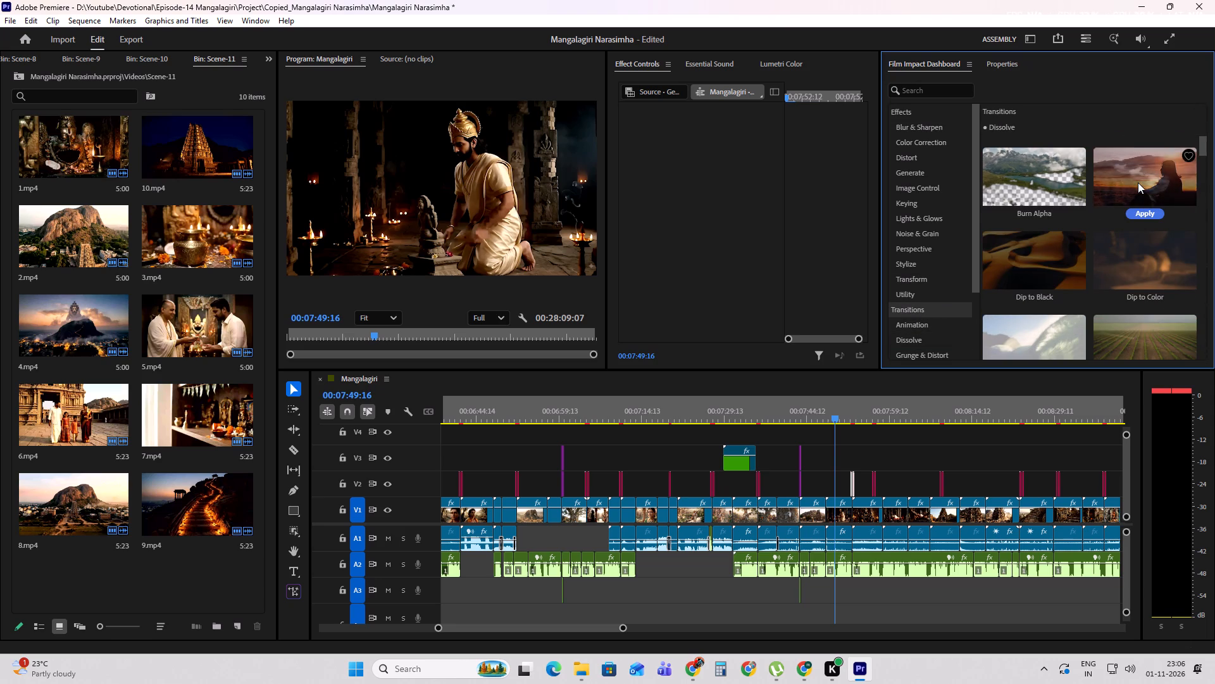
scroll(1140, 272, down, 2)
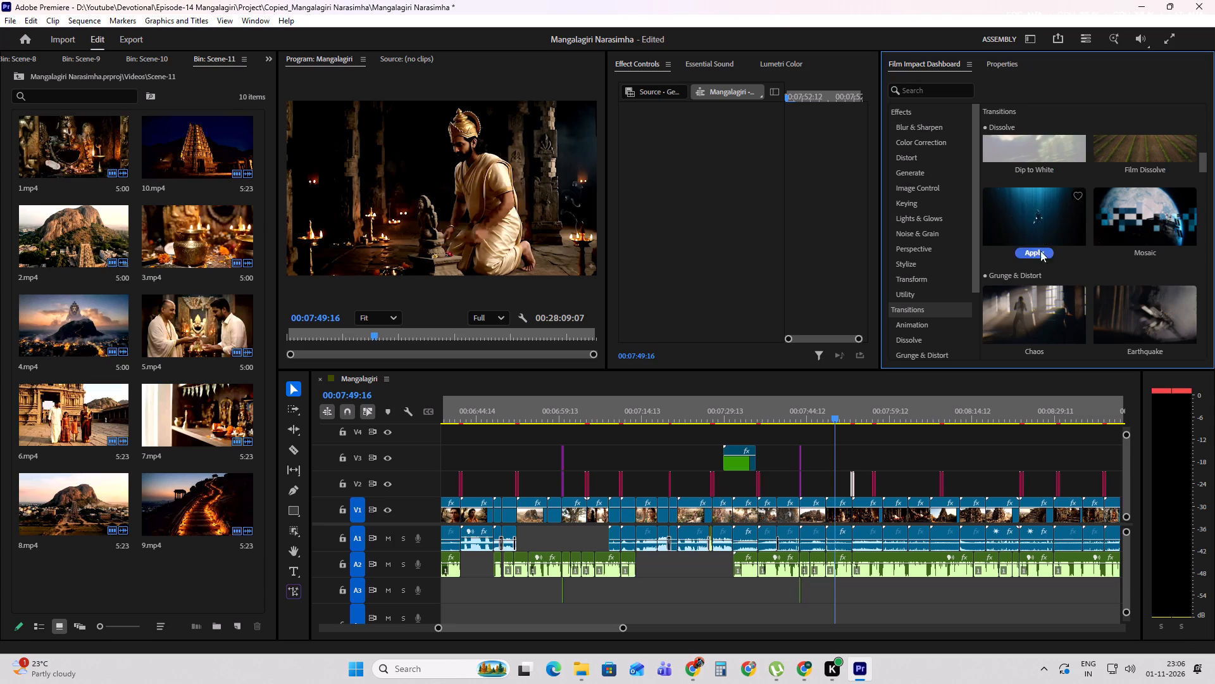
scroll(1040, 272, down, 5)
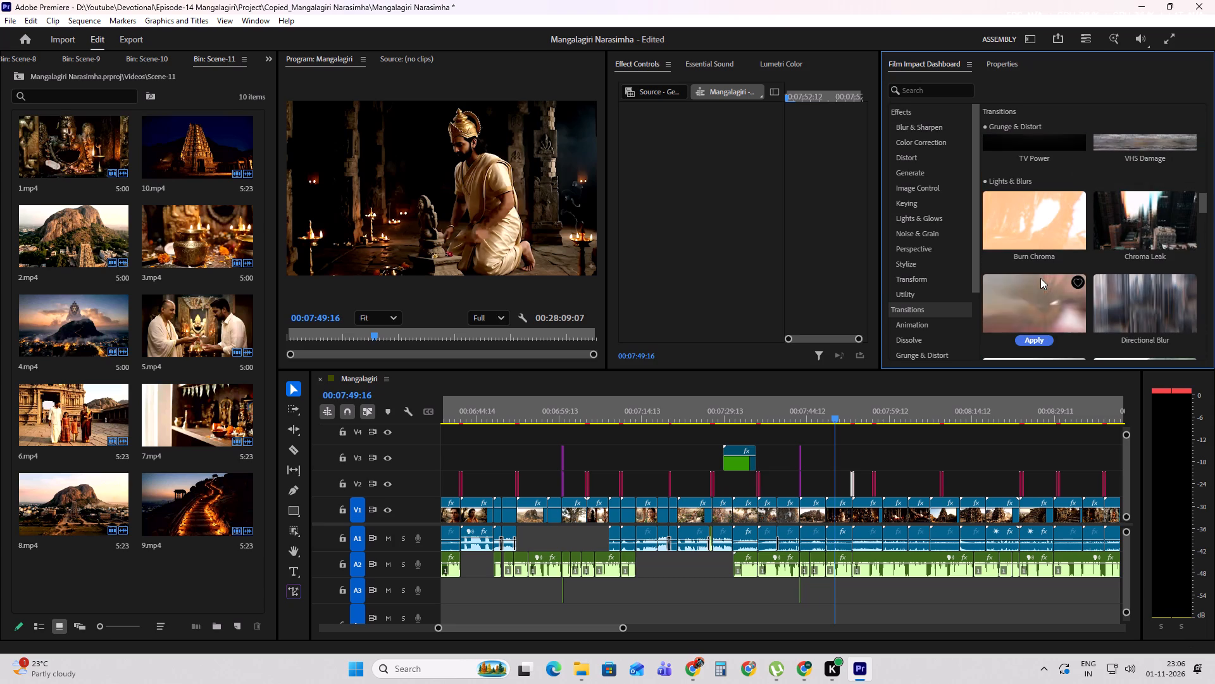
scroll(1040, 278, down, 2)
scroll(1040, 278, up, 2)
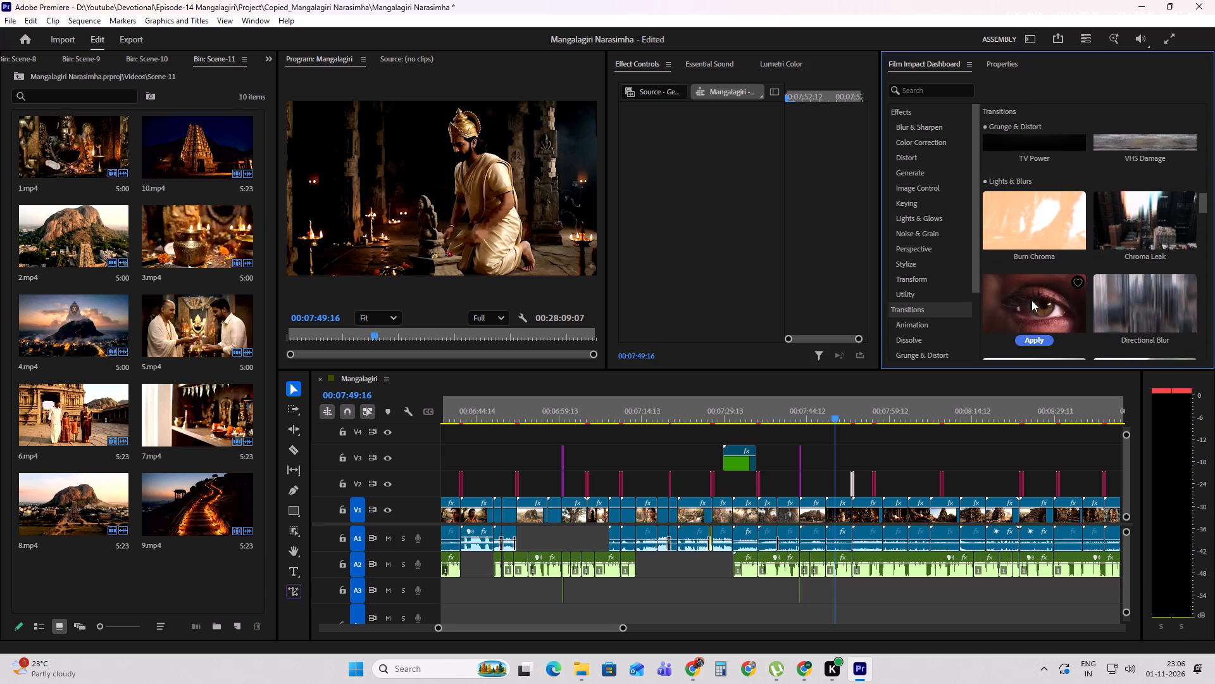
scroll(1031, 300, down, 1)
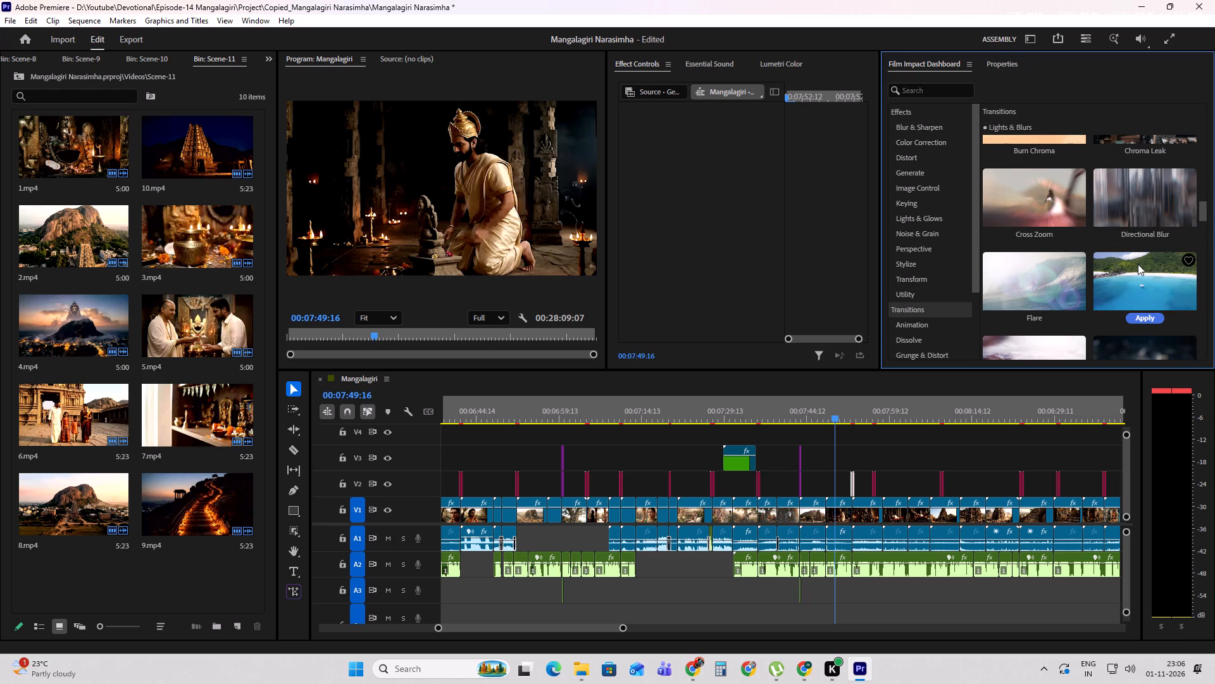
scroll(1051, 278, down, 1)
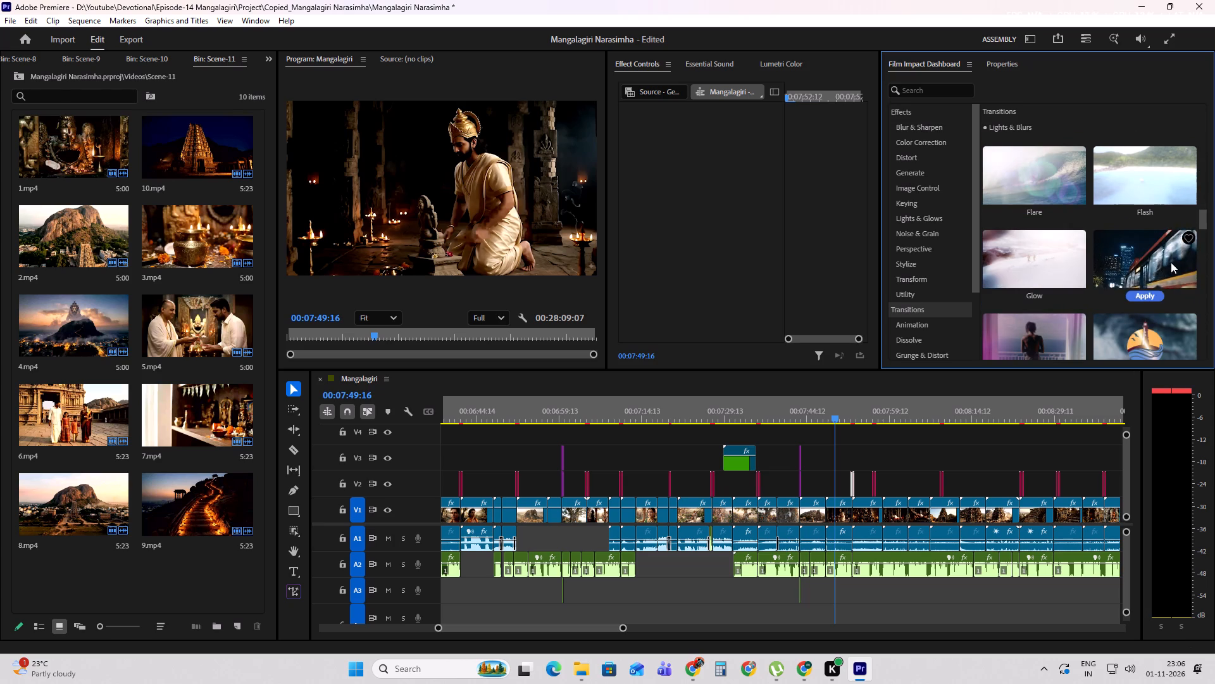
scroll(1171, 262, down, 1)
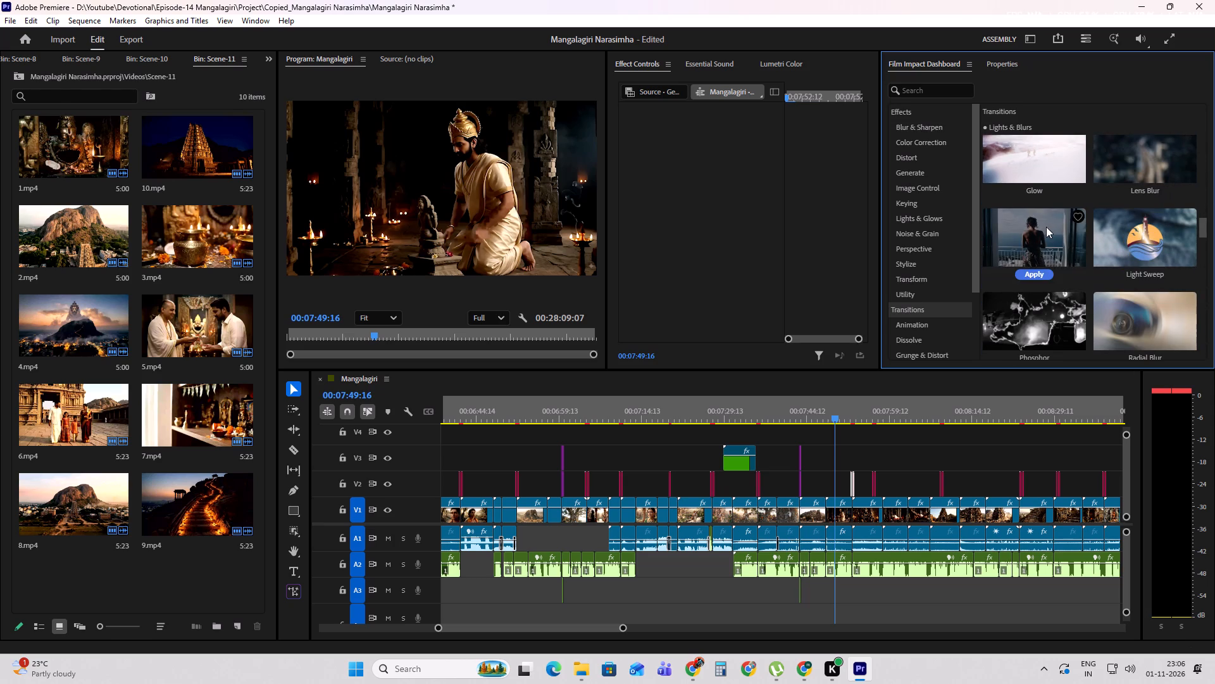
scroll(1046, 227, down, 2)
scroll(1044, 220, up, 1)
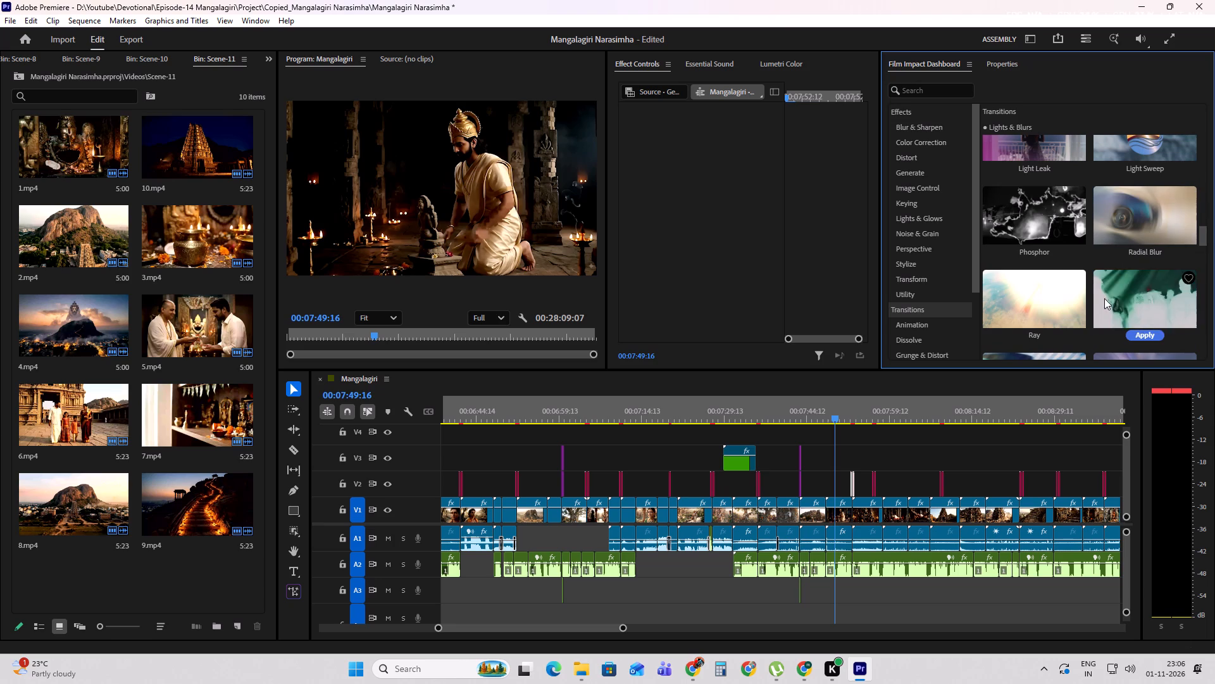
scroll(1059, 298, down, 1)
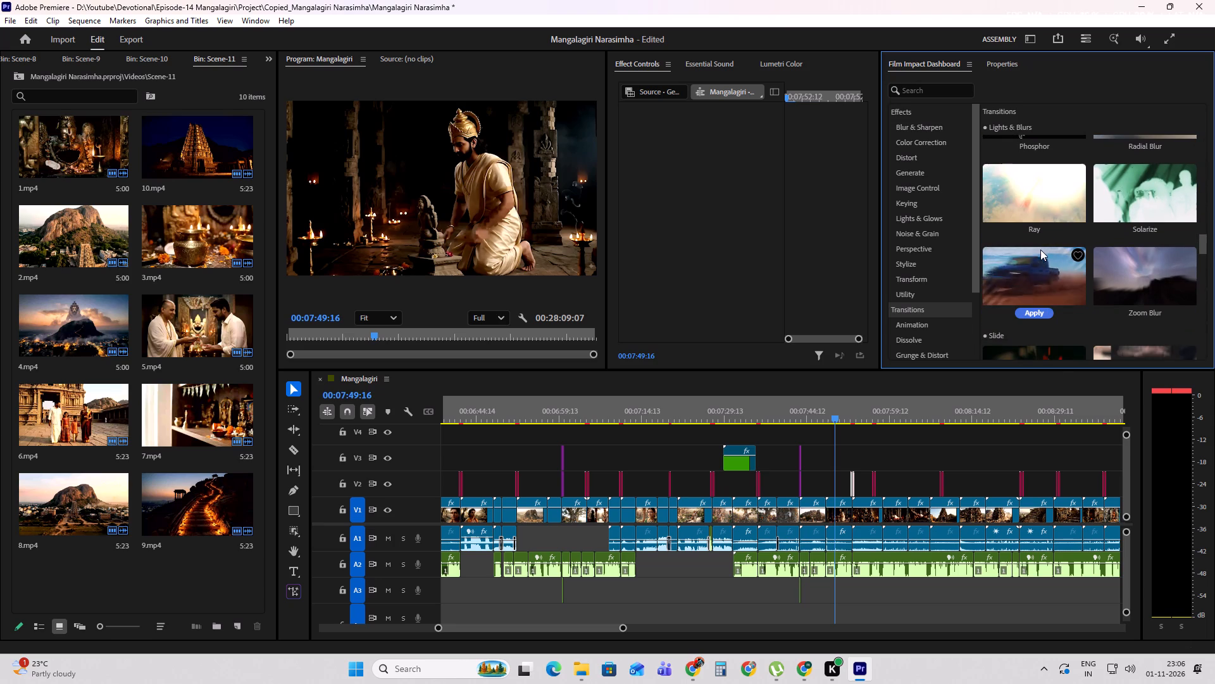
scroll(1040, 250, down, 1)
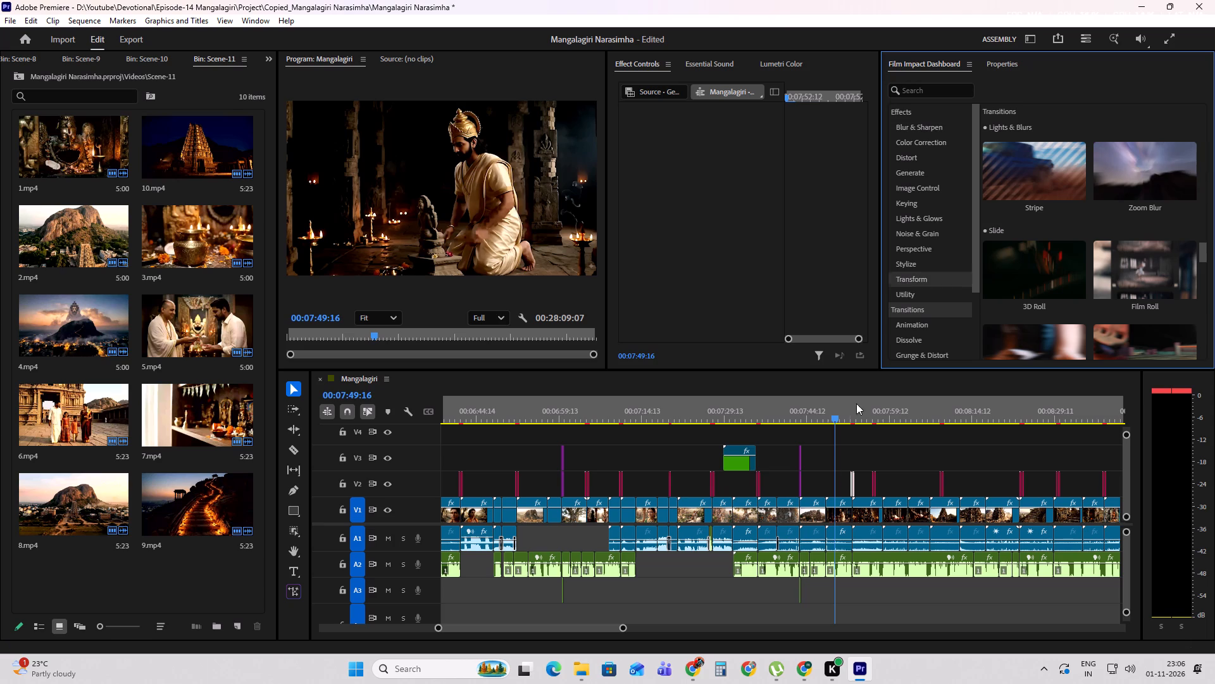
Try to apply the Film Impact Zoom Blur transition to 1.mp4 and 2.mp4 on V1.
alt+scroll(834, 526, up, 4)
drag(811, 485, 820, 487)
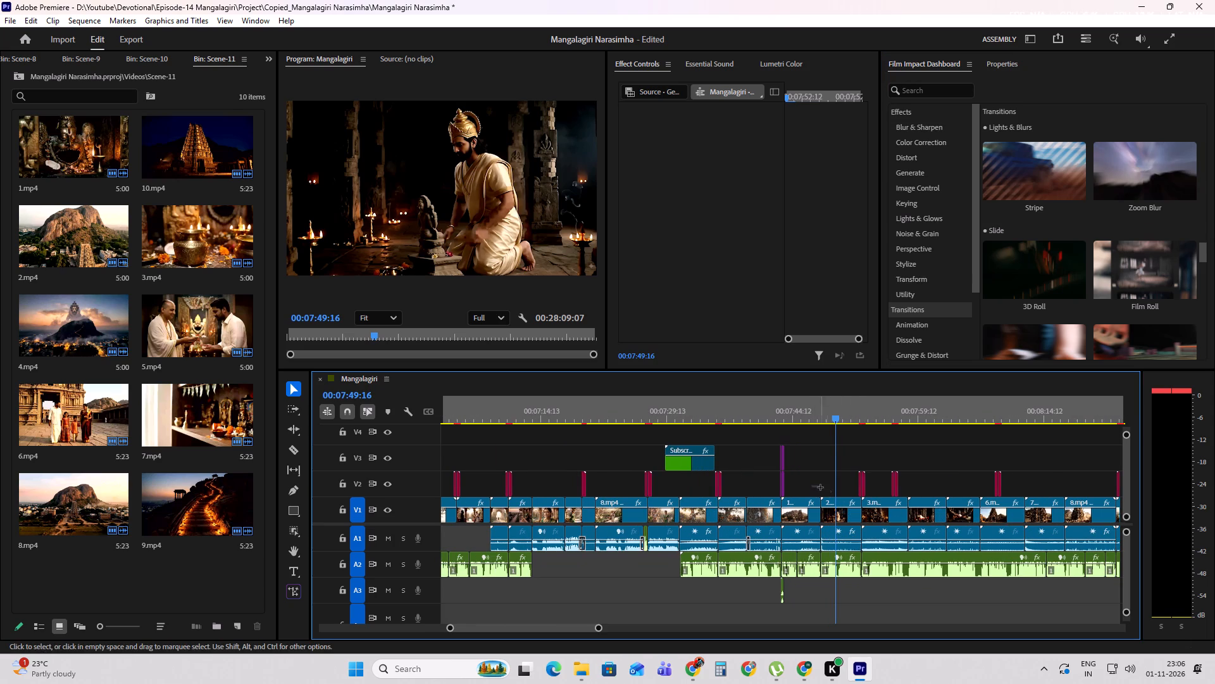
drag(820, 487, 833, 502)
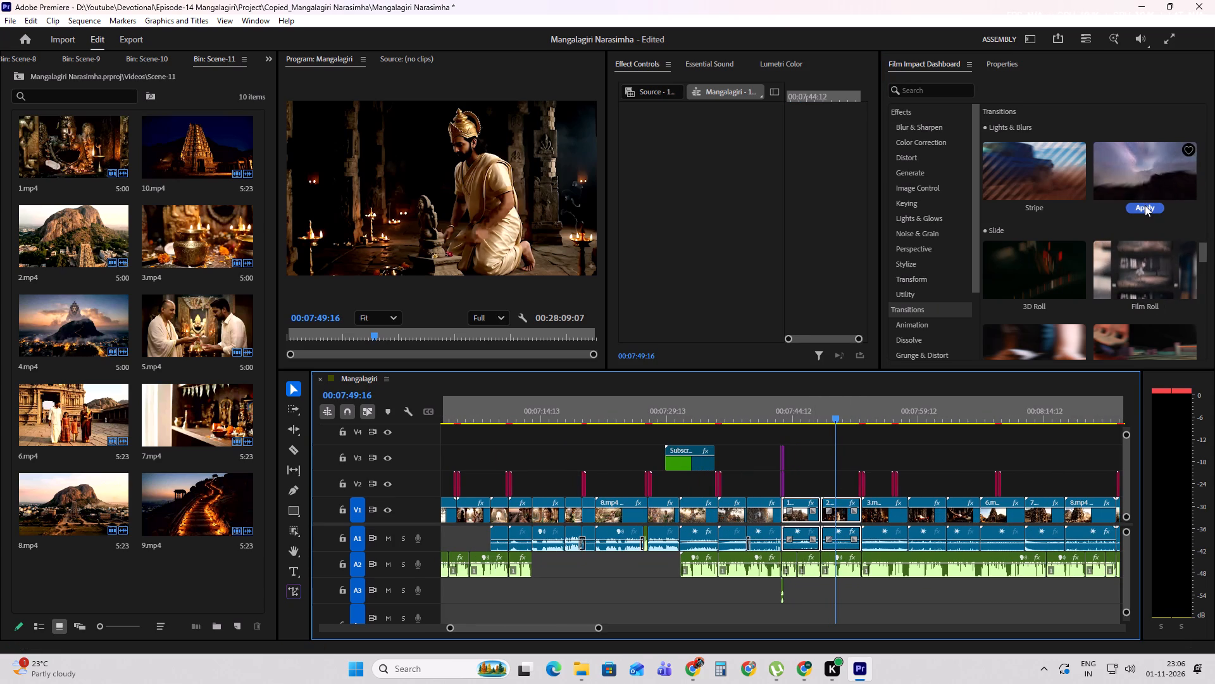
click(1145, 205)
Play from 1.mp4 through 2.mp4 into 3.mp4 to check the joins.
click(812, 408)
key(space)
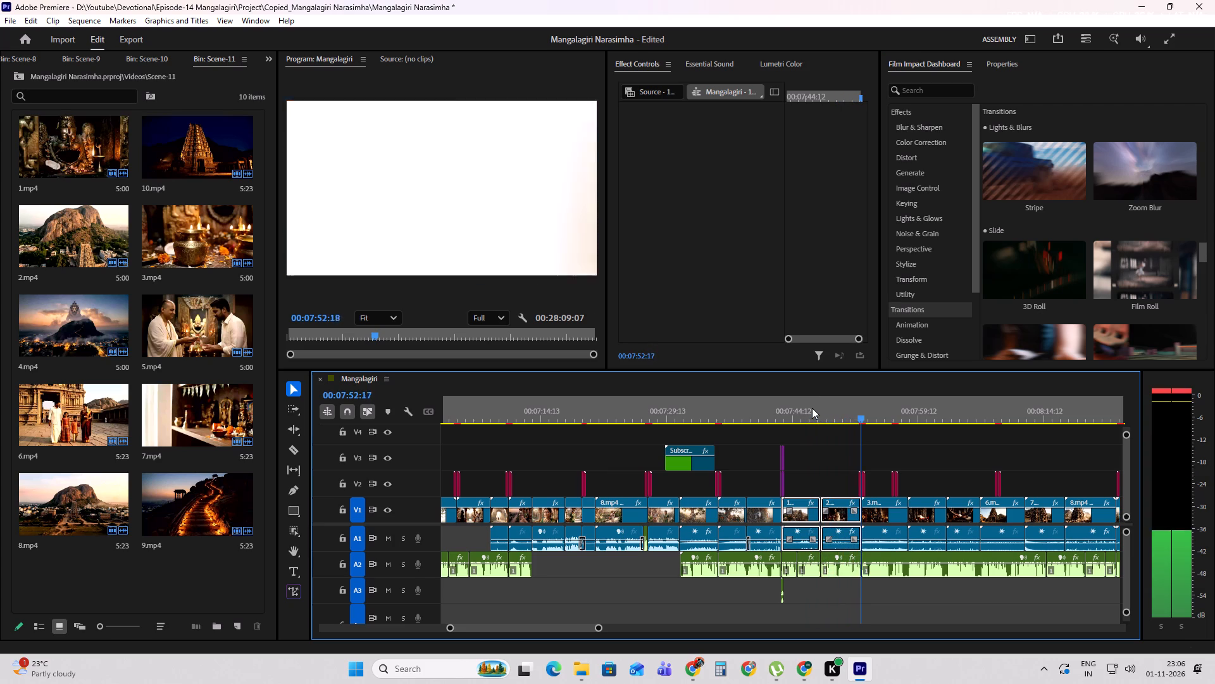
Move the red transition clips on V2 from above 3.mp4 to about 00:08:10 above 6.mp4.
shift+scroll(796, 467, down, 6)
alt+scroll(819, 512, up, 2)
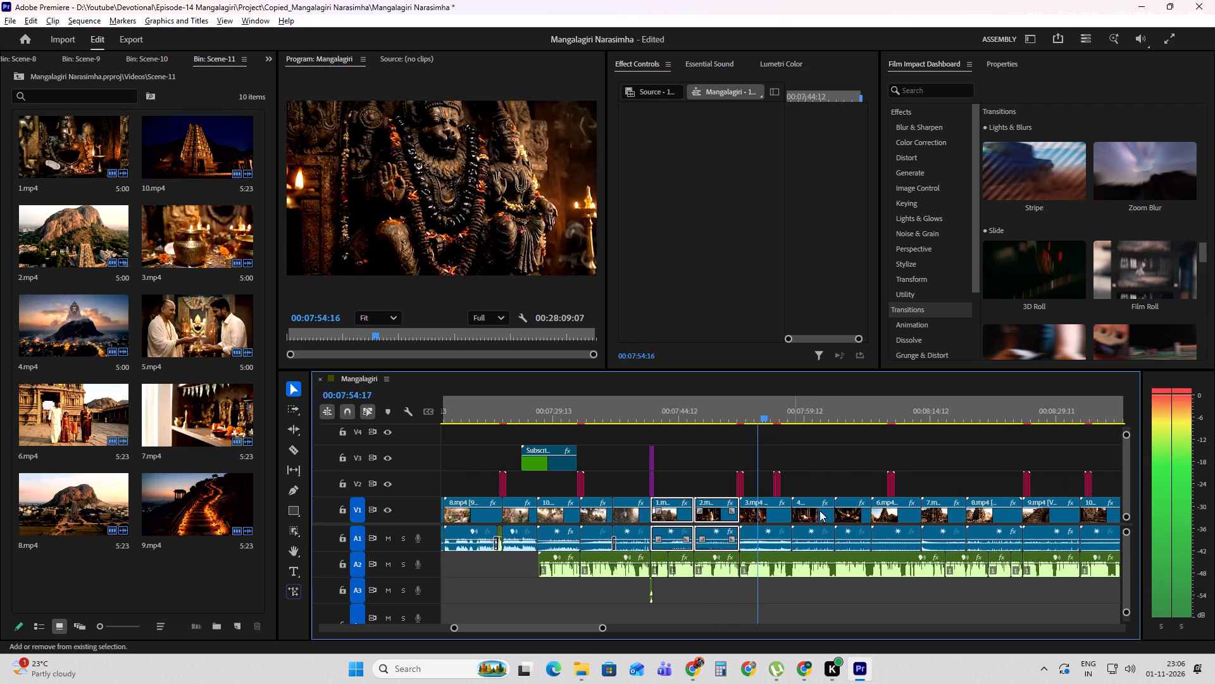
alt+scroll(819, 510, up, 2)
alt+scroll(732, 492, up, 5)
drag(785, 493, 1071, 478)
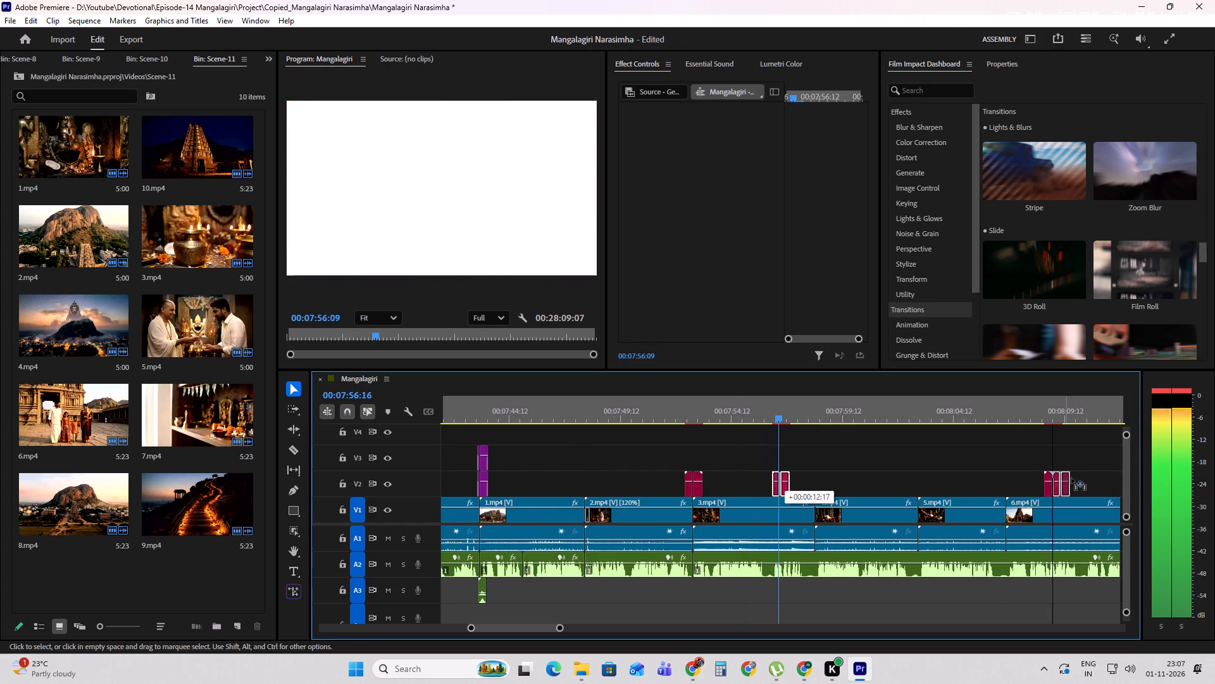
drag(1071, 478, 1093, 476)
shift+scroll(774, 484, down, 5)
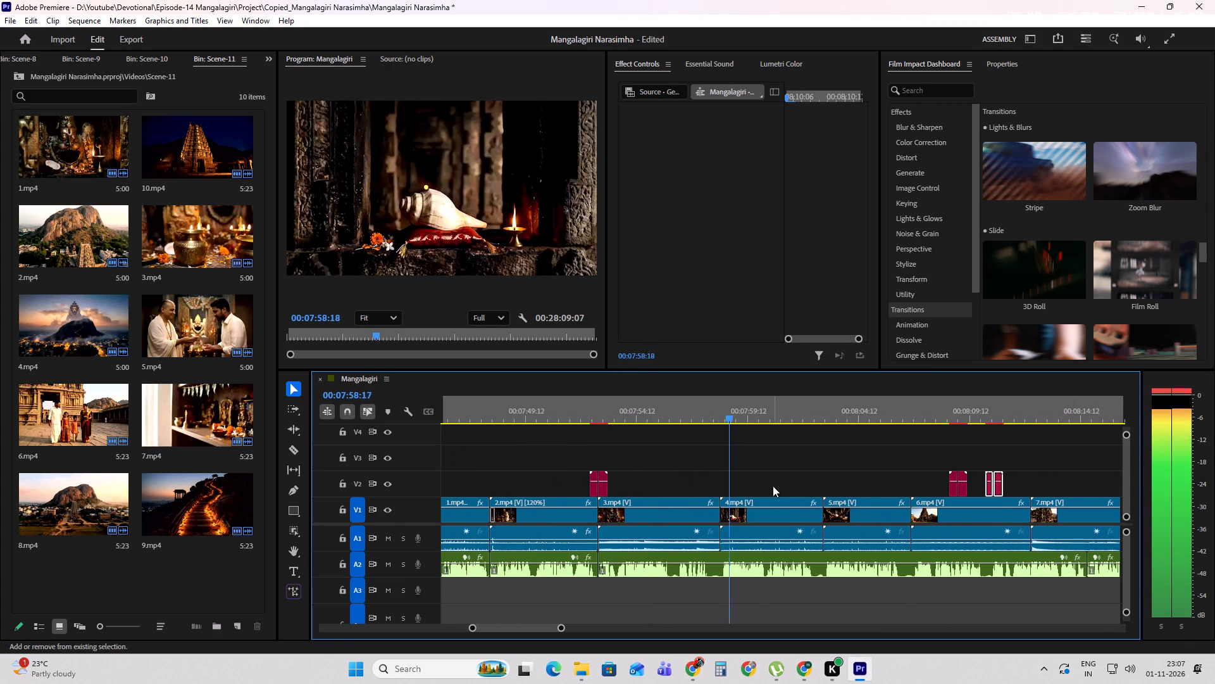
Stop playback and apply the default transitions to the 3.mp4–4.mp4 edit point on A1.
key(space)
click(721, 533)
right_click(721, 533)
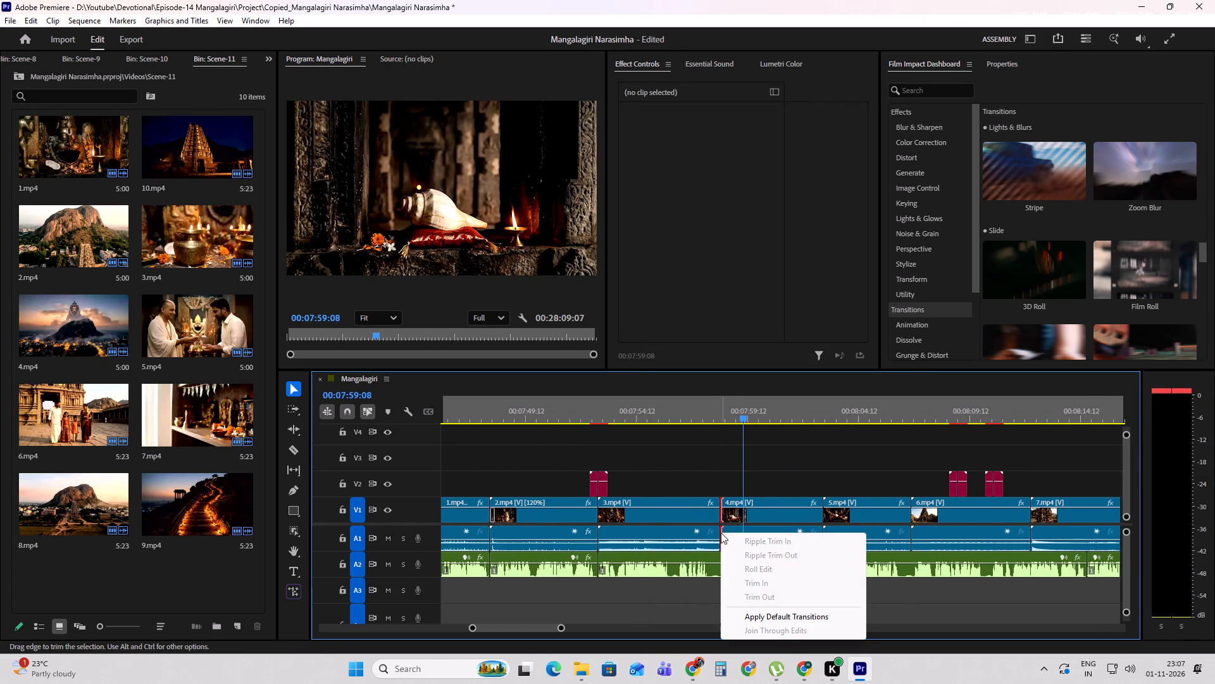
click(788, 612)
Play from the end of 3.mp4 through to the start of 7.mp4 to check the cuts.
click(710, 403)
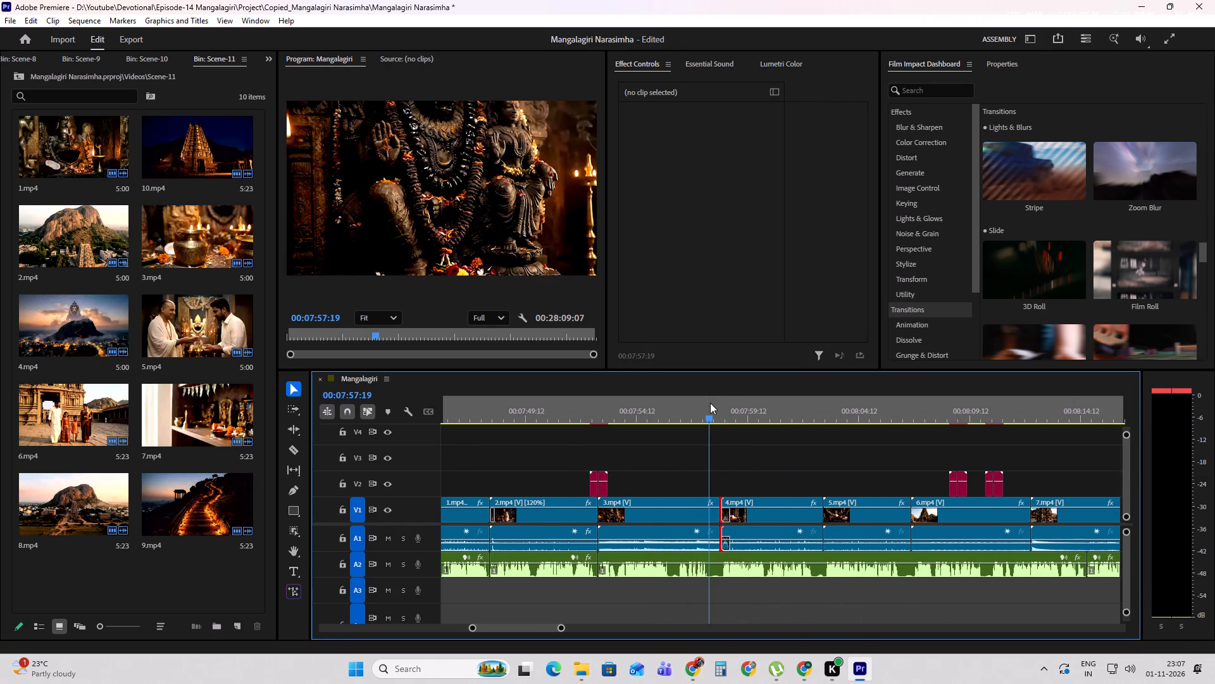
key(space)
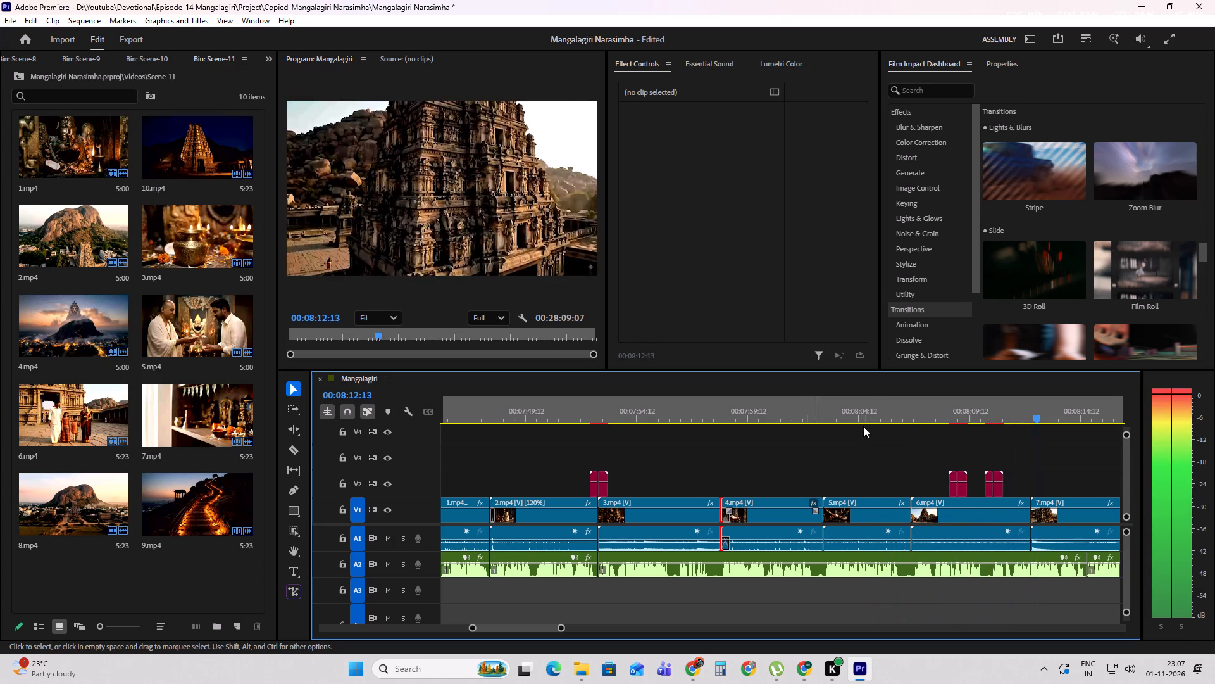
key(space)
Move the first pair of red transition clips above 6.mp4 on V2 back to the 5.mp4–6.mp4 cut.
drag(963, 491, 918, 491)
shift+scroll(780, 523, down, 17)
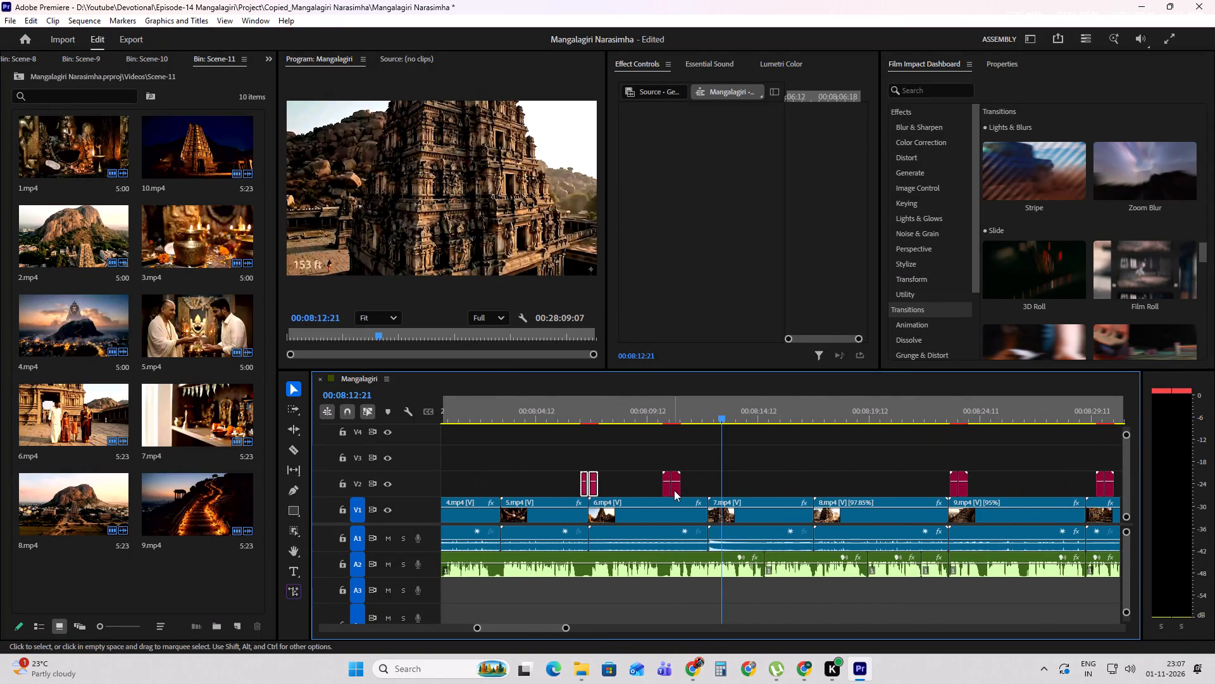
Move the pair of red transition clips above 6.mp4 on V2 to the 7.mp4–8.mp4 cut.
drag(674, 490, 818, 483)
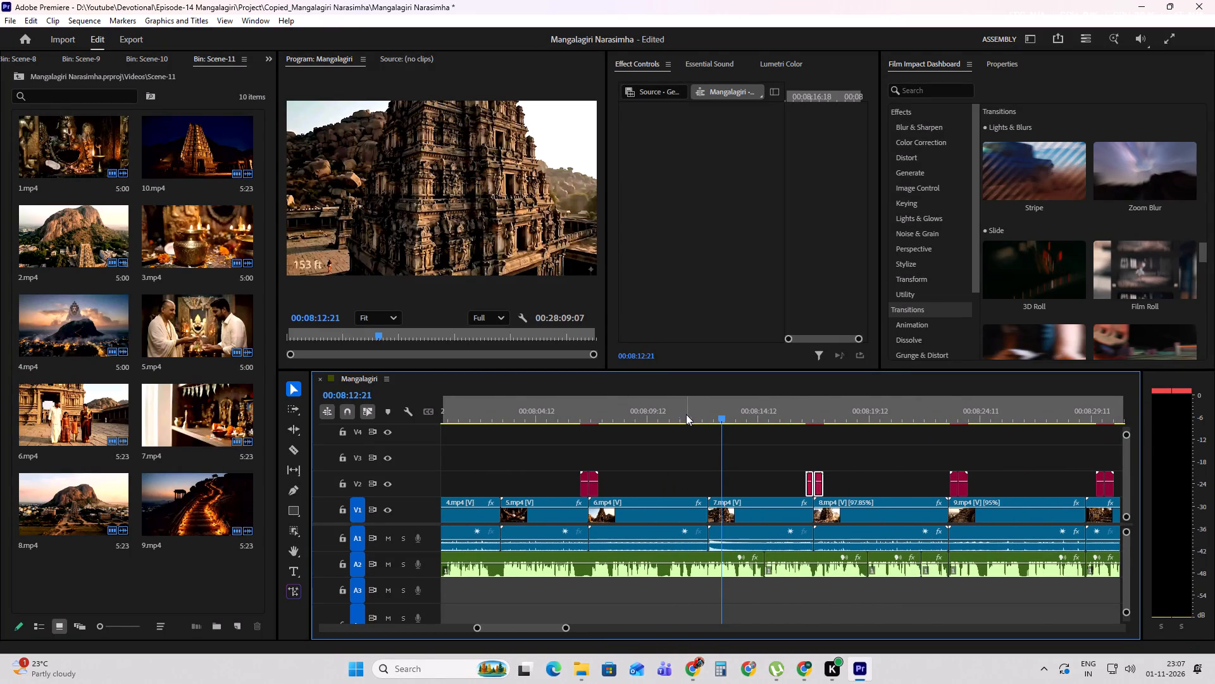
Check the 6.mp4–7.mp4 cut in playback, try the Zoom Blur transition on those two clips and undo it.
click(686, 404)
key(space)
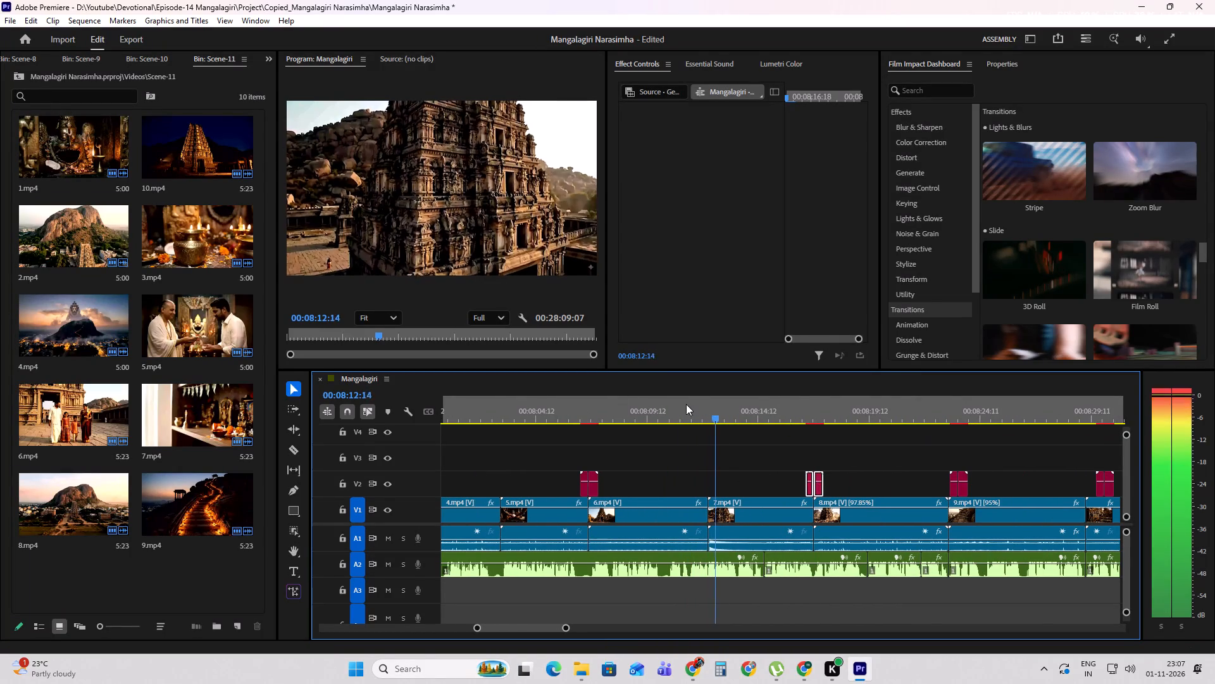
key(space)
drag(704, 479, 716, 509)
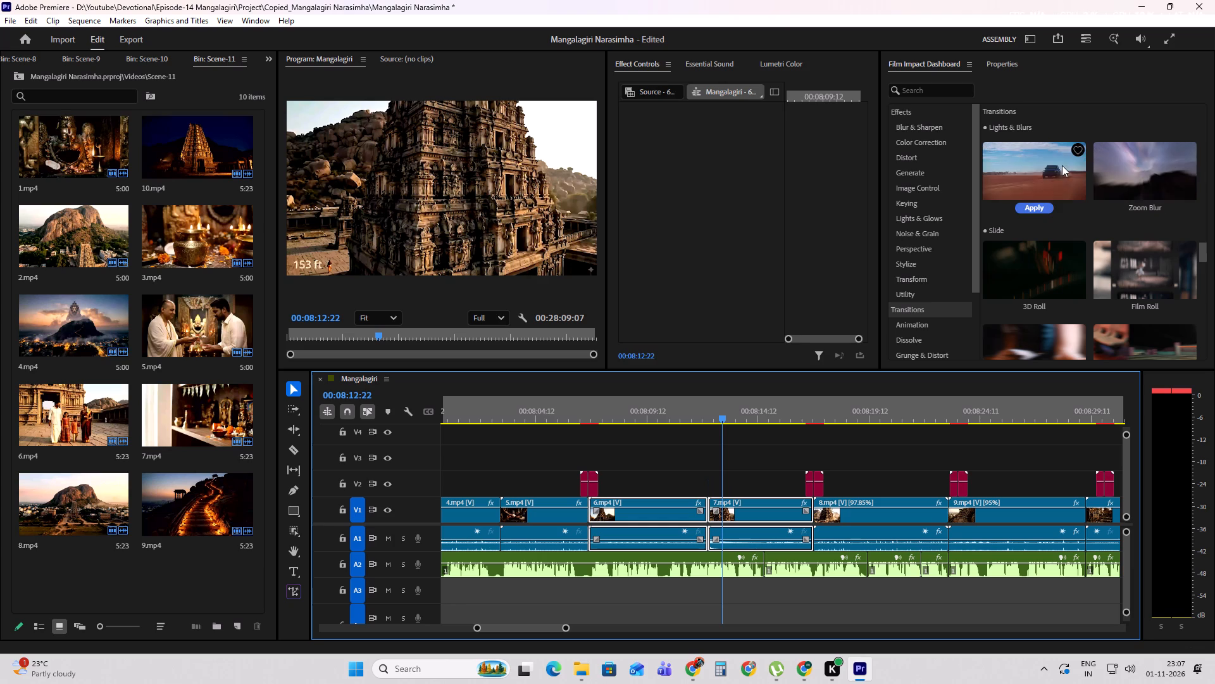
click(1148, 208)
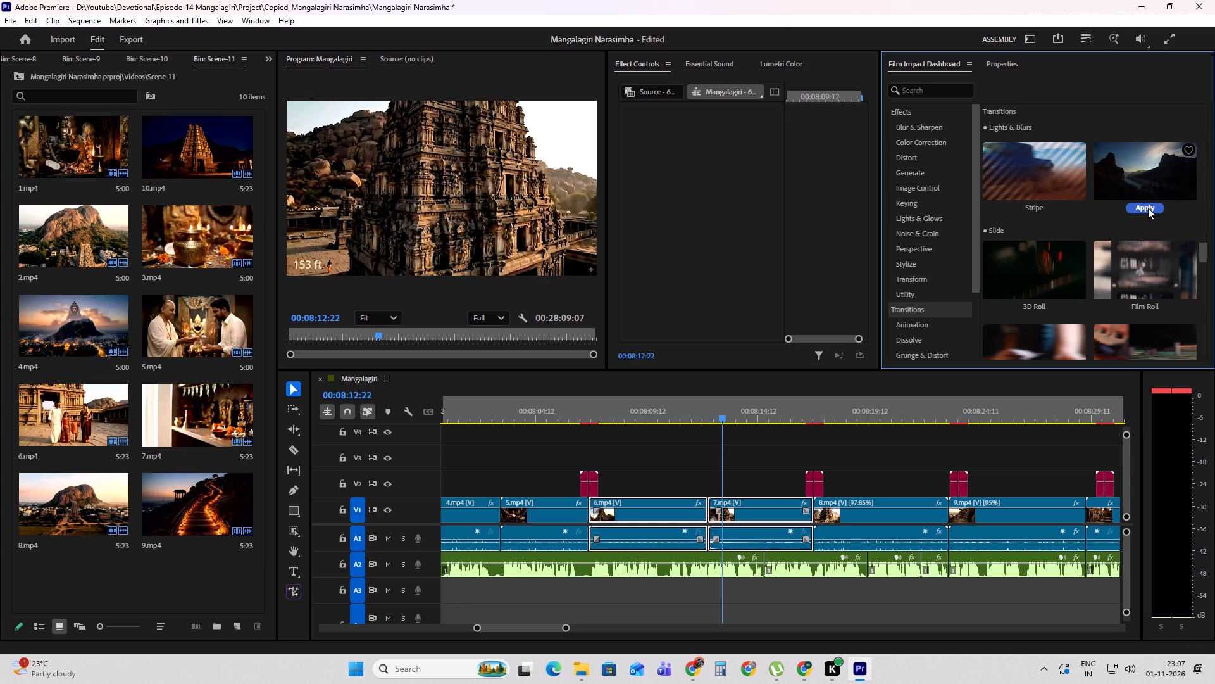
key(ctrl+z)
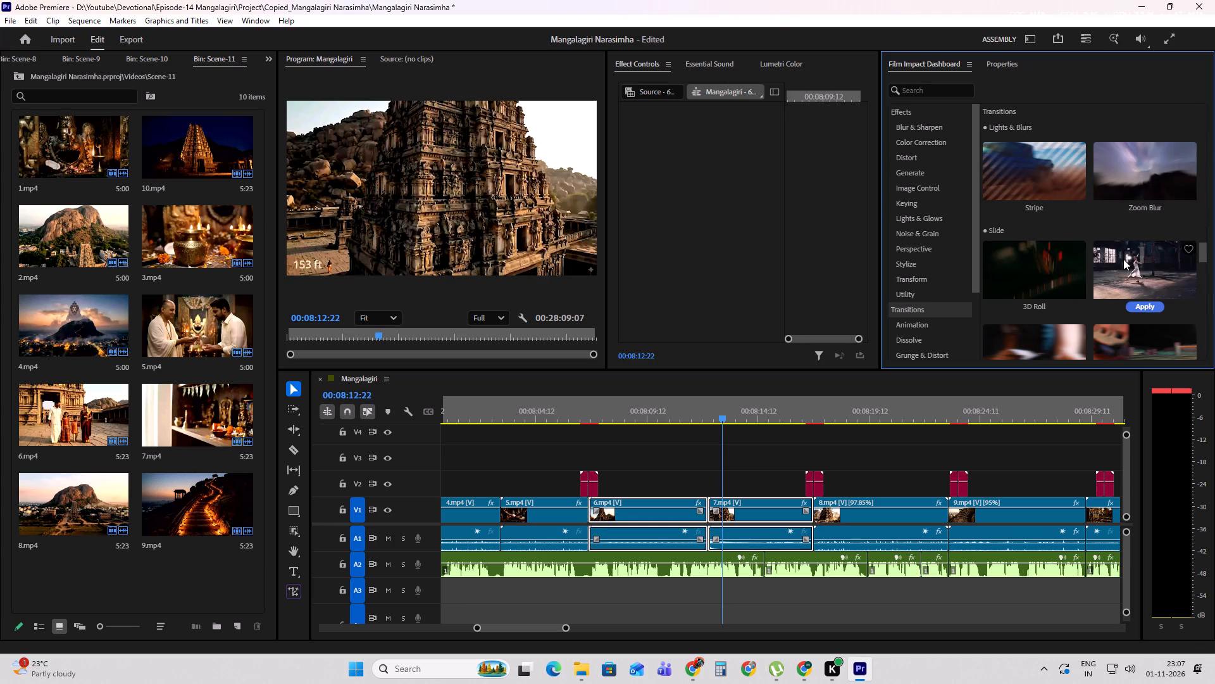
Apply the Split transition to the selected 6.mp4 and 7.mp4 clips and play through the cut.
scroll(1123, 259, down, 1)
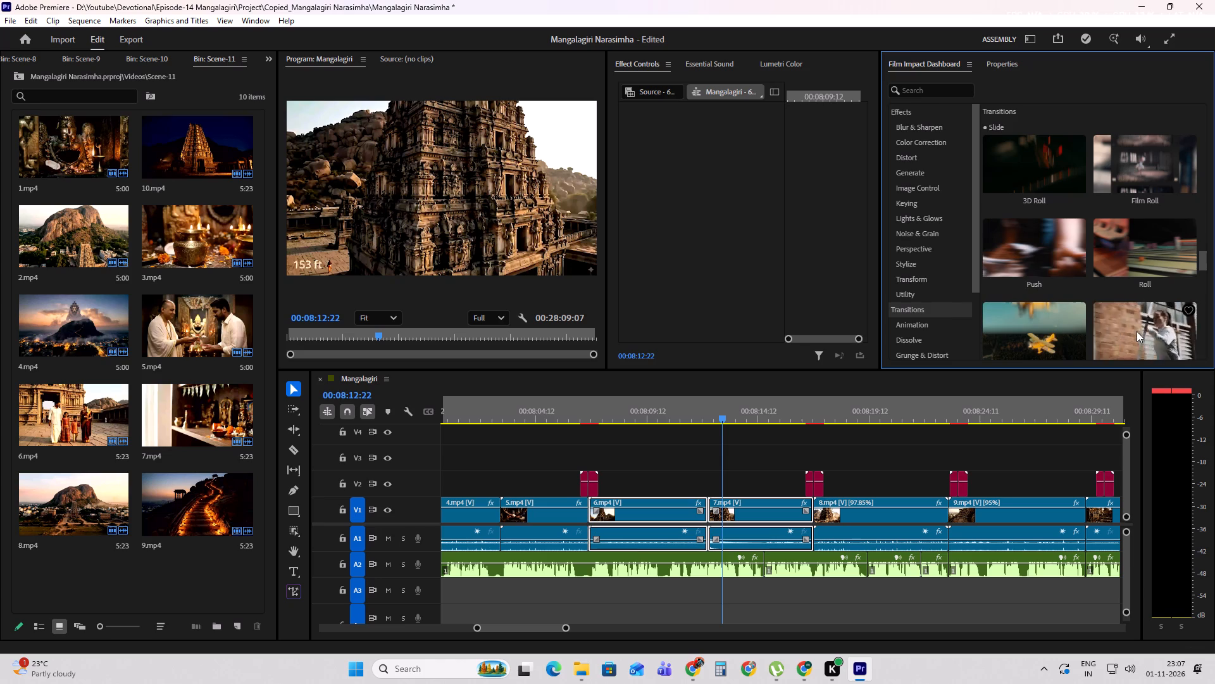
scroll(1137, 331, up, 2)
scroll(1130, 291, down, 3)
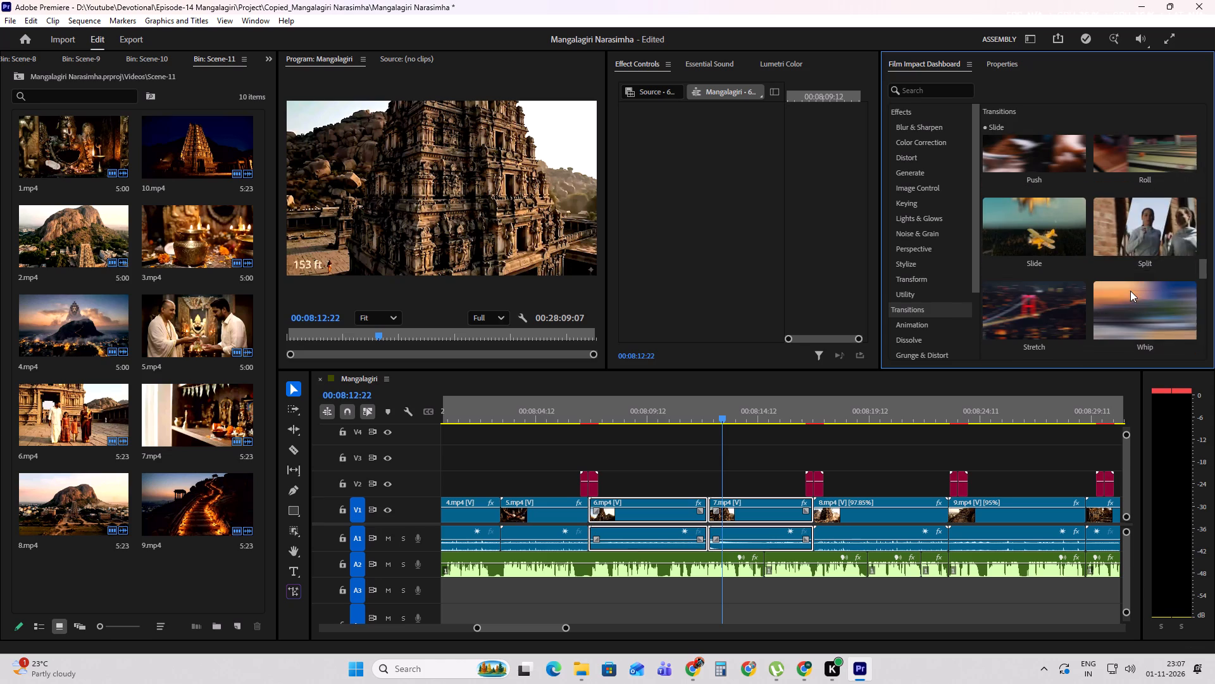
click(1144, 262)
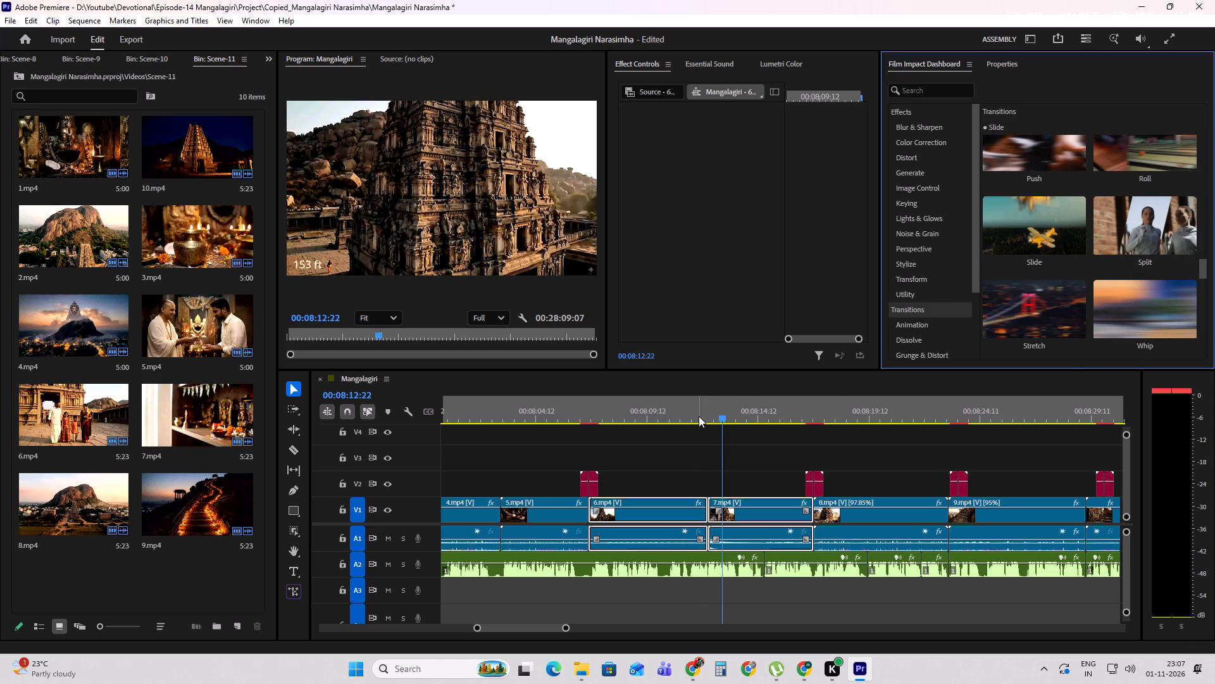
click(699, 416)
key(space)
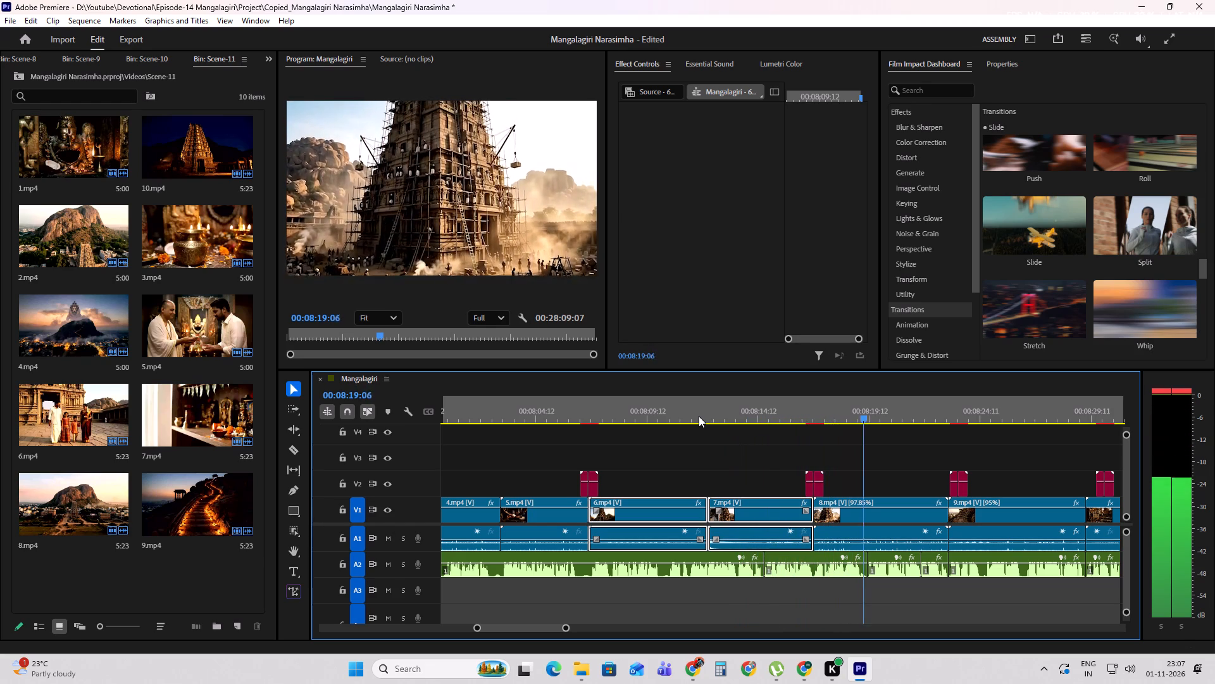
key(space)
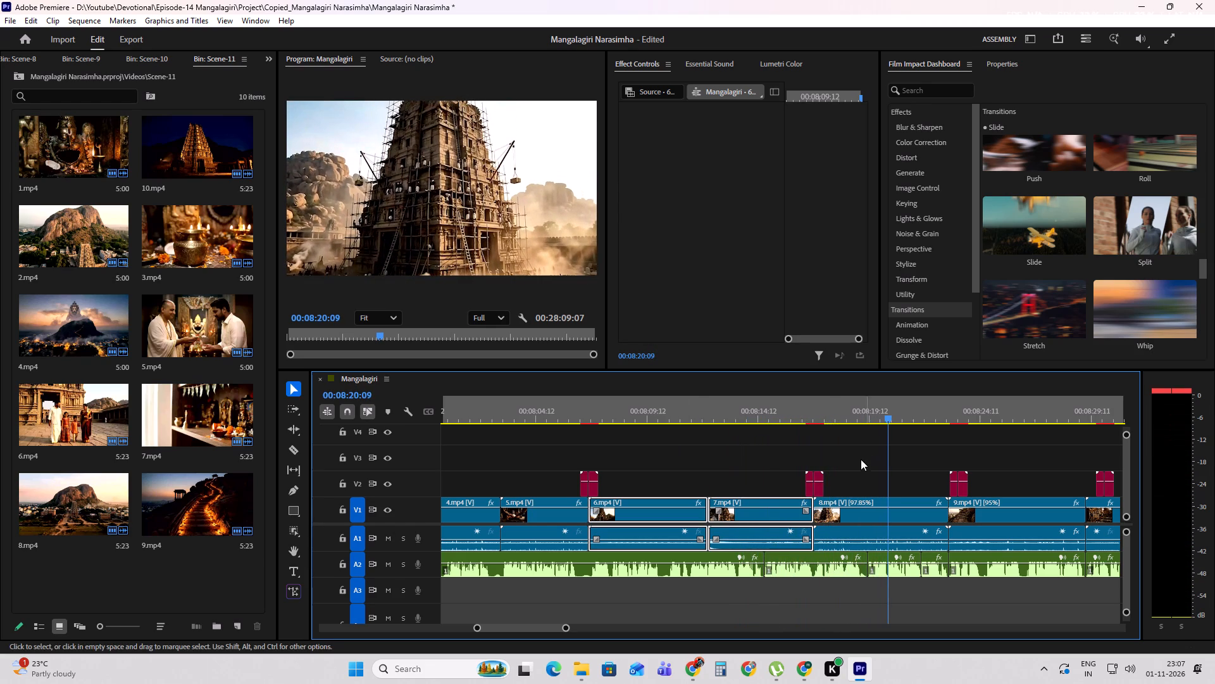
Move the red transition pair on V2 from the 7.mp4–8.mp4 cut to about 00:08:27 above 9.mp4.
drag(835, 462, 802, 476)
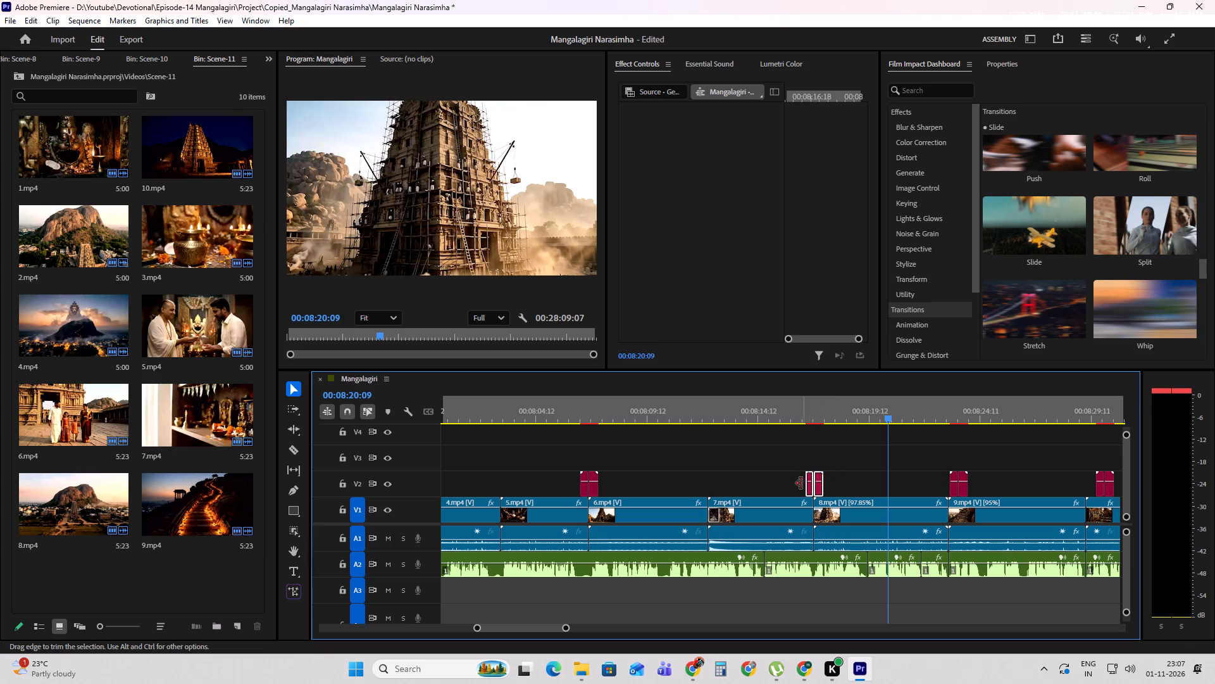
drag(817, 491, 1045, 480)
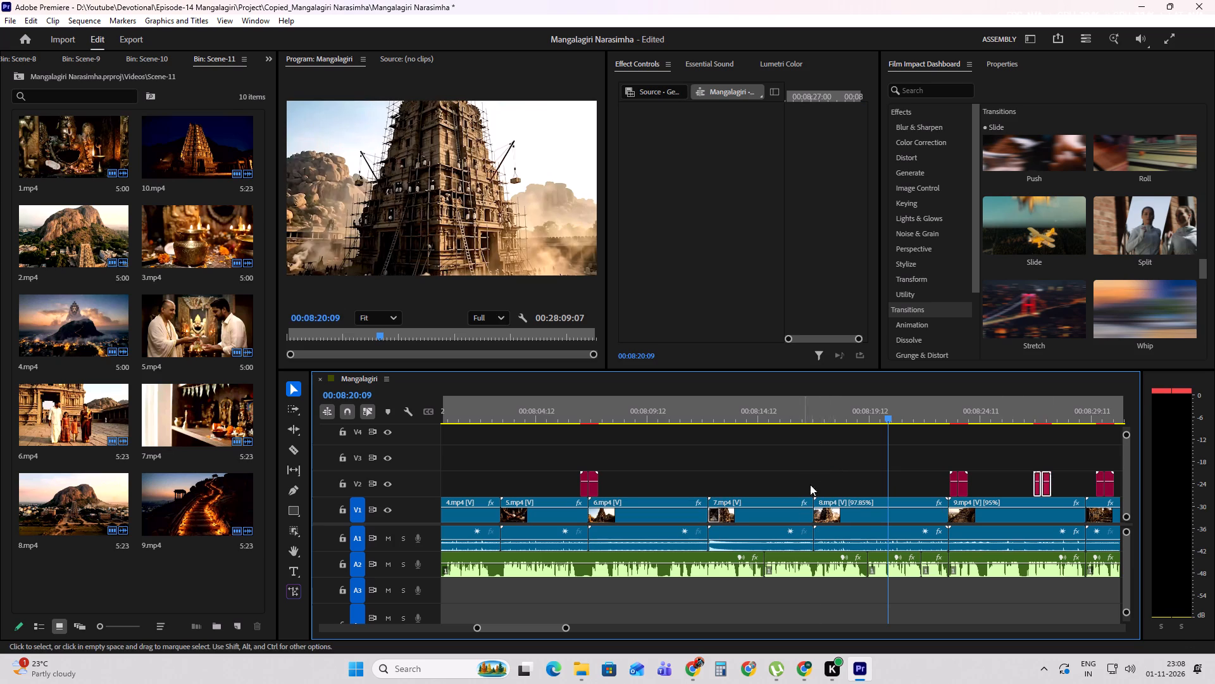
Apply the Zoom Blur transition to 7.mp4 and 8.mp4 and play across their cut.
drag(835, 478, 794, 505)
scroll(1122, 256, up, 2)
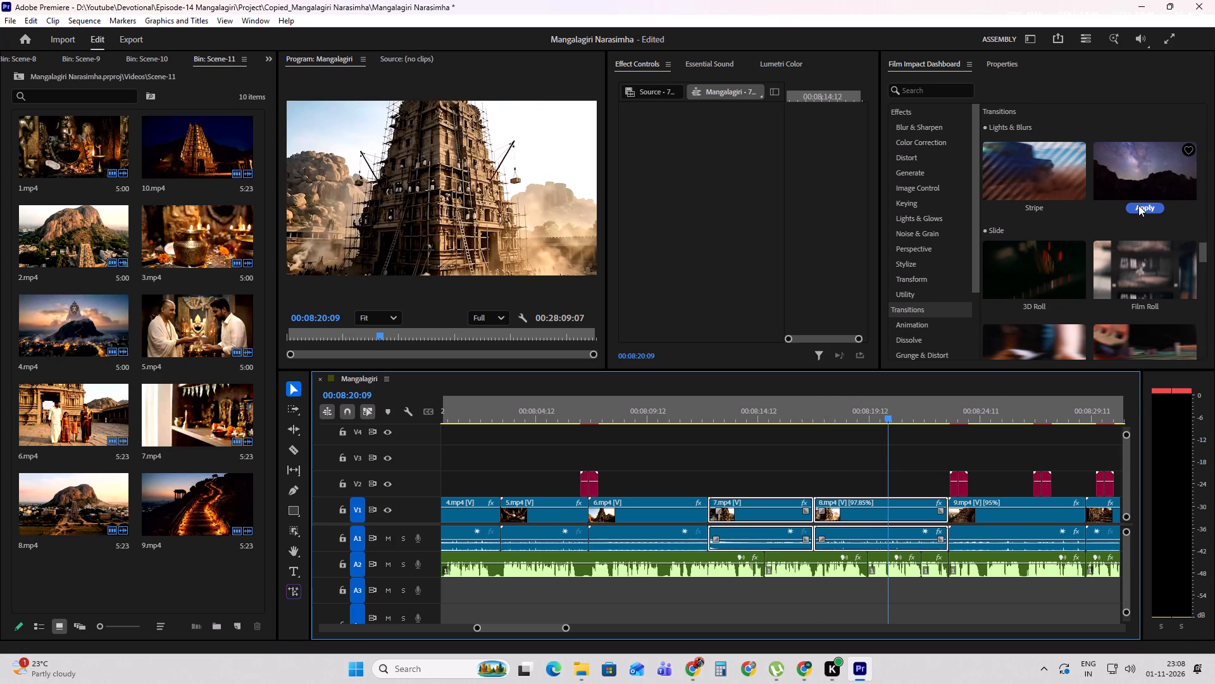
click(1138, 206)
click(802, 419)
key(space)
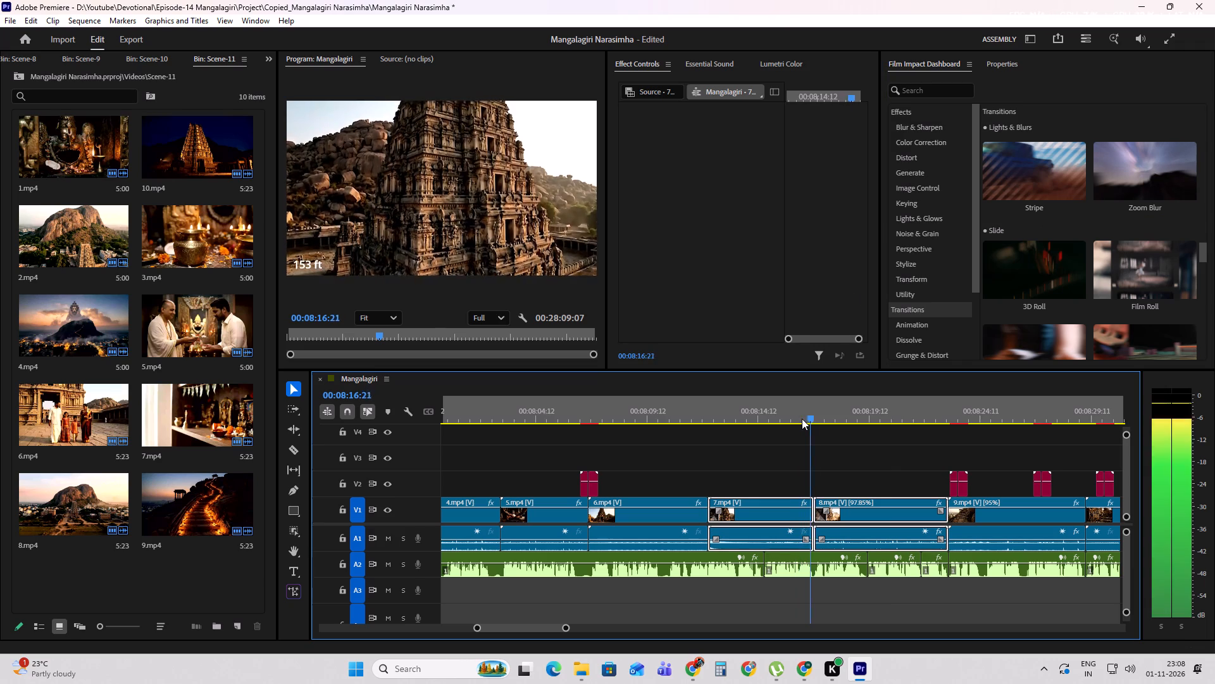
Move the red transition pair at the start of 9.mp4 on V2 earlier so it straddles the 8.mp4–9.mp4 cut.
alt+scroll(794, 469, down, 2)
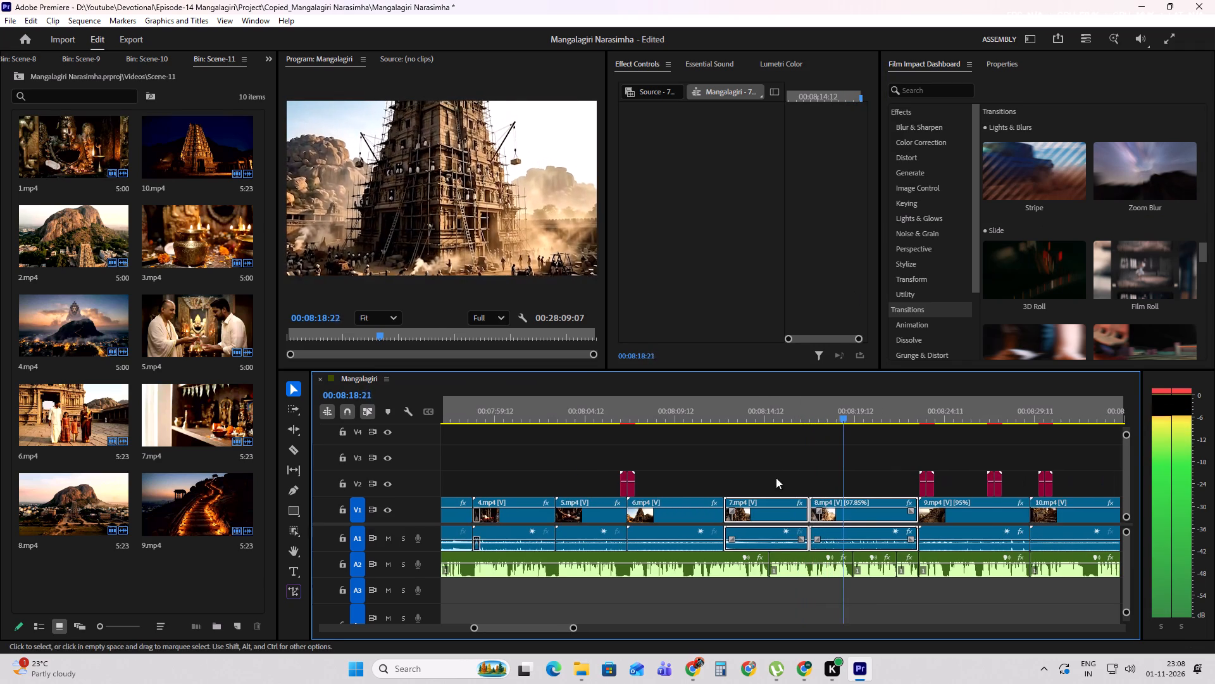
shift+scroll(747, 486, down, 9)
alt+scroll(761, 505, up, 9)
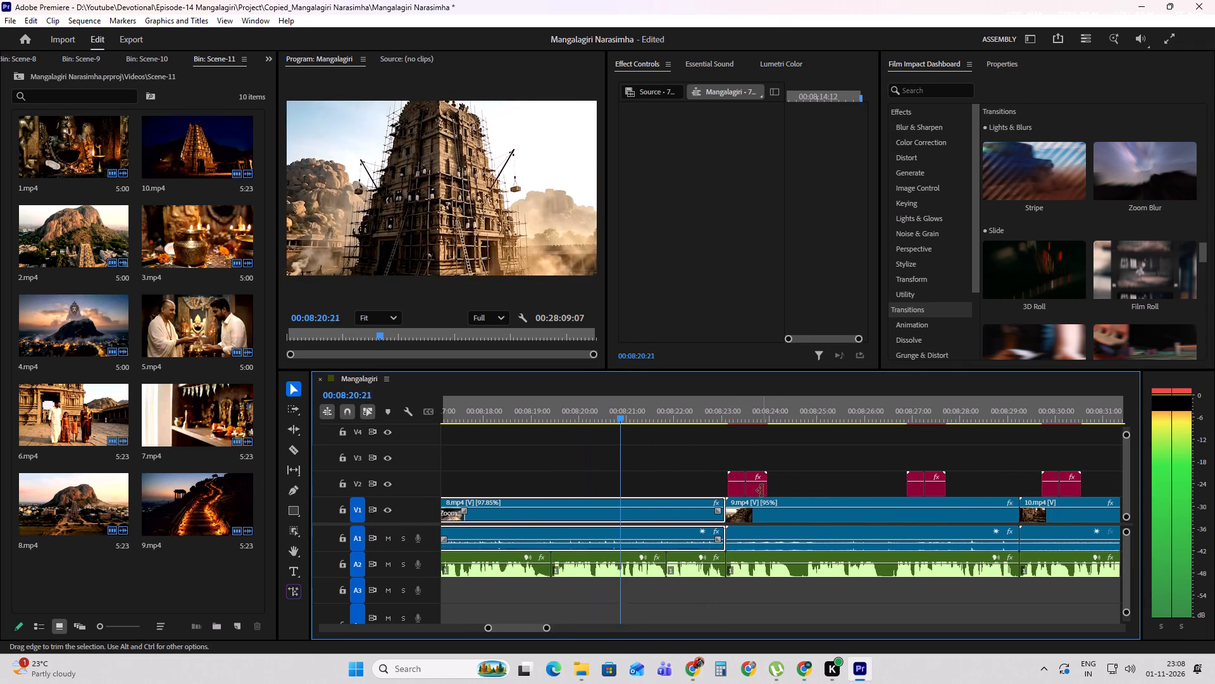
drag(758, 491, 739, 491)
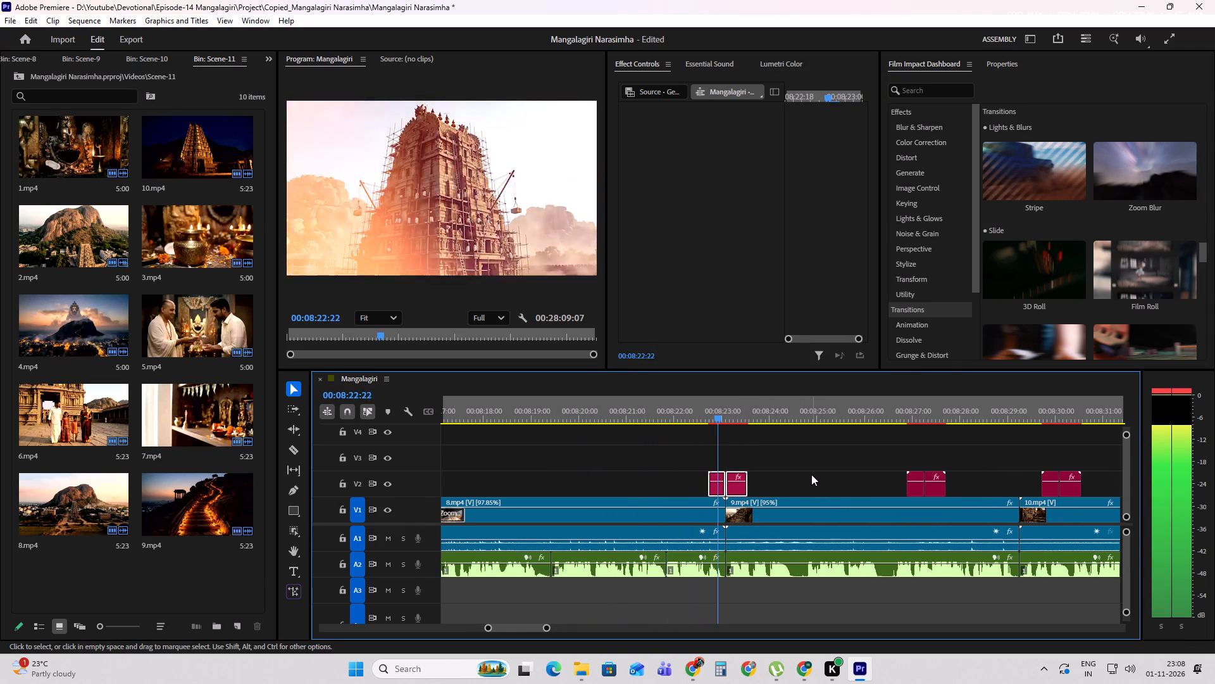
Move the two red transition pairs above 9.mp4 and 10.mp4 together so the first straddles the 10.mp4–11.mp4 cut.
alt+scroll(811, 474, down, 4)
shift+scroll(685, 477, down, 10)
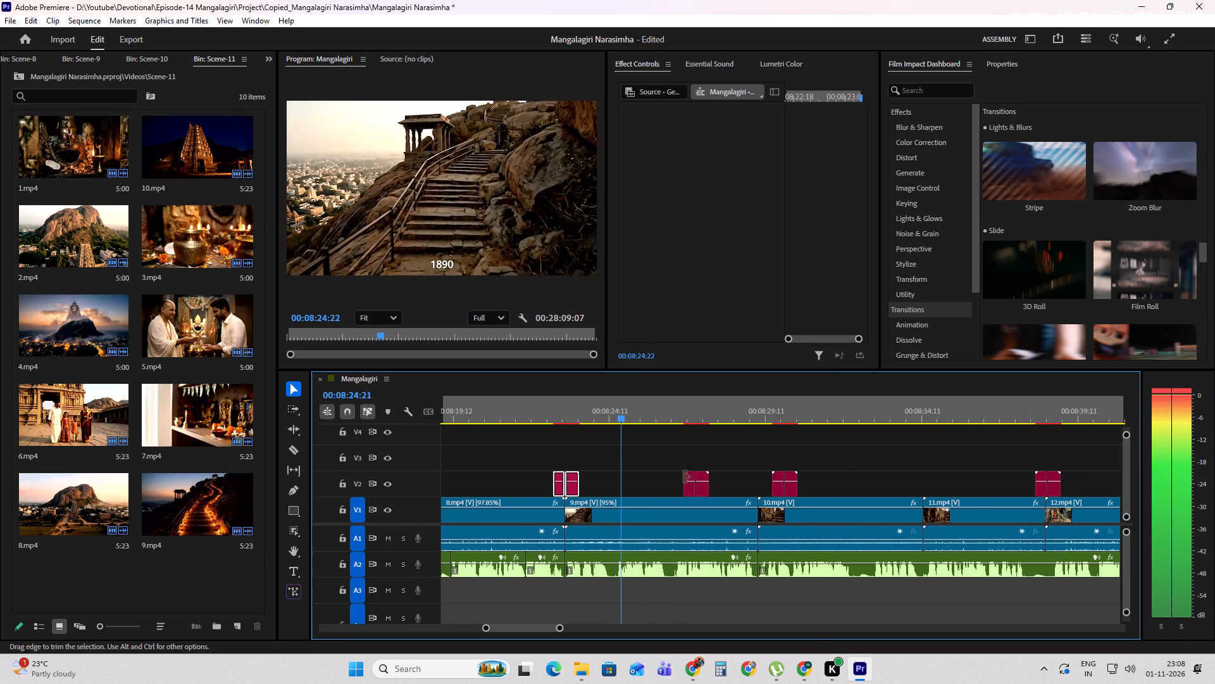
drag(834, 459, 649, 483)
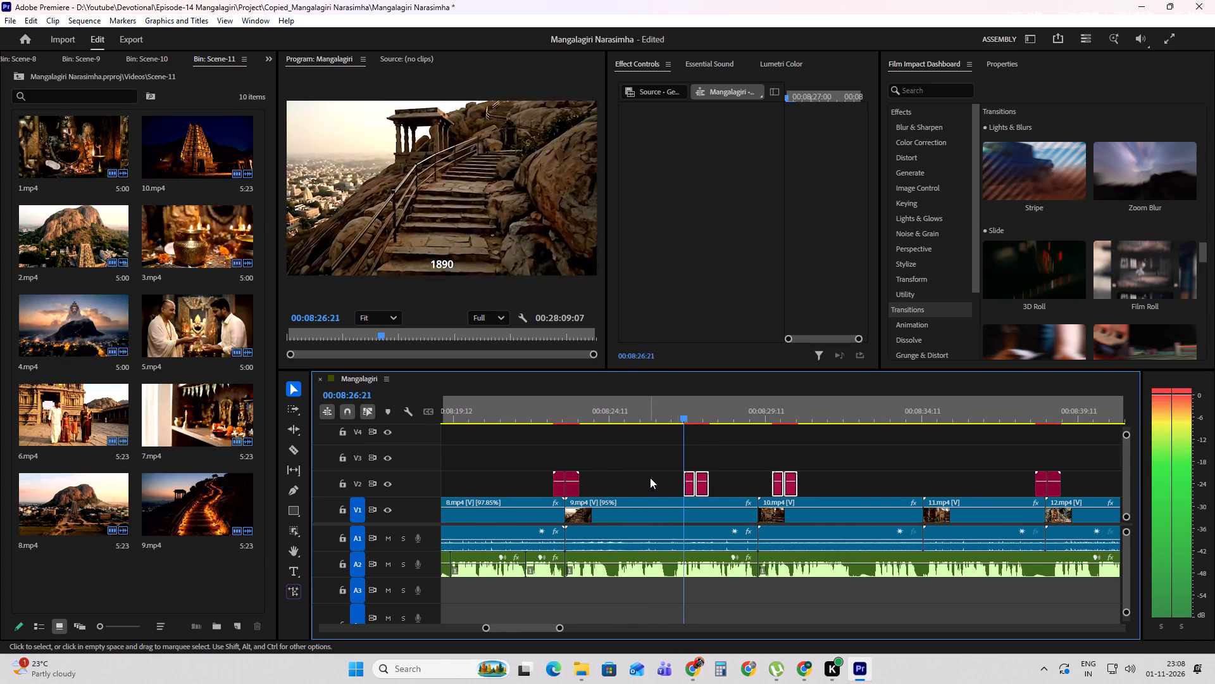
drag(790, 490, 1012, 477)
Move the red transition pairs above 11.mp4 and at the 11.mp4–12.mp4 cut together so the first straddles the 12.mp4–13.mp4 cut.
shift+scroll(721, 504, down, 5)
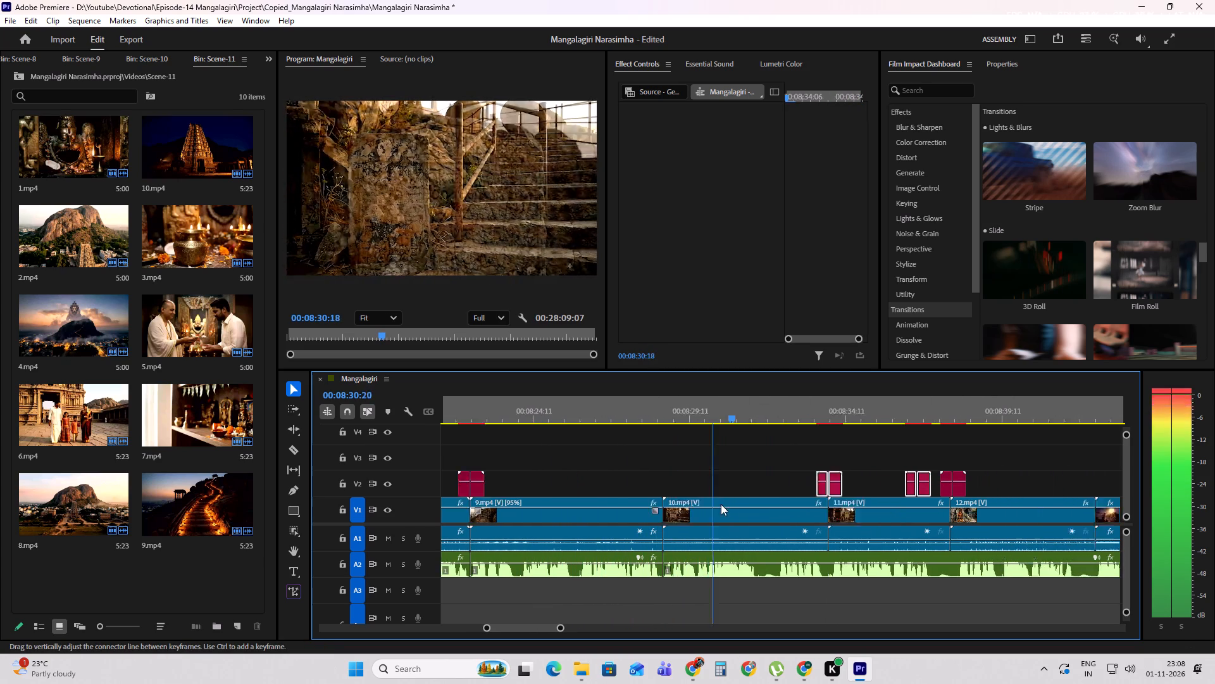
shift+scroll(721, 504, down, 8)
drag(845, 448, 751, 480)
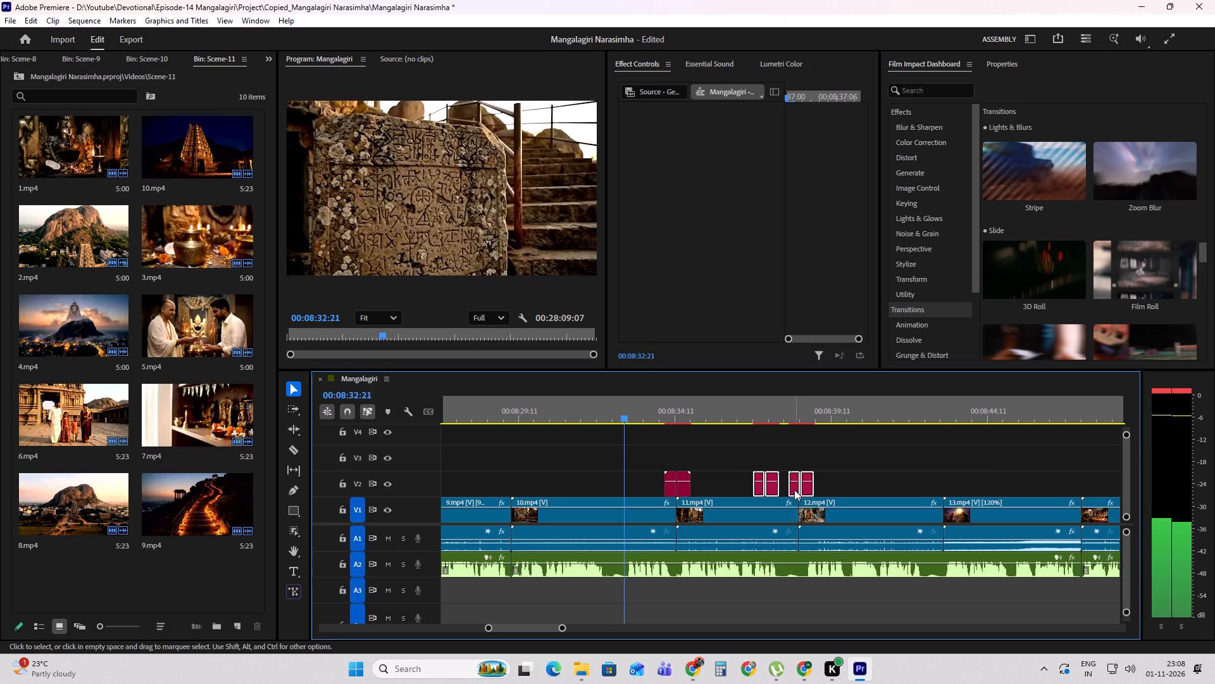
drag(794, 490, 973, 481)
Move the red transition pair above 13.mp4 on V2 to the 13.mp4–21.mp4 cut.
shift+scroll(691, 510, down, 10)
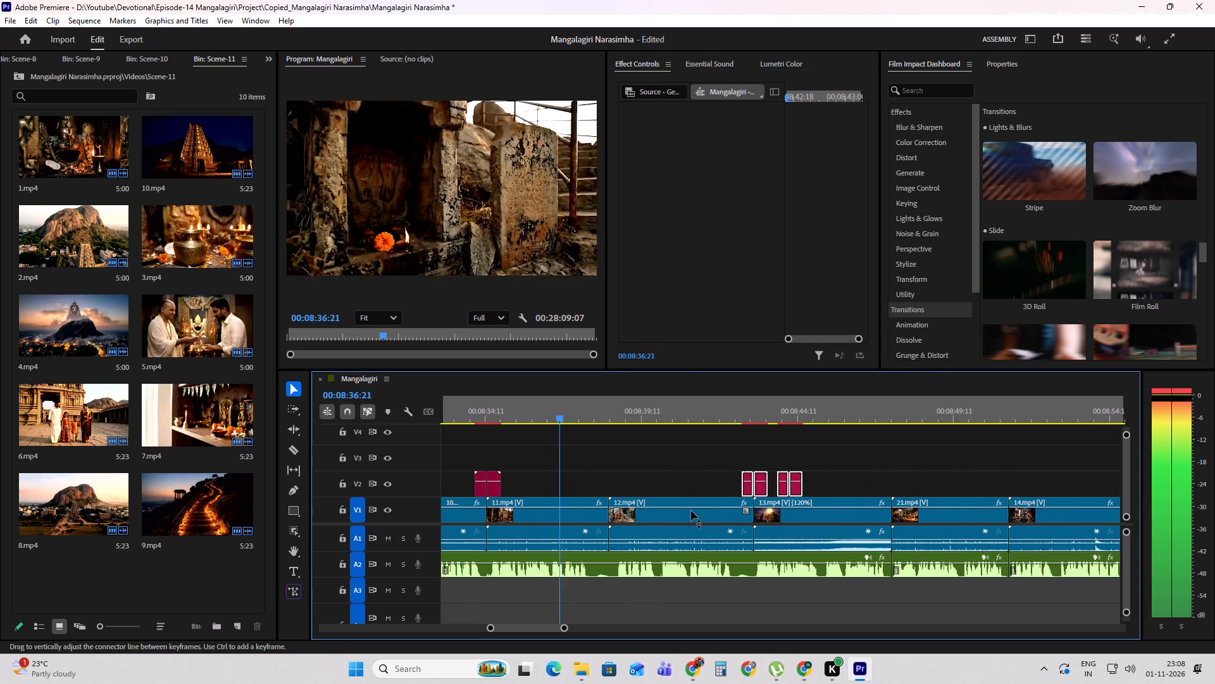
alt+scroll(742, 512, up, 3)
click(852, 447)
drag(832, 444, 799, 481)
drag(818, 489, 960, 479)
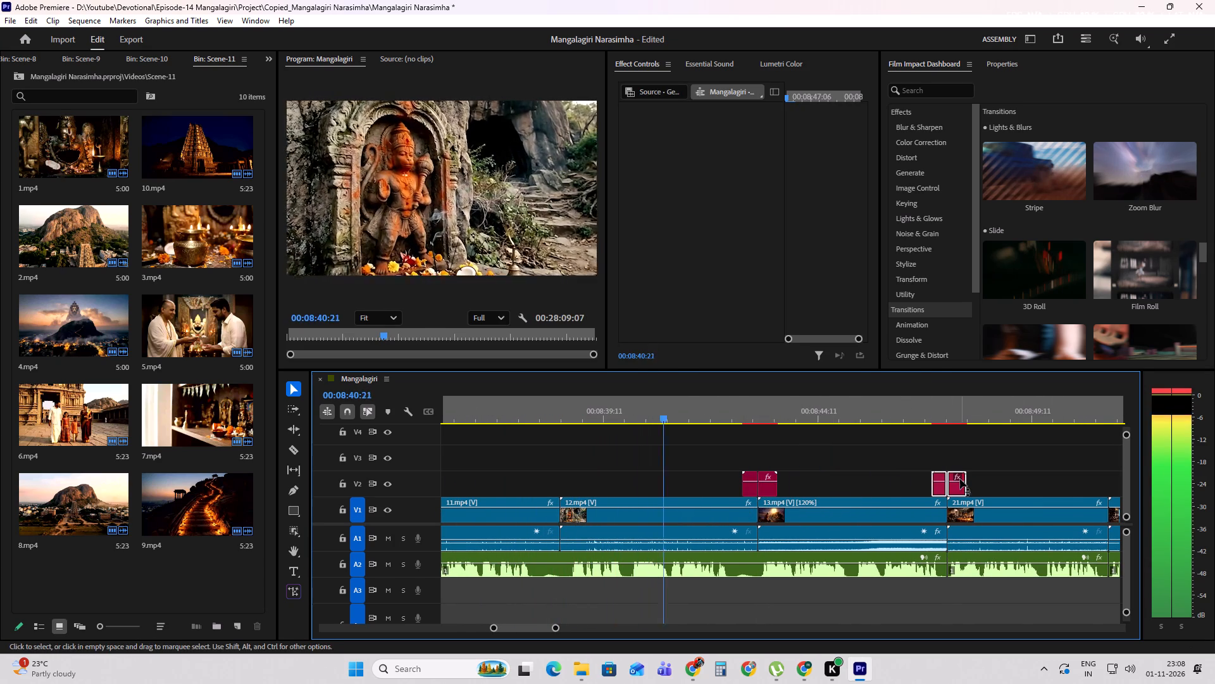
Stop playback, apply the default transitions at the start of 13.mp4, and delete the video transition, keeping only the one on A1.
alt+scroll(775, 483, down, 2)
shift+scroll(651, 471, down, 12)
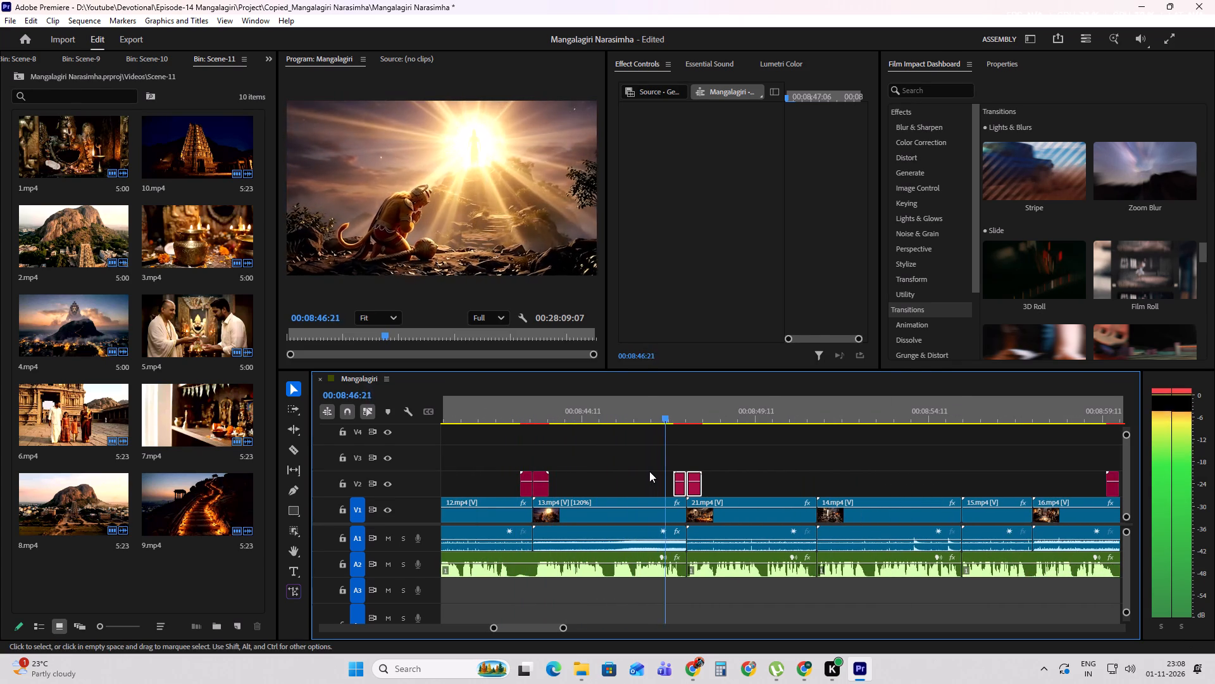
key(space)
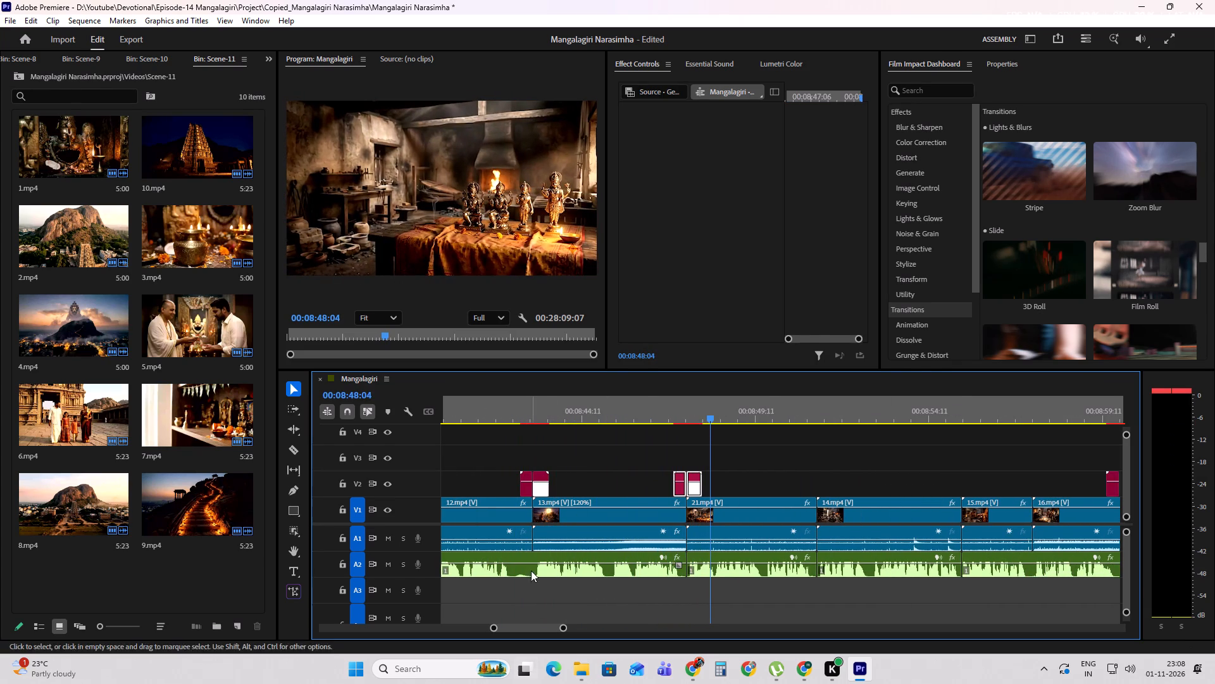
click(536, 533)
right_click(536, 533)
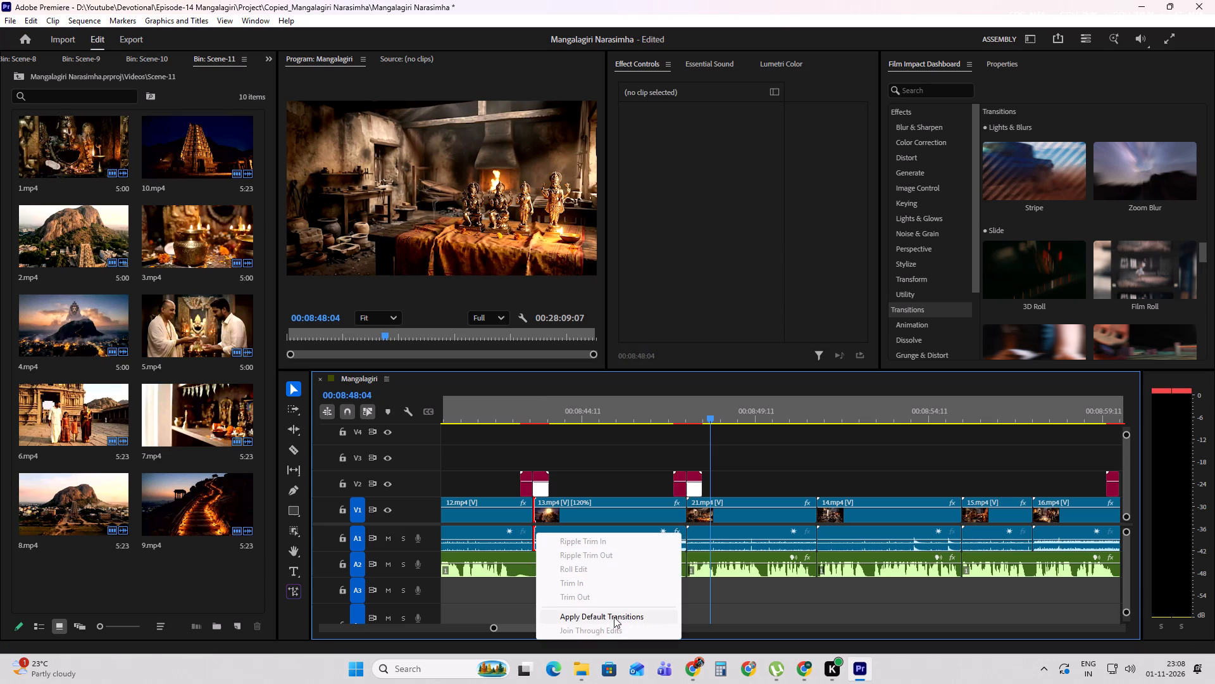
click(614, 617)
click(544, 509)
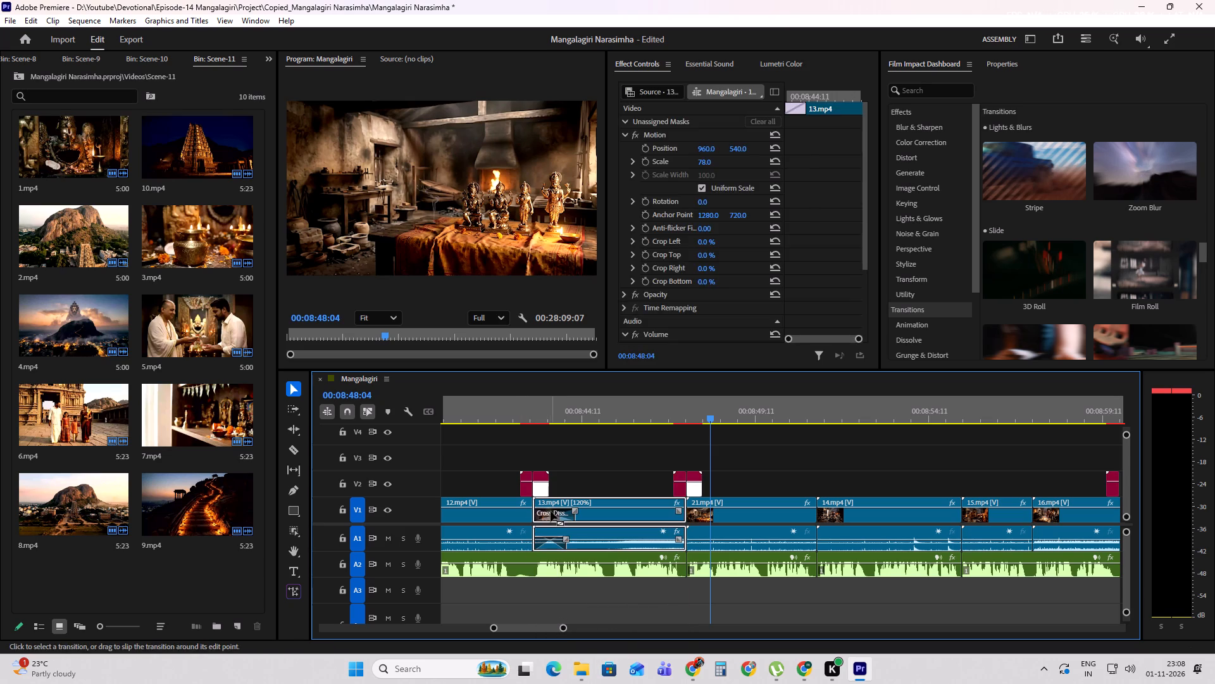
click(551, 511)
click(554, 517)
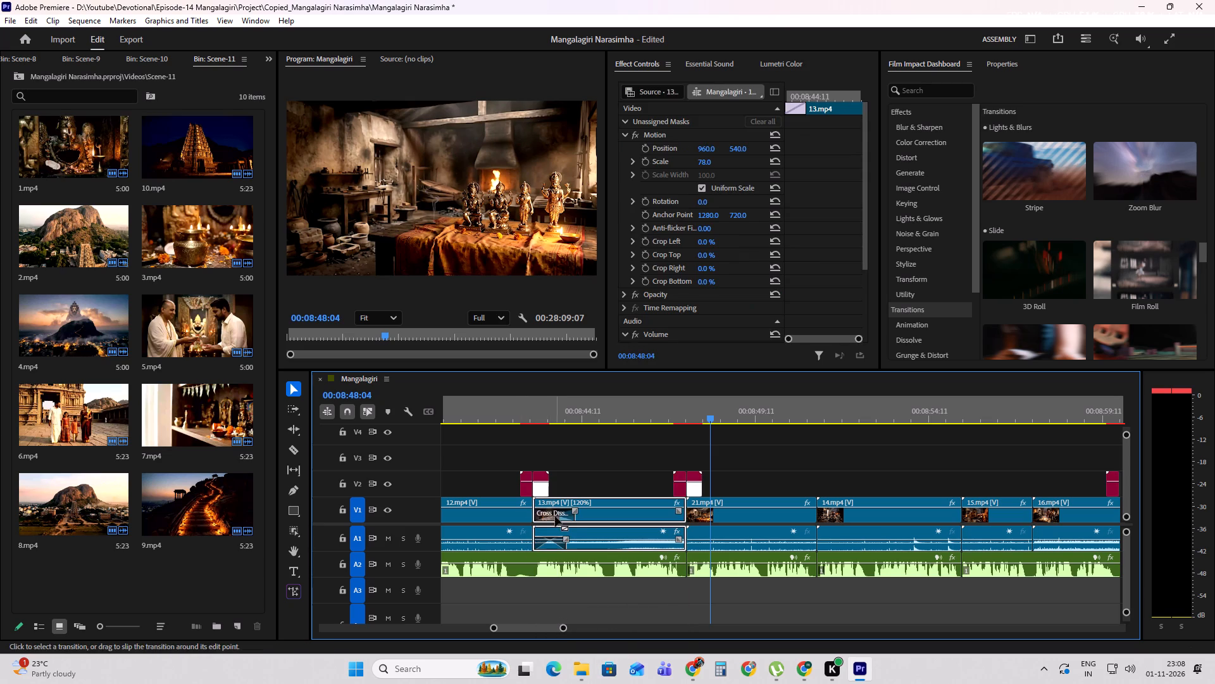
click(555, 516)
key(Delete)
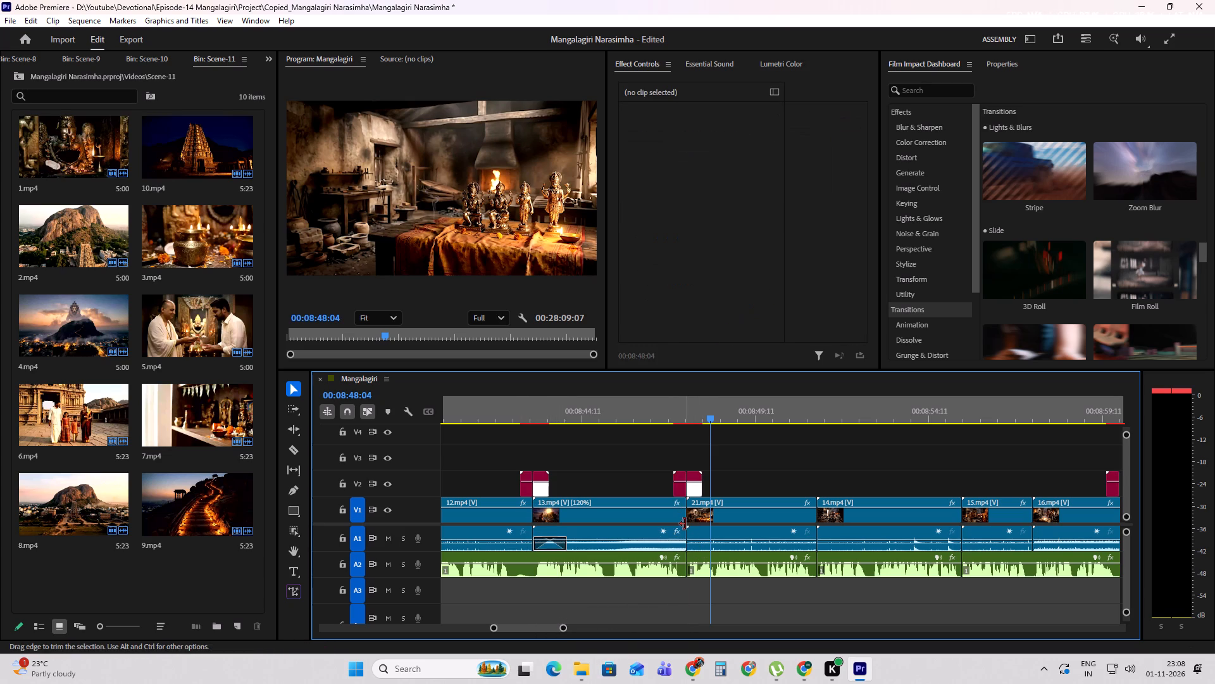
Apply the default transitions at the start of 21.mp4, delete the video transition to keep only the A1 one, and play it back.
click(686, 521)
right_click(686, 521)
click(758, 605)
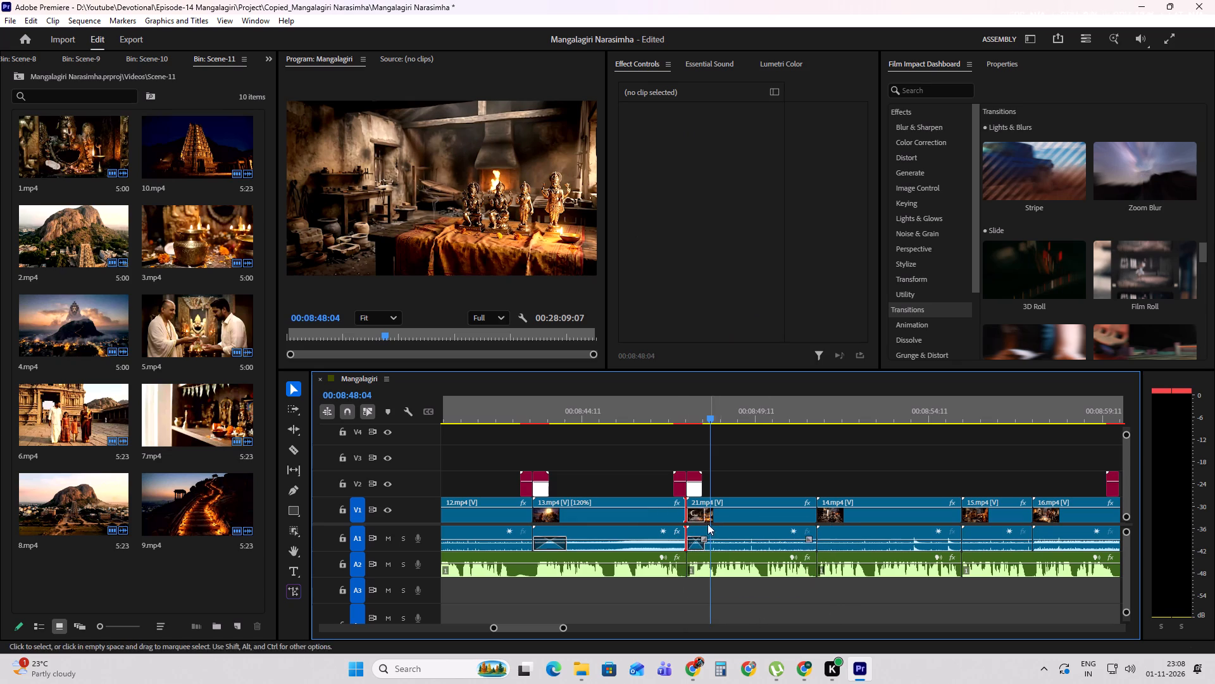
click(695, 512)
key(Delete)
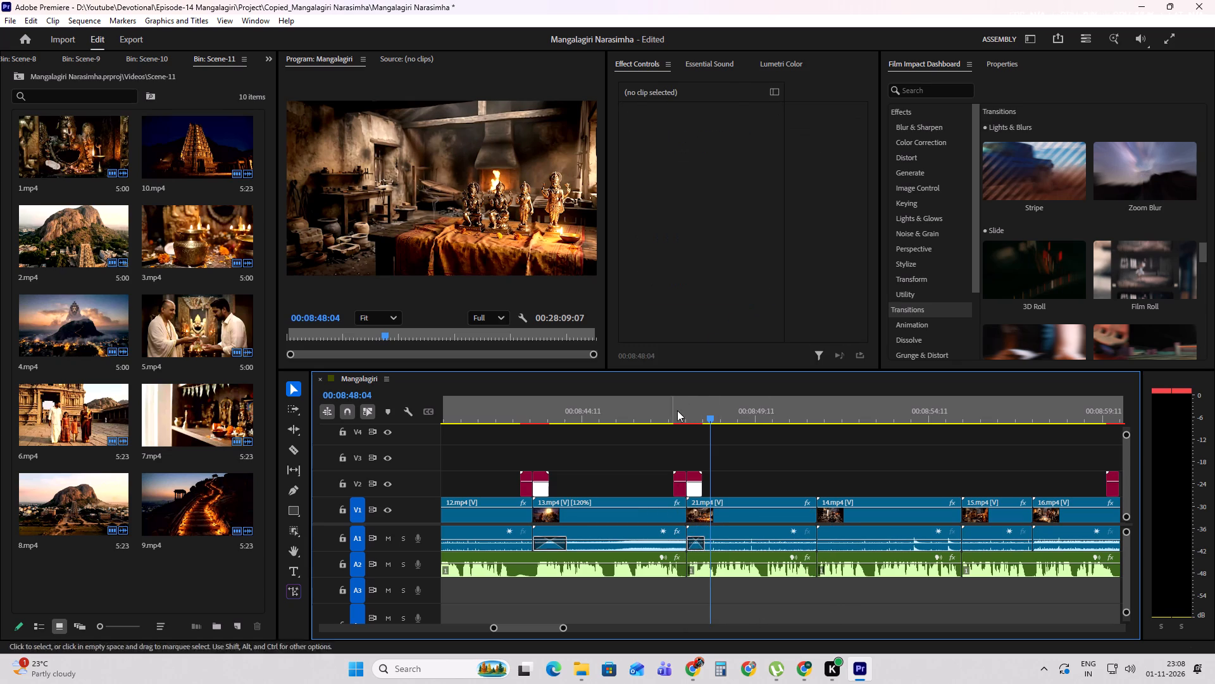
click(669, 414)
key(space)
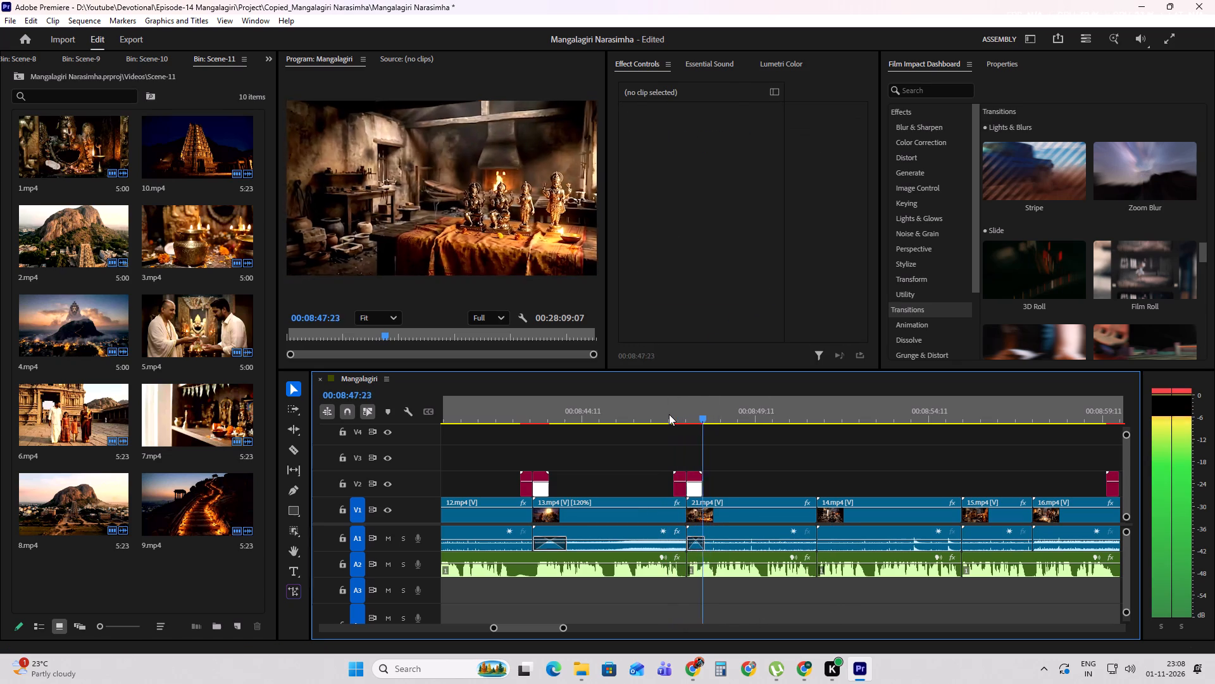
Play on to about 00:09:01 and move the red transition pair above 16.mp4 on V2 back to the start of 15.mp4.
shift+scroll(743, 491, down, 7)
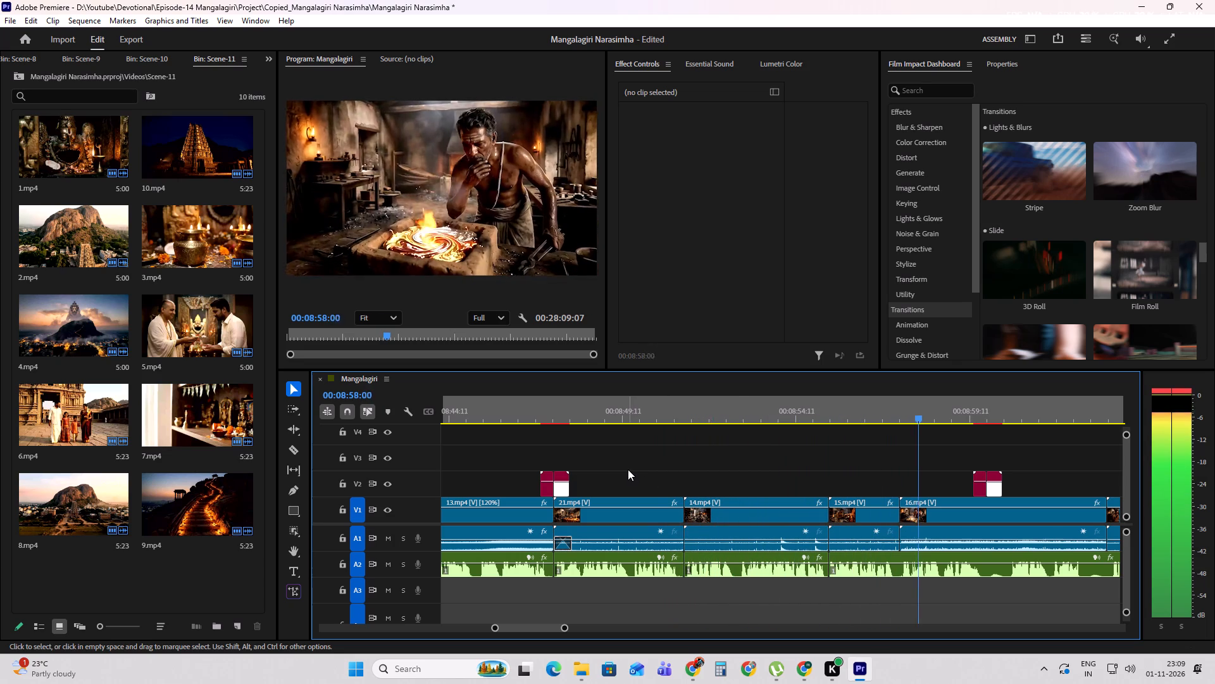
shift+scroll(875, 500, down, 11)
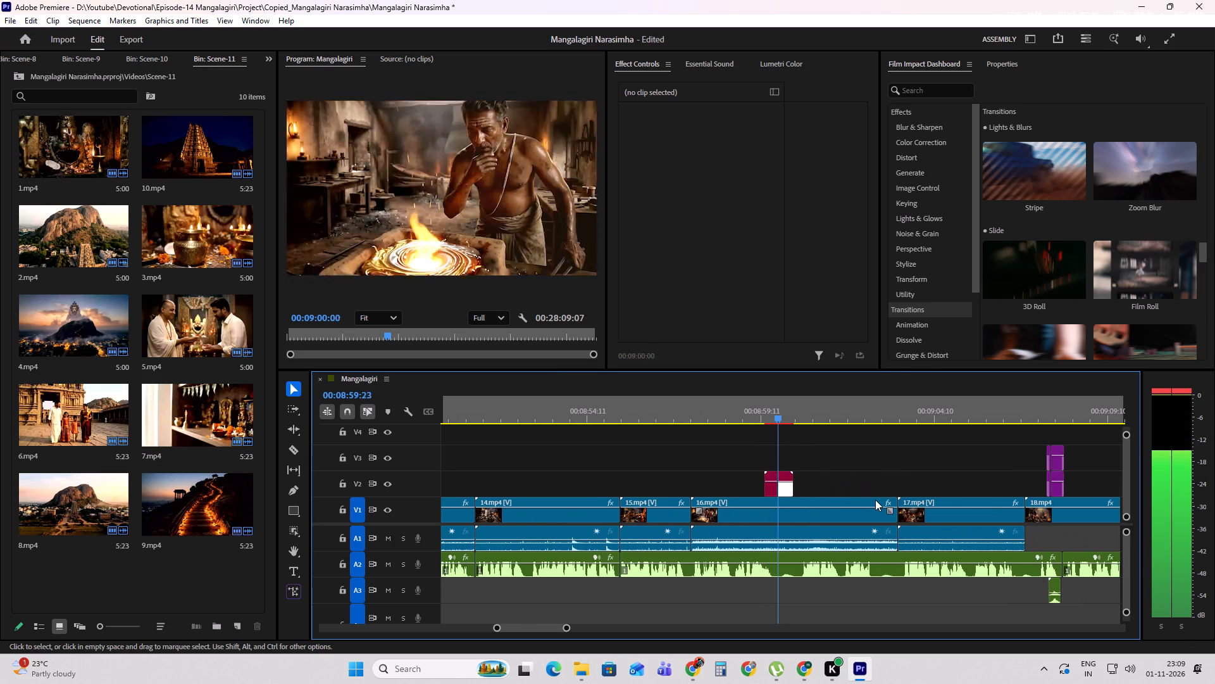
key(space)
drag(788, 493, 649, 493)
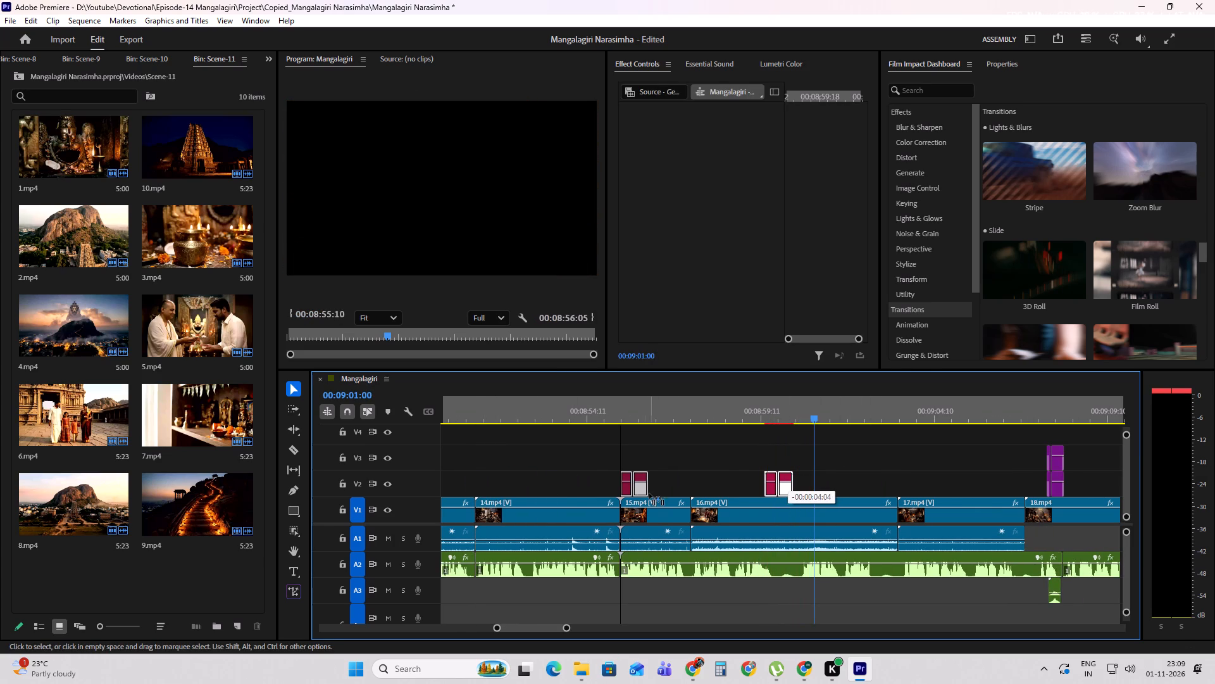
Centre the red transition pair on V2 over the 14.mp4–15.mp4 cut.
drag(649, 493, 631, 496)
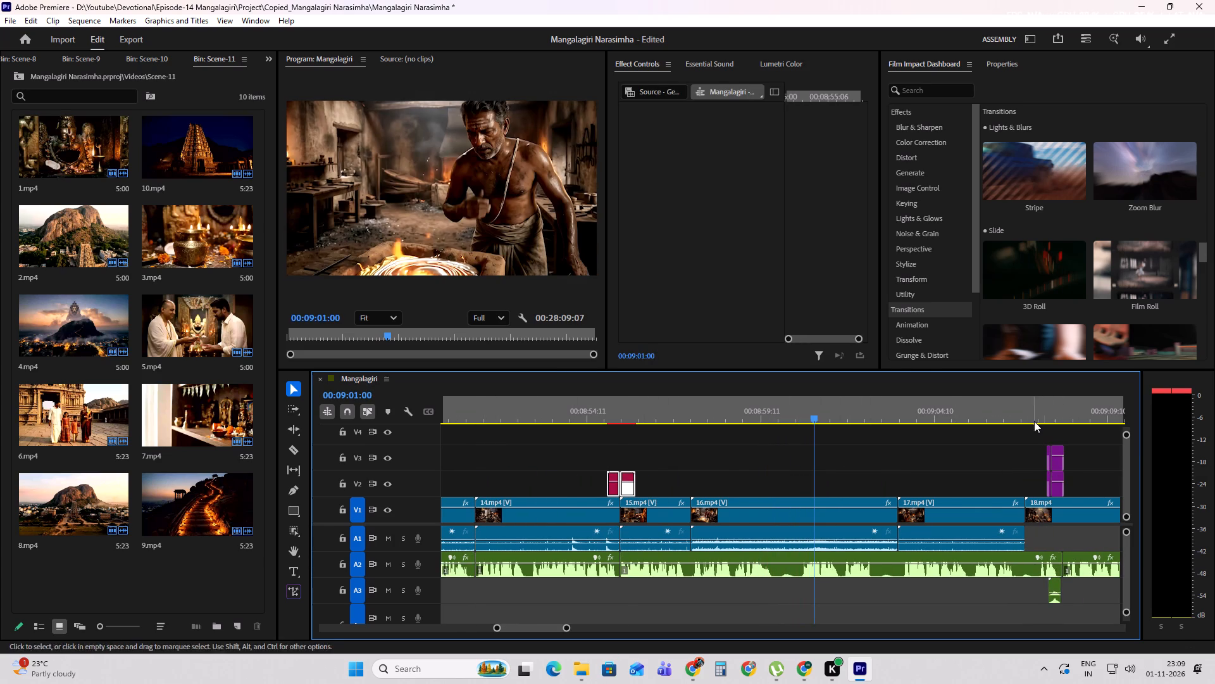
Bring the purple transition group from 18.mp4 back above 21.mp4, and move the red pair from the 13.mp4–21.mp4 cut to above 16.mp4.
drag(1033, 418, 1051, 409)
drag(1080, 457, 1033, 484)
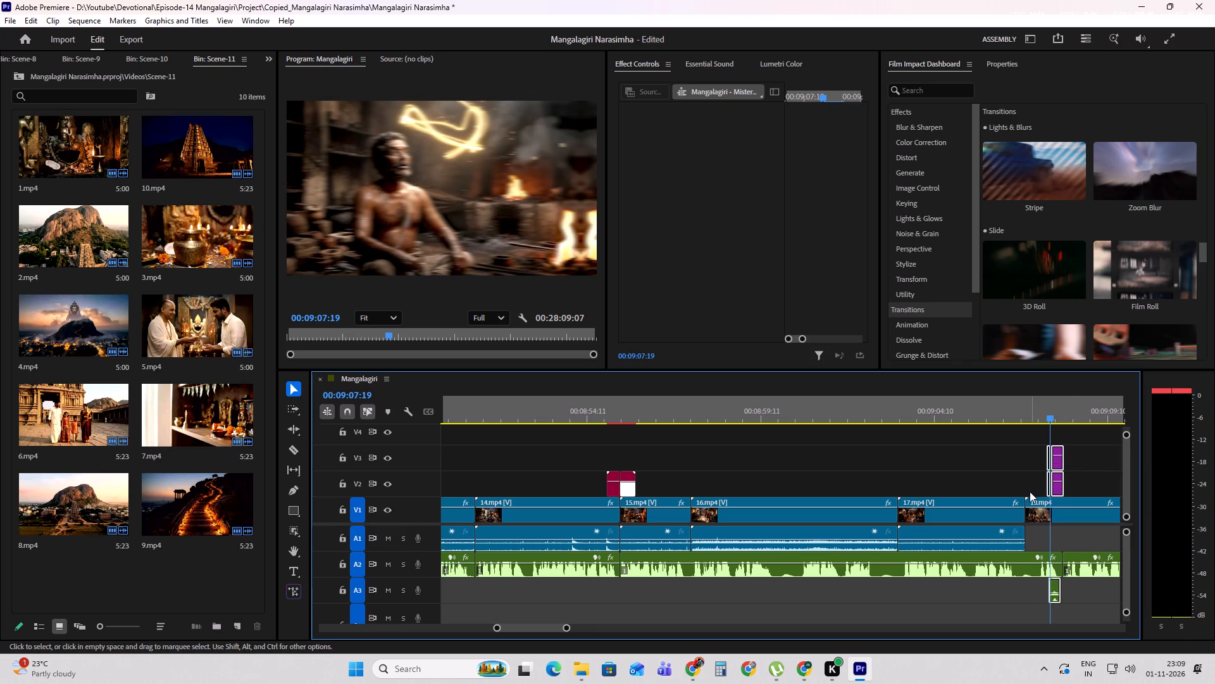
drag(1061, 491, 569, 486)
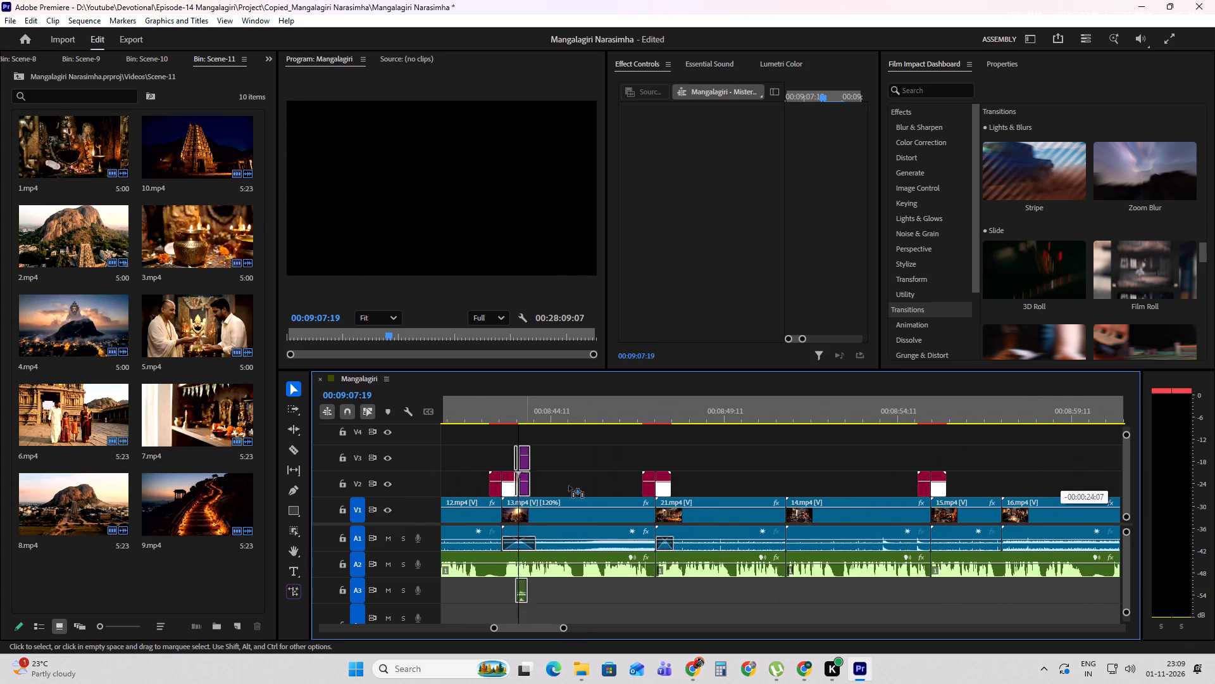
drag(569, 486, 751, 460)
drag(666, 490, 788, 479)
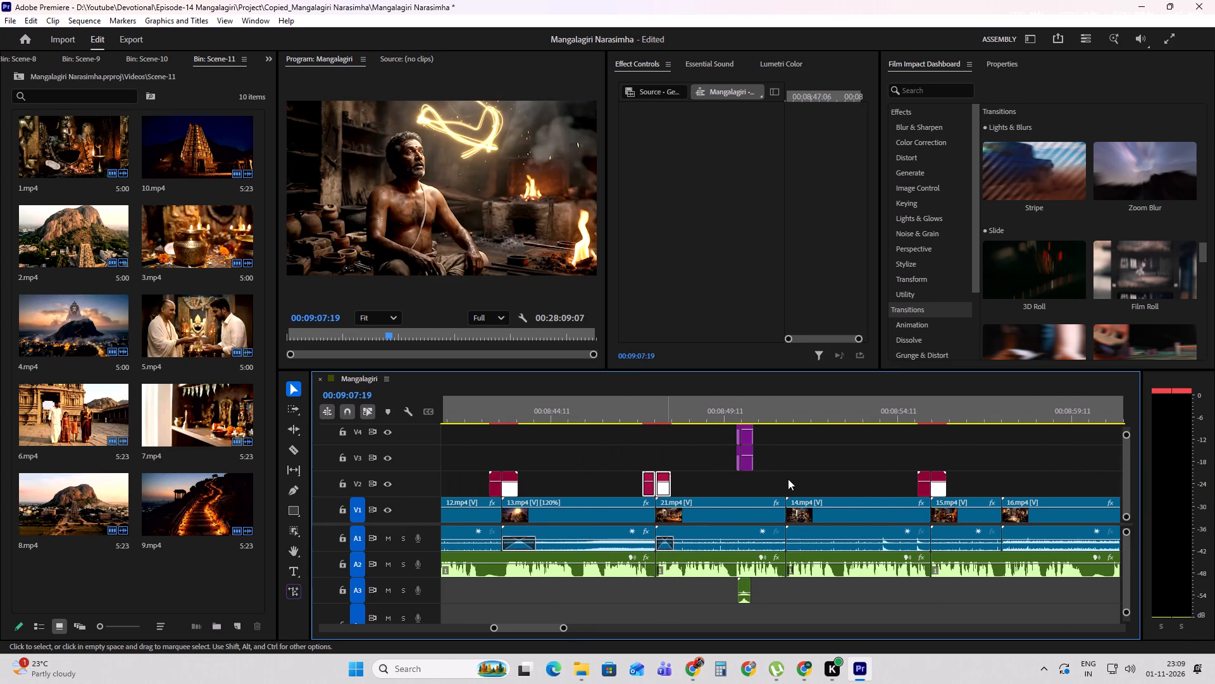
drag(788, 479, 1068, 479)
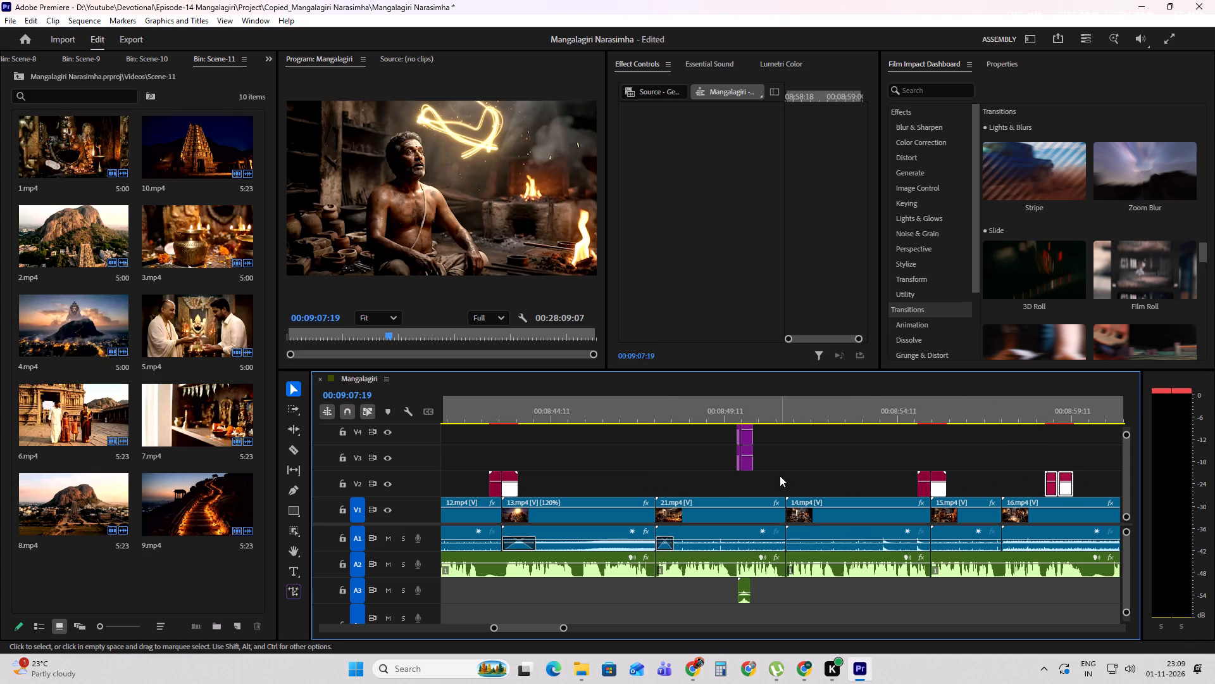
Align the purple transition group, including its A3 audio, to the 13.mp4–21.mp4 cut and play through it.
drag(747, 466, 663, 483)
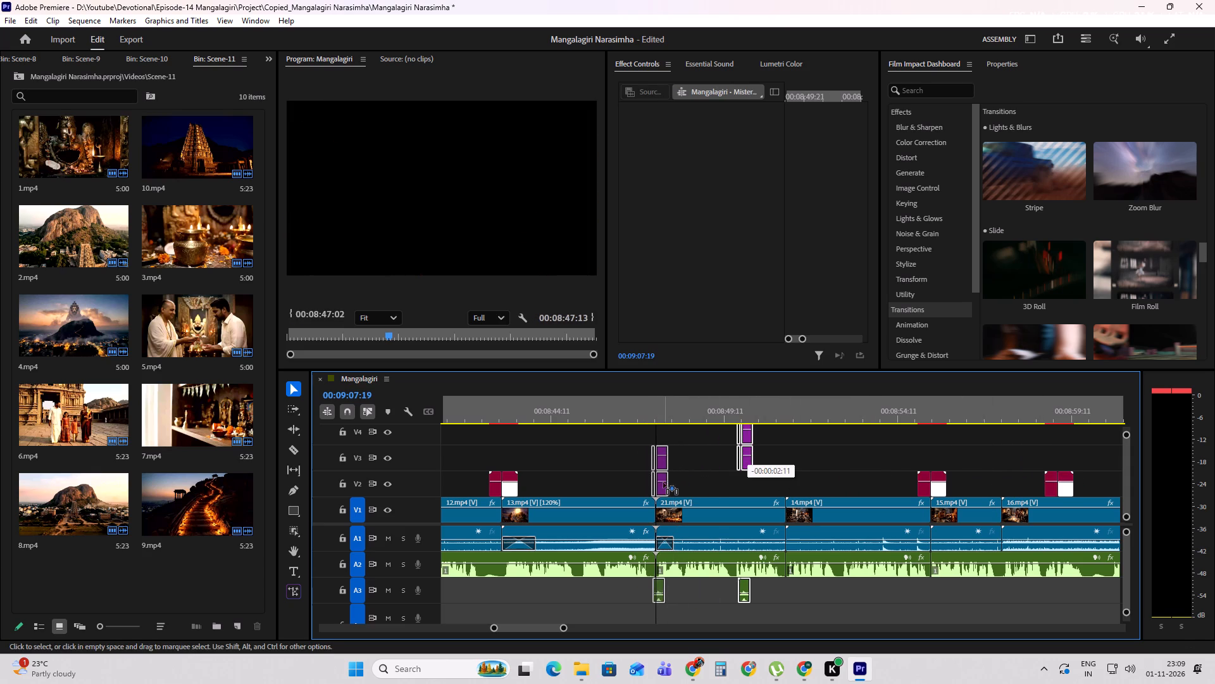
drag(663, 483, 662, 483)
click(632, 415)
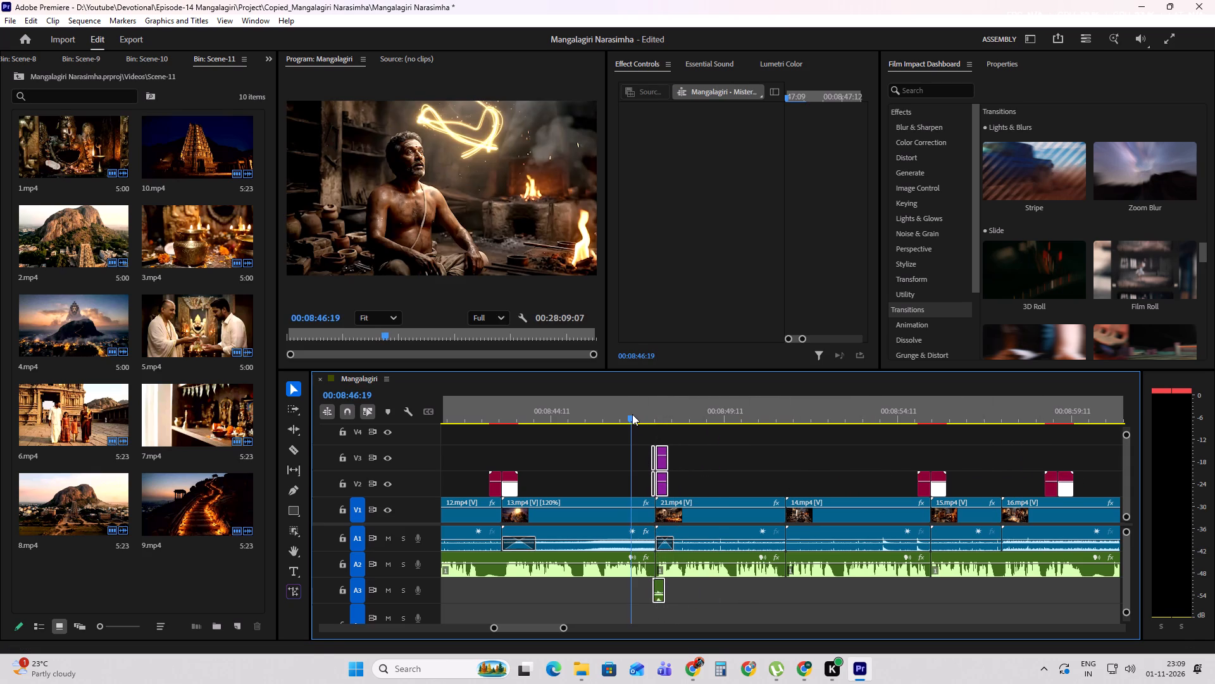
key(space)
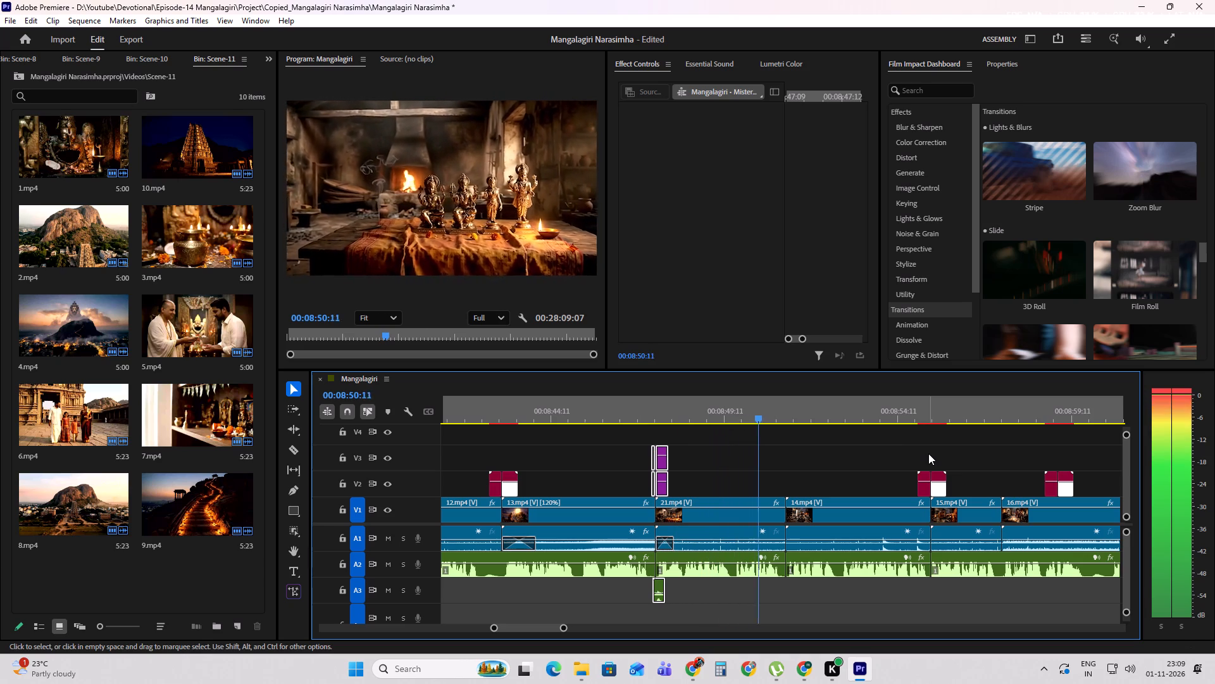
key(space)
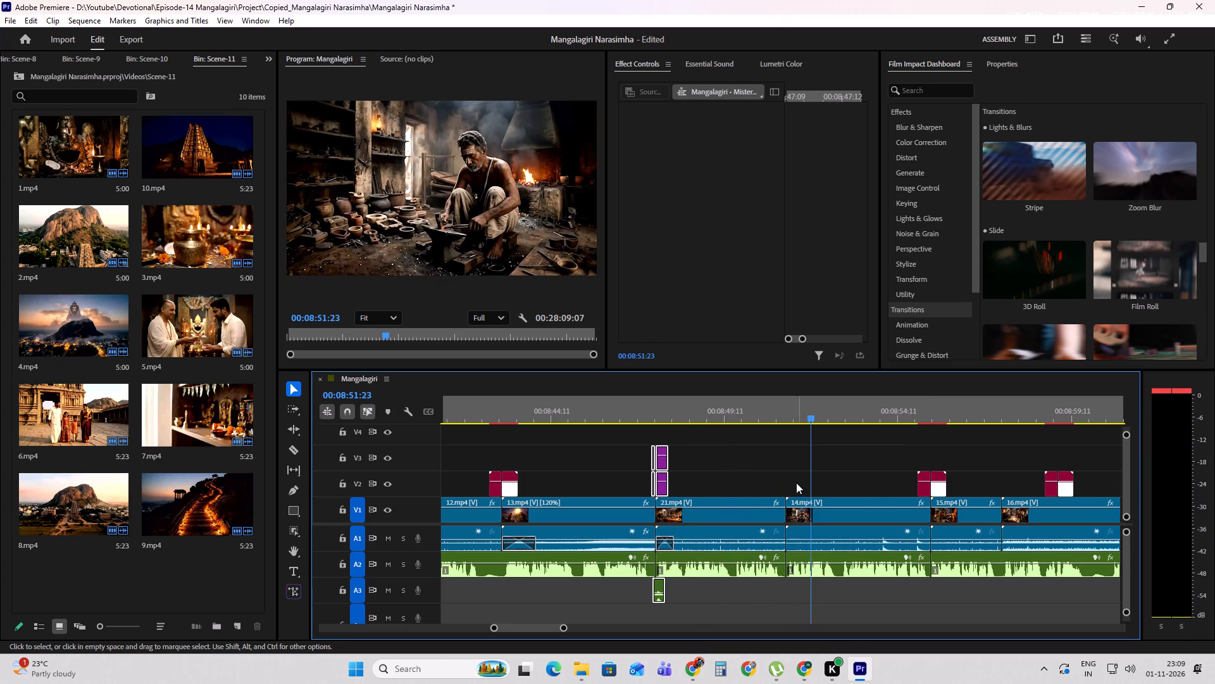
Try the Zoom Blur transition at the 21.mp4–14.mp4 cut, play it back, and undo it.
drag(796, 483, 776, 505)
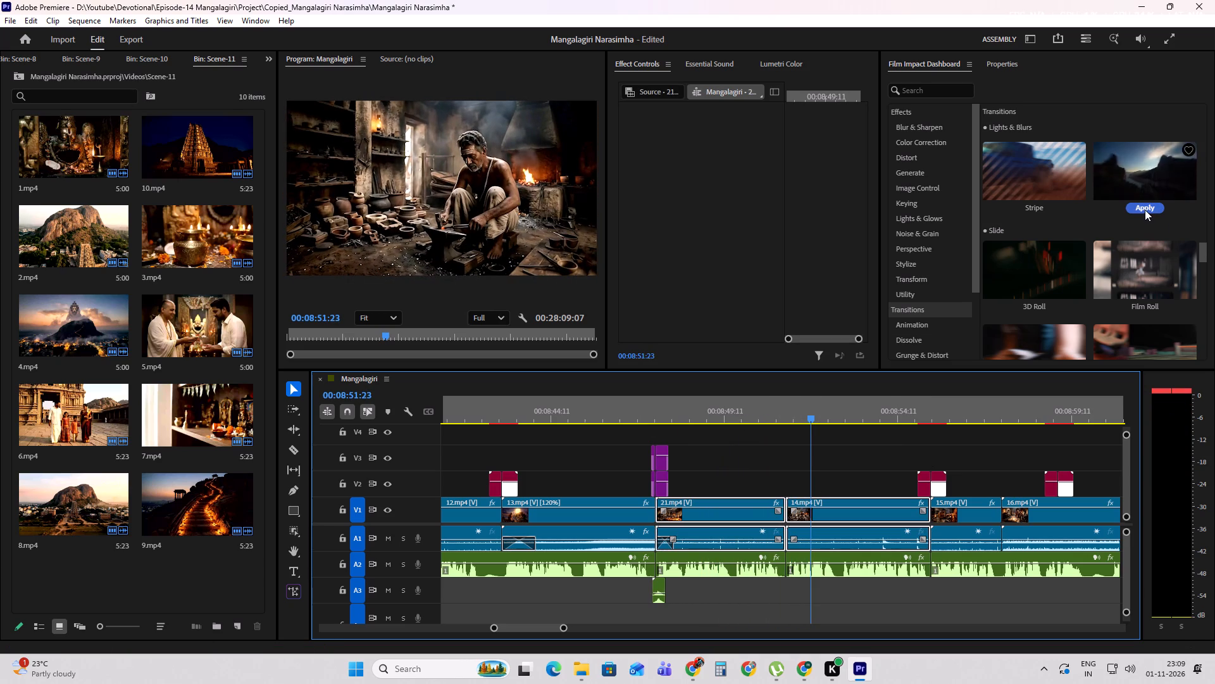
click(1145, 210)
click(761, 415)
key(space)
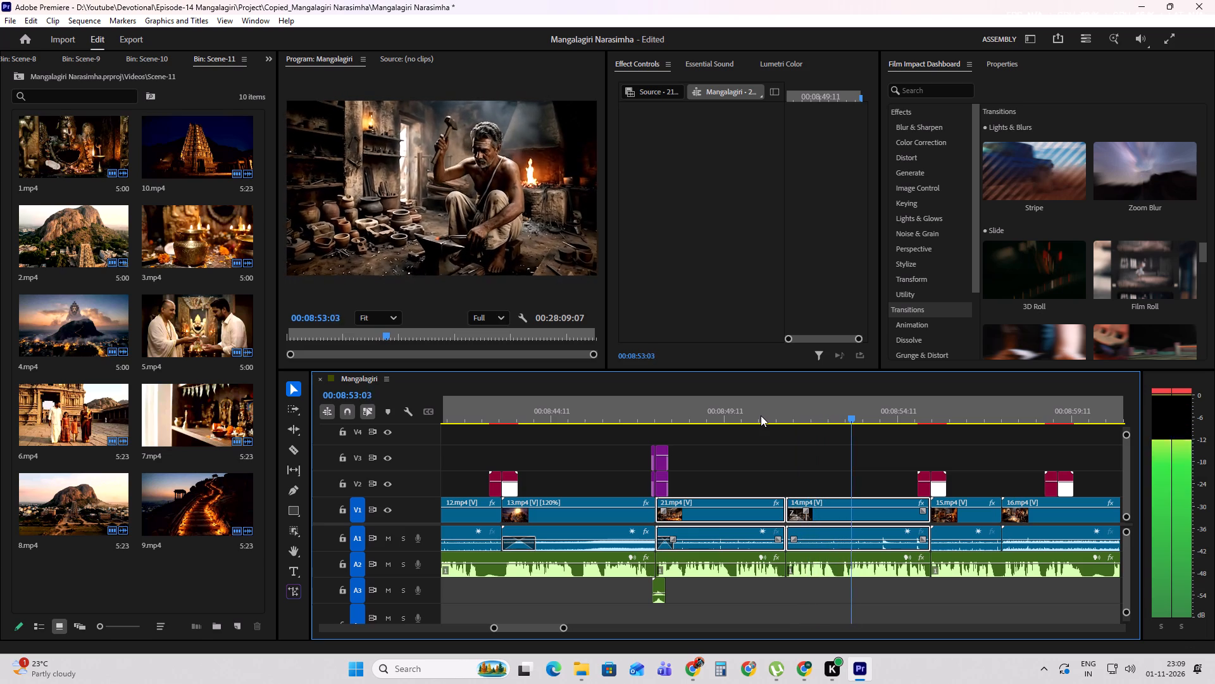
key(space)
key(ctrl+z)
Replay the 21.mp4–14.mp4 cut, apply the 3D Roll transition to it, and check it in playback.
click(766, 407)
key(space)
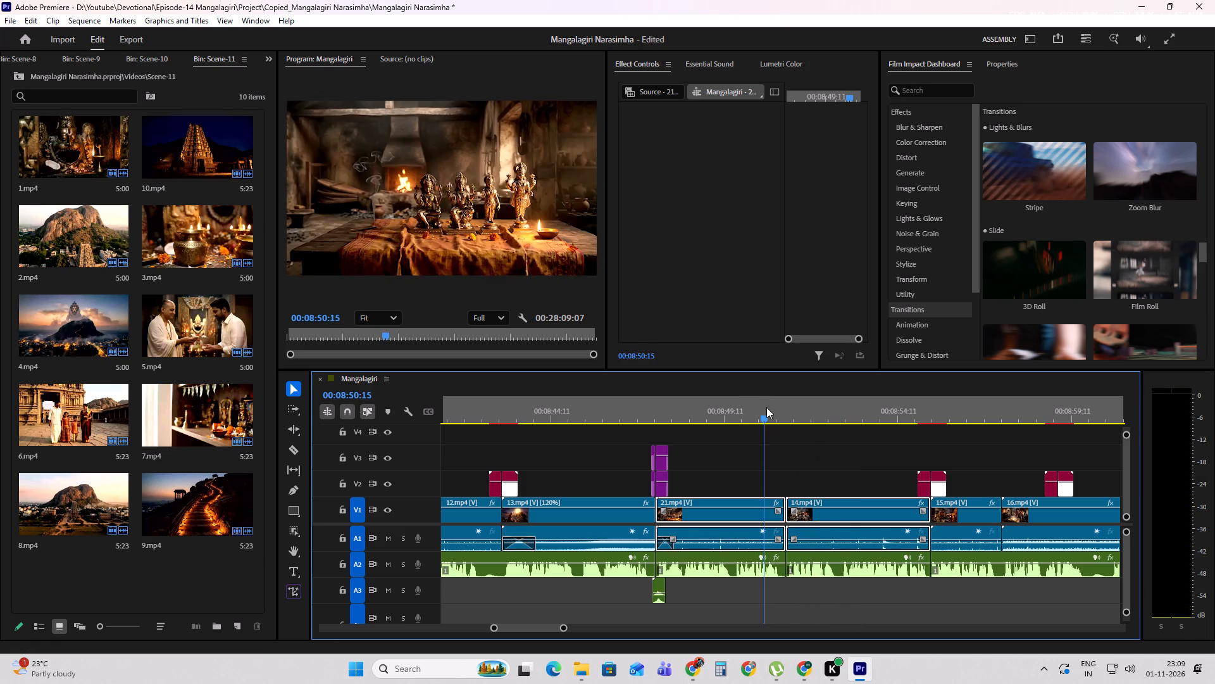
key(space)
drag(773, 483, 801, 511)
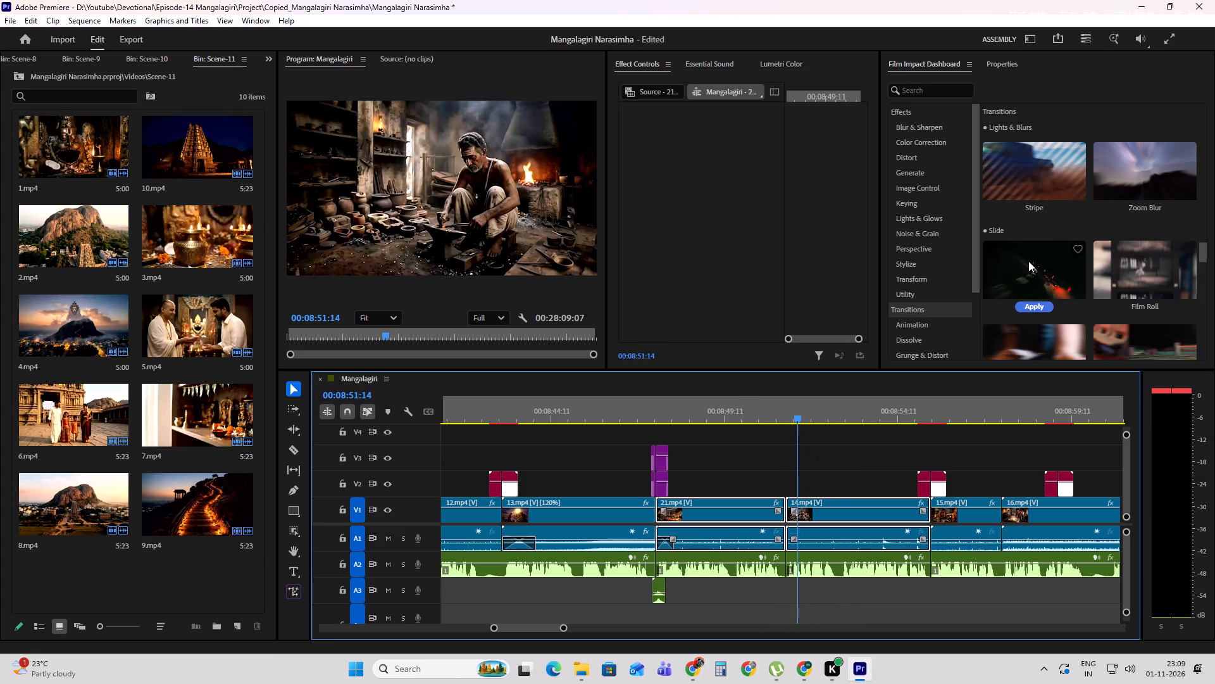
click(1035, 304)
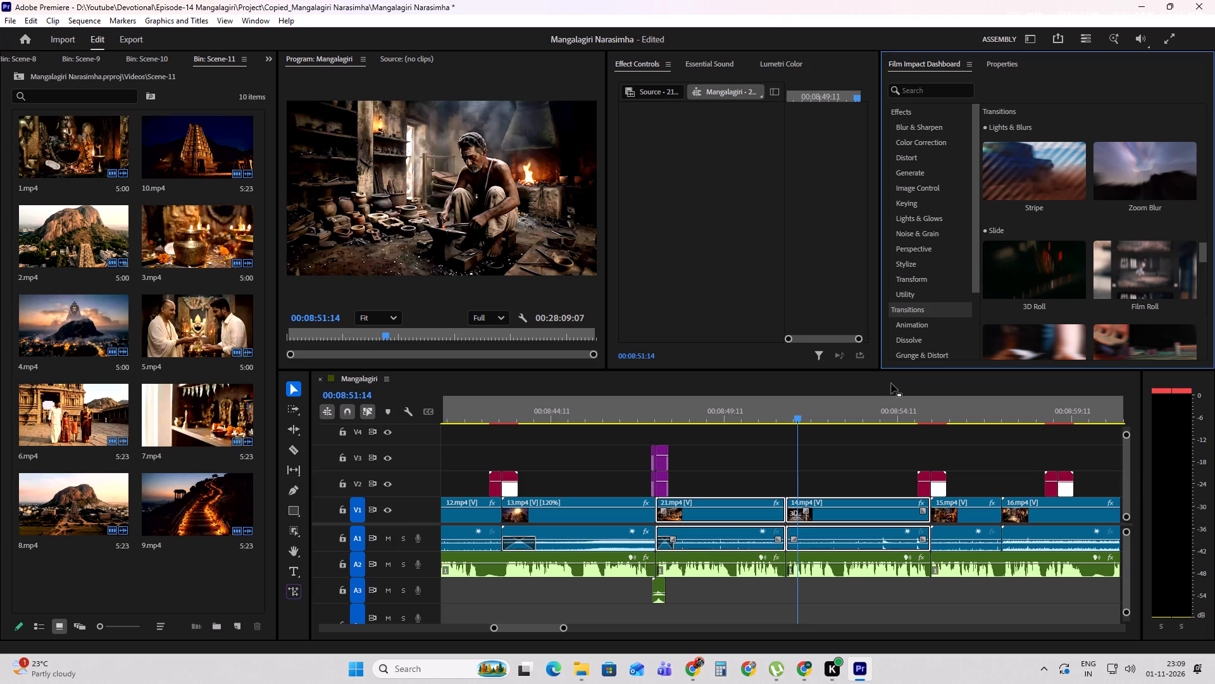
click(773, 415)
key(space)
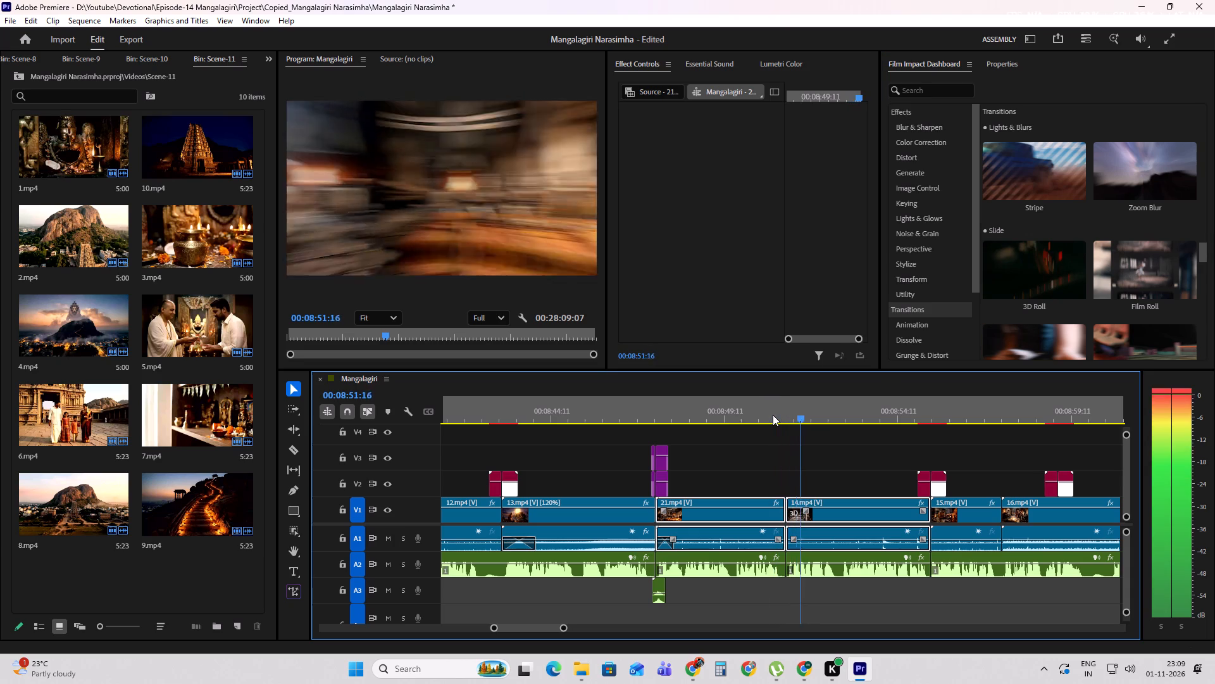
key(space)
click(728, 417)
key(space)
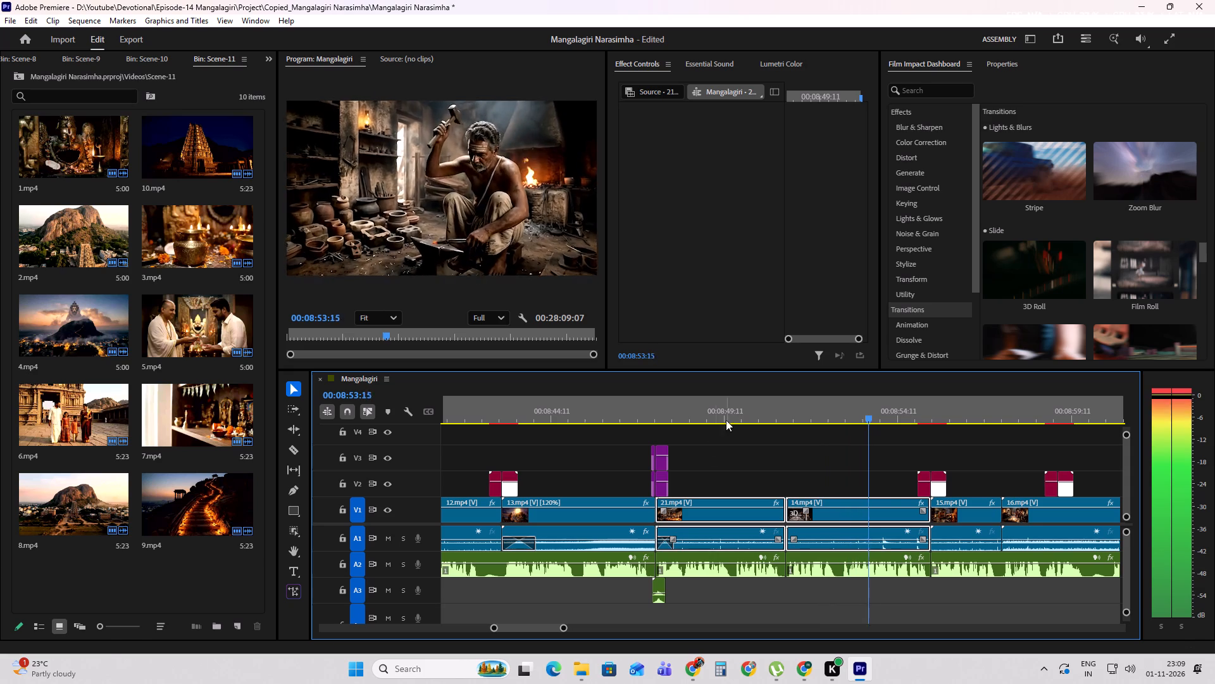
Move the red transition pair above 16.mp4 on V2 to the 16.mp4–17.mp4 cut and play on to about 00:09:04.
shift+scroll(762, 463, down, 12)
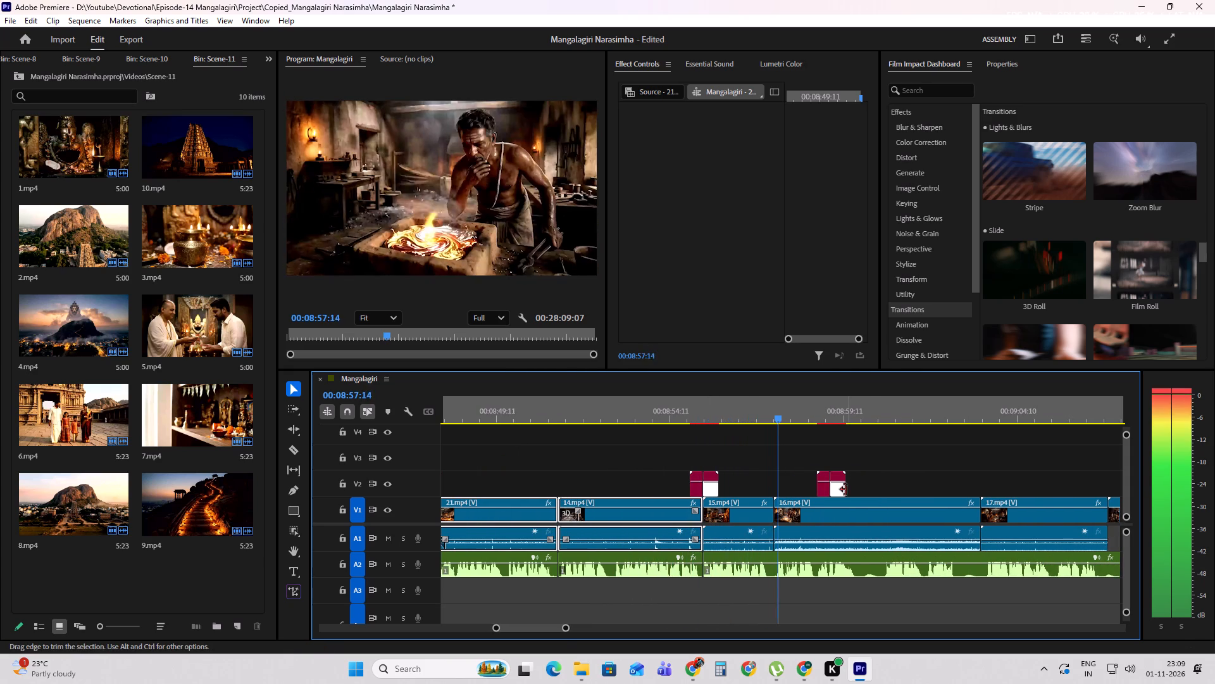
drag(840, 493, 987, 486)
shift+scroll(802, 484, down, 15)
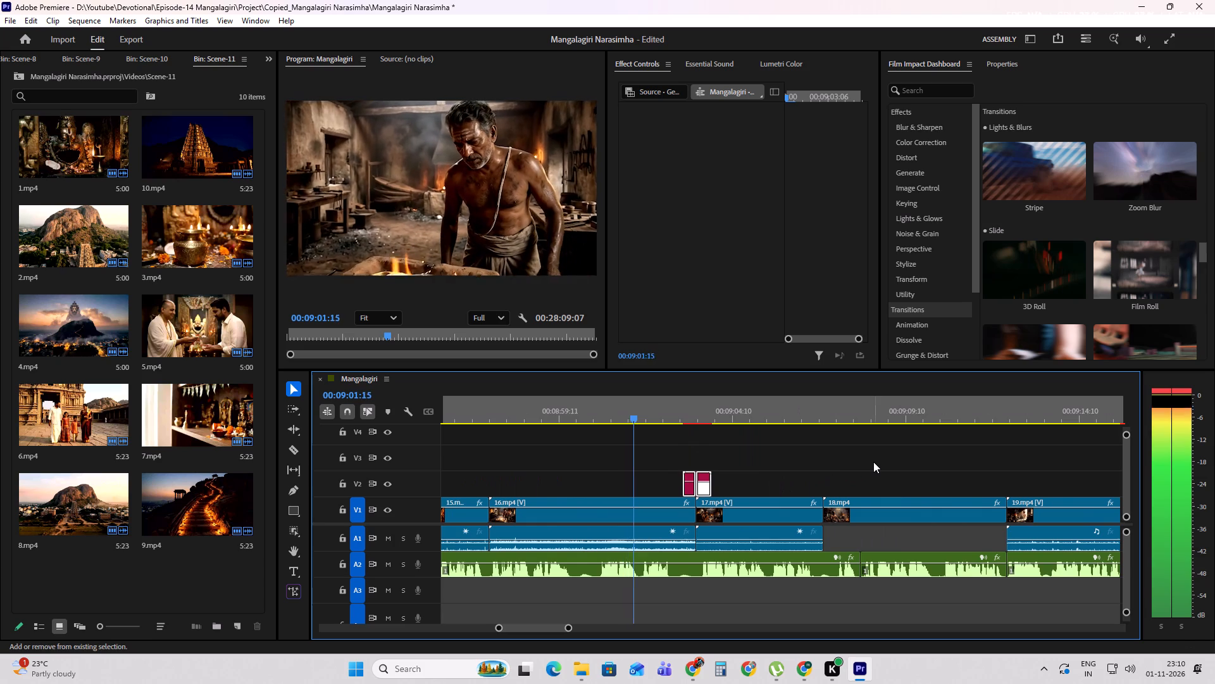
shift+scroll(873, 462, down, 3)
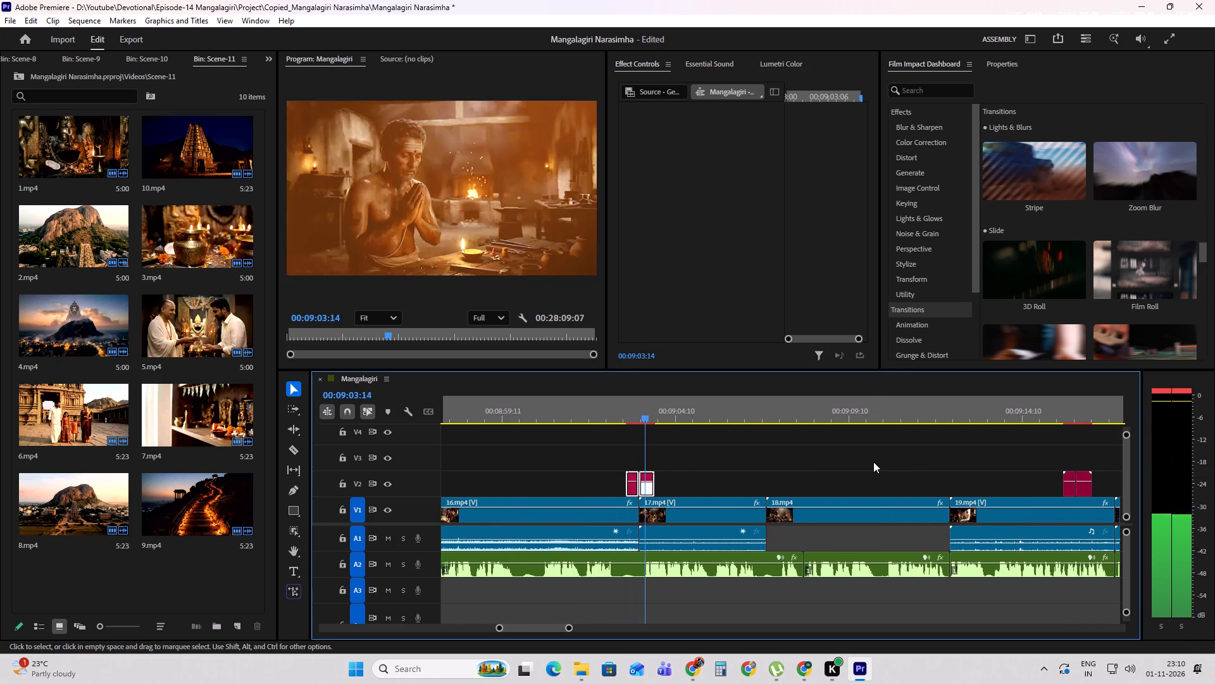
key(space)
Apply the default transitions at the 15.mp4–16.mp4 cut and delete the Cross Dissolve, keeping only the transition on A1.
shift+scroll(739, 497, up, 10)
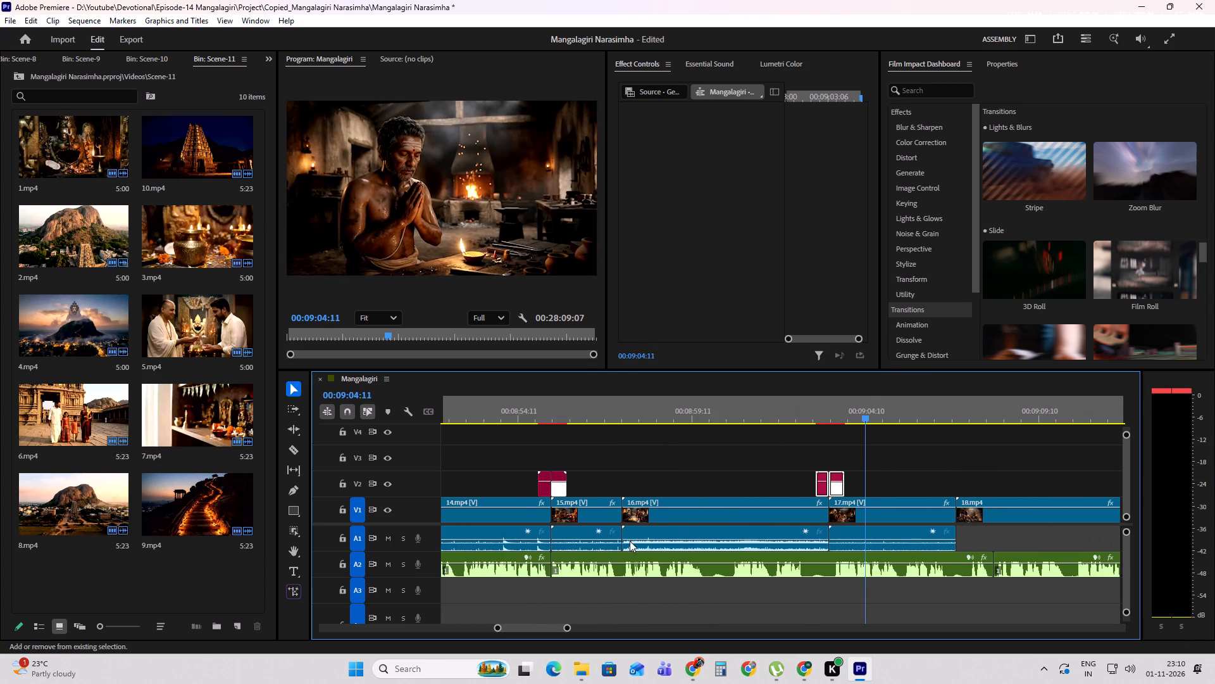
click(621, 534)
right_click(621, 534)
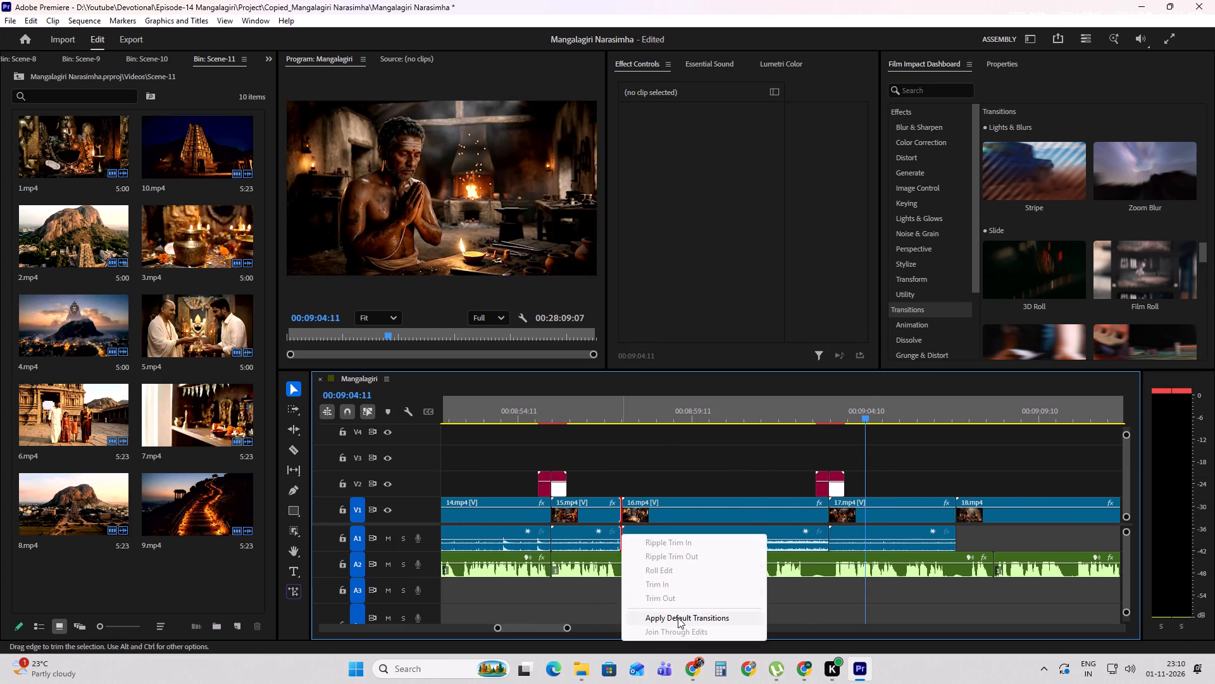
click(678, 617)
click(647, 516)
click(639, 512)
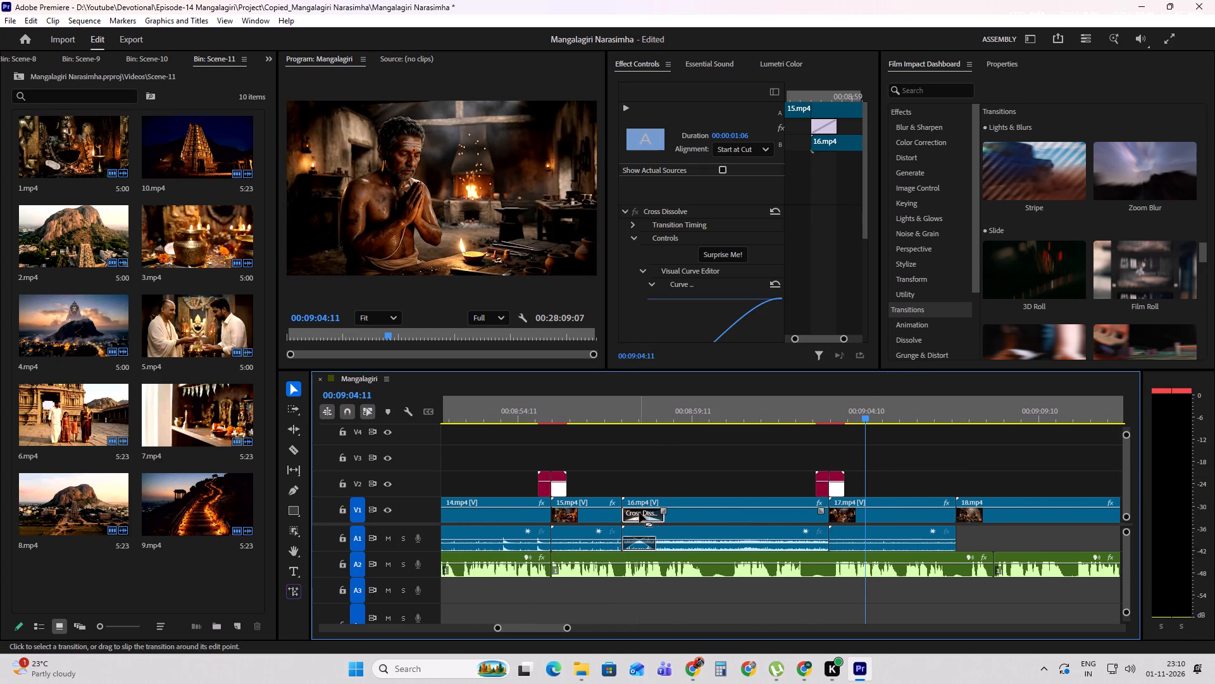
key(Delete)
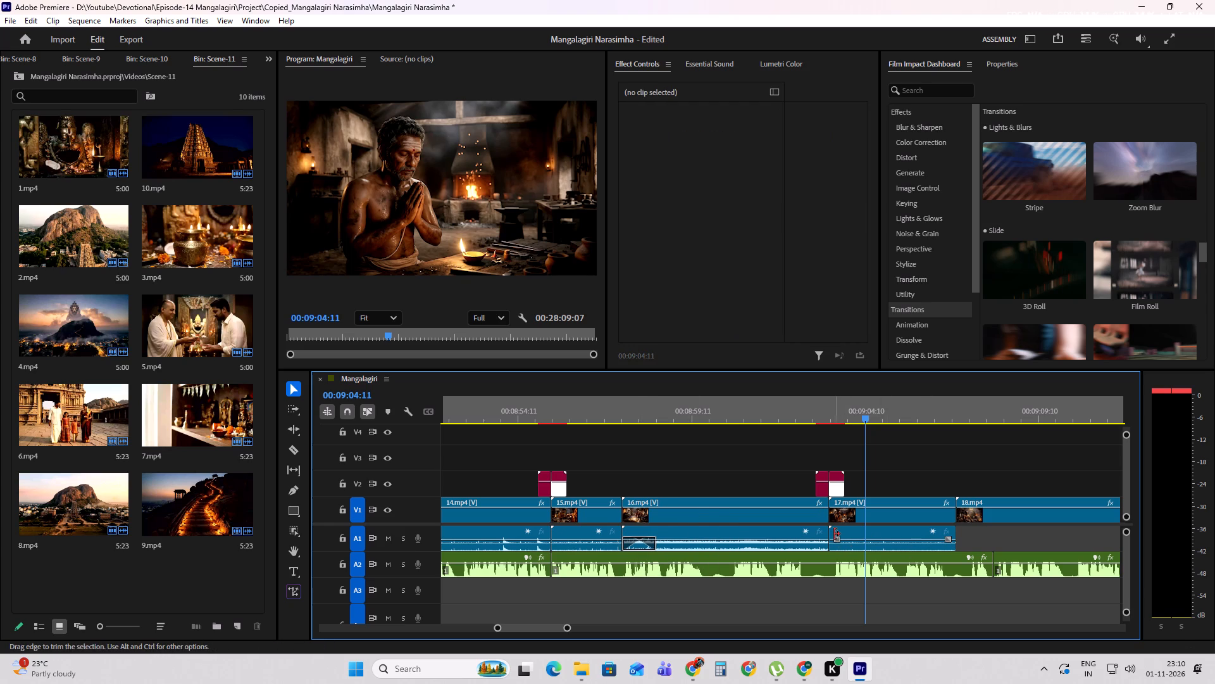
Apply the default transitions at the 16.mp4–17.mp4 cut and delete the video transition, keeping only the one on A1.
click(833, 534)
right_click(833, 534)
click(922, 621)
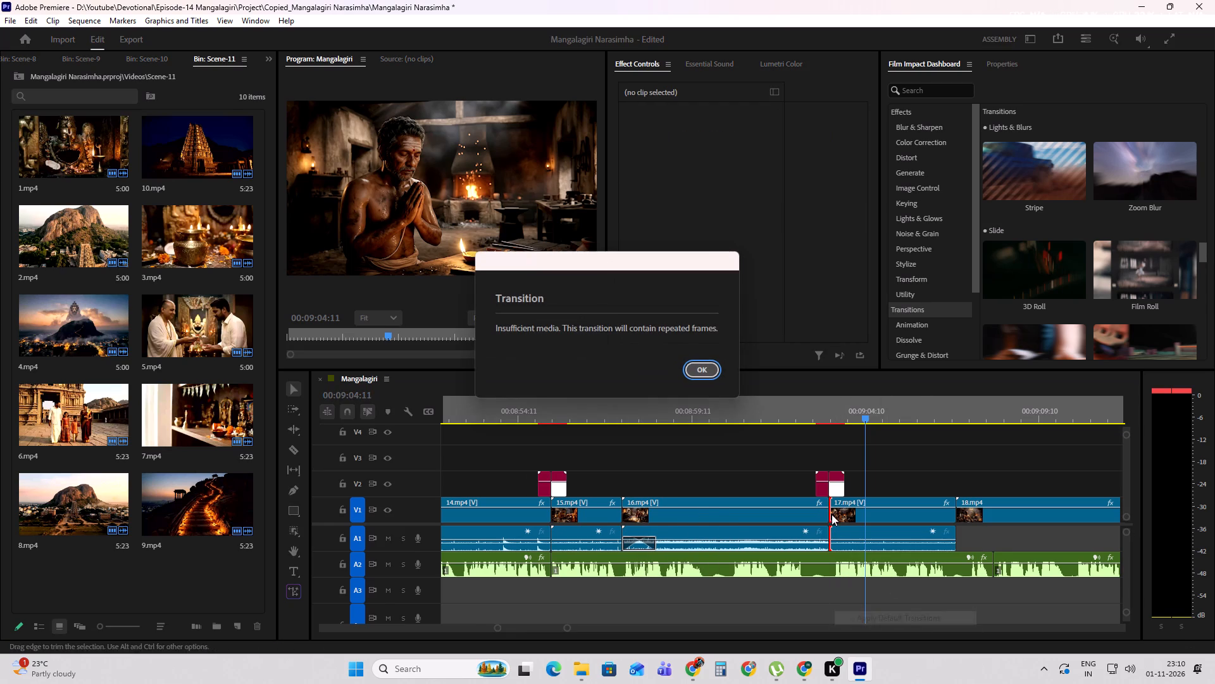
click(707, 376)
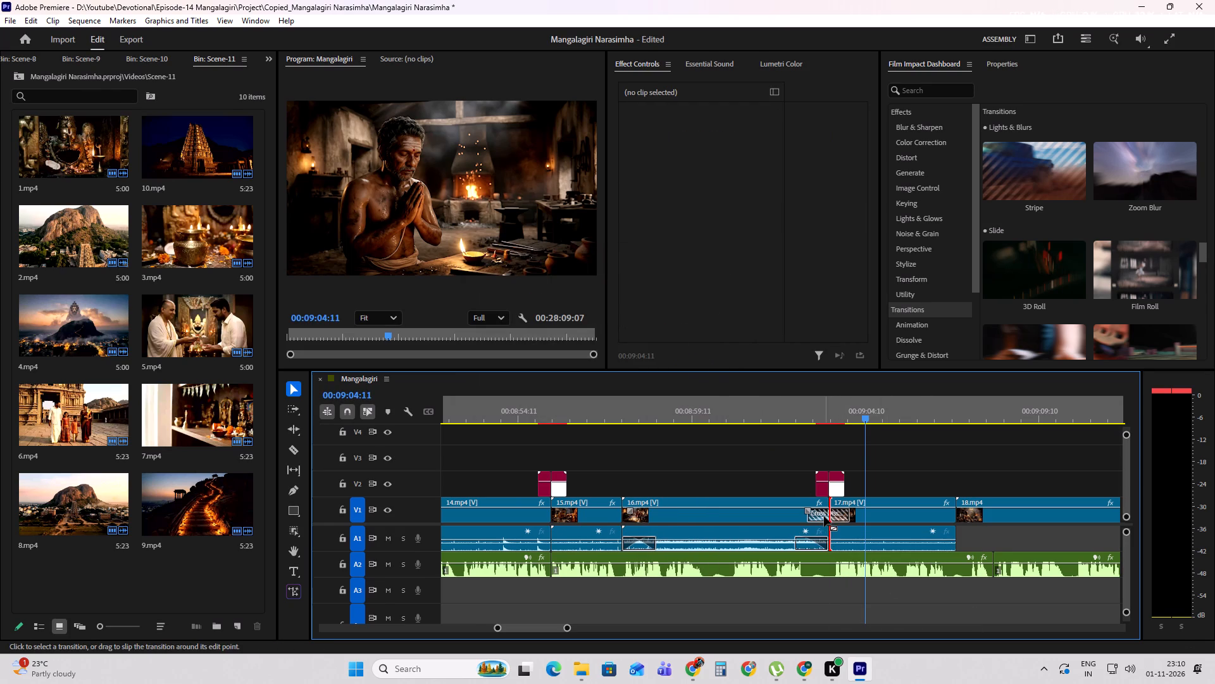
click(824, 516)
click(820, 513)
key(Delete)
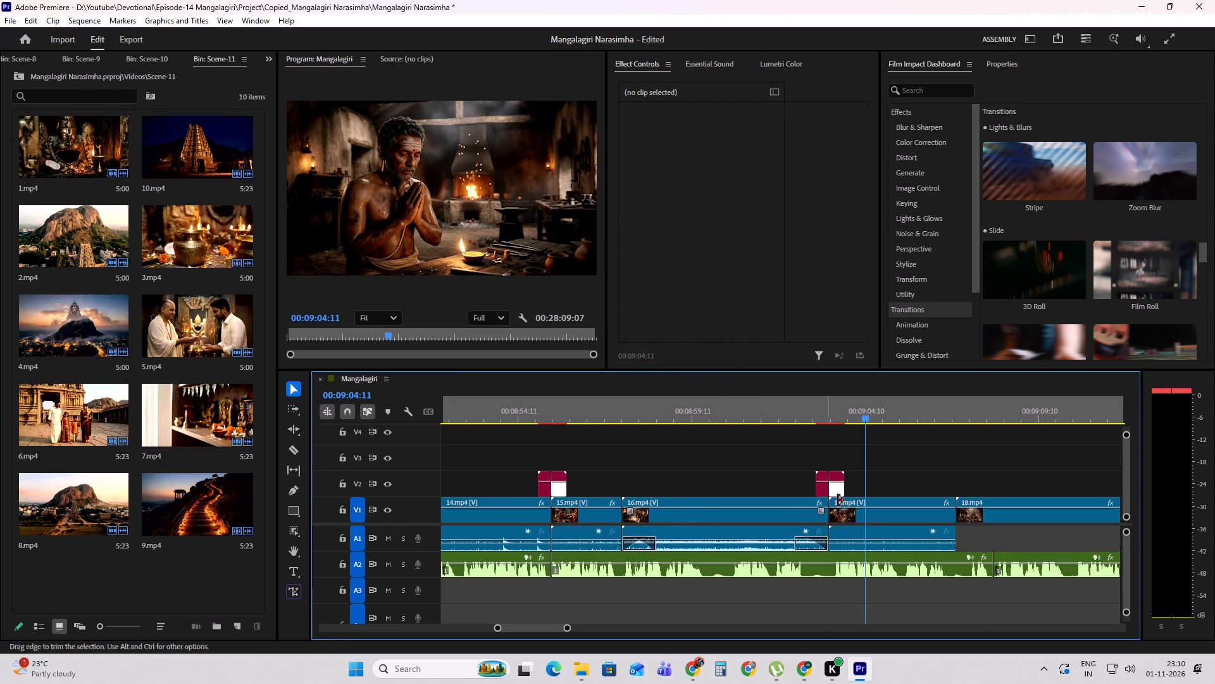
Play back around the 17.mp4–18.mp4 cut and move the red transition pair from the 16.mp4–17.mp4 cut onto it.
key(space)
alt+scroll(858, 509, down, 6)
shift+scroll(776, 514, down, 8)
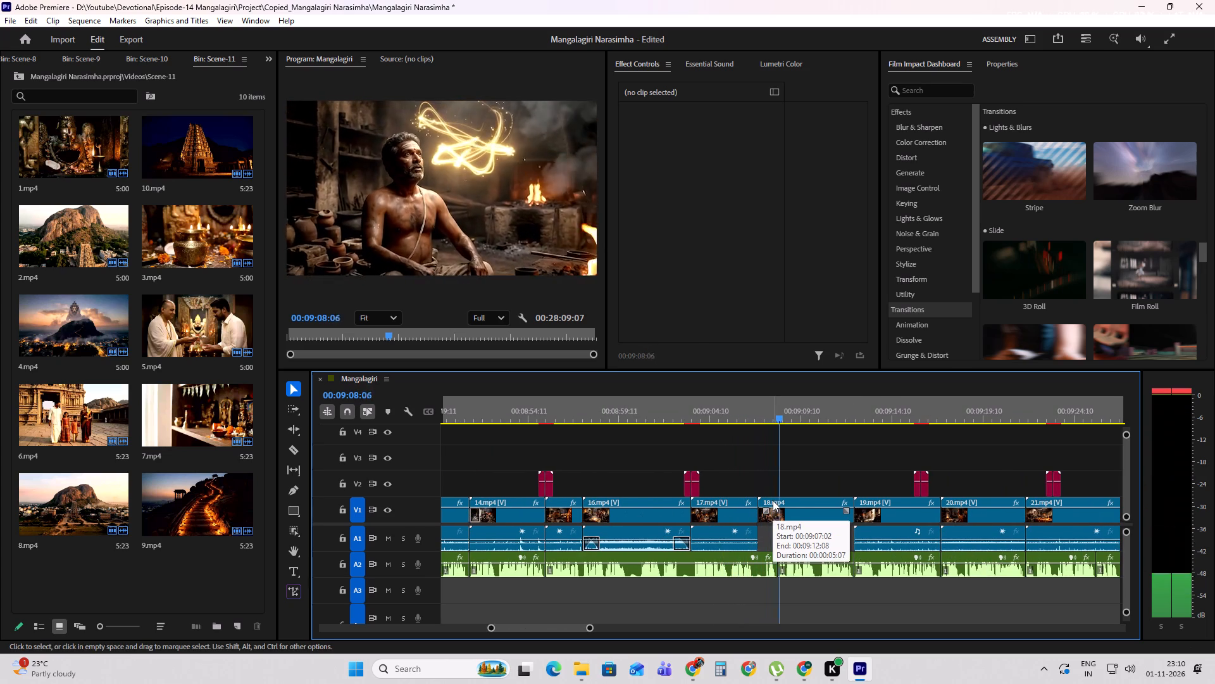
key(space)
click(750, 407)
key(space)
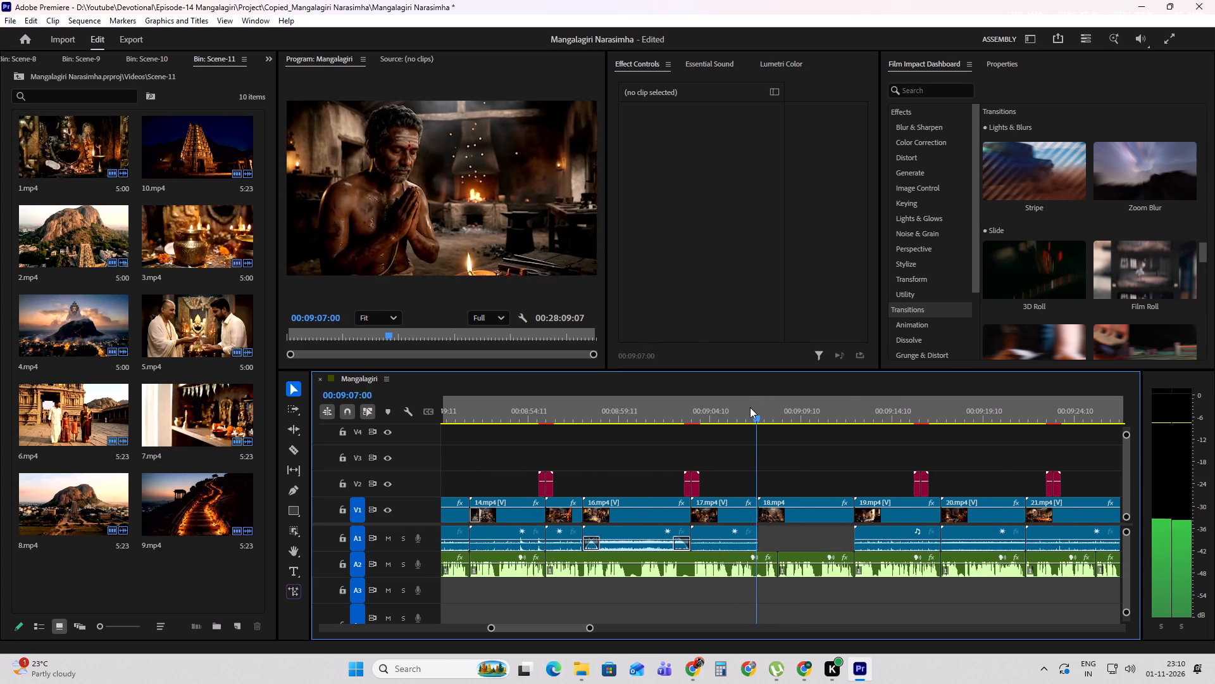
key(space)
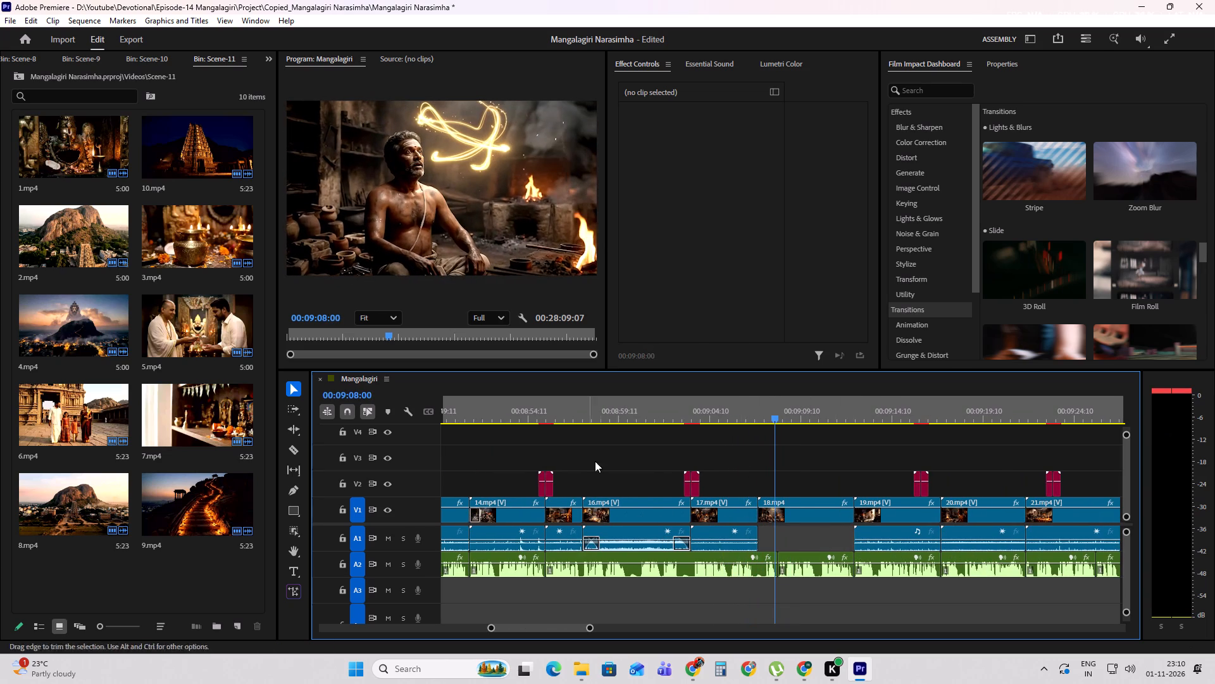
click(641, 412)
key(space)
drag(695, 493, 761, 488)
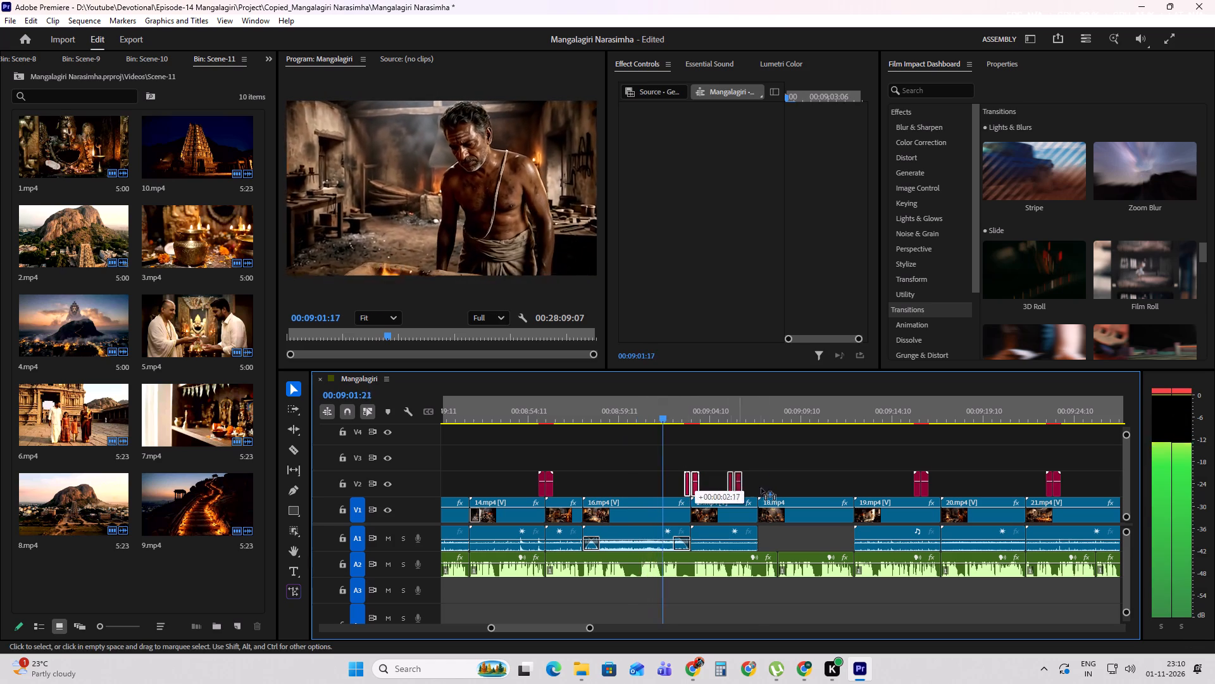
drag(761, 488, 763, 488)
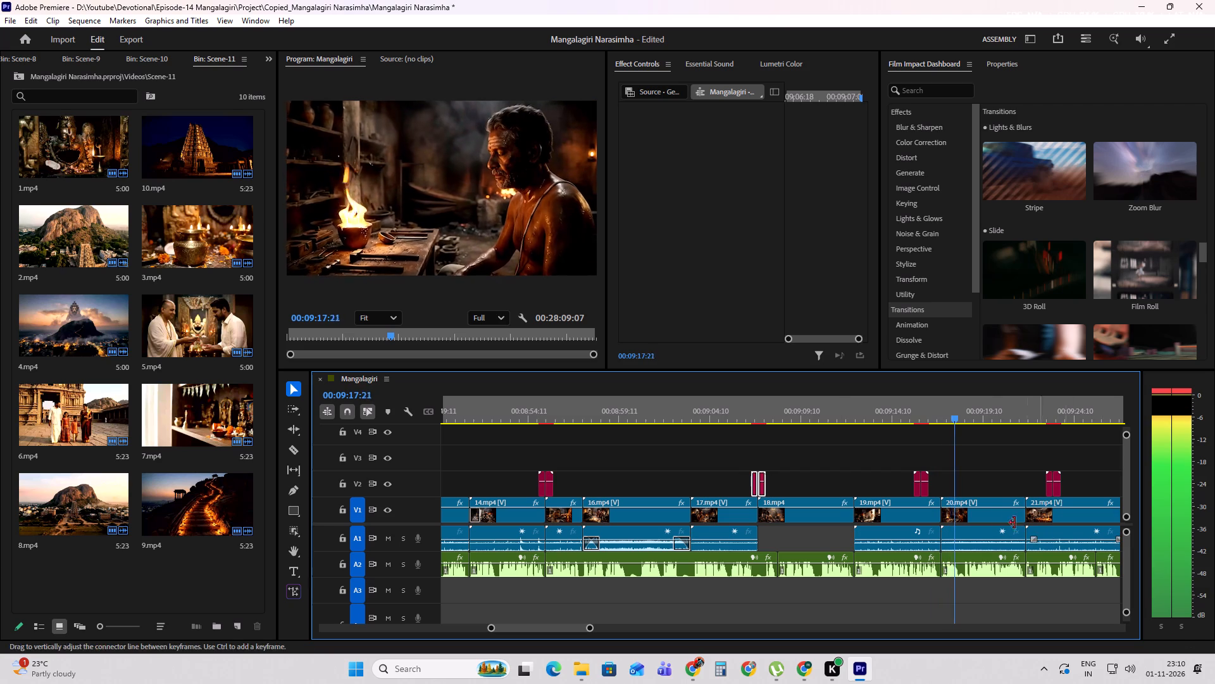
Stop playback at about 00:09:18 and move the red transition pair above 19.mp4 on V2 to the 19.mp4–20.mp4 cut.
key(space)
drag(923, 491, 947, 490)
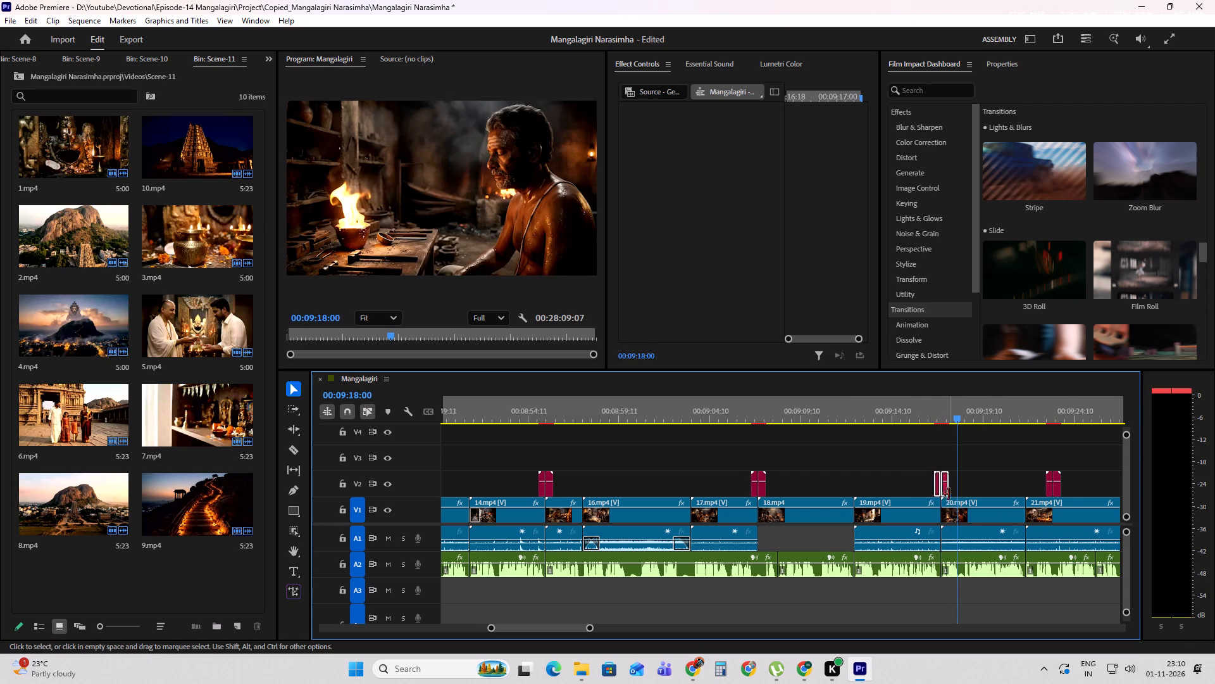
Resume playback and move the red transition pair above 21.mp4 on V2 to the 21.mp4–22.mp4 cut.
shift+scroll(726, 501, down, 12)
key(space)
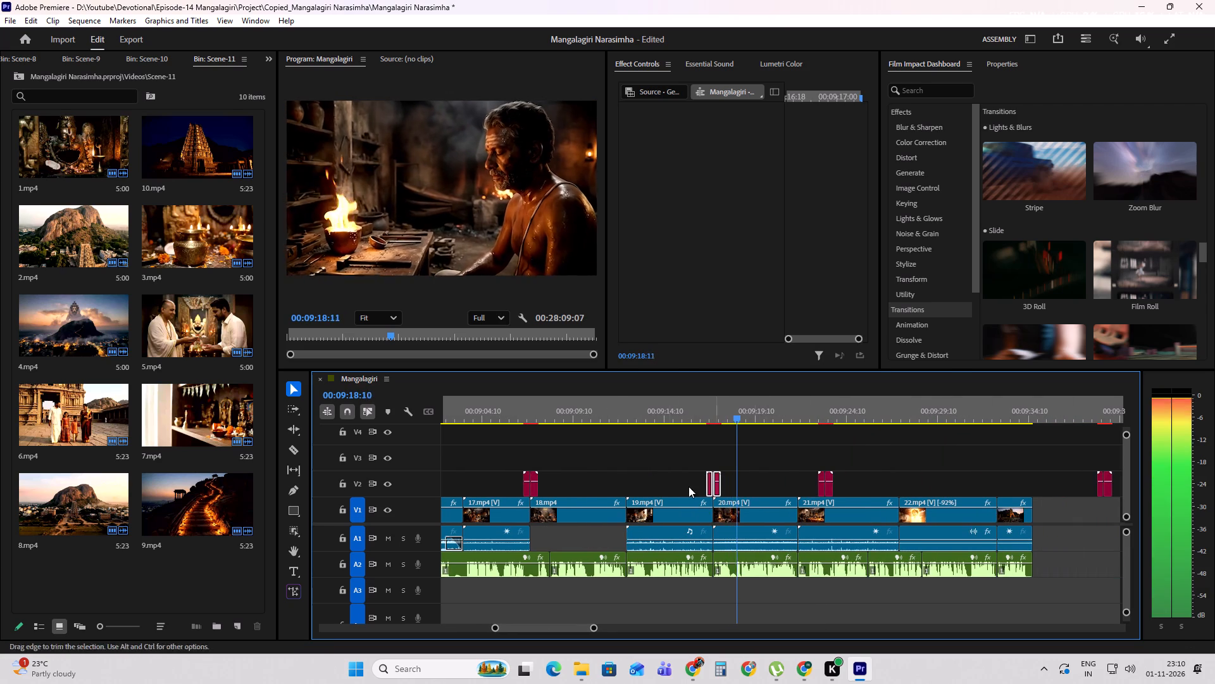
shift+scroll(666, 484, down, 4)
drag(753, 490, 830, 493)
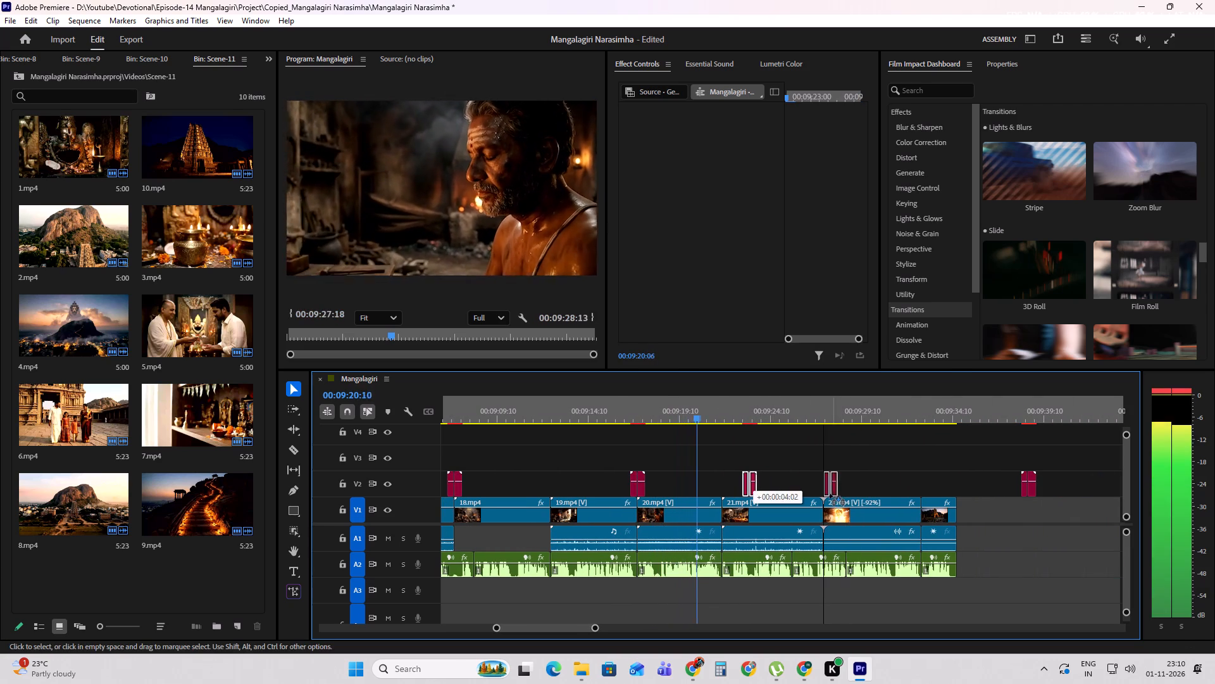
drag(830, 493, 828, 494)
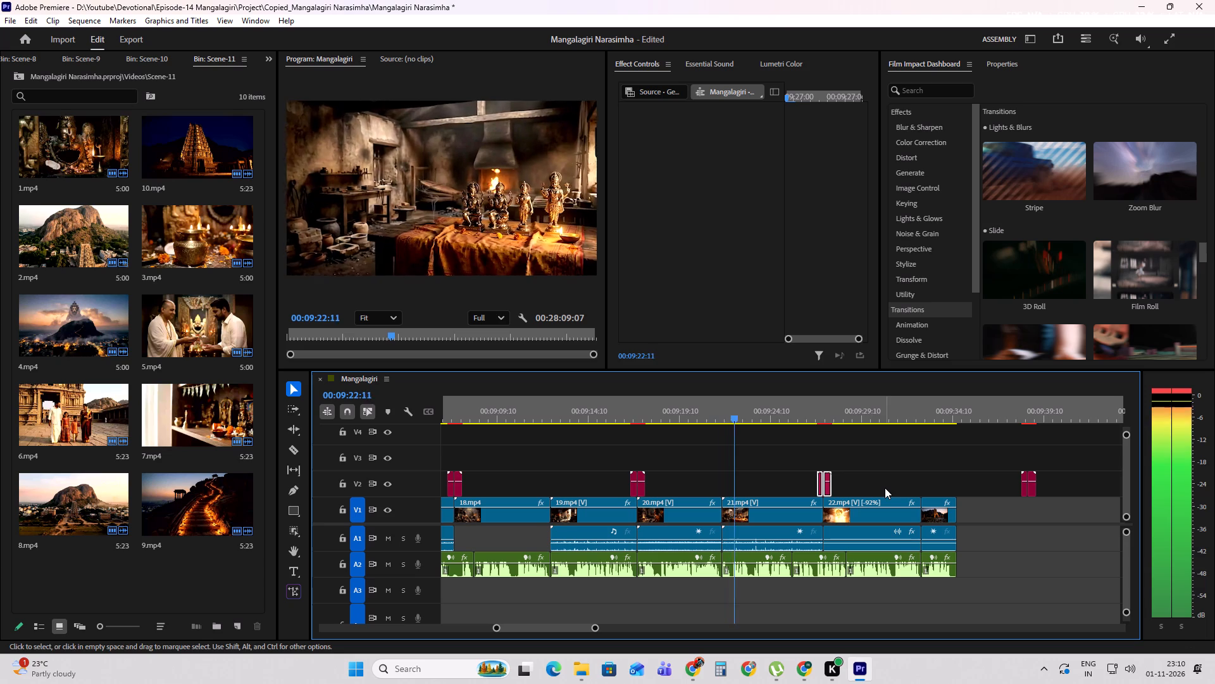
Stop playback, return to about 00:09:30 inside 22.mp4, and set that clip's Scale to 87.
shift+scroll(738, 488, down, 5)
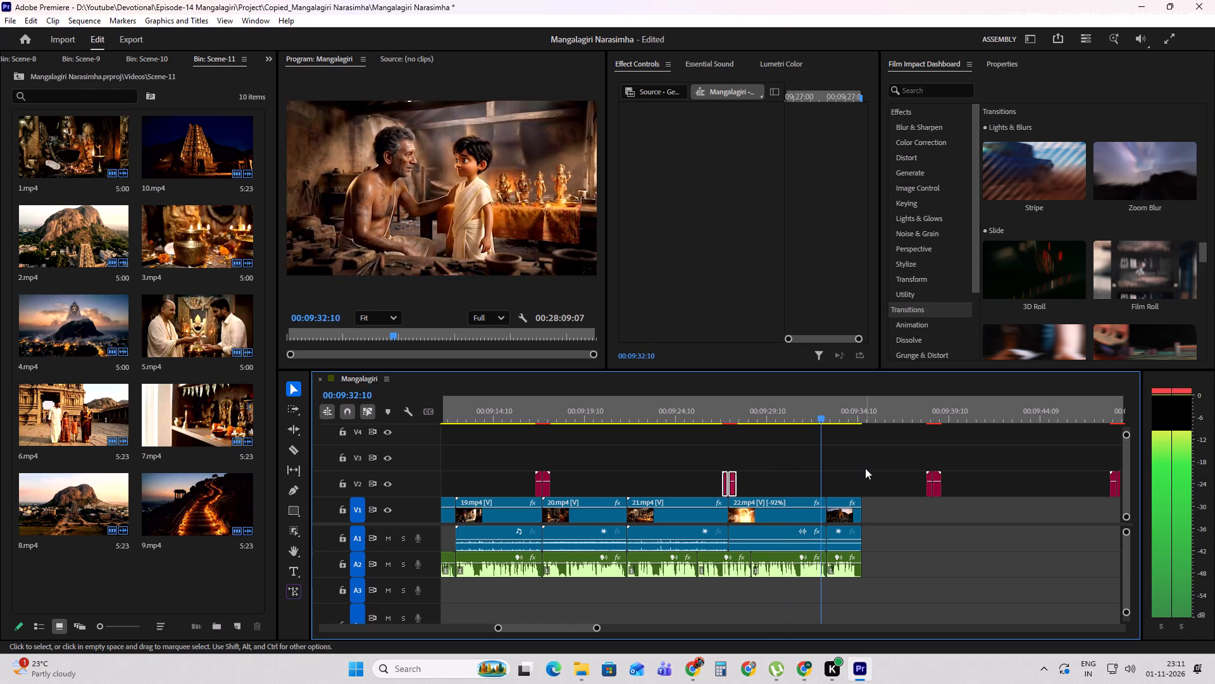
key(space)
click(780, 419)
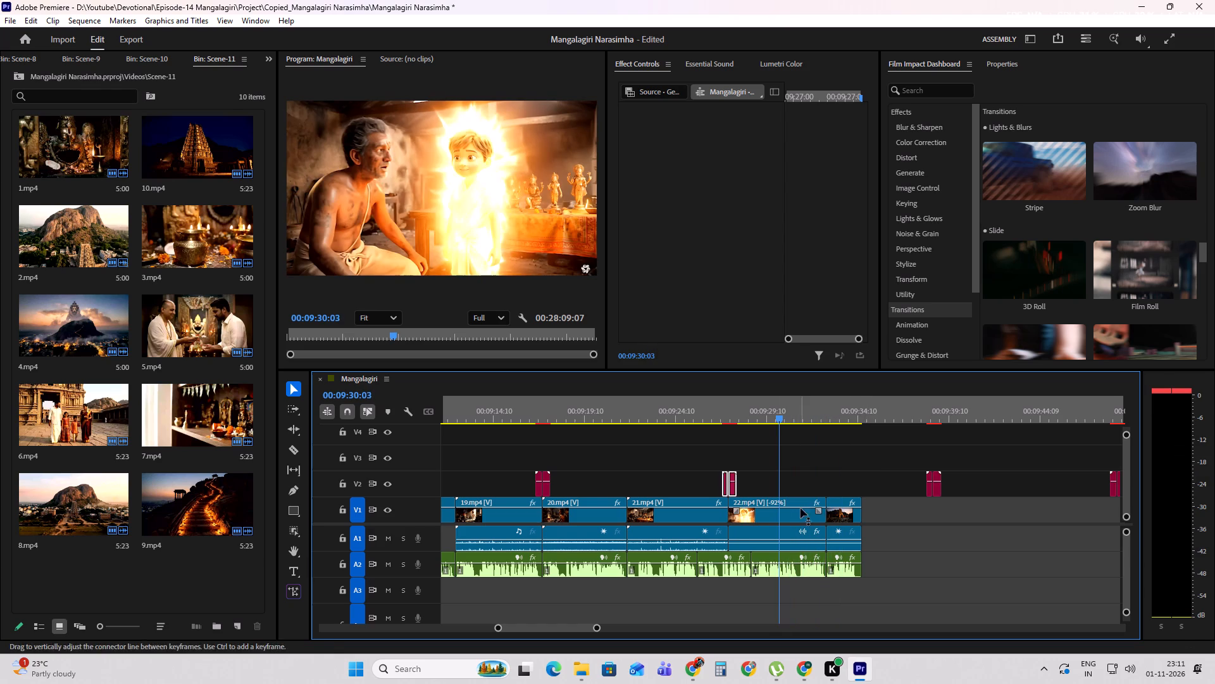
click(801, 516)
click(705, 160)
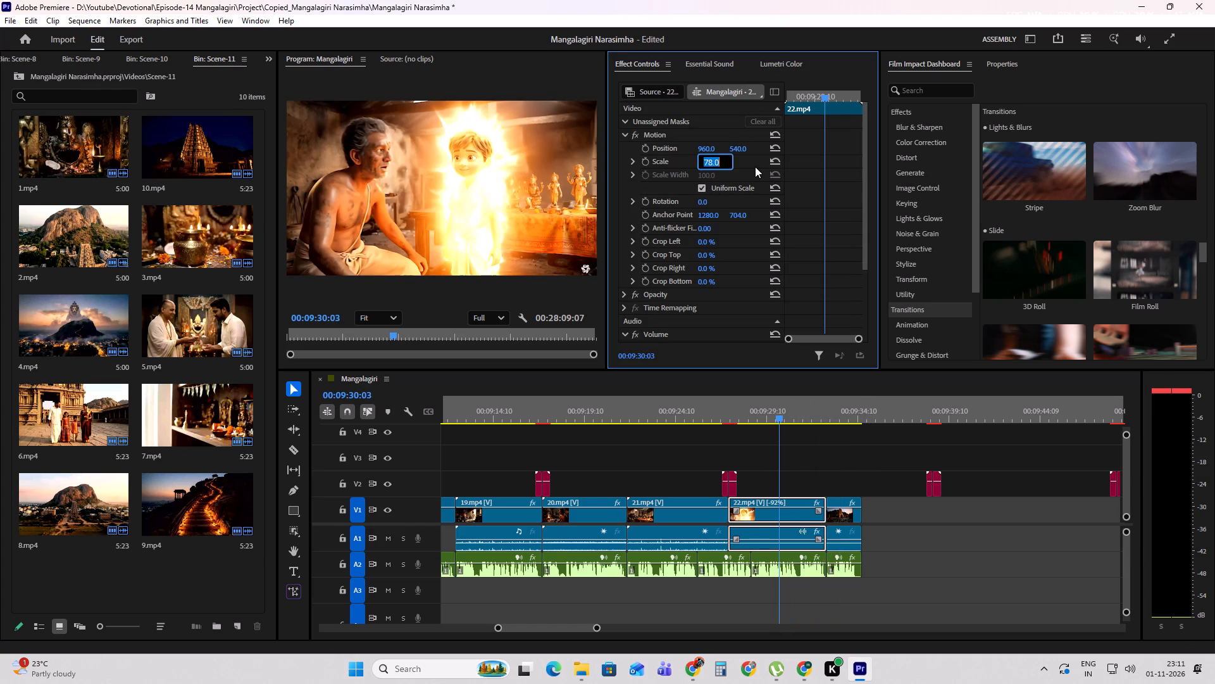
key(shift+Up)
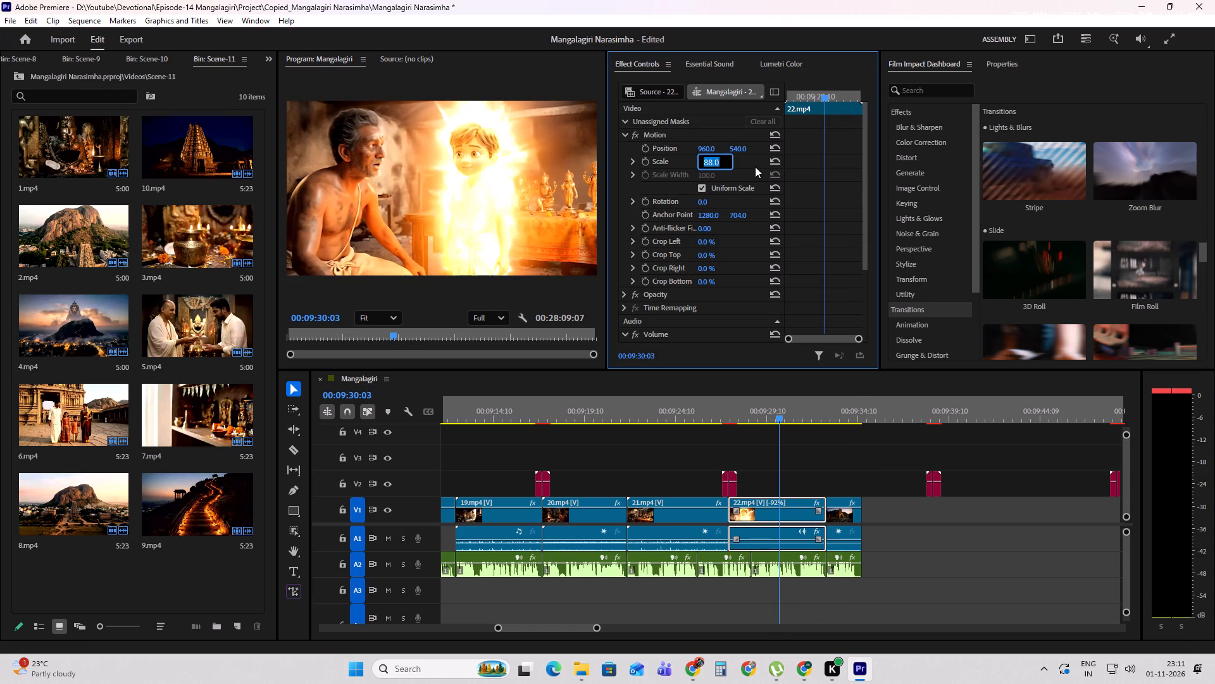
key(Down)
key(Down)
key(Down)
key(Up)
key(Up)
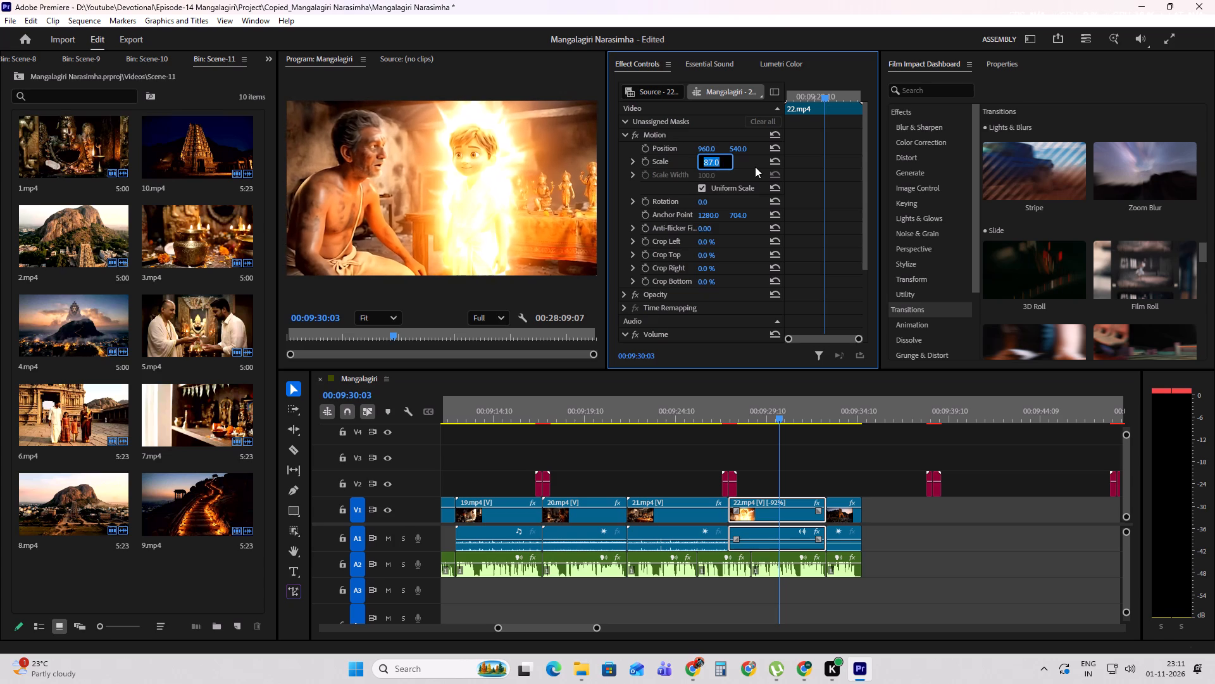
key(Return)
Replay 22.mp4 from its start, set its Position to 992, 563, and play on past the end of the following clip.
click(732, 407)
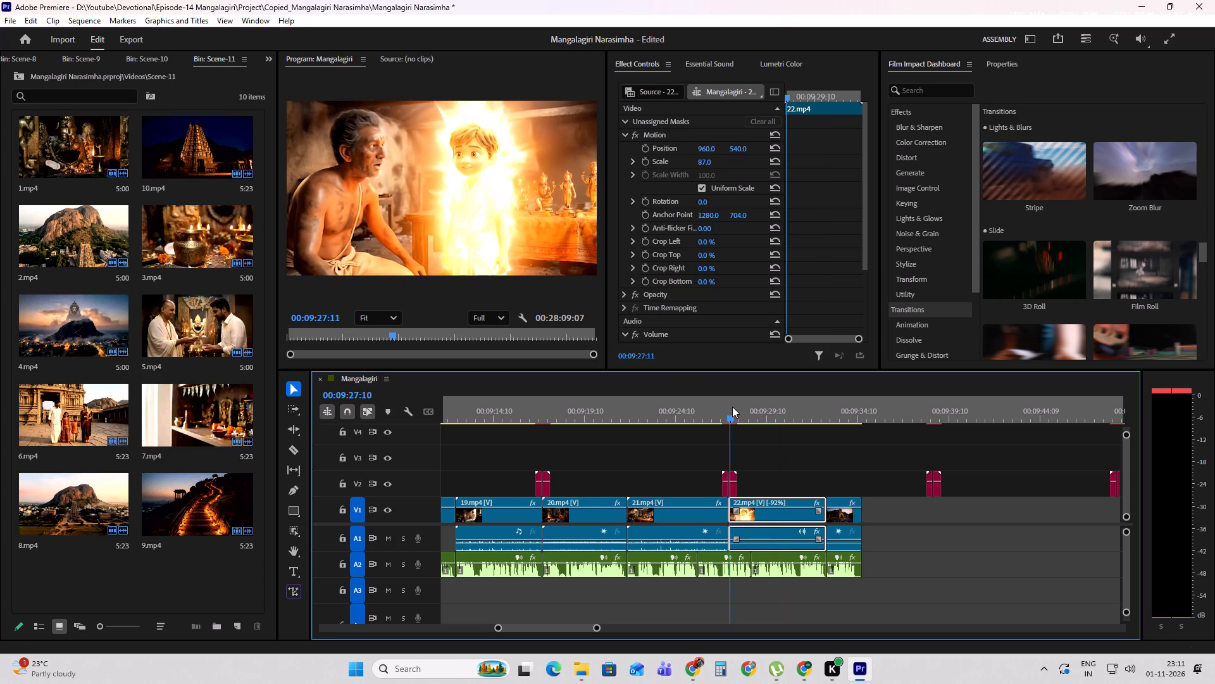
key(space)
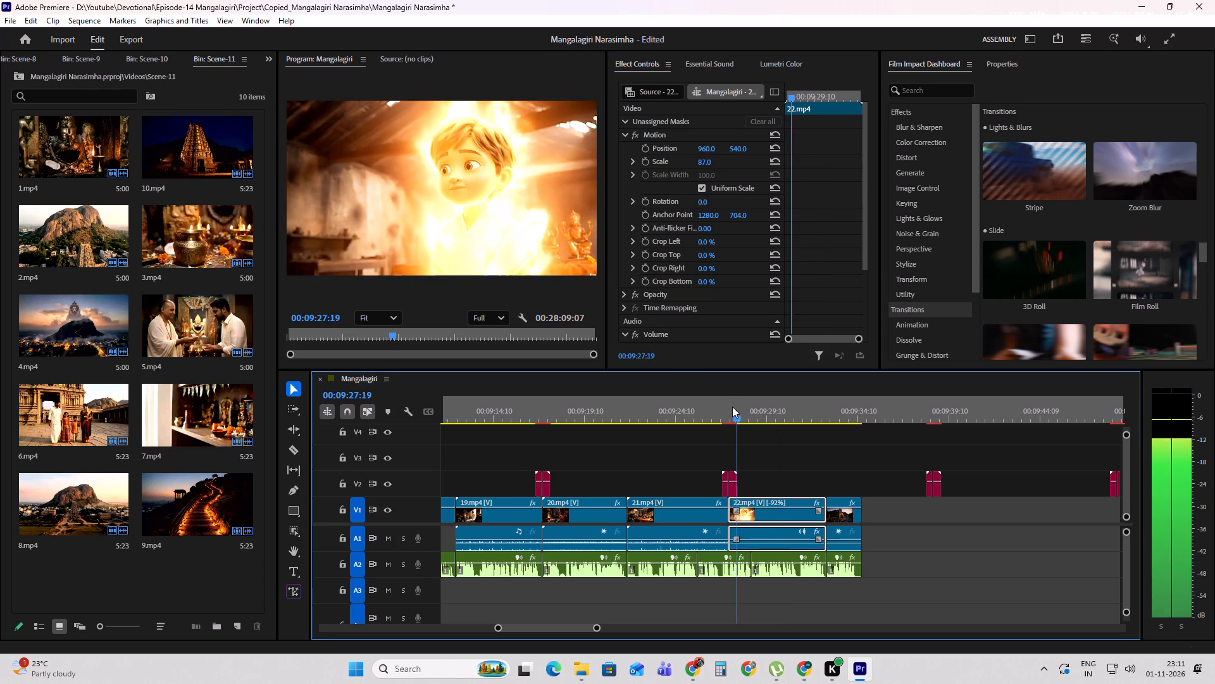
key(space)
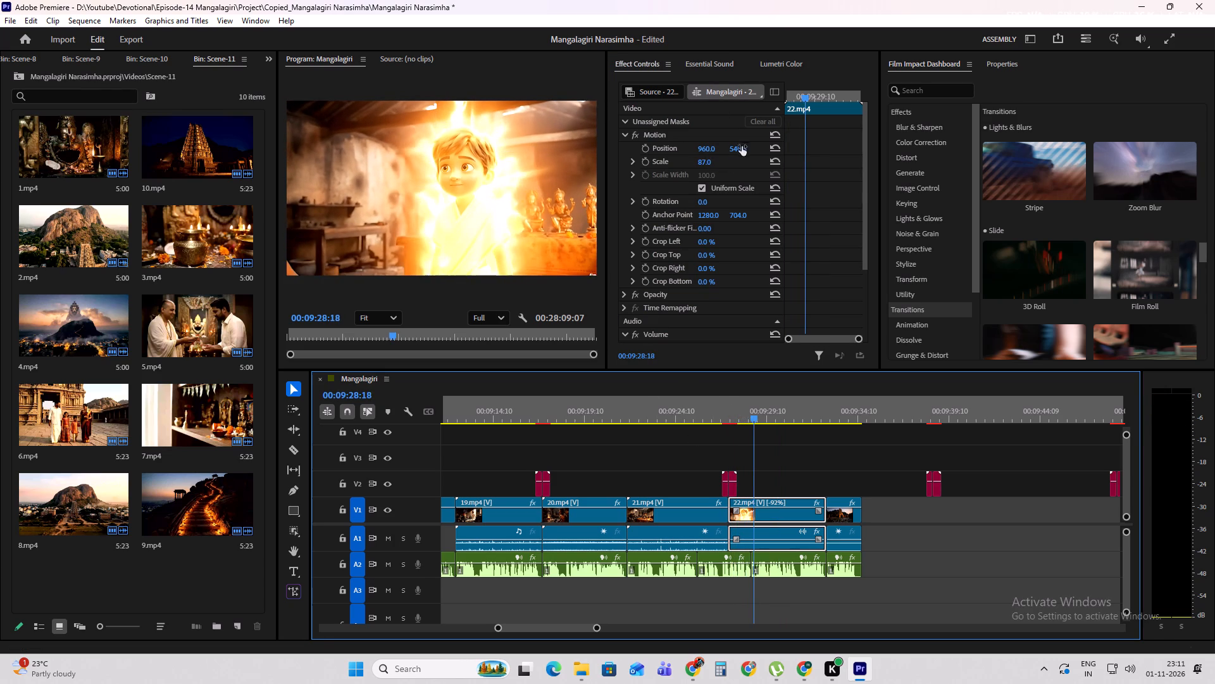
drag(738, 147, 756, 148)
drag(703, 149, 721, 148)
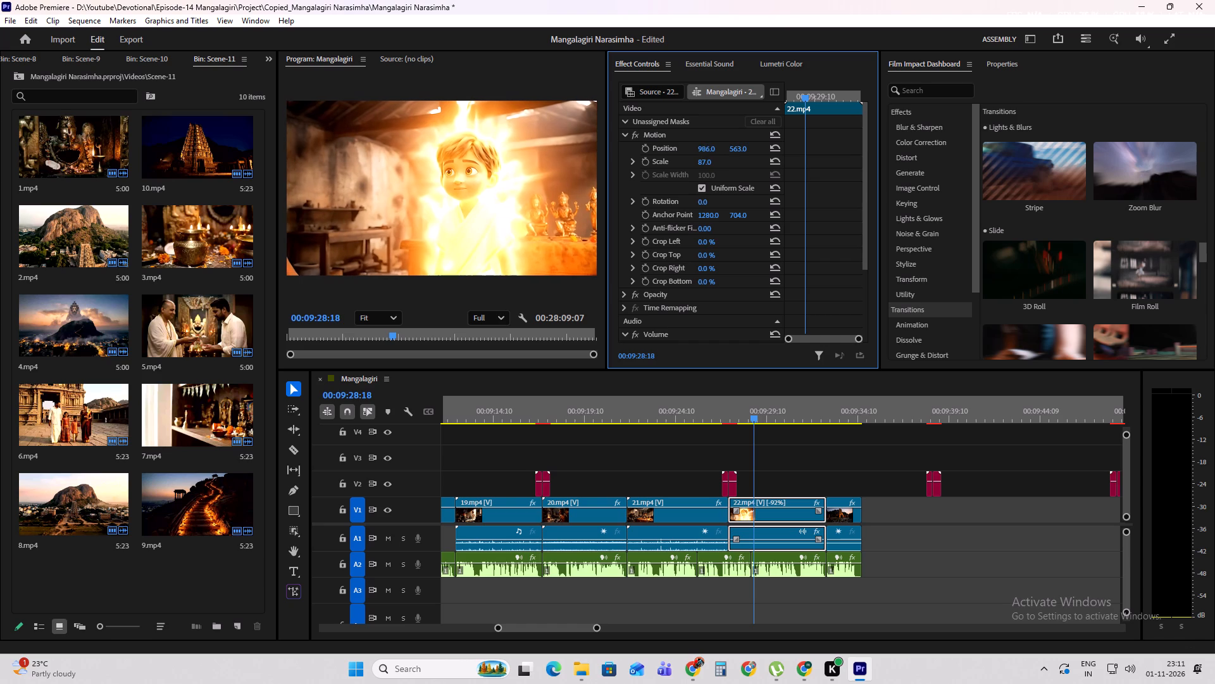
drag(721, 148, 723, 148)
key(space)
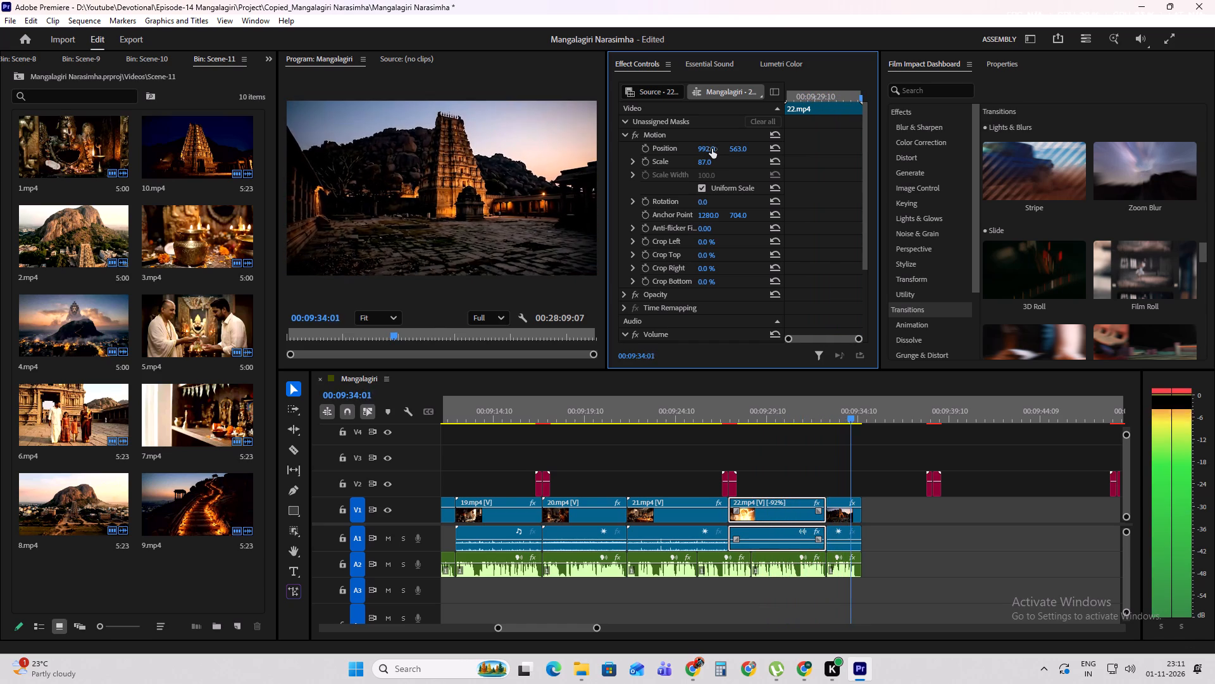
key(space)
Copy the purple transition clips and their sound on A3 from about 00:08:47 to the end of 23.mp4.
alt+scroll(878, 493, down, 4)
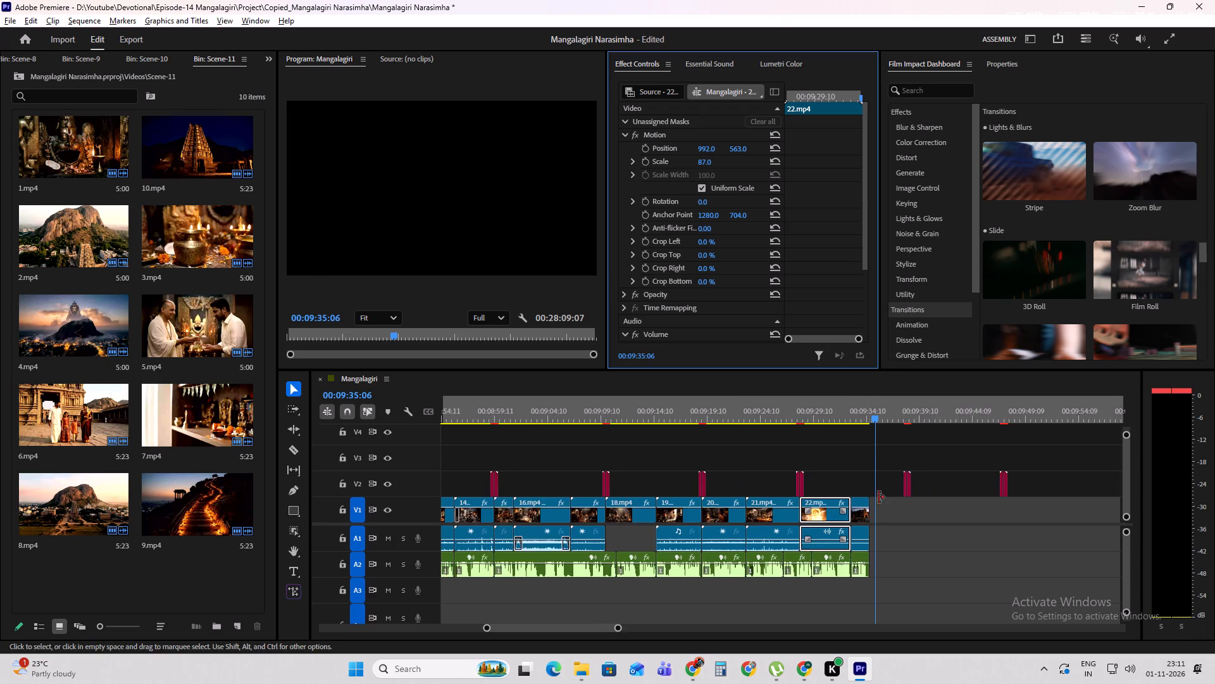
alt+scroll(878, 497, down, 7)
shift+scroll(761, 485, down, 5)
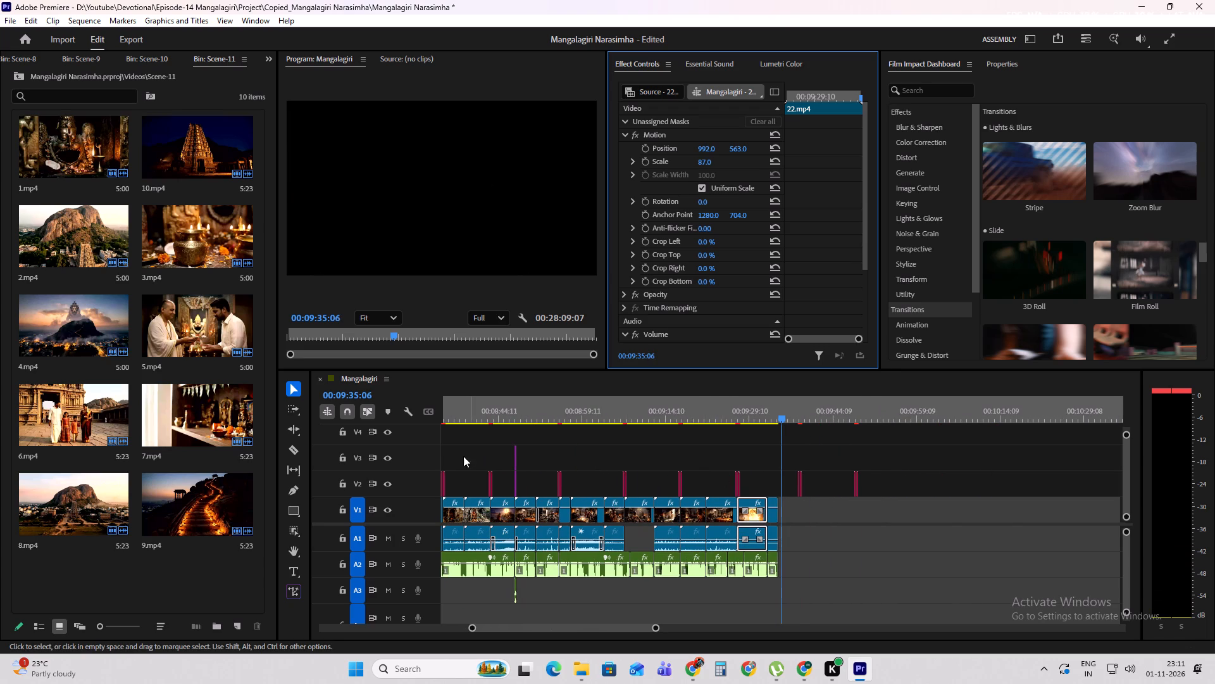
drag(533, 437, 499, 448)
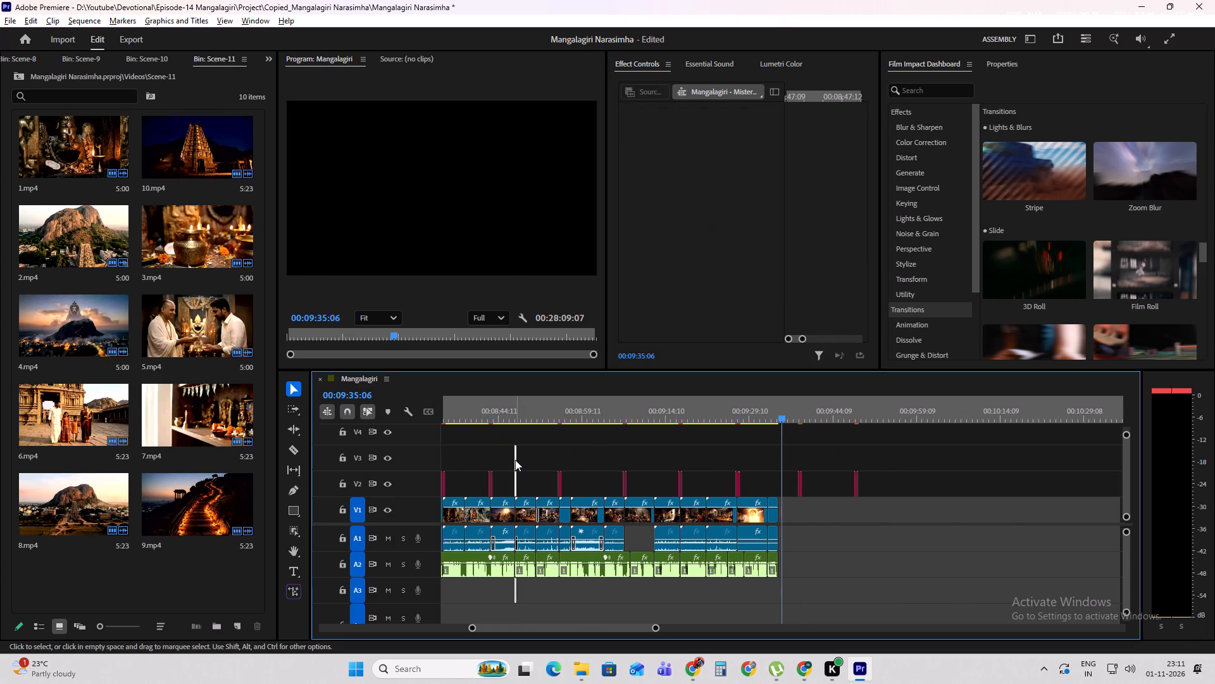
alt+drag(515, 460, 779, 465)
Select the remaining V1, A1 and A2 clips beyond the gap and move them earlier, starting at about 00:09:57.
alt+scroll(878, 510, down, 19)
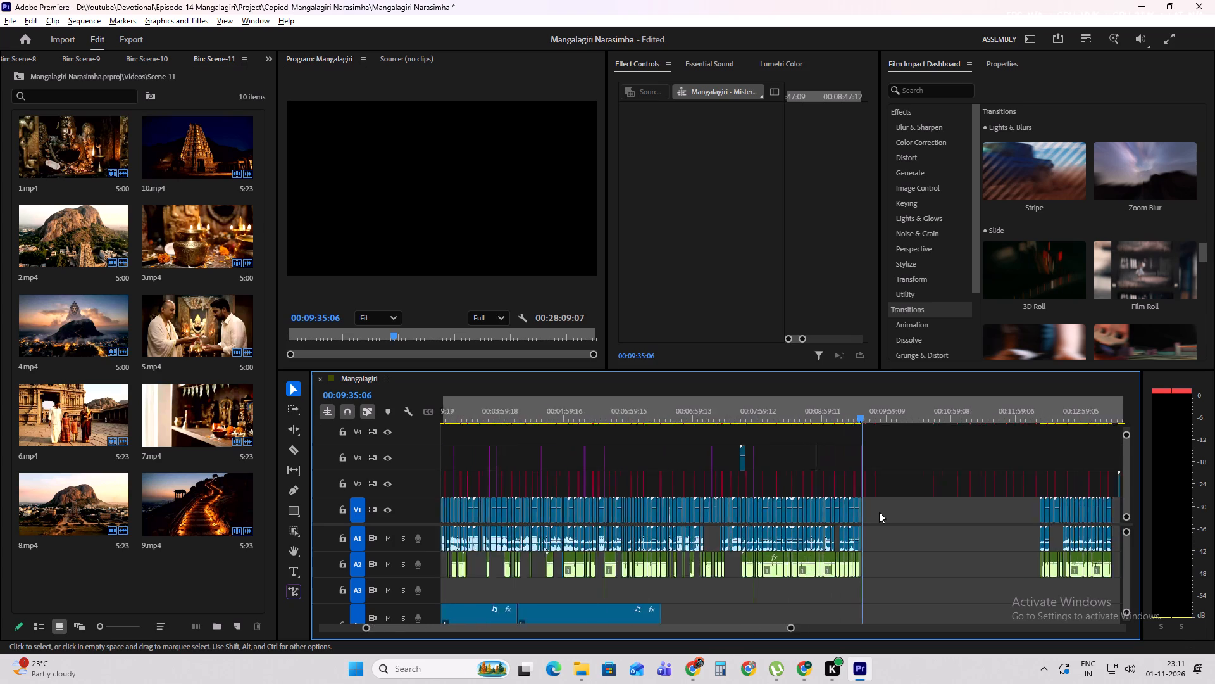
shift+scroll(819, 519, down, 9)
drag(753, 498, 999, 528)
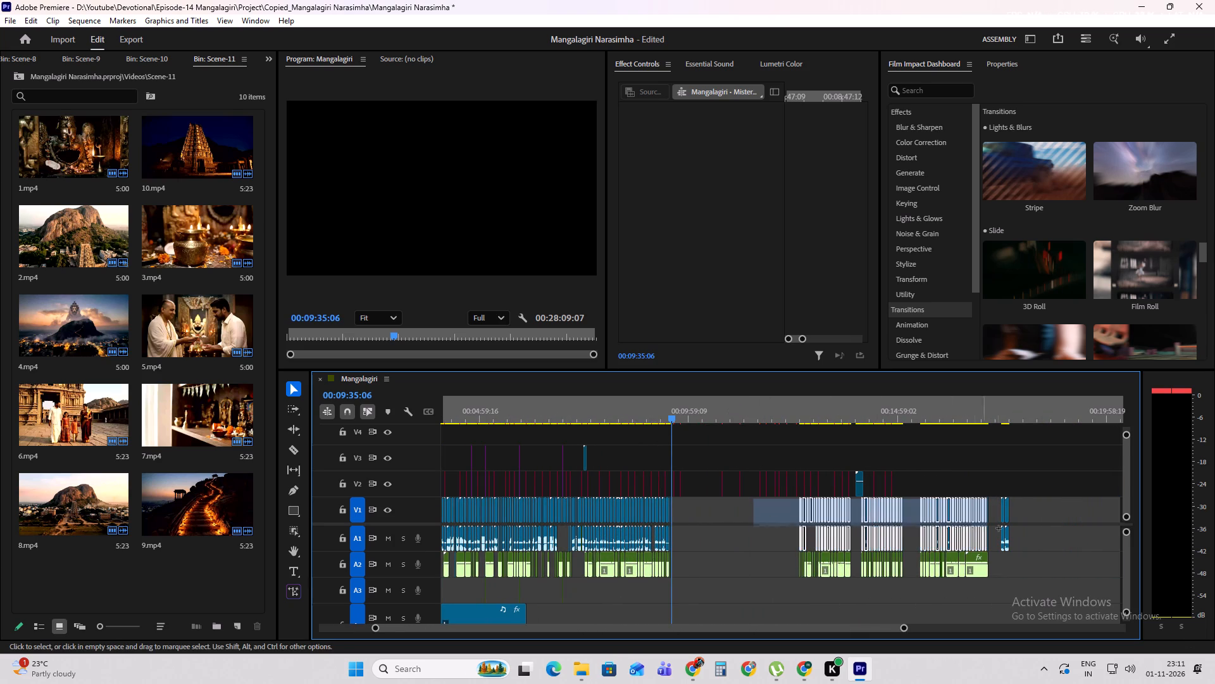
drag(999, 528, 1035, 588)
drag(978, 570, 936, 566)
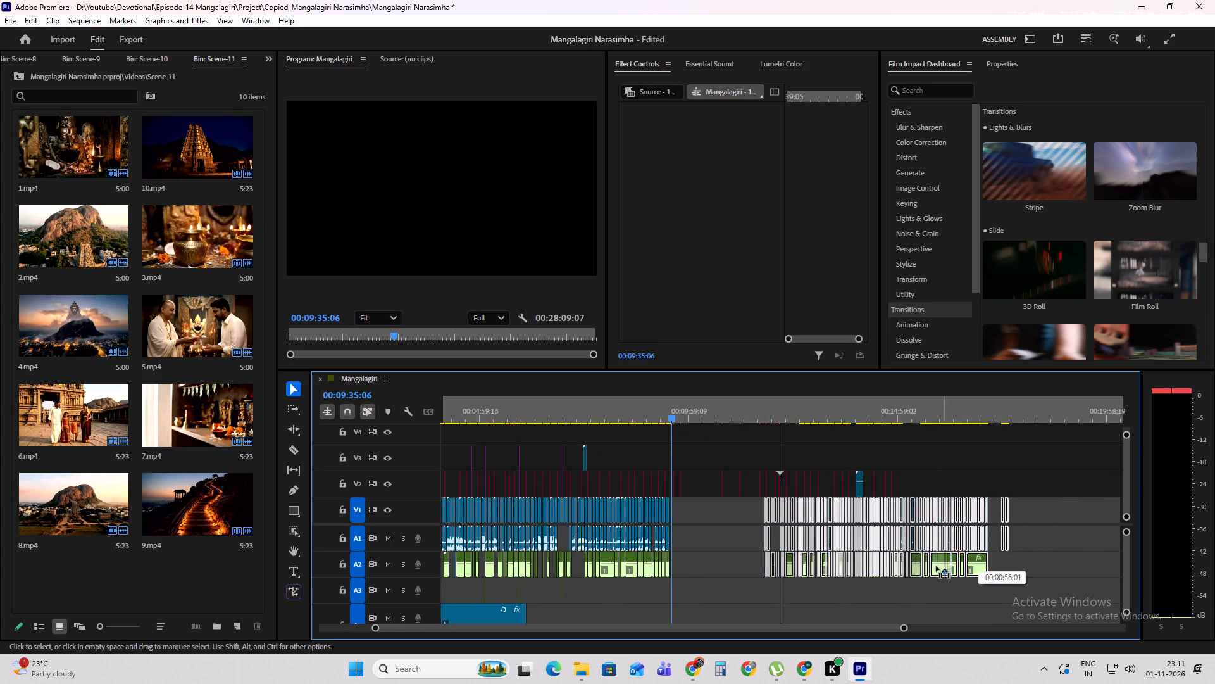
drag(936, 566, 865, 562)
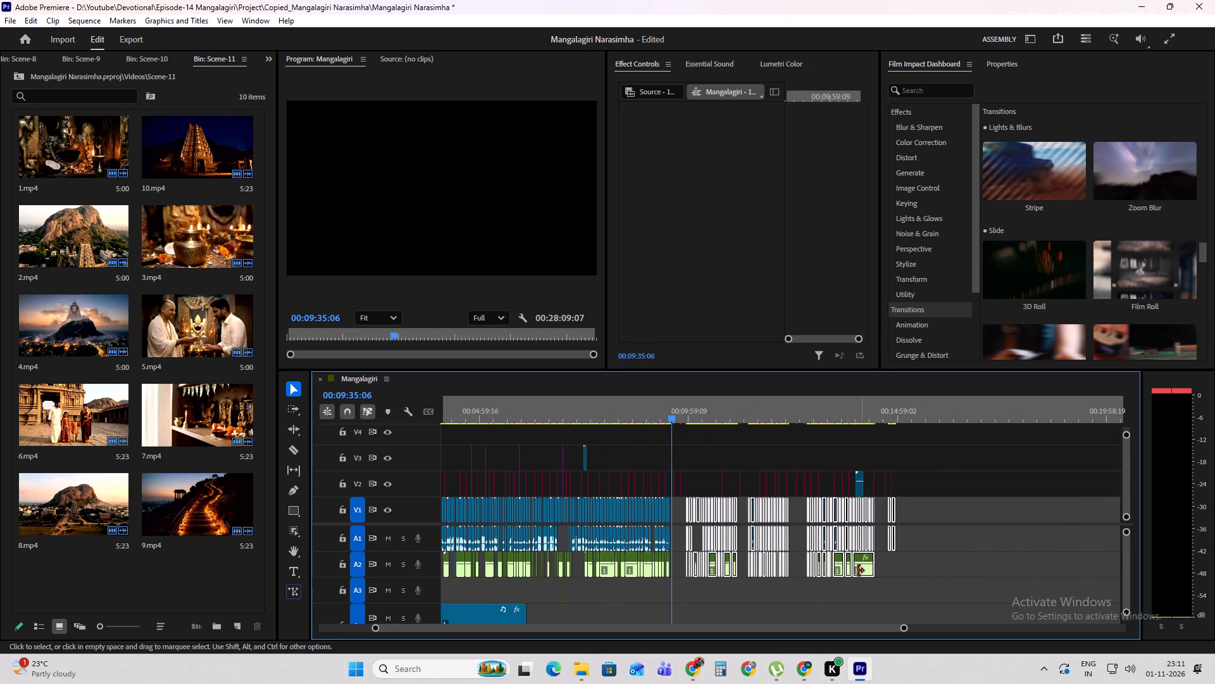
Select the first clip group after the gap on V1, A1 and A2 and move it so 1.mp4 directly follows 23.mp4.
alt+scroll(637, 493, up, 4)
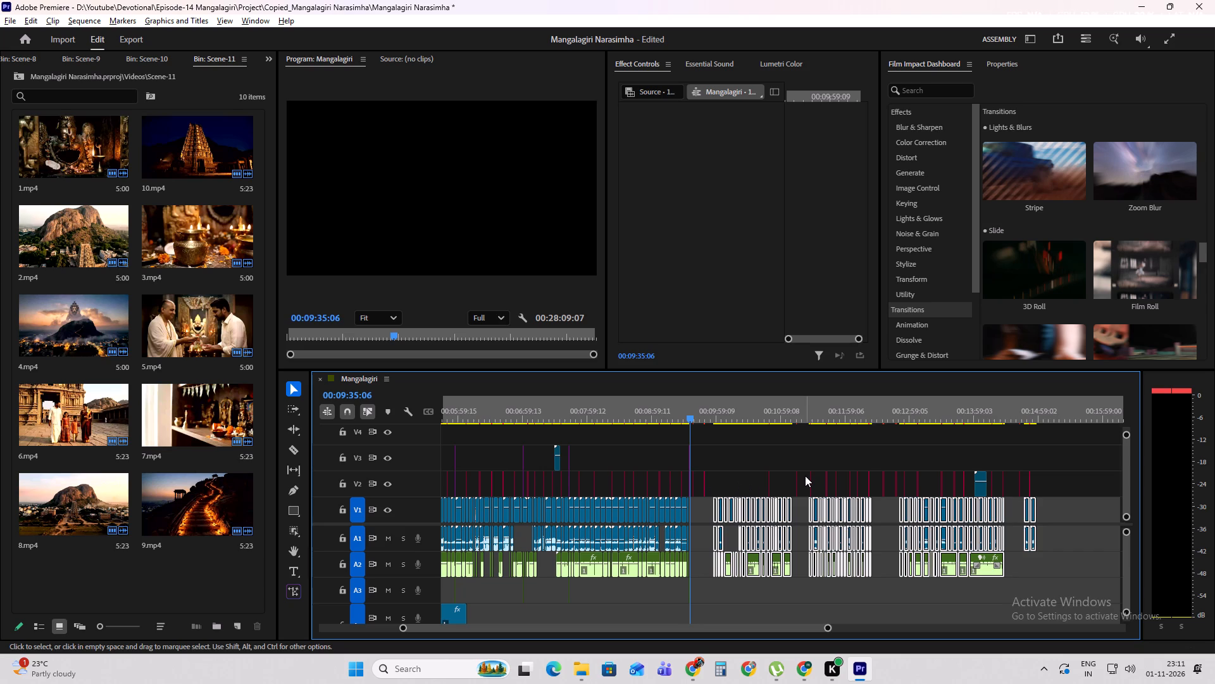
alt+scroll(805, 476, up, 4)
alt+scroll(666, 494, up, 9)
click(661, 505)
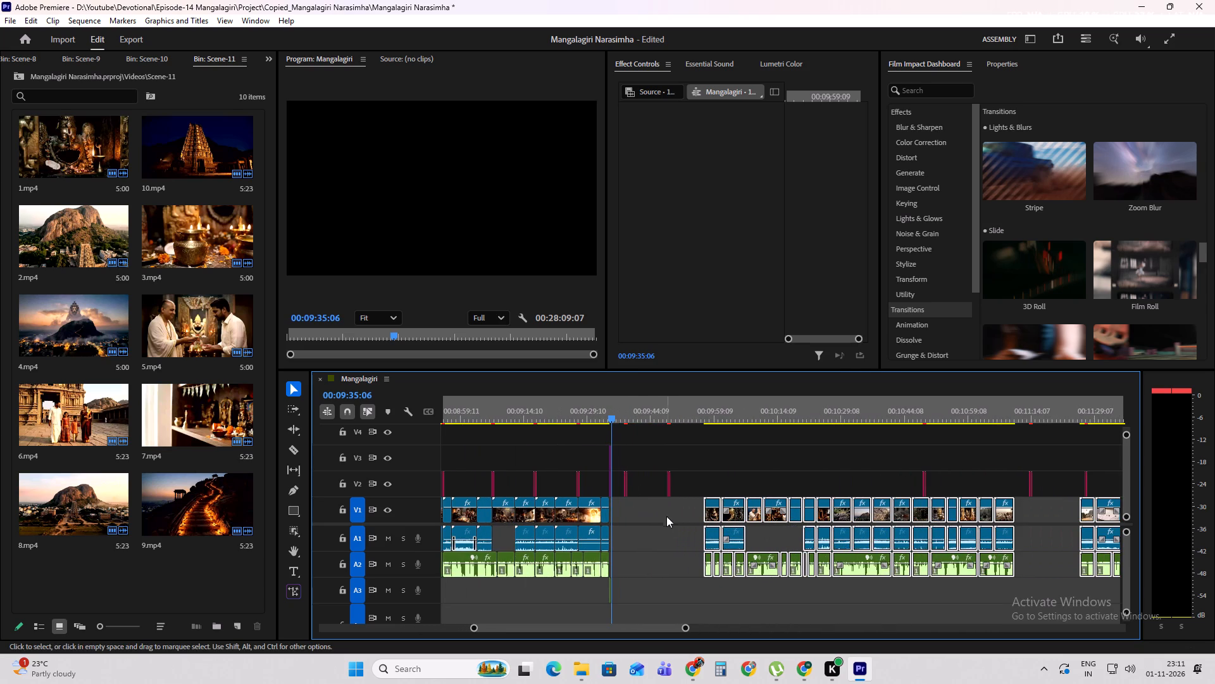
click(667, 507)
drag(673, 505, 1047, 600)
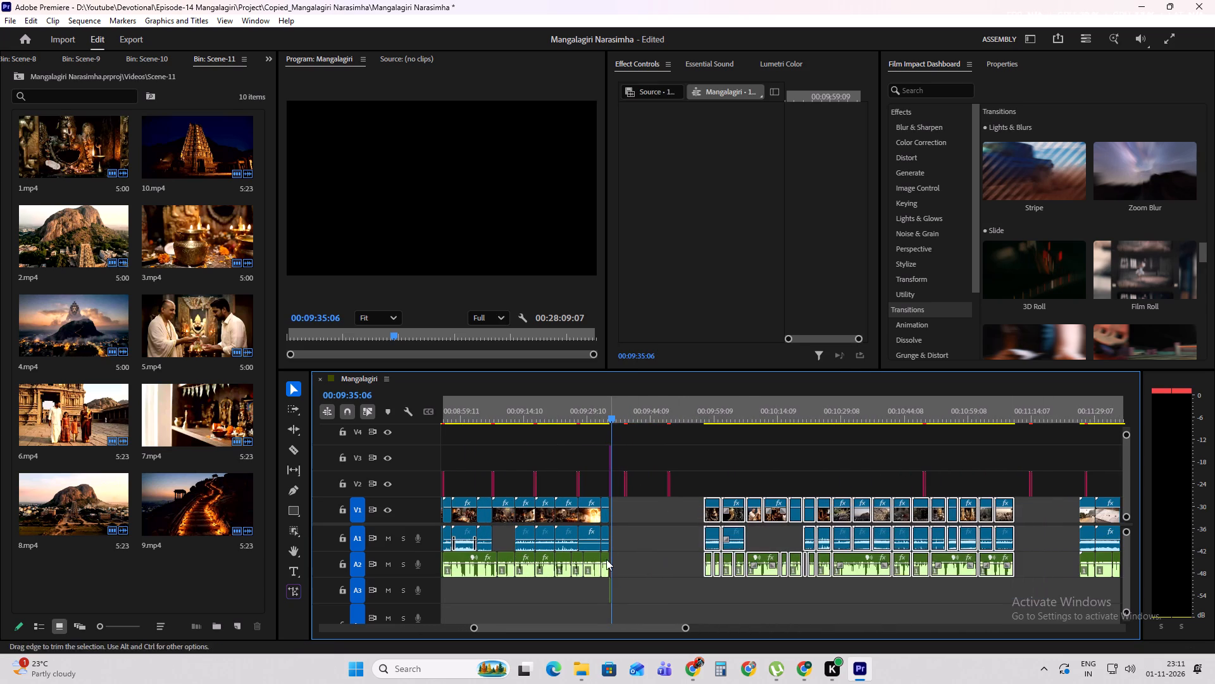
alt+scroll(606, 559, up, 5)
drag(793, 517, 628, 516)
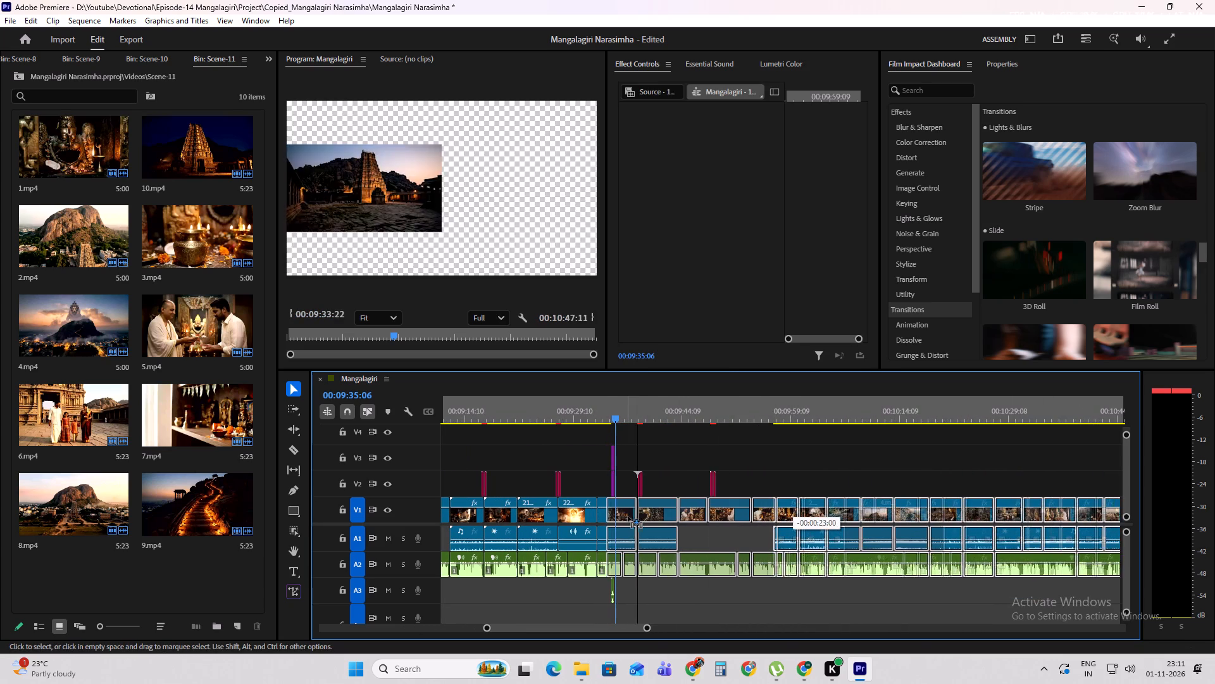
drag(628, 516, 637, 516)
alt+scroll(603, 513, up, 5)
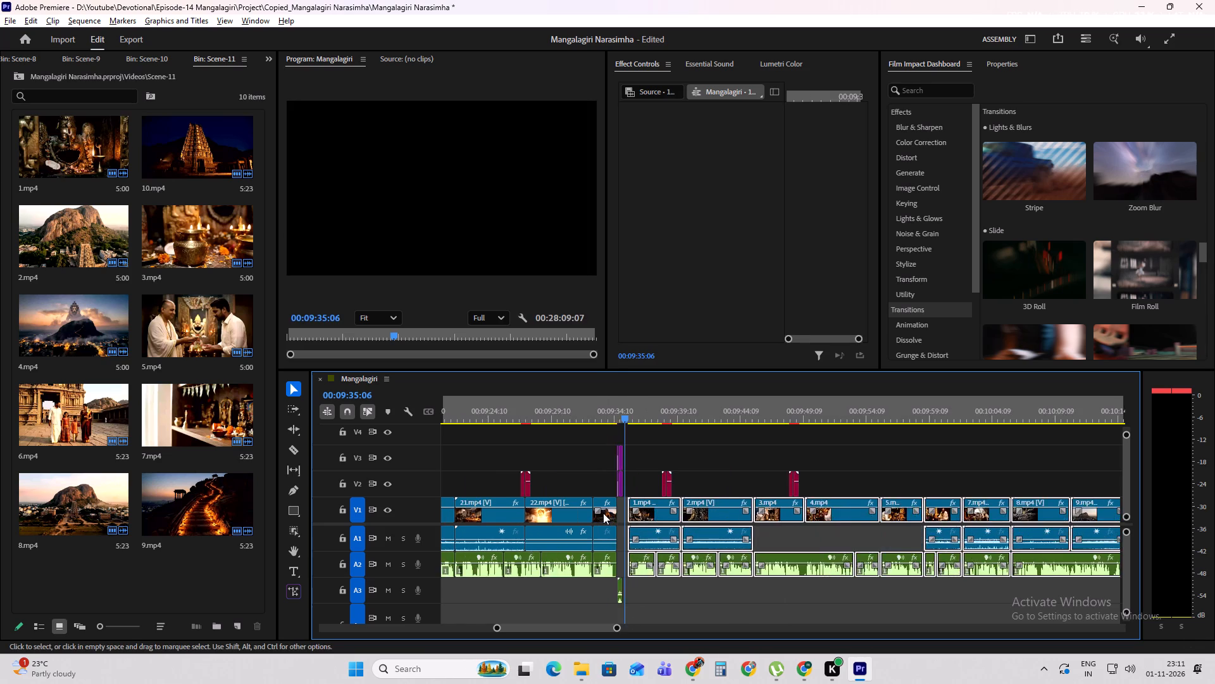
alt+scroll(603, 513, up, 16)
drag(807, 516, 749, 521)
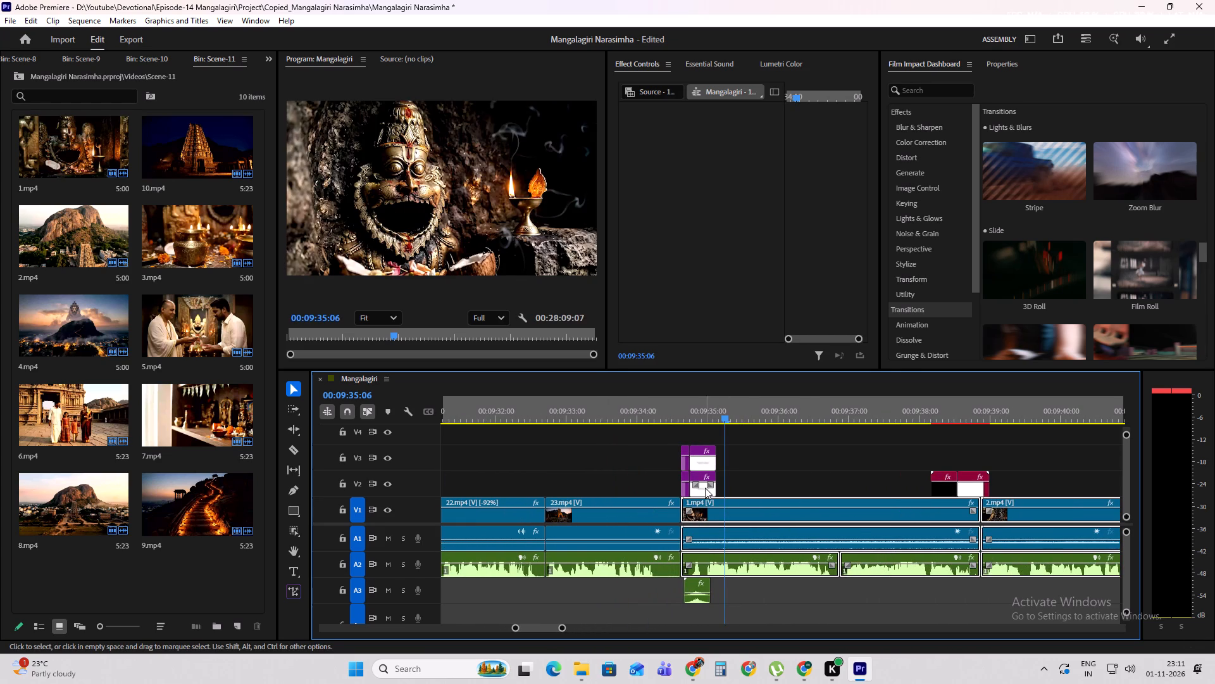
Shift the purple transition clips and their A3 sound onto the 23.mp4–1.mp4 cut and save the project.
drag(699, 493, 683, 493)
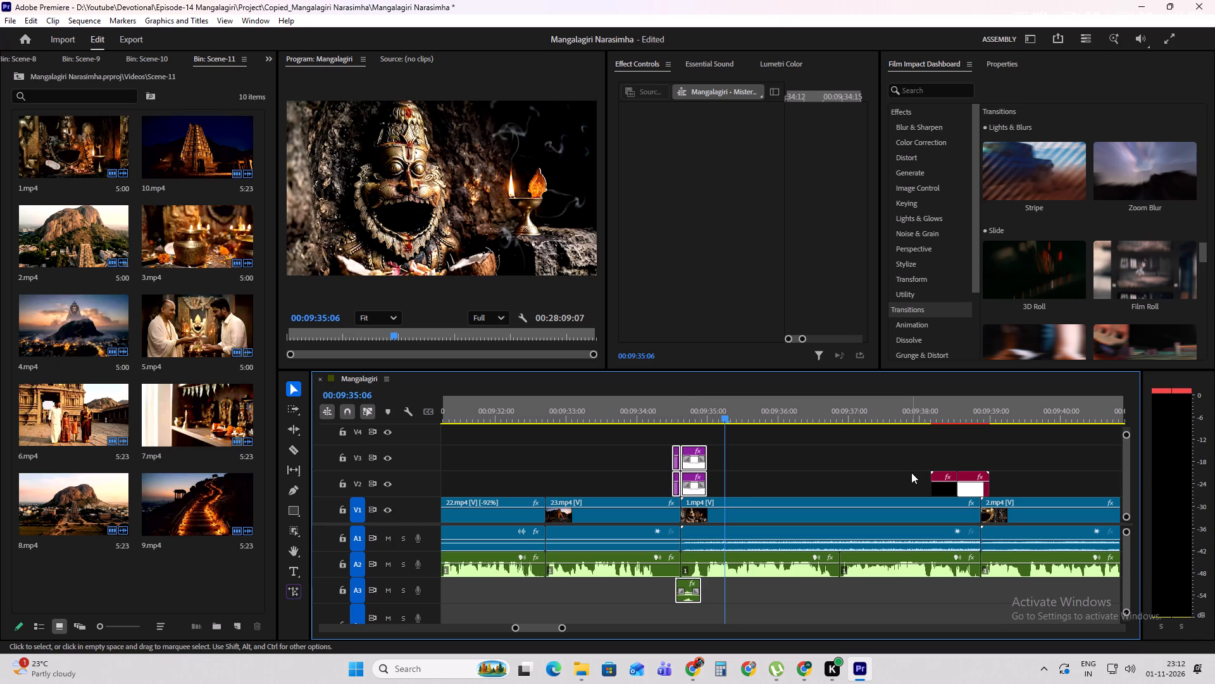
key(ctrl+s)
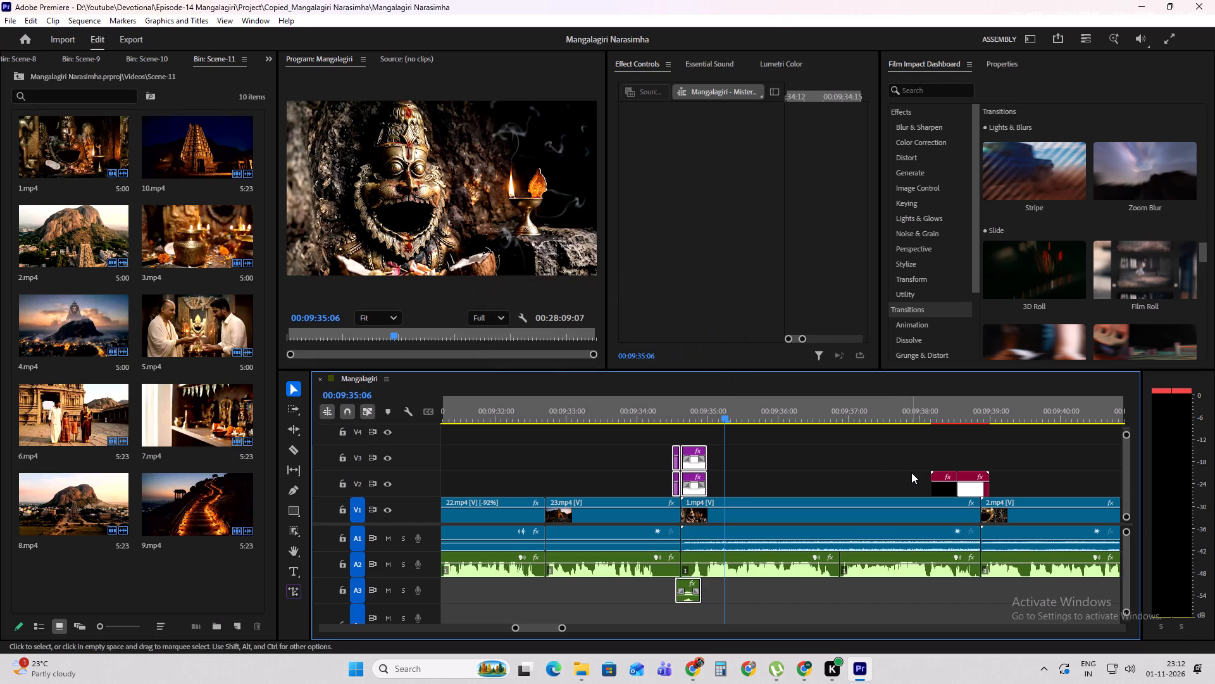
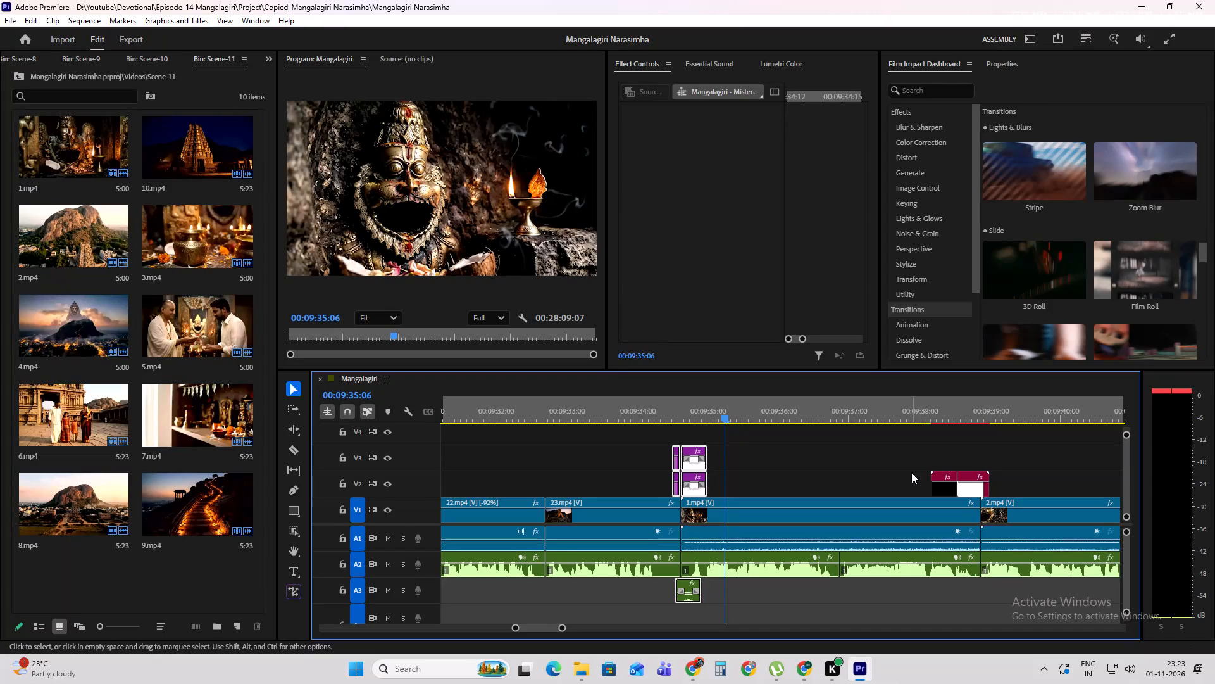
Play back the 23.mp4–1.mp4 transition from about 00:09:34 through to the start of 2.mp4.
click(663, 411)
key(space)
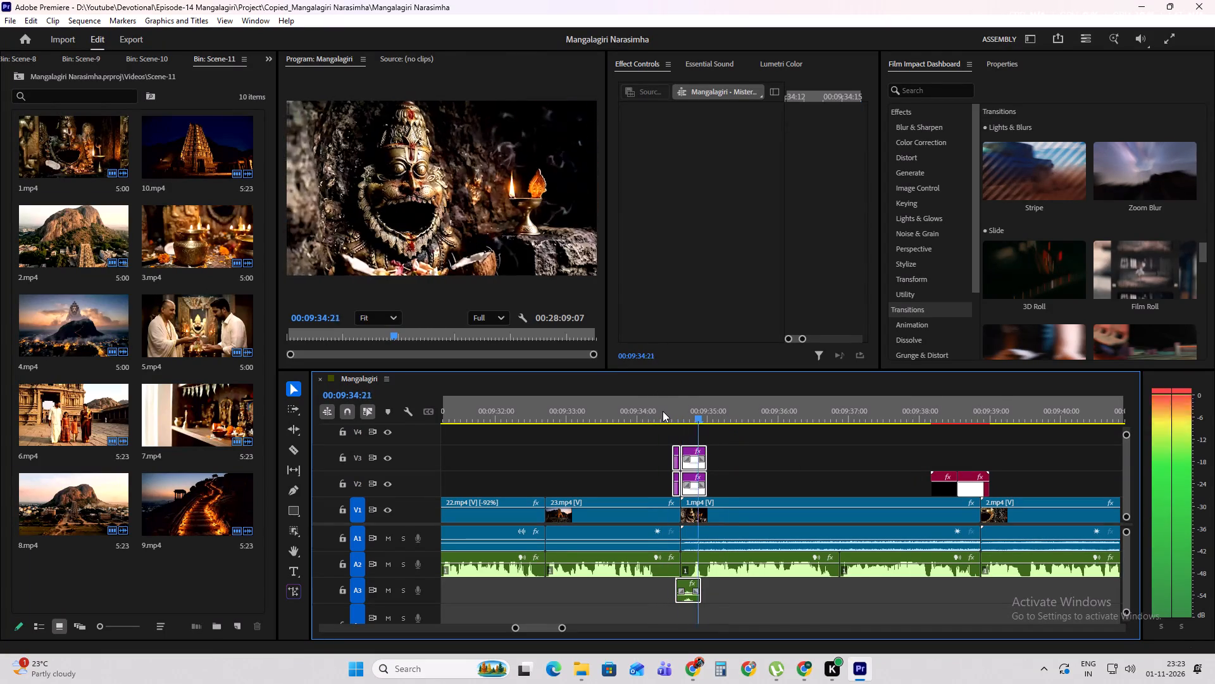
alt+scroll(817, 469, down, 2)
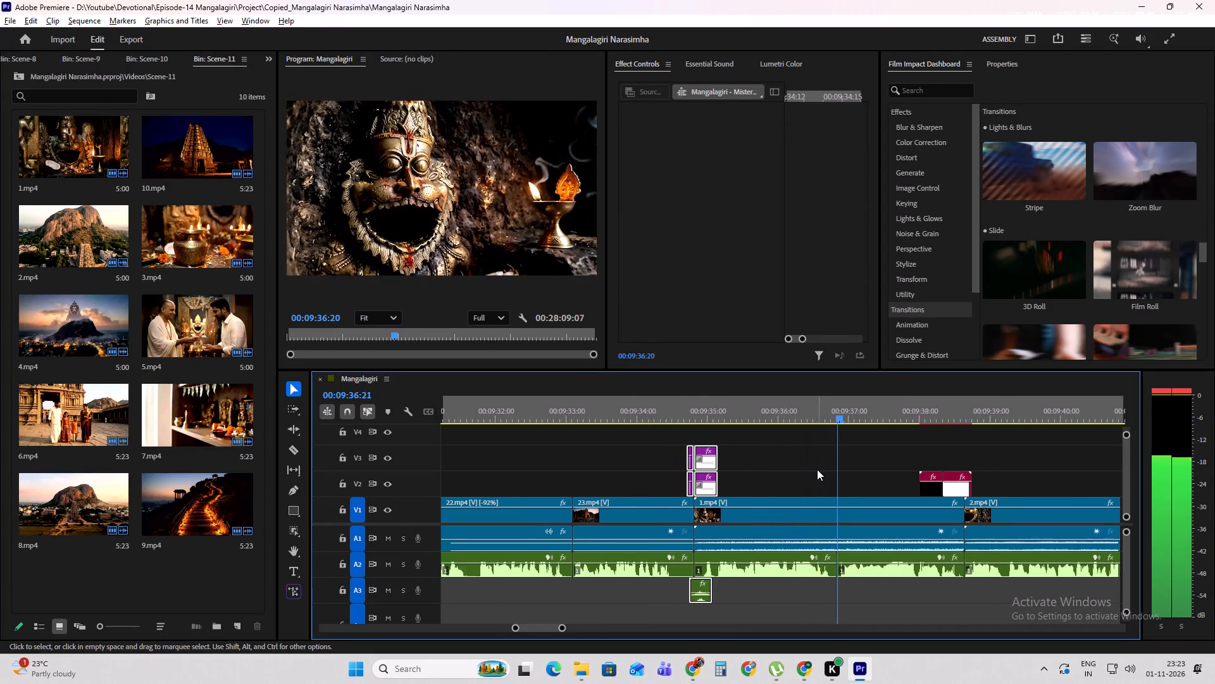
alt+scroll(817, 469, down, 8)
shift+scroll(785, 487, down, 5)
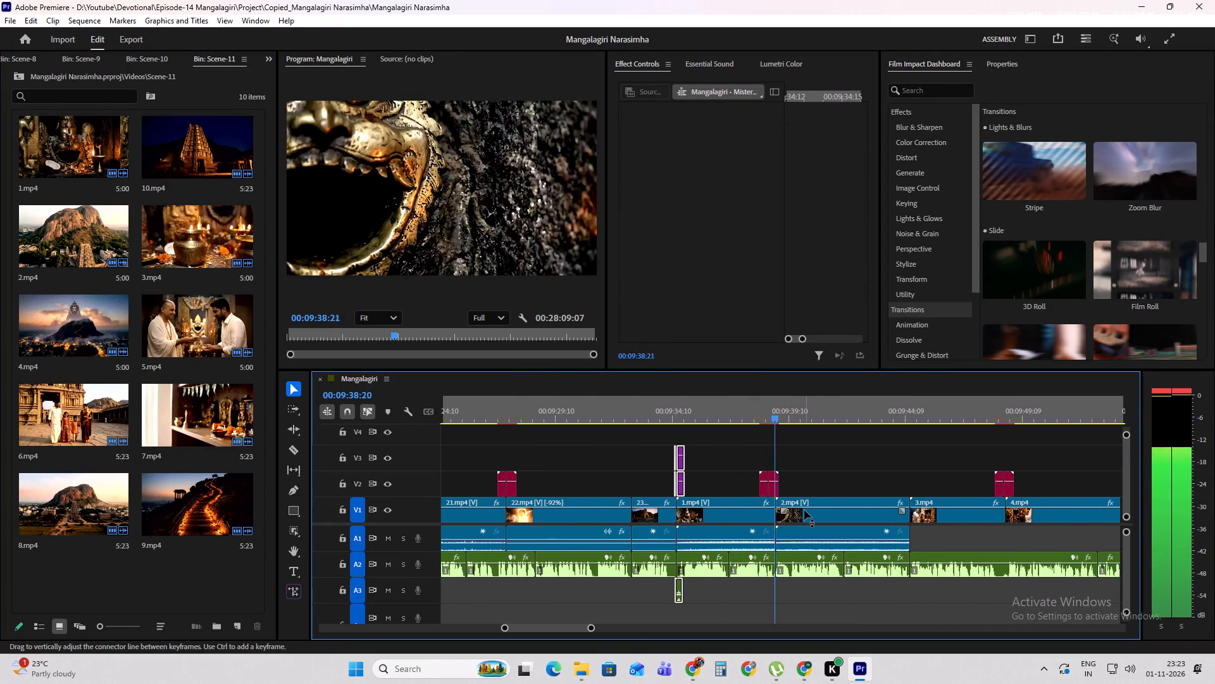
key(space)
Shift the red transition clips on V2 so their join sits on the 1.mp4–2.mp4 cut, and play back the cut.
alt+scroll(766, 512, up, 4)
drag(776, 491, 790, 491)
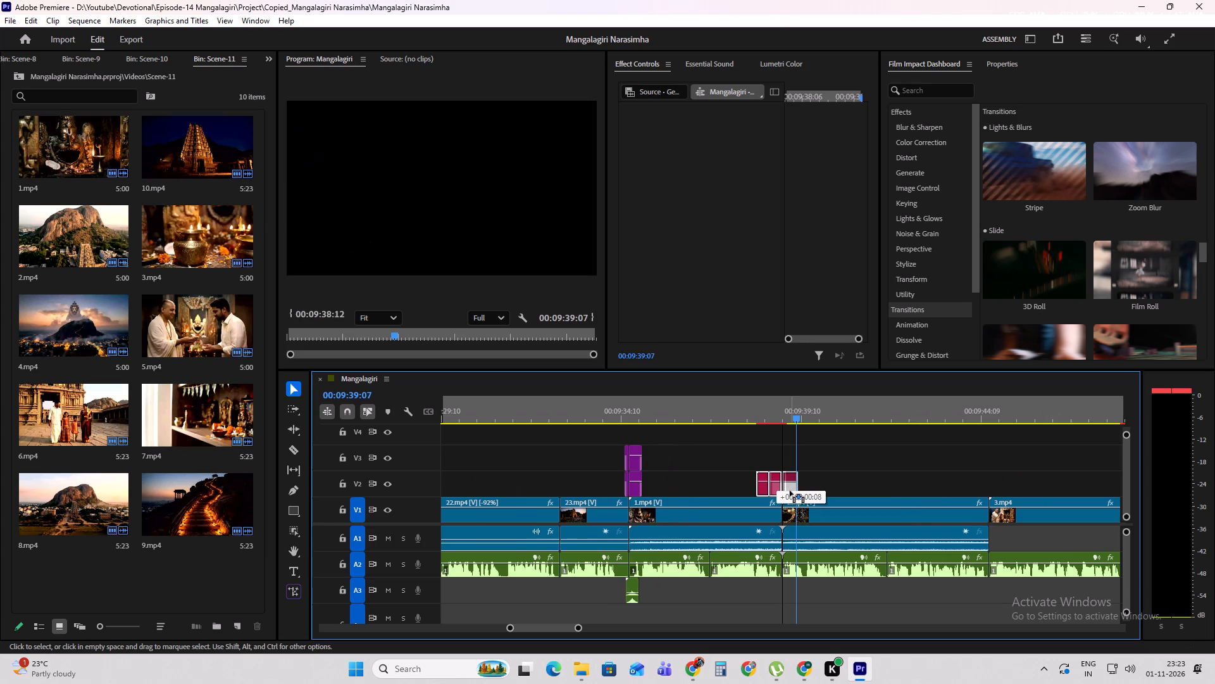
drag(790, 491, 785, 490)
alt+scroll(763, 500, up, 5)
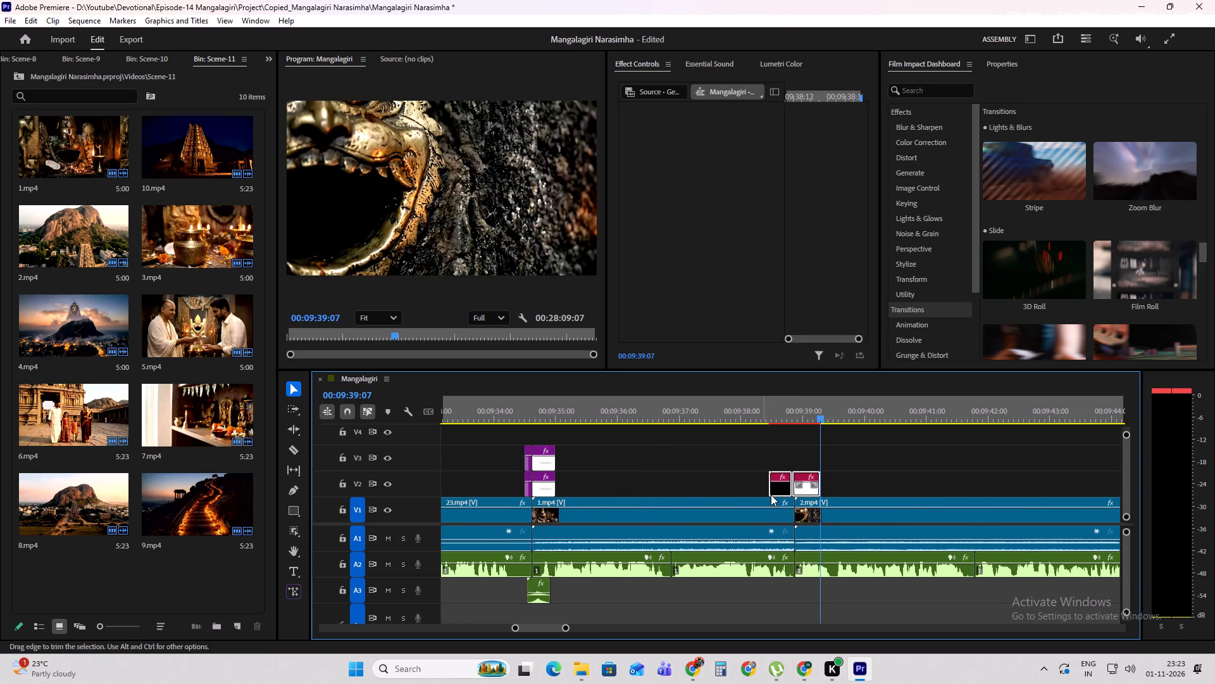
click(806, 490)
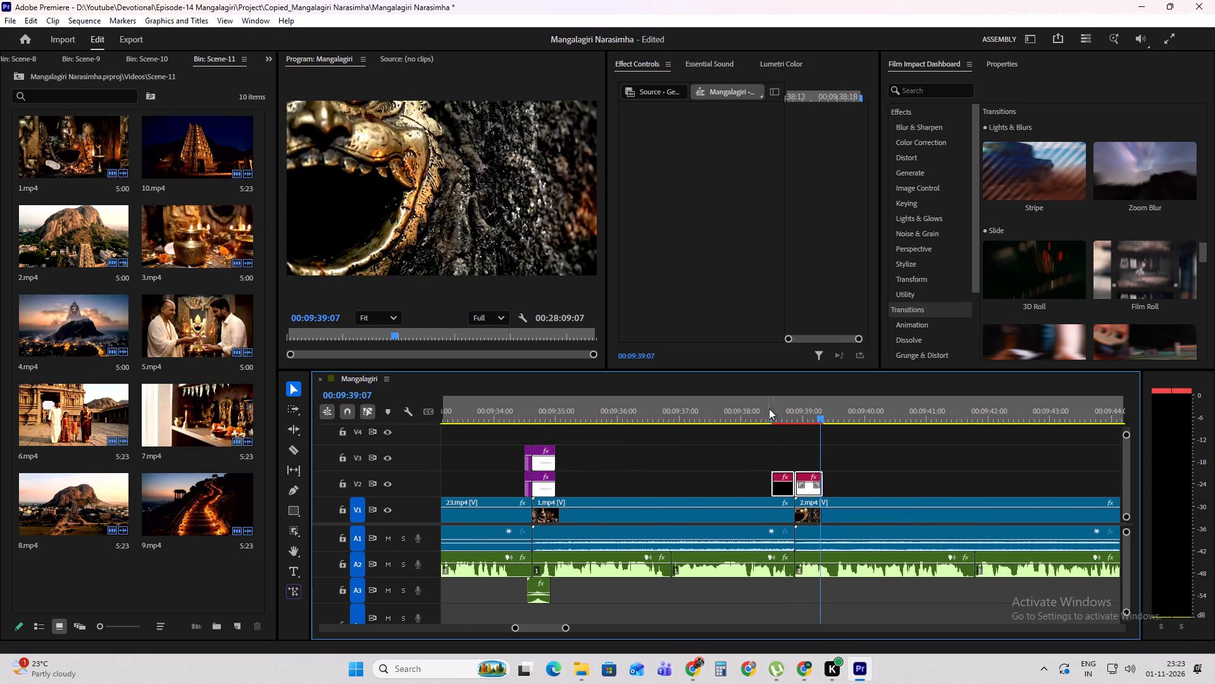
click(768, 408)
key(space)
alt+scroll(914, 456, down, 12)
shift+scroll(750, 488, down, 5)
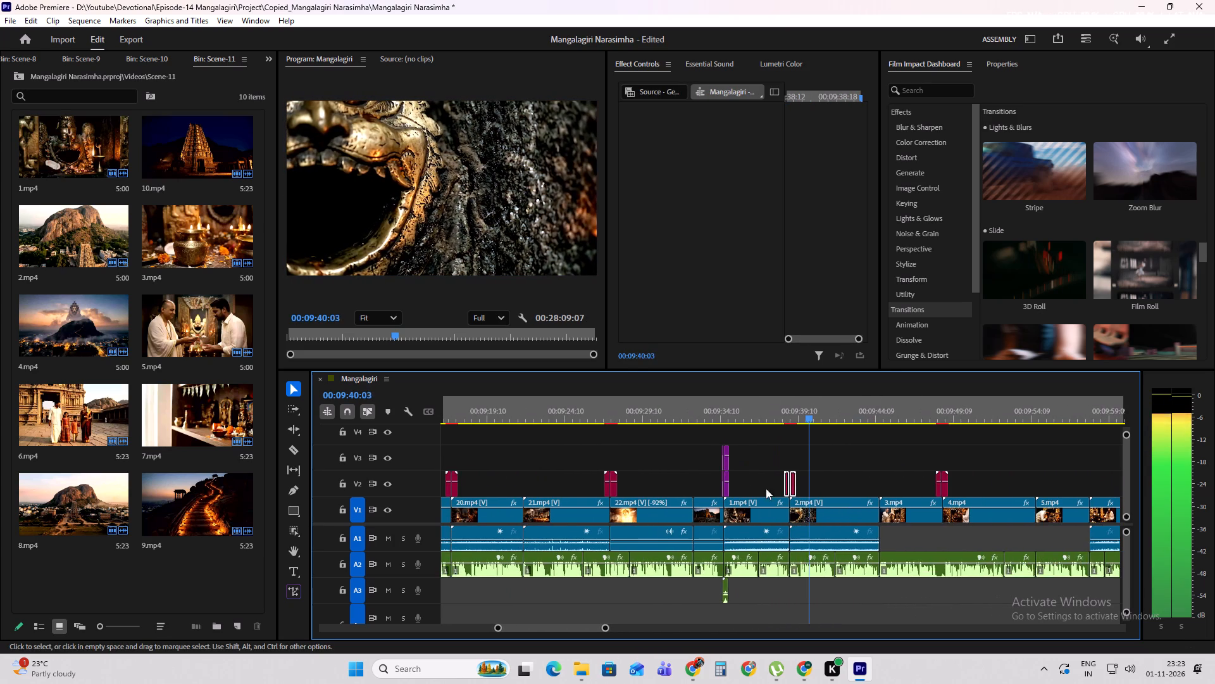
key(space)
Apply default transitions at the 1.mp4–2.mp4 cut and delete the Cross Dissolve on V1, keeping the audio fade on A1.
alt+scroll(773, 556, up, 9)
click(802, 530)
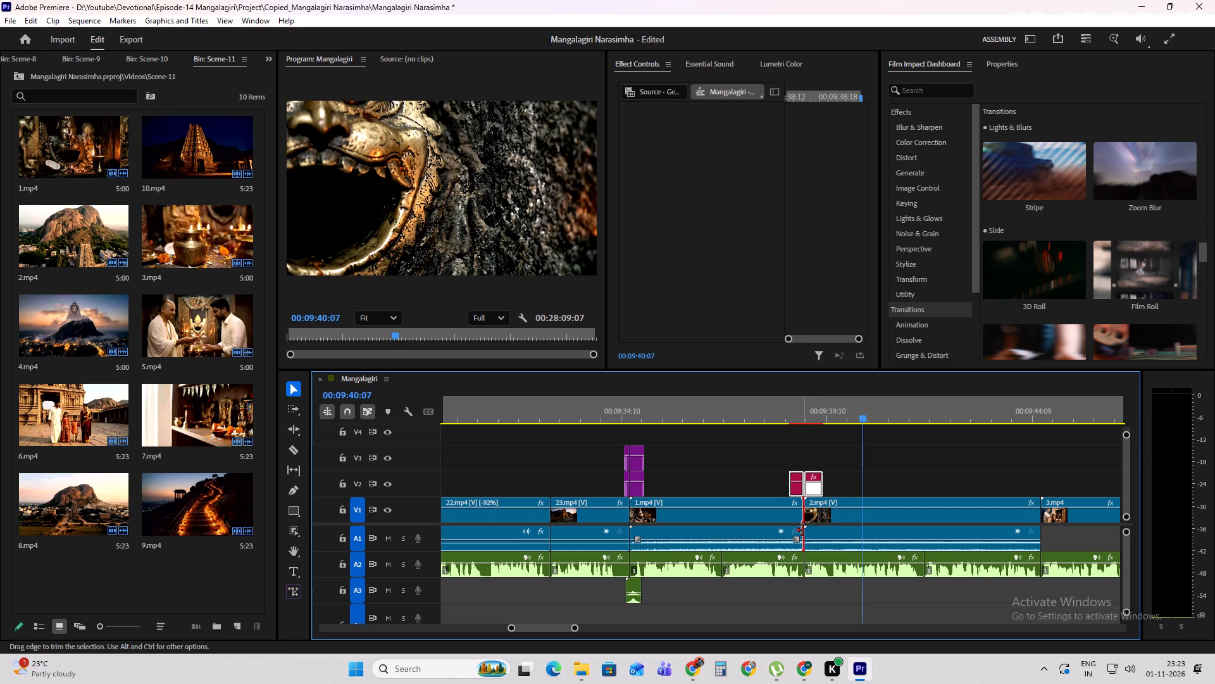
right_click(802, 530)
click(865, 614)
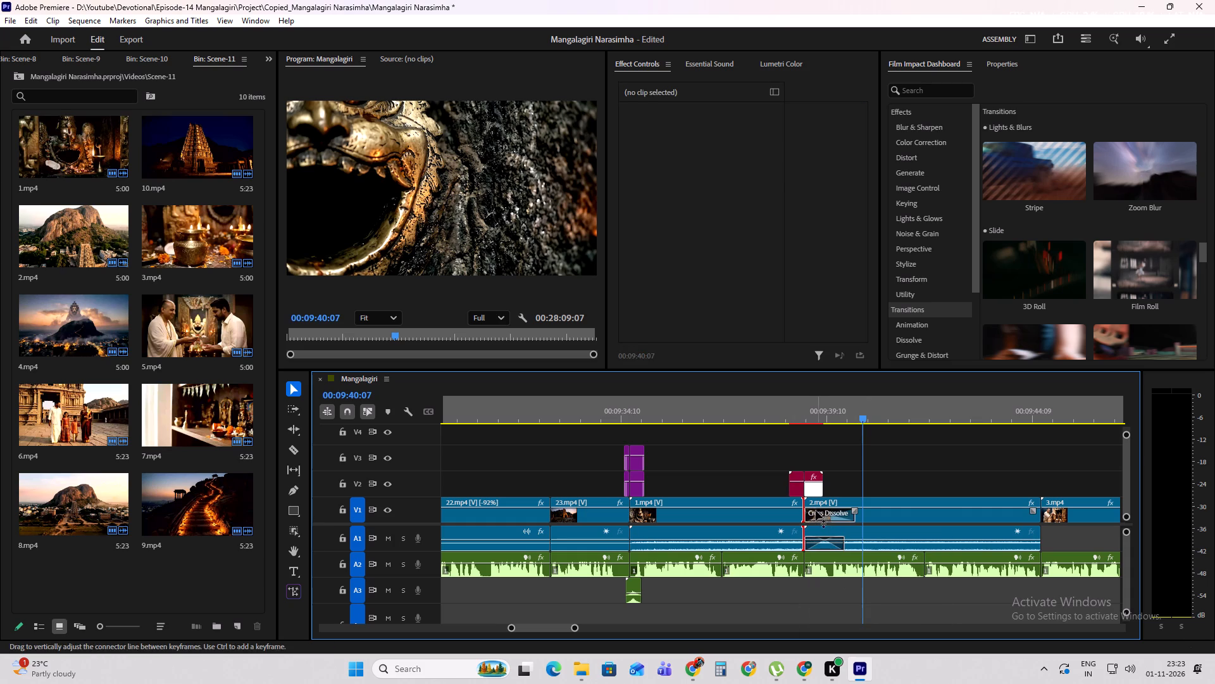
click(816, 510)
click(817, 515)
key(Delete)
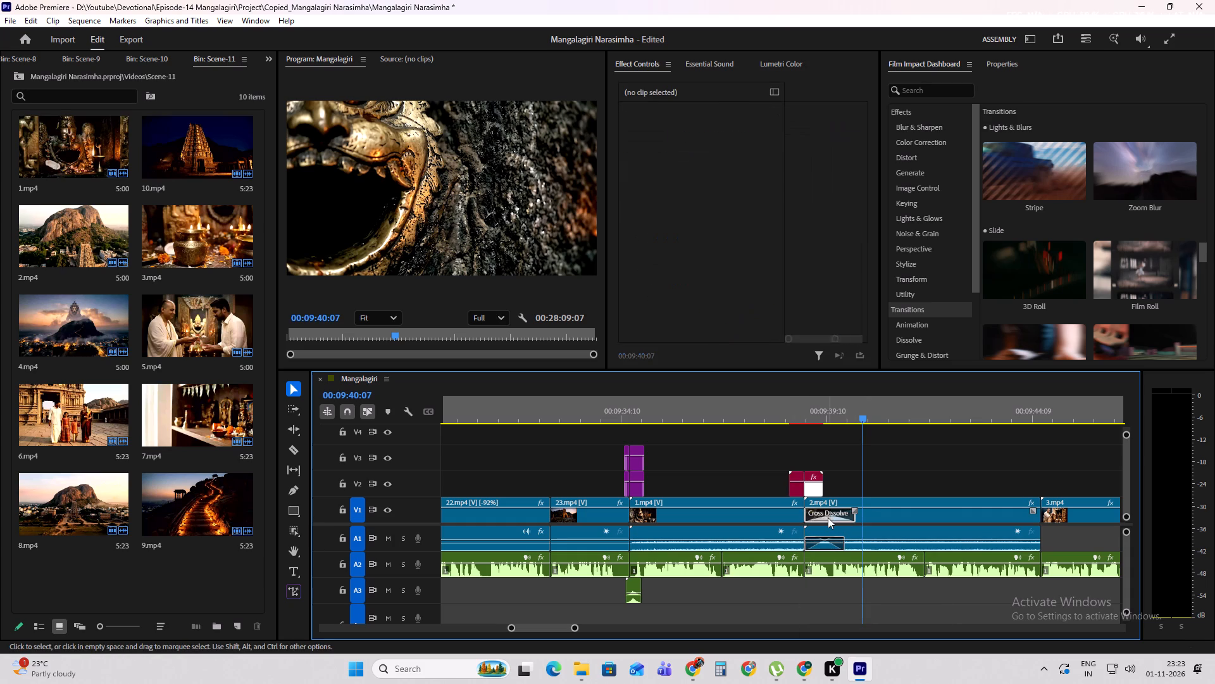
Shift the red transition clips on V2 slightly so their join sits on the 3.mp4–4.mp4 cut.
click(759, 401)
key(space)
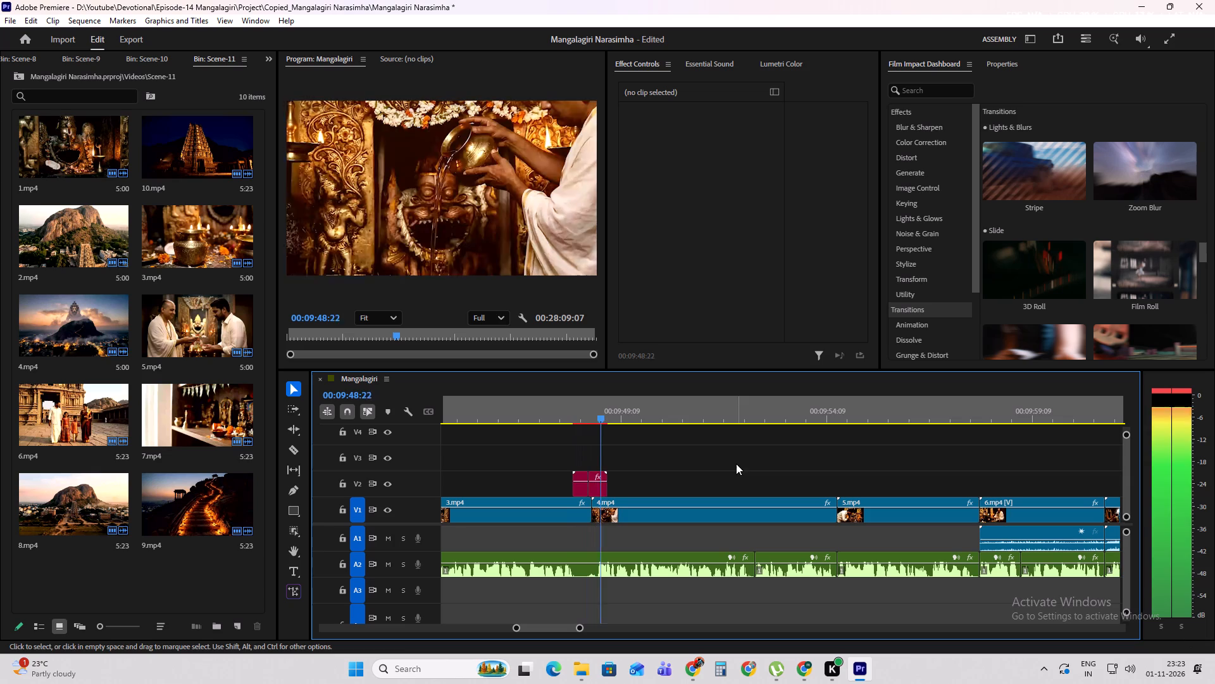
key(space)
click(600, 490)
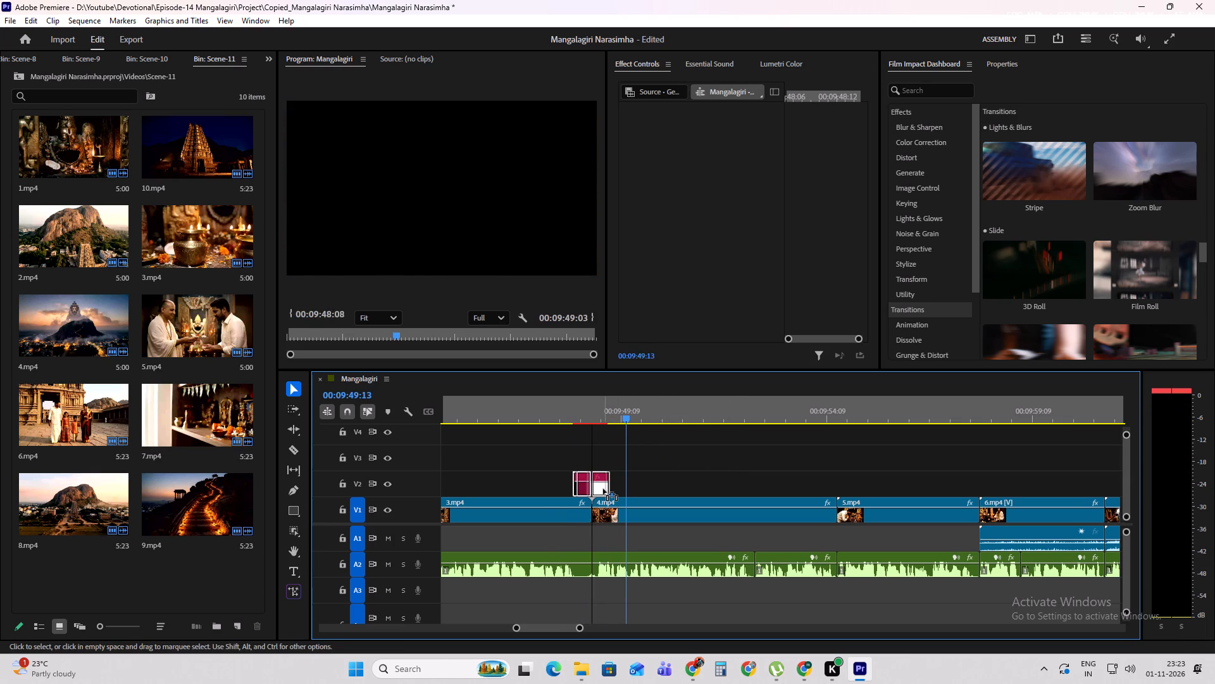
Play back from the 3.mp4–4.mp4 transition through 7.mp4 to about 00:10:03 to examine the cuts.
click(546, 397)
key(space)
alt+scroll(802, 447, down, 5)
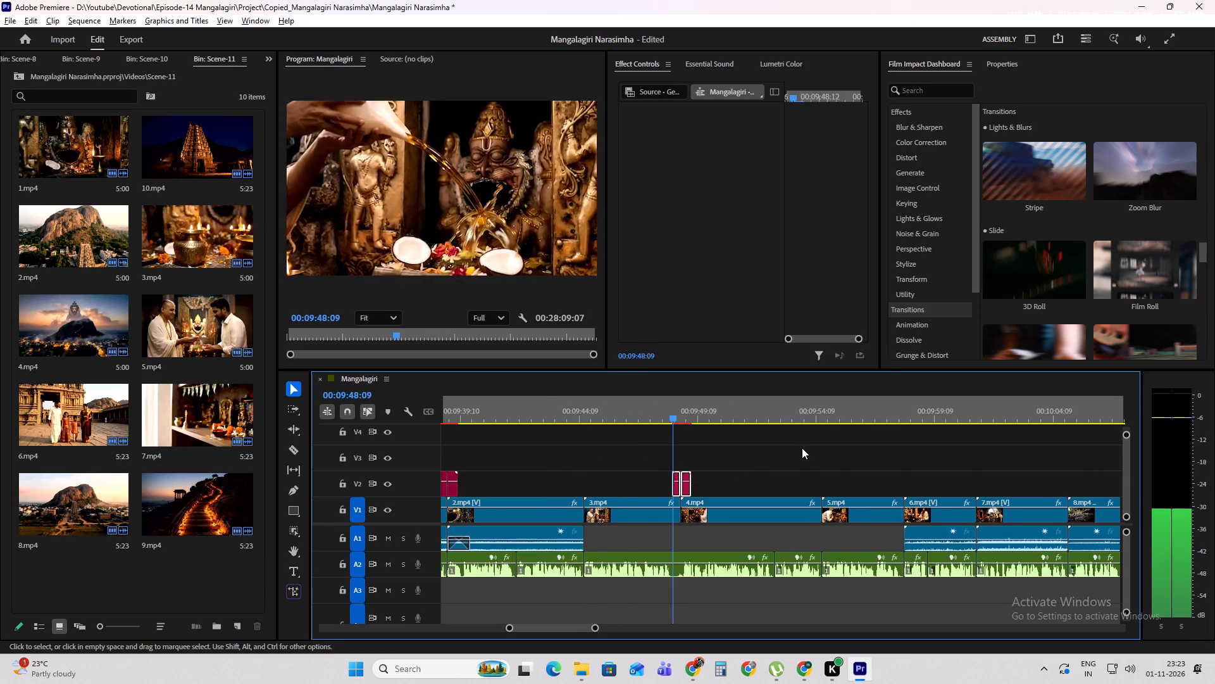
shift+scroll(642, 450, down, 6)
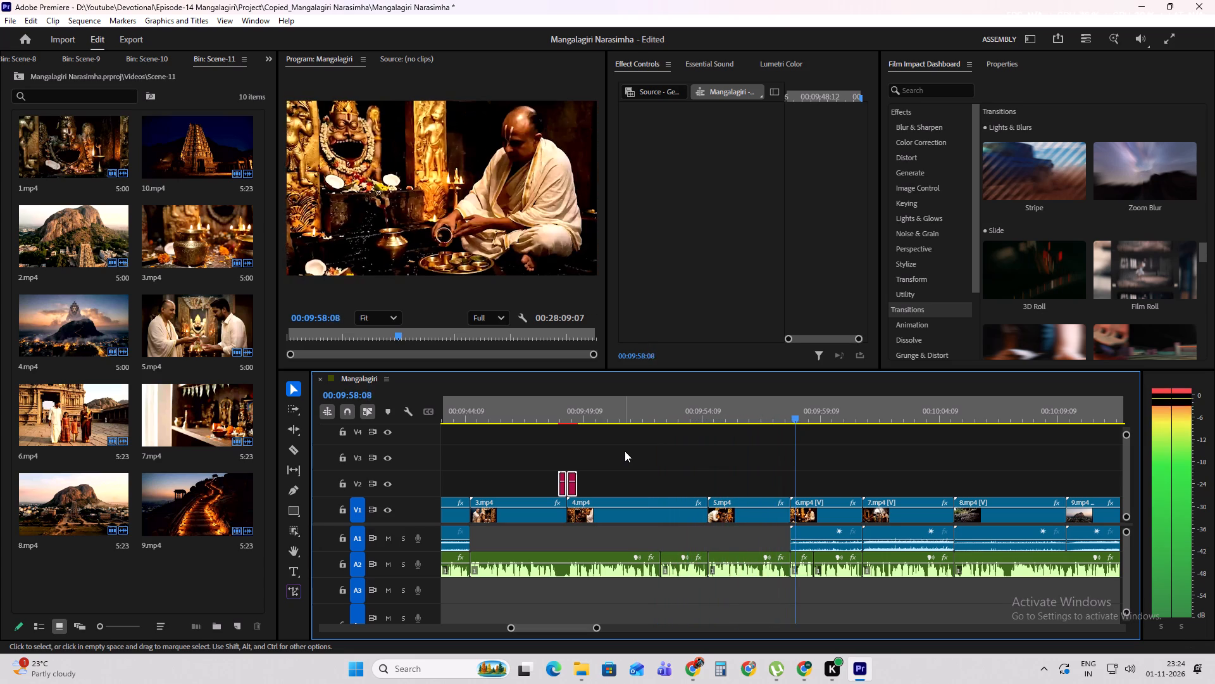
alt+scroll(821, 461, down, 4)
shift+scroll(742, 469, down, 2)
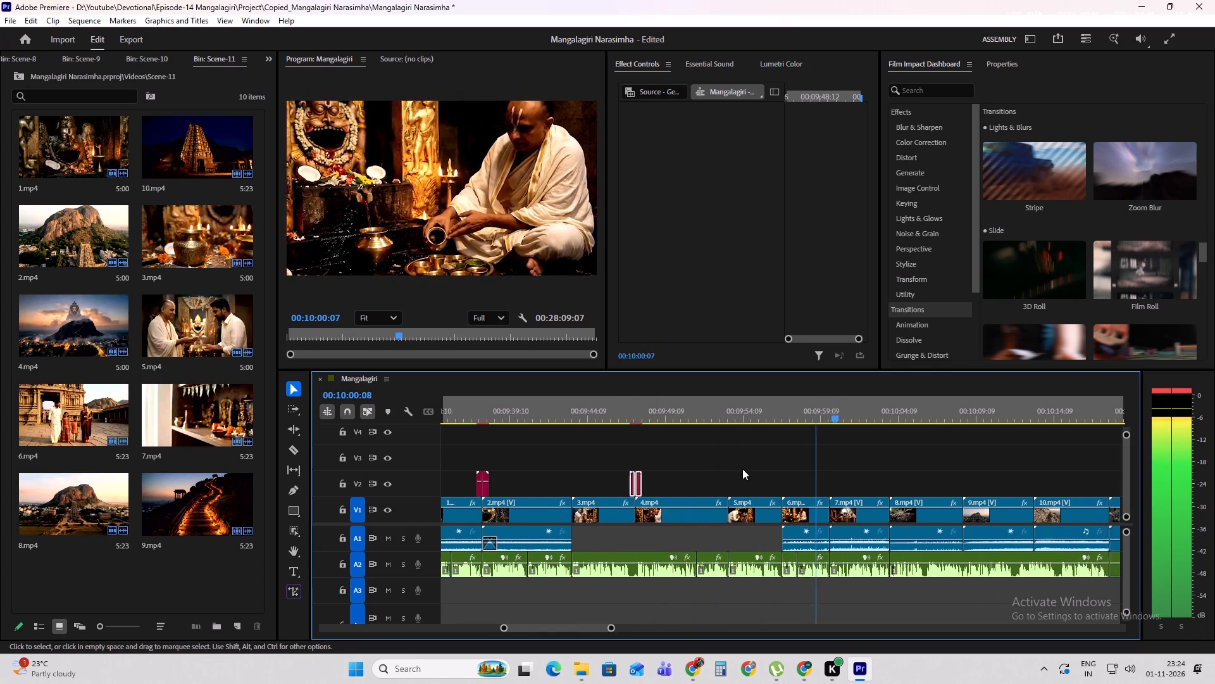
shift+scroll(742, 469, down, 3)
alt+scroll(682, 459, down, 5)
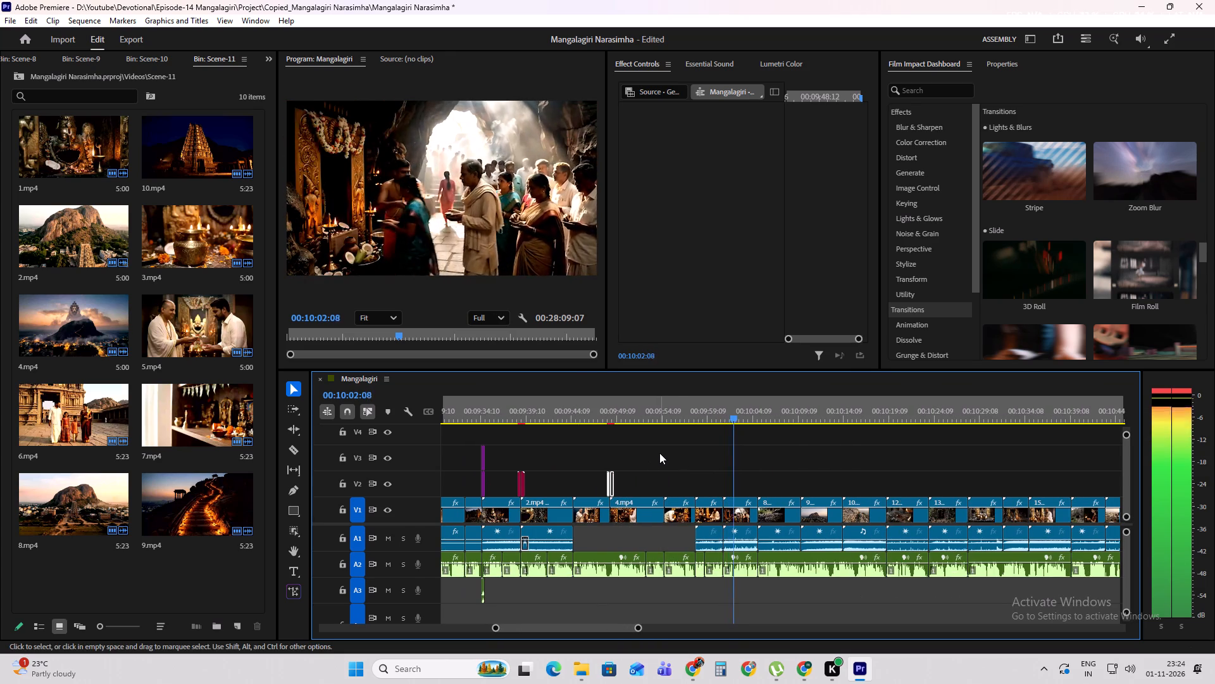
key(space)
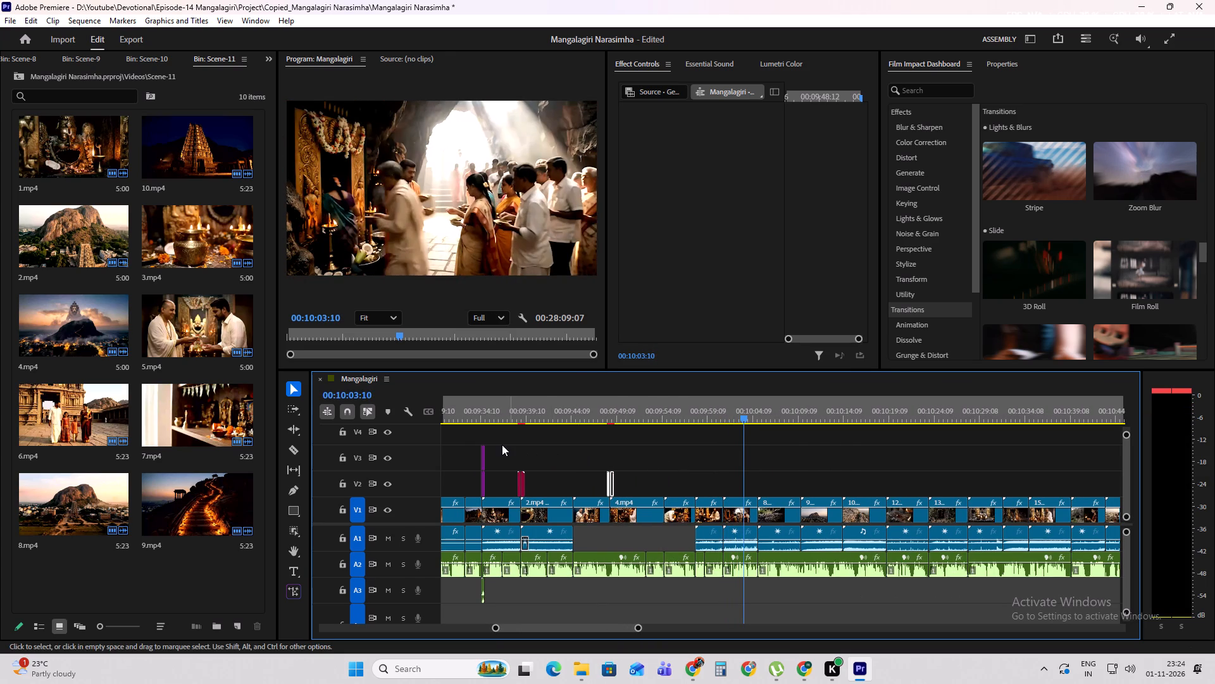
Duplicate the purple transition clips and their A3 sound from the 23.mp4–1.mp4 cut onto the 6.mp4–7.mp4 cut.
drag(502, 445, 466, 459)
alt+drag(484, 461, 642, 460)
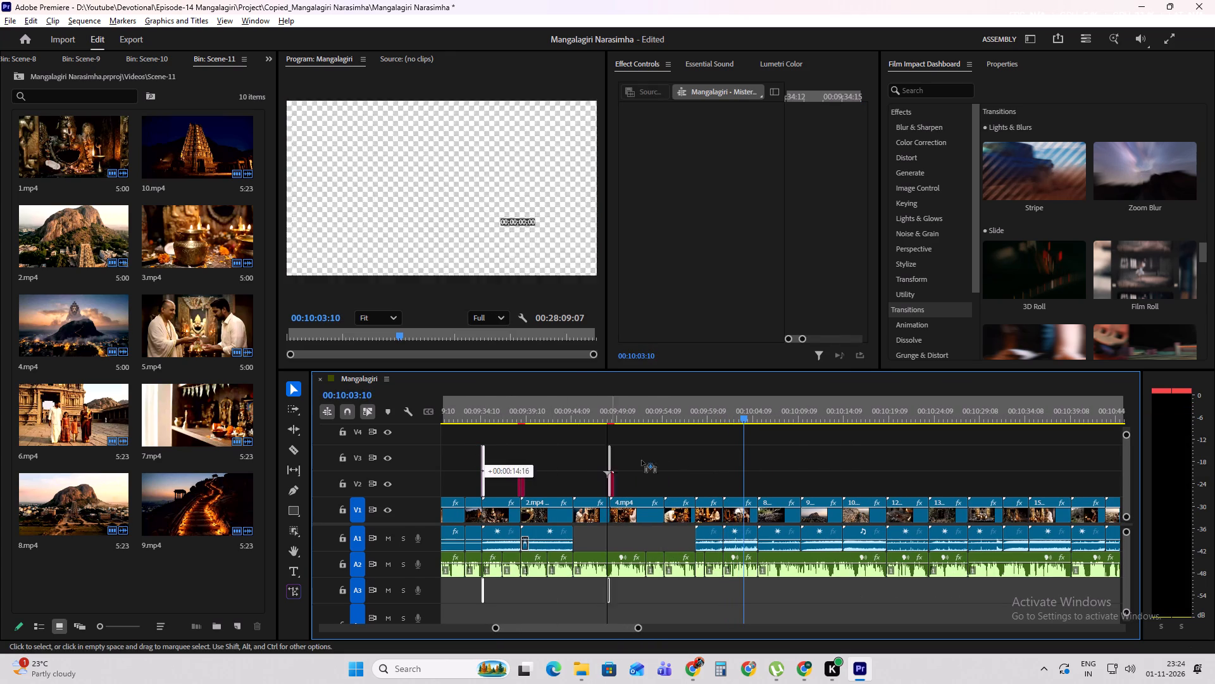
alt+drag(642, 460, 729, 463)
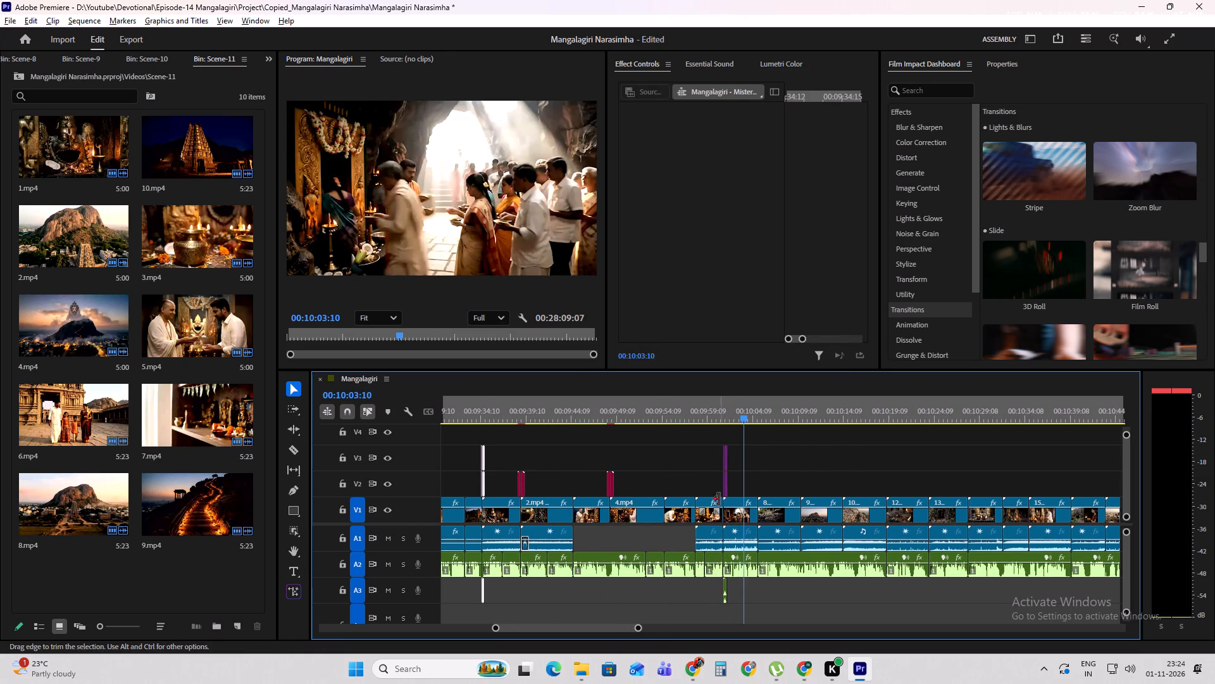
alt+scroll(719, 499, up, 11)
drag(740, 492, 735, 491)
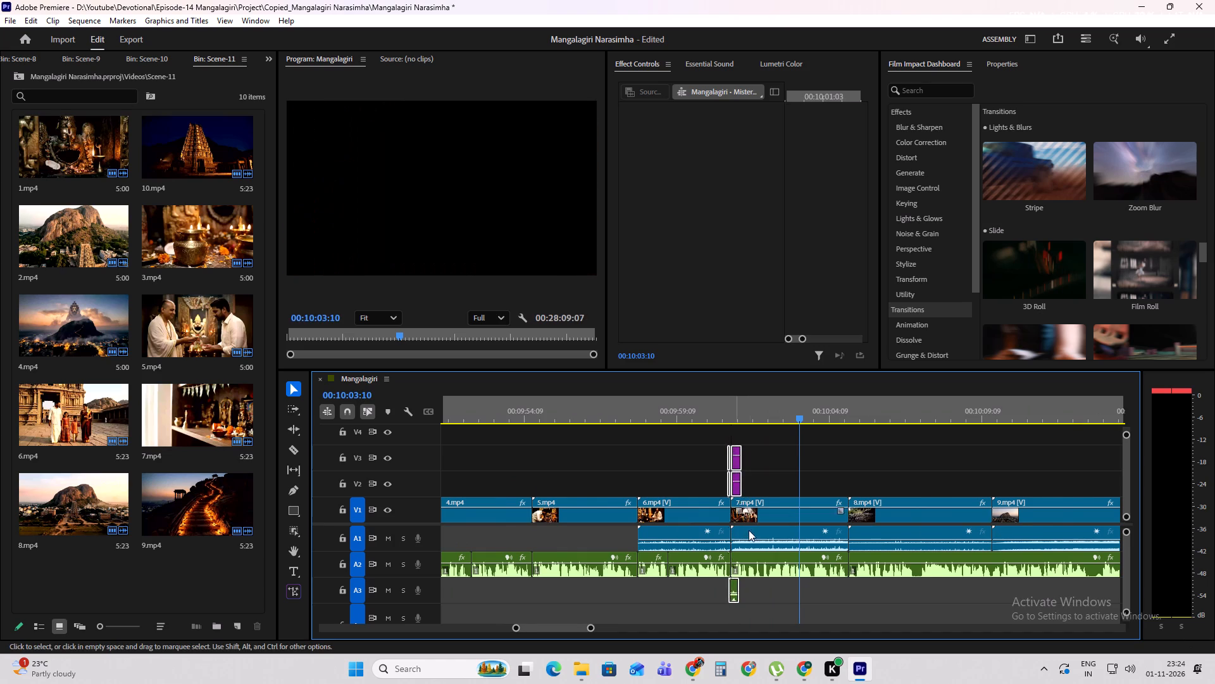
Copy the red V2 transition clips at the 3.mp4–4.mp4 cut to the clipboard.
alt+scroll(696, 471, down, 6)
drag(580, 455, 493, 492)
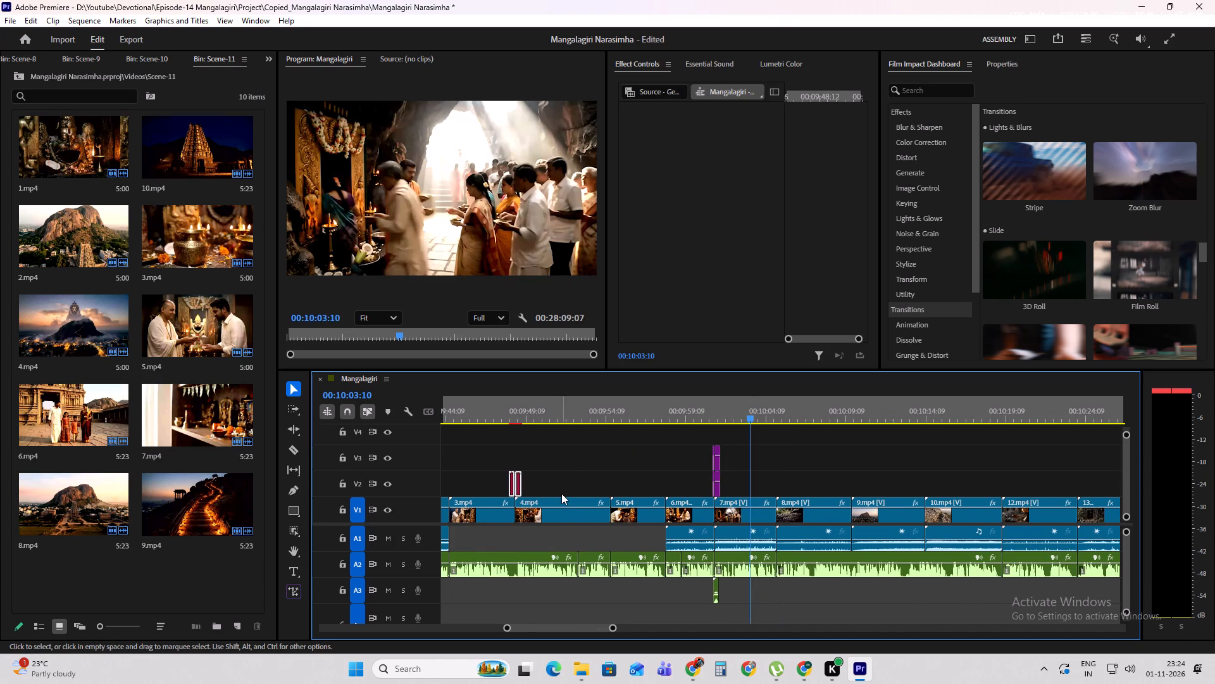
key(ctrl+c)
Play back the 6.mp4–7.mp4 cut and set the volume level of 7.mp4 to -10 dB.
click(697, 417)
key(space)
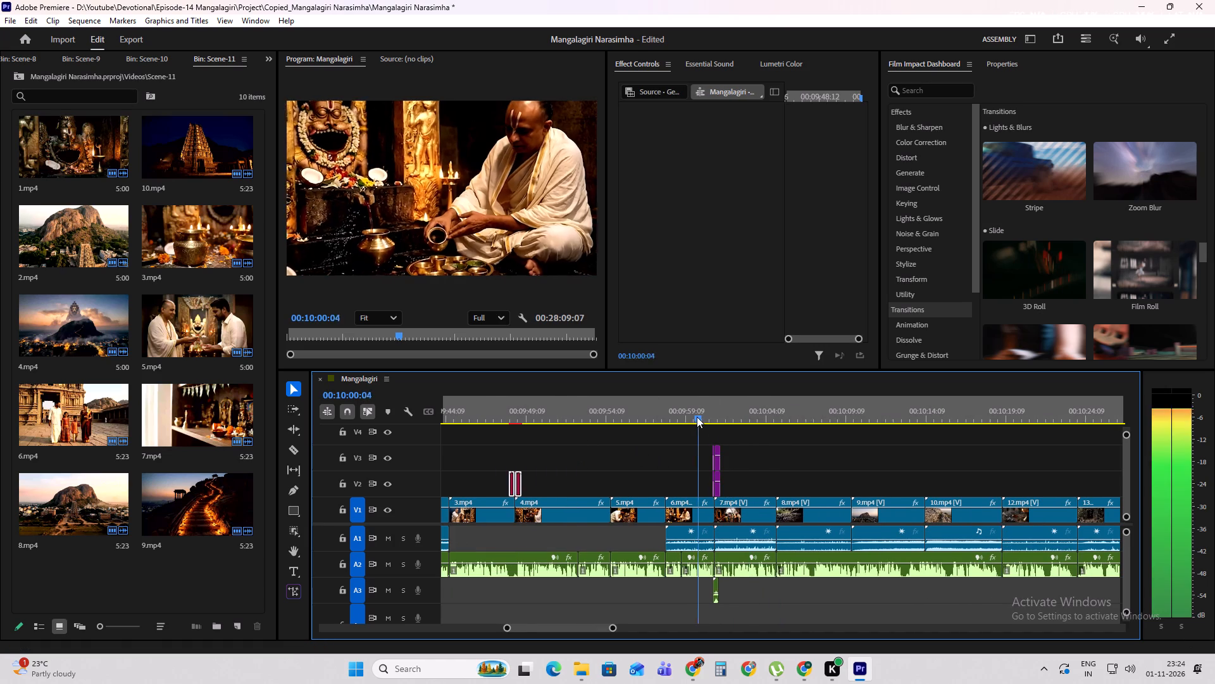
alt+scroll(703, 447, up, 9)
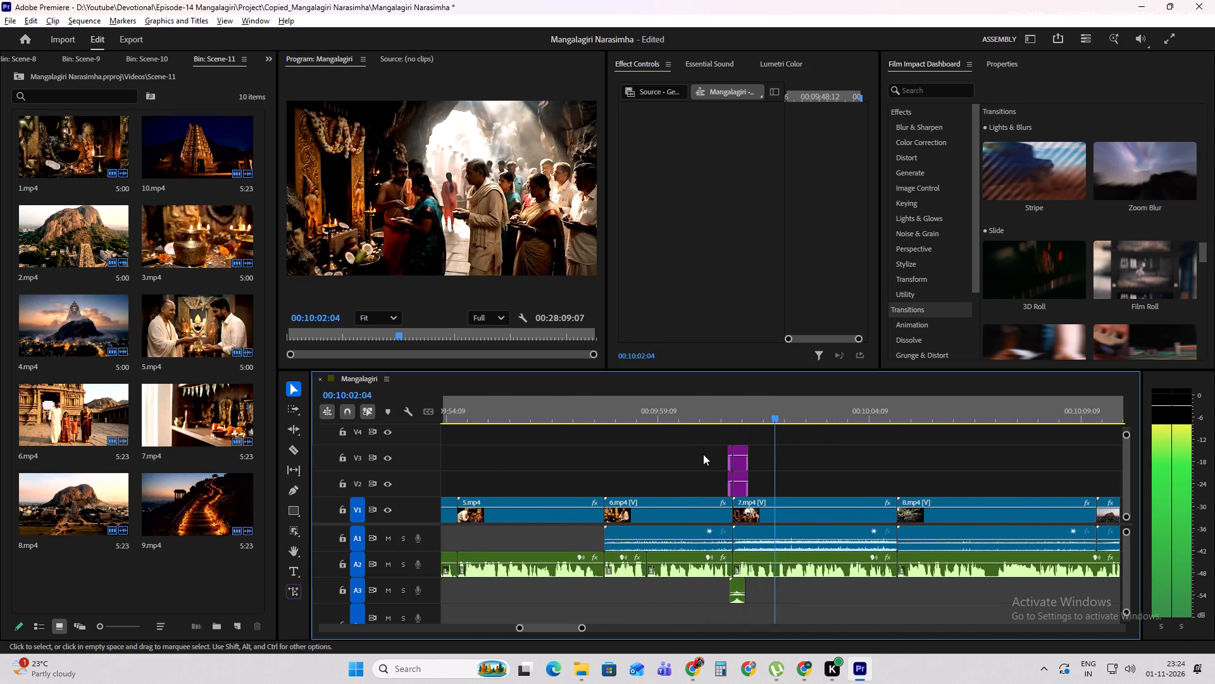
alt+scroll(703, 454, down, 5)
key(space)
click(725, 532)
right_click(725, 532)
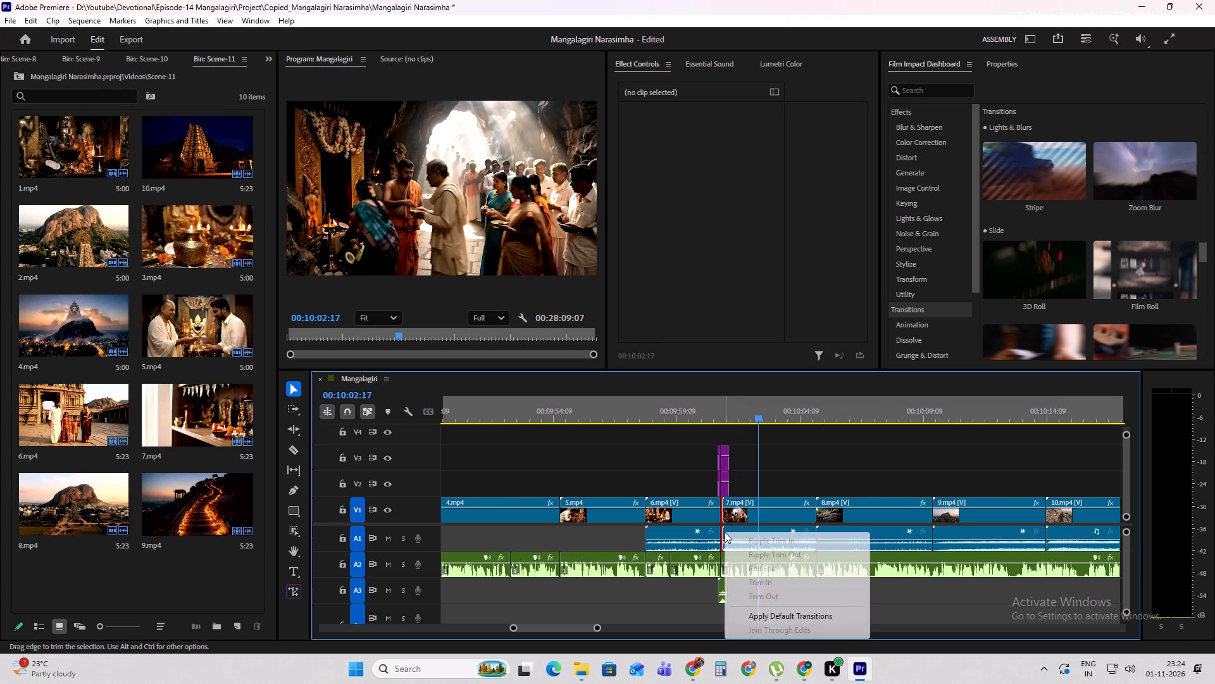
click(783, 514)
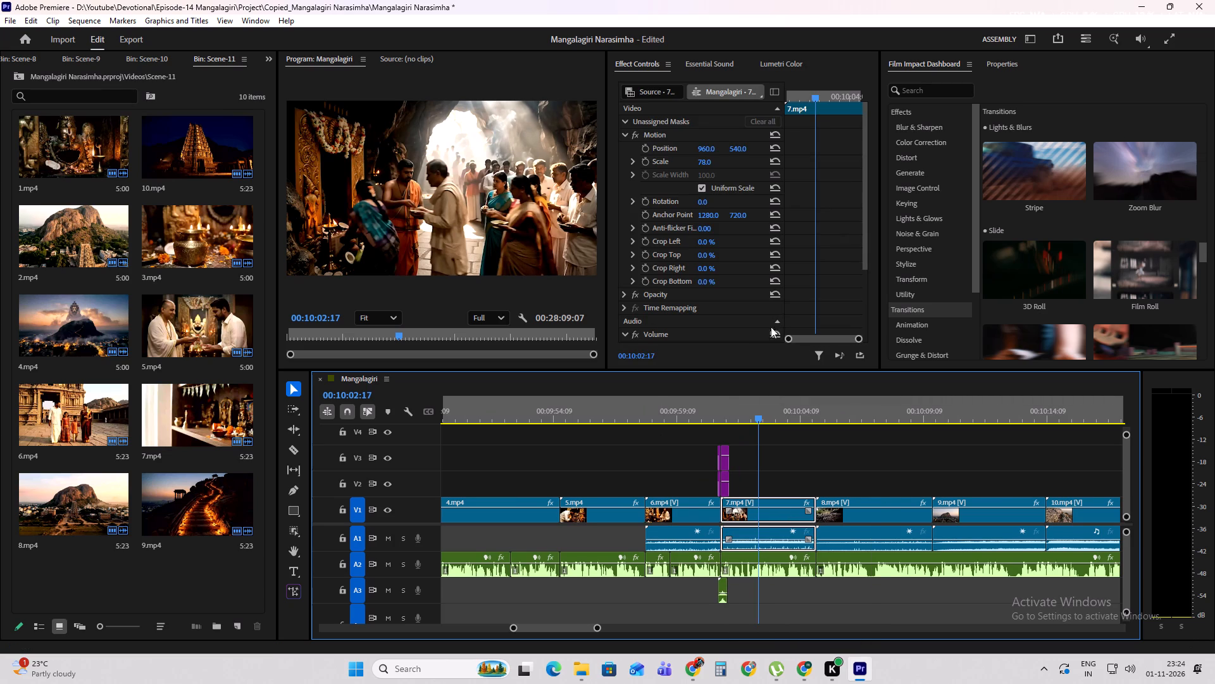
scroll(736, 328, down, 5)
click(703, 295)
text(-10)
key(Return)
Play back from the end of 6.mp4 into 9.mp4 to check the transition and sound levels.
key(space)
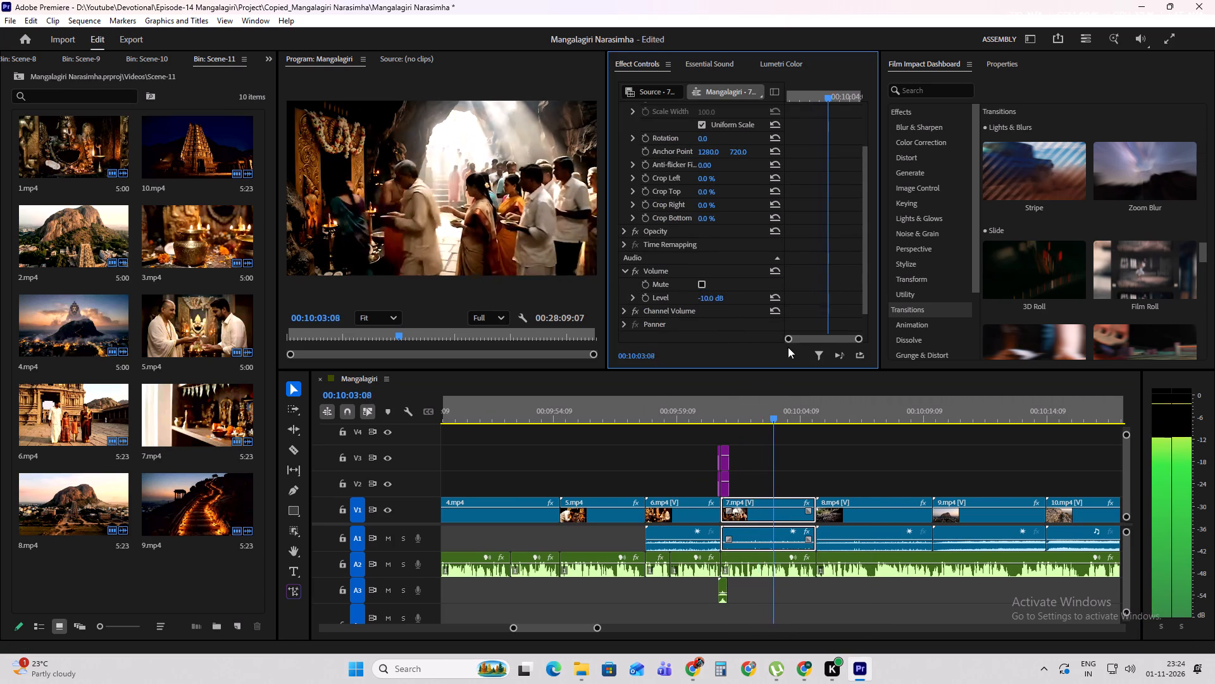
key(space)
click(692, 414)
key(space)
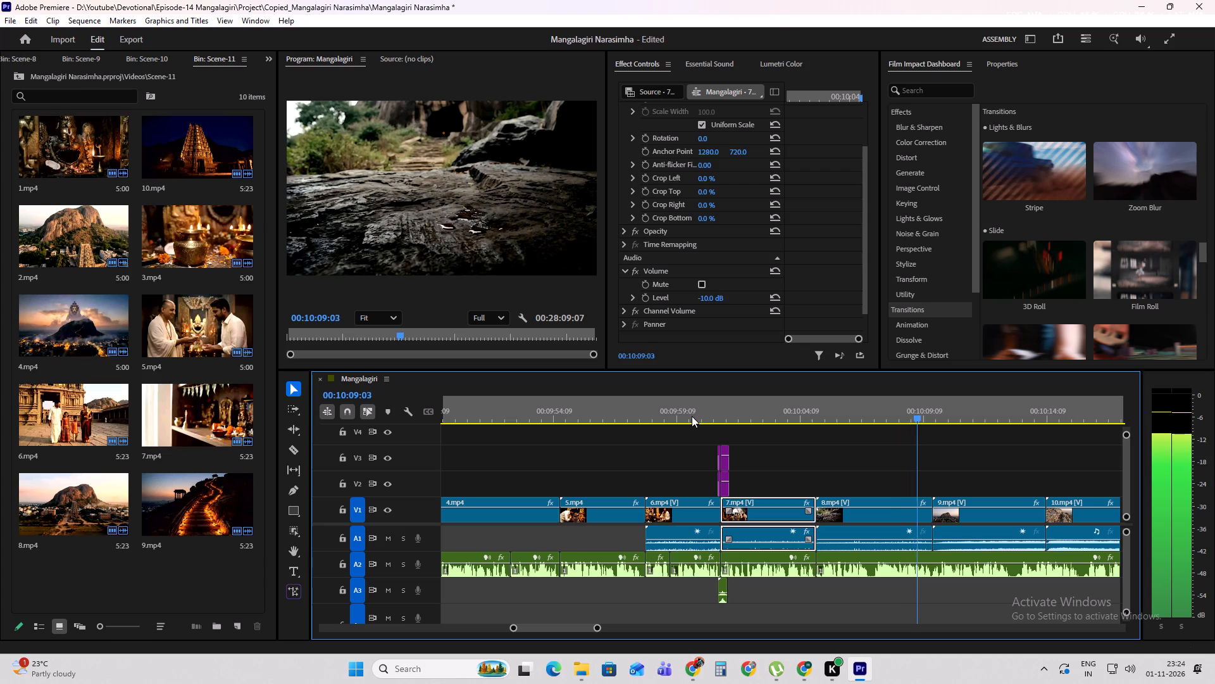
key(space)
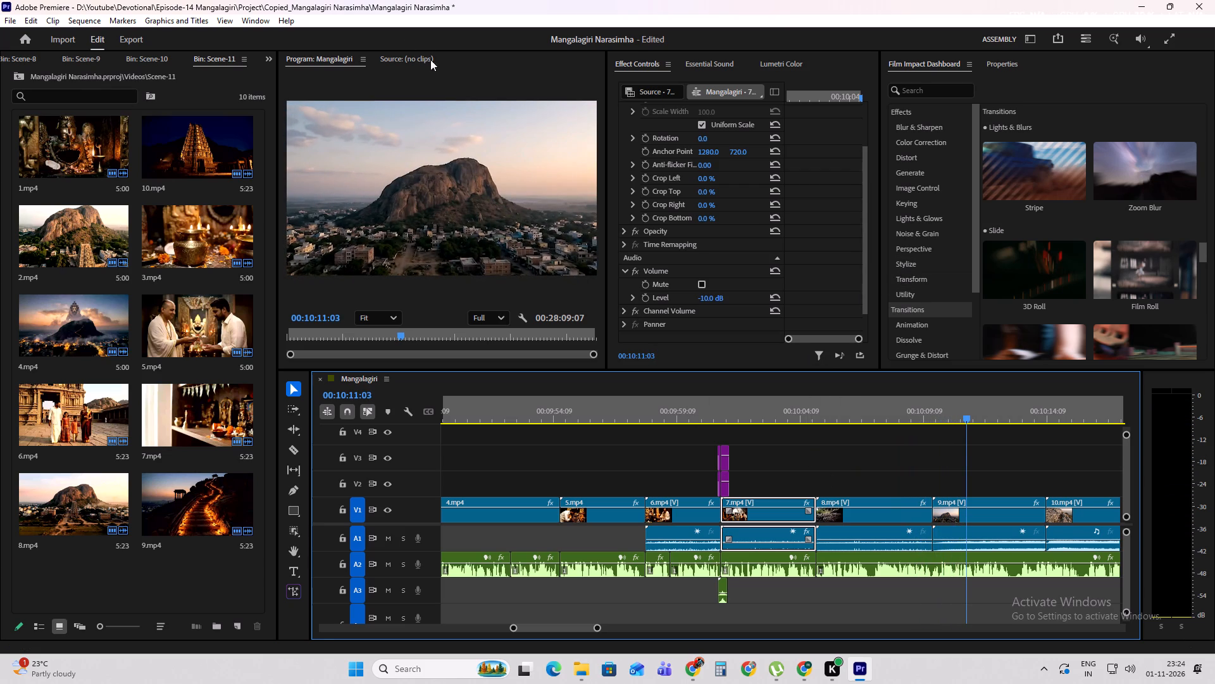
Add the Zoom Out transition from Premiere Composer's Starter Pack above 7.mp4 at about 00:10:03, and move the plugin window off the timeline.
click(265, 15)
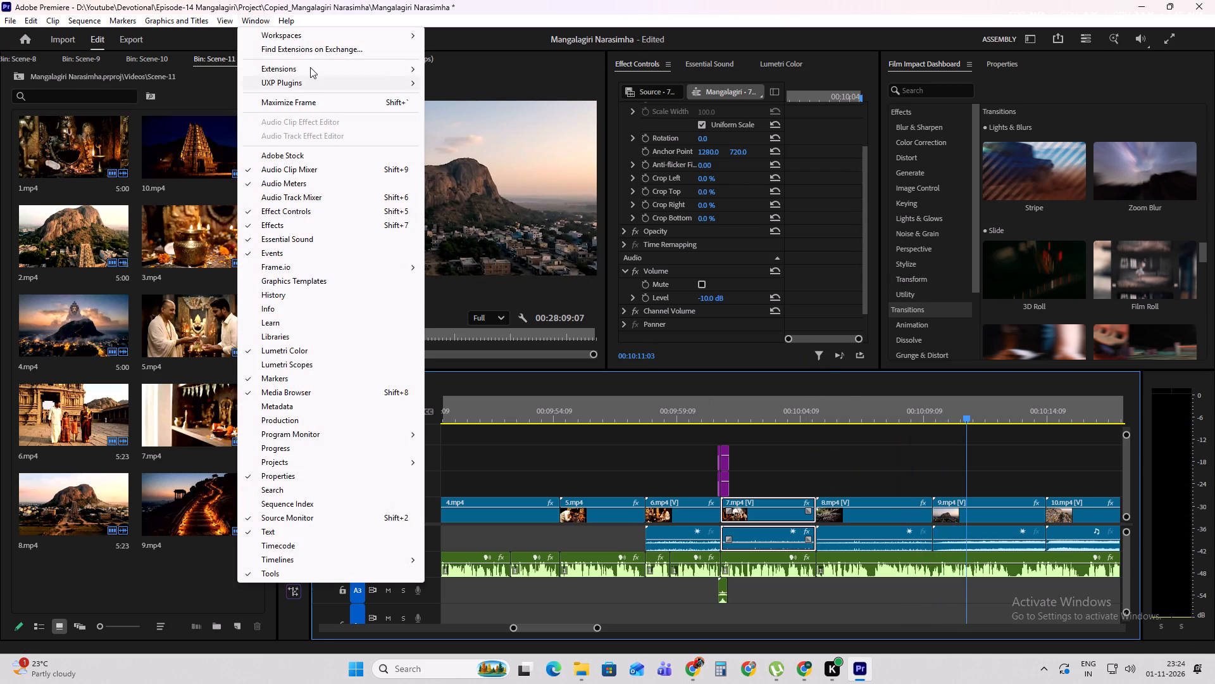
click(498, 79)
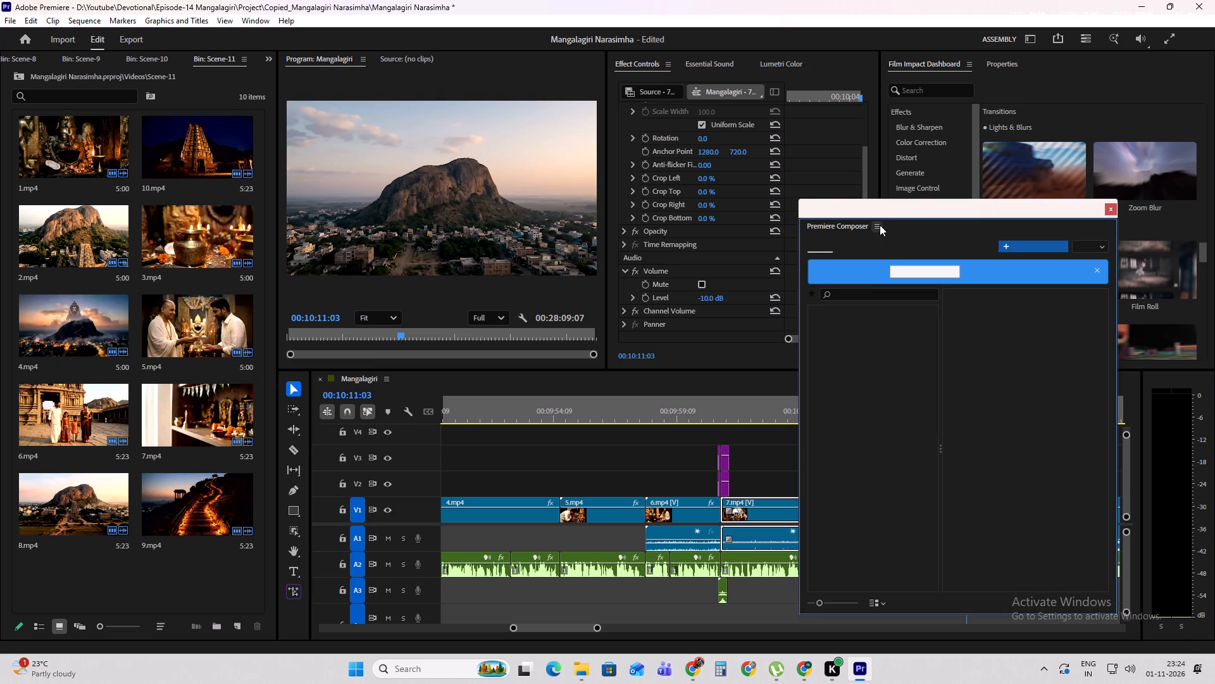
click(815, 313)
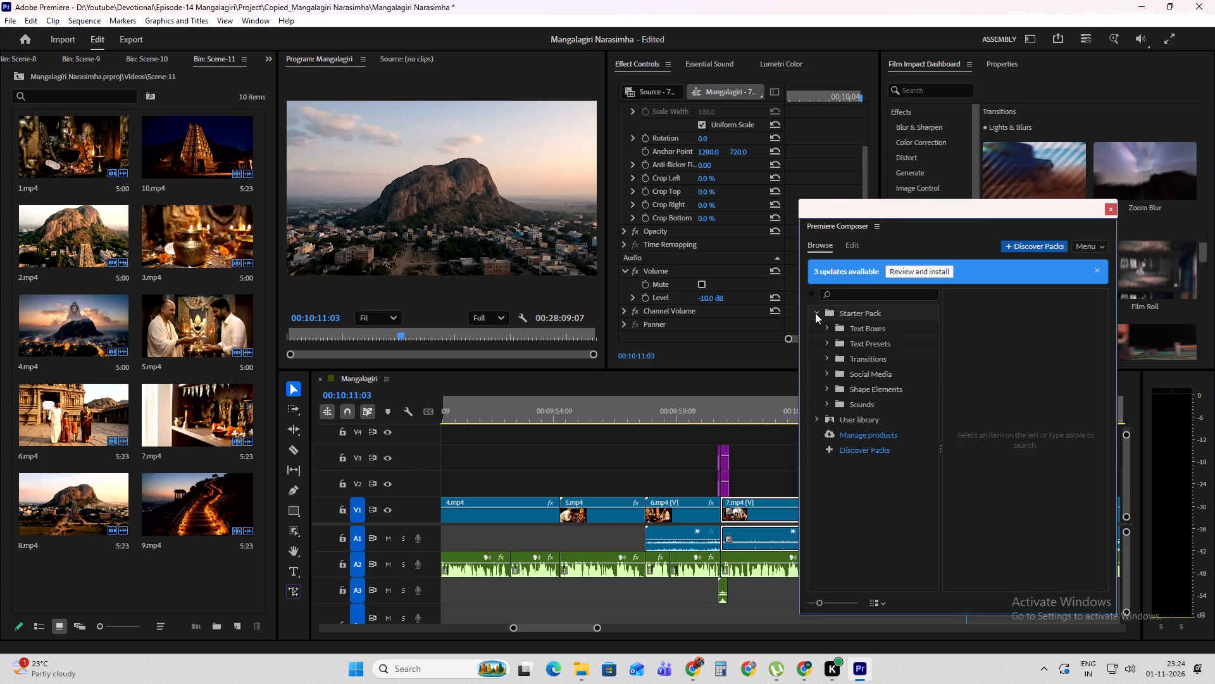
click(845, 358)
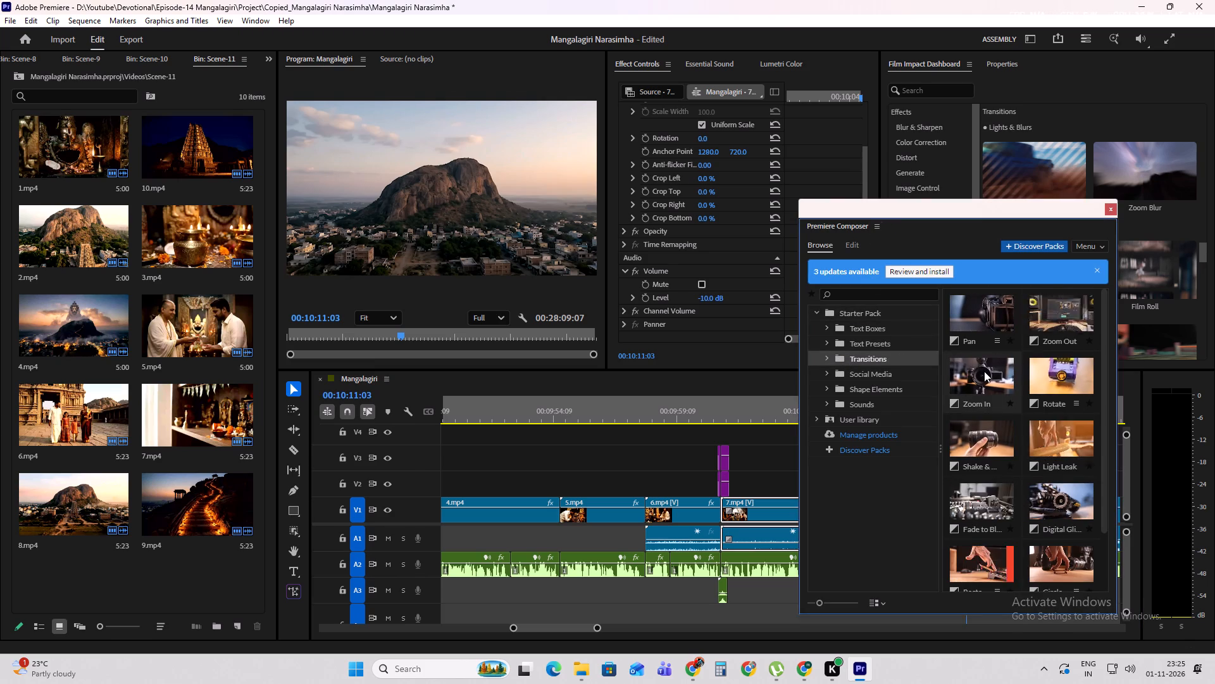
drag(1065, 315, 771, 462)
click(778, 486)
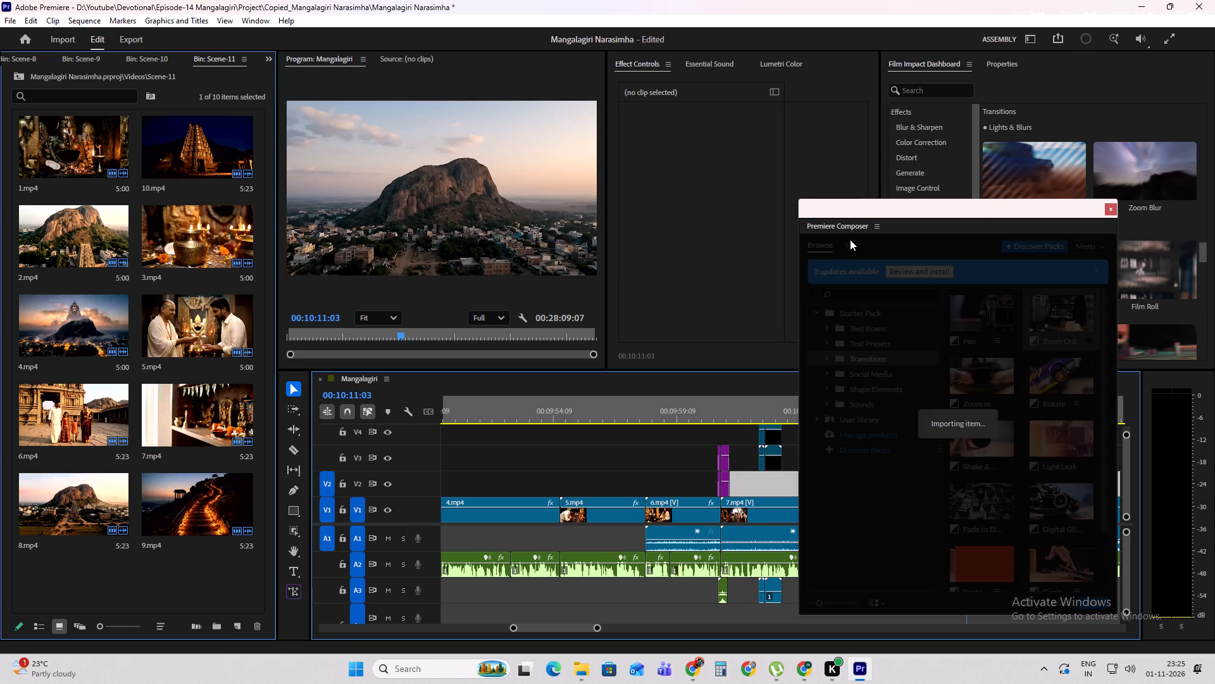
drag(919, 199, 921, 320)
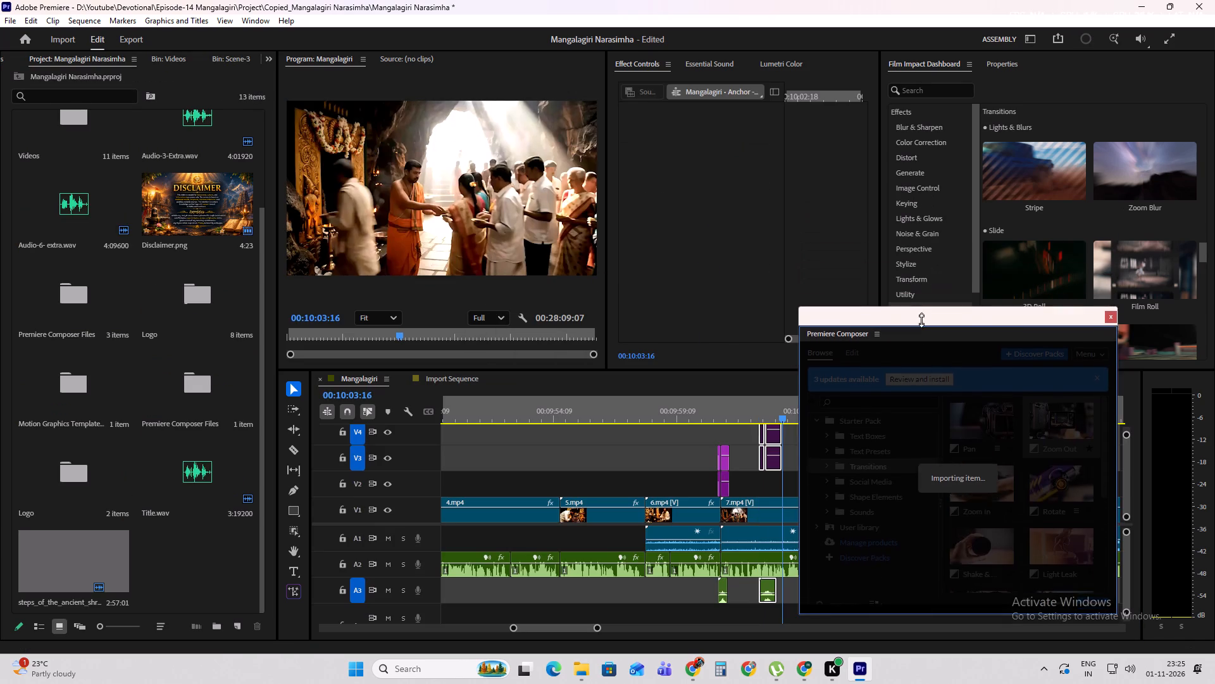
drag(921, 320, 934, 424)
drag(949, 435, 944, 81)
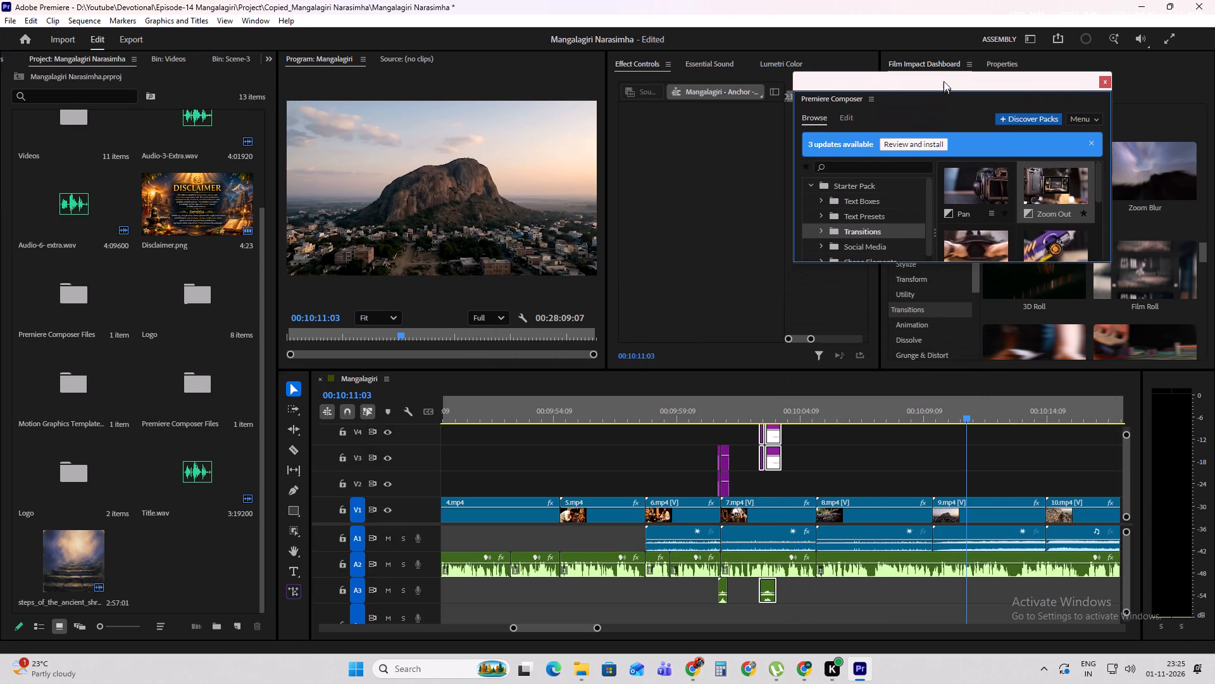
Move the Zoom Out transition clips and their sound to the 8.mp4–9.mp4 cut, with visuals on V2 and V3, and play on through 9.mp4.
drag(944, 81, 1129, 72)
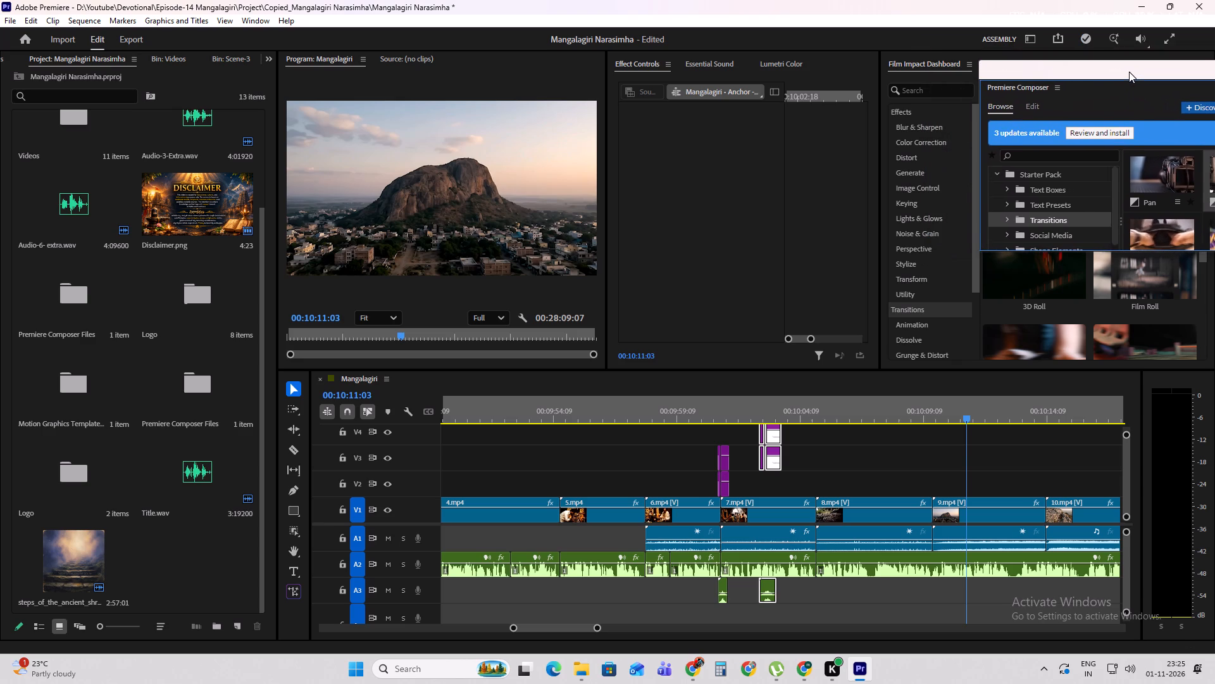
drag(1129, 72, 1126, 73)
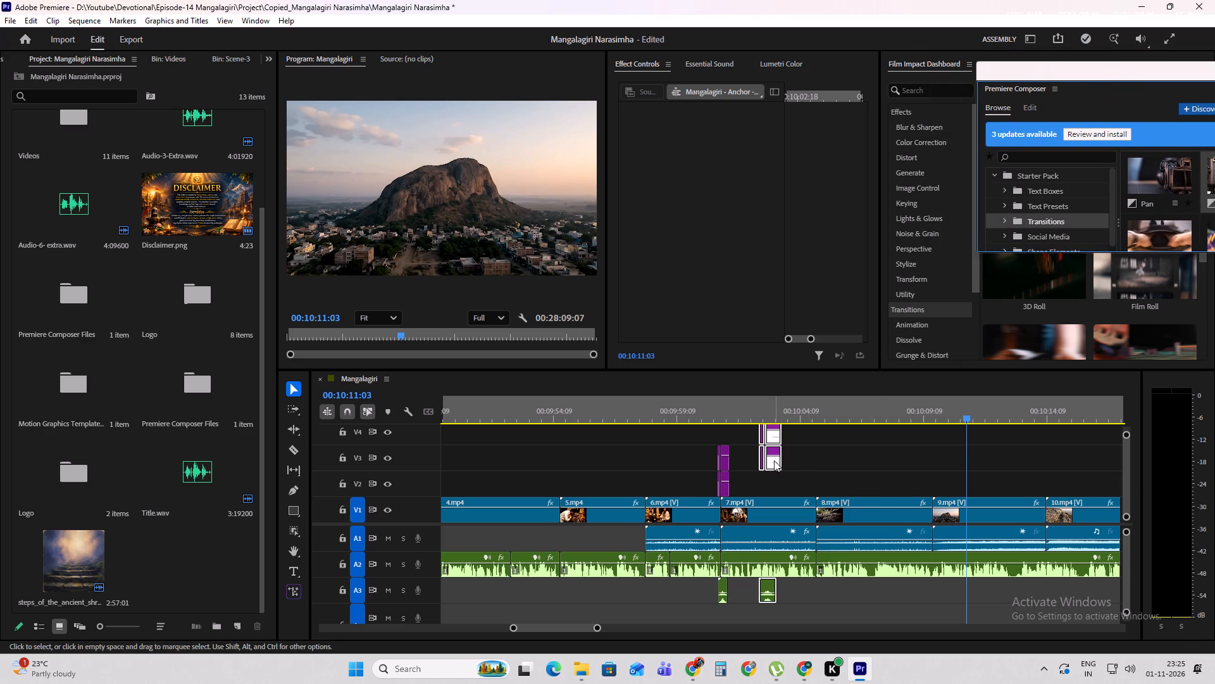
drag(774, 460, 939, 480)
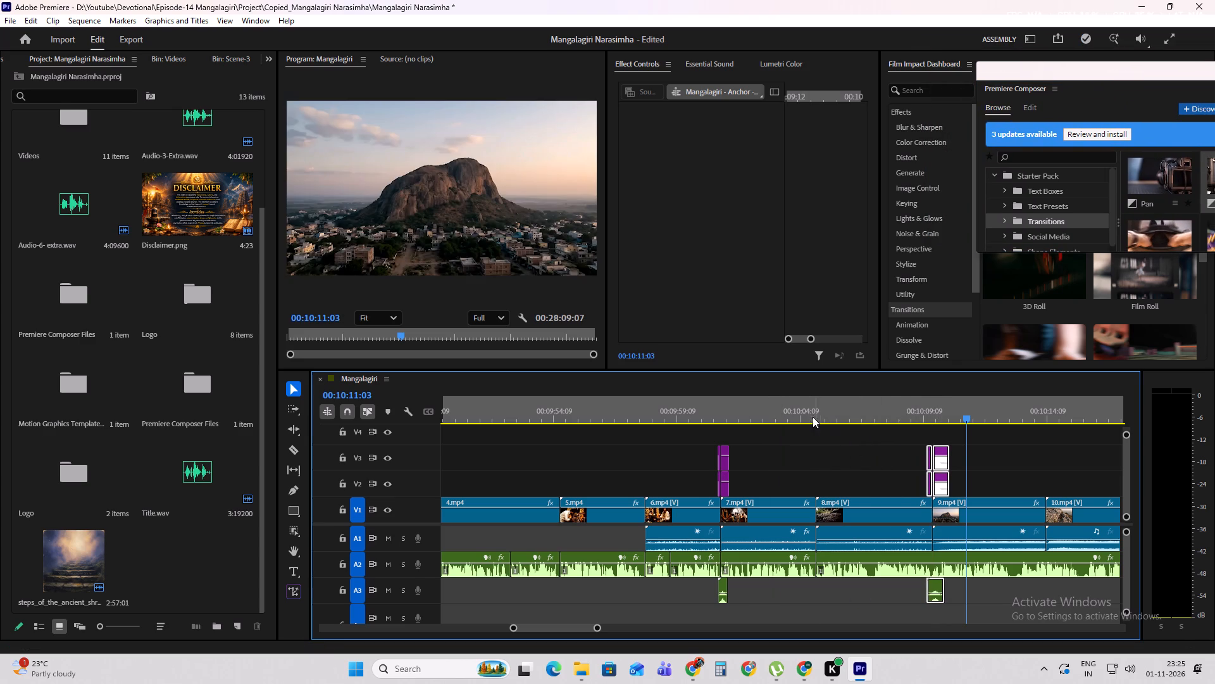
click(797, 405)
key(space)
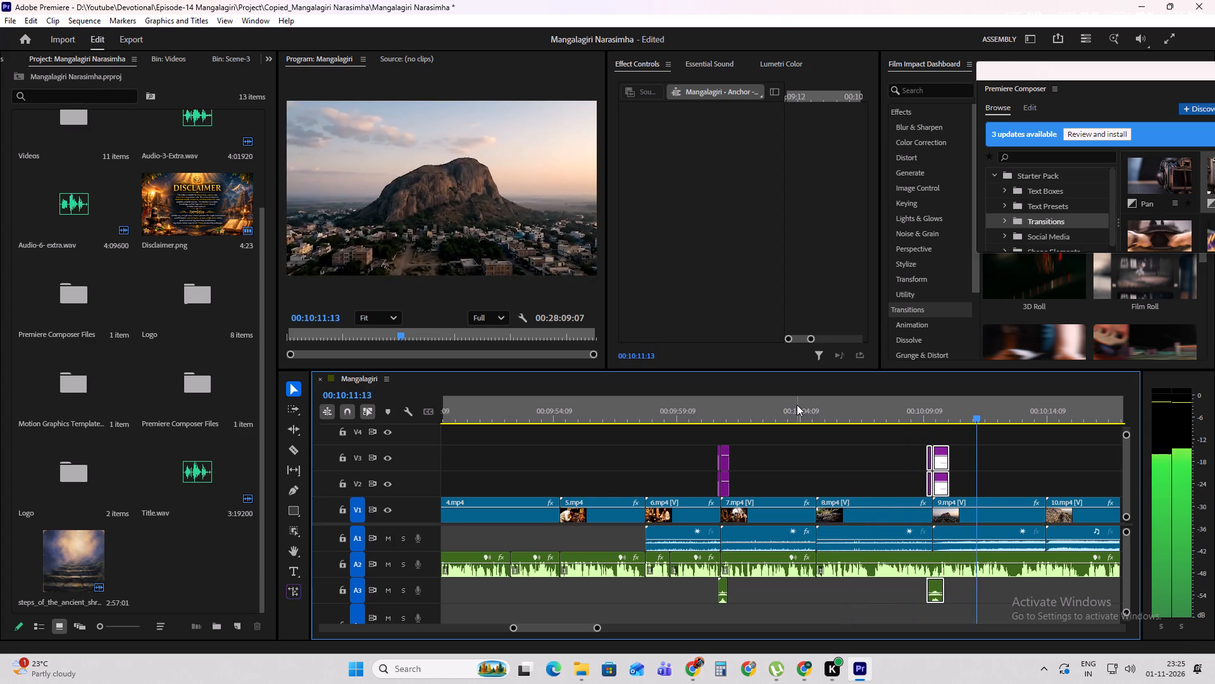
key(space)
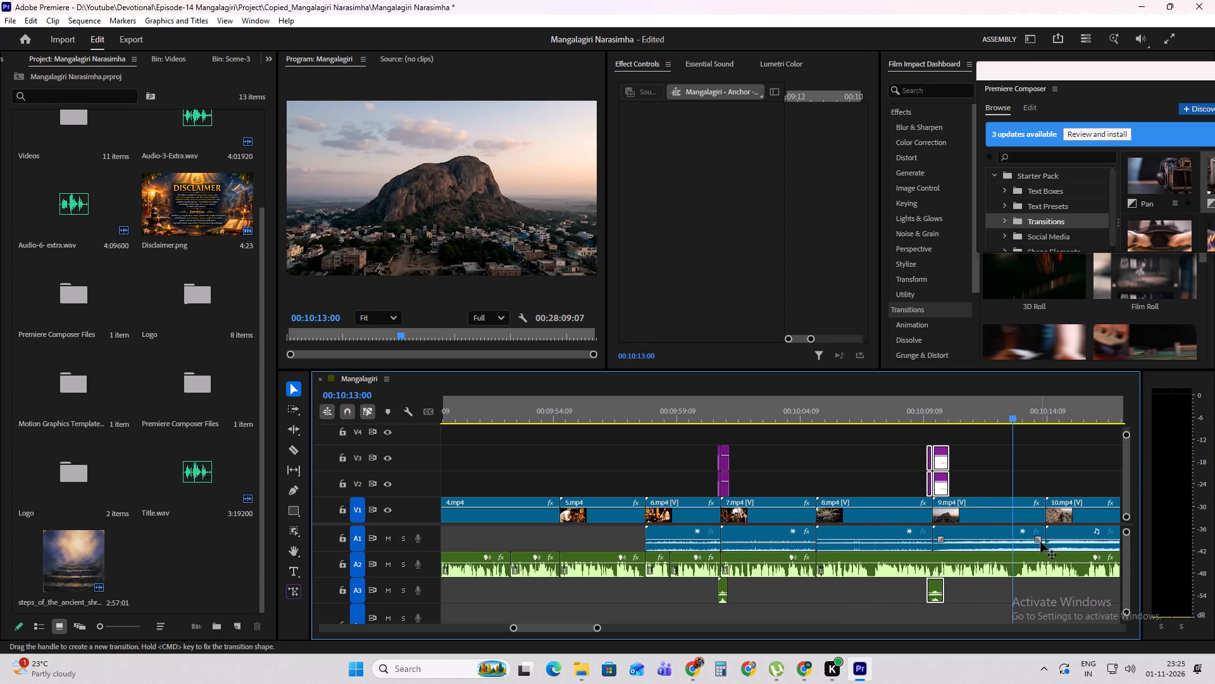
Set the volume level of 9.mp4 to -10 dB.
click(1021, 542)
scroll(729, 293, down, 5)
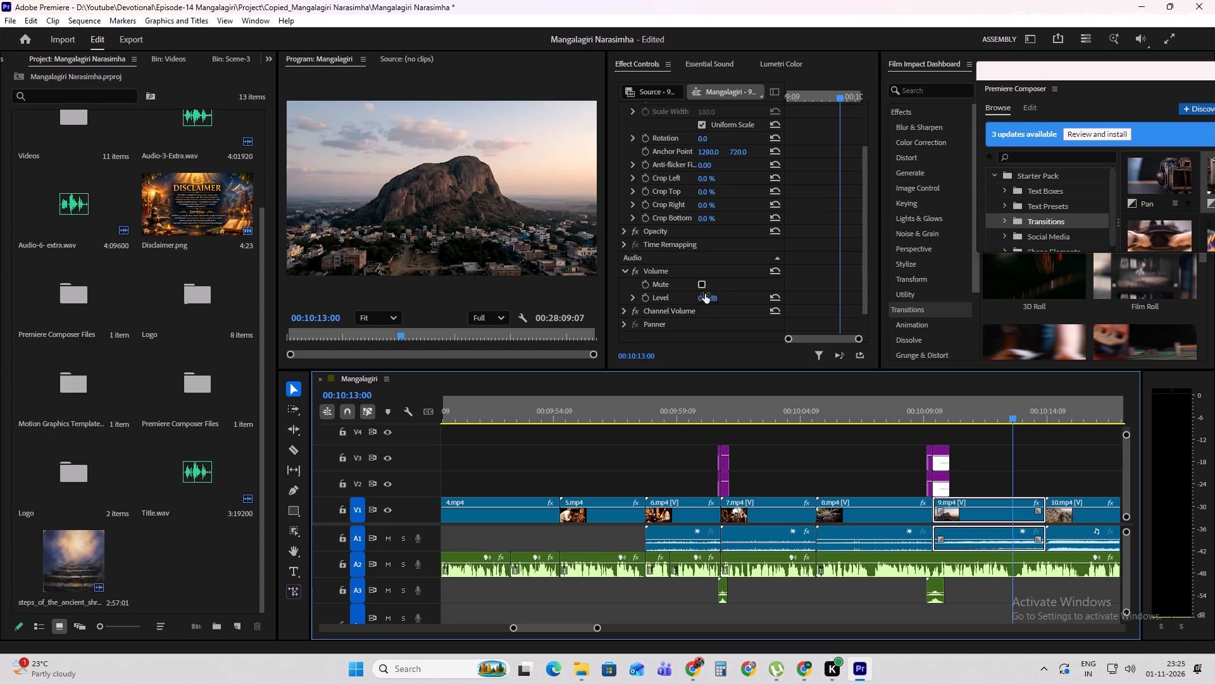
click(705, 294)
text(-10)
key(Return)
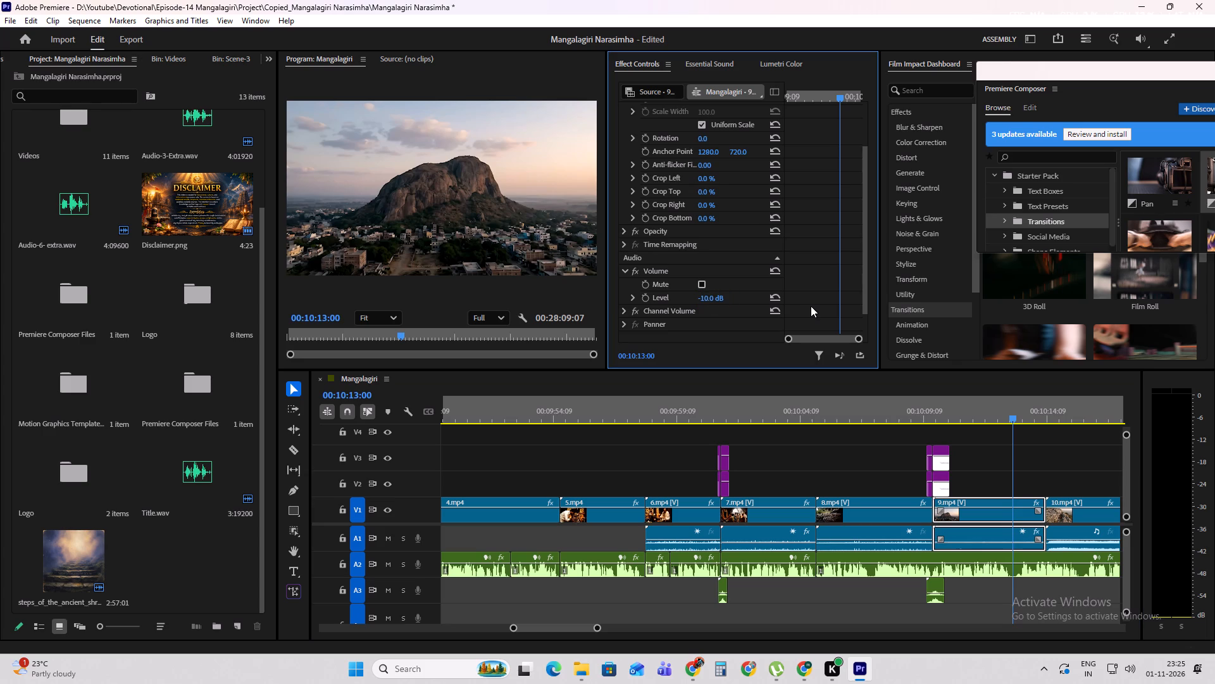
Play on from 9.mp4 into 10.mp4 and set the volume level of 10.mp4 to -10 dB.
key(space)
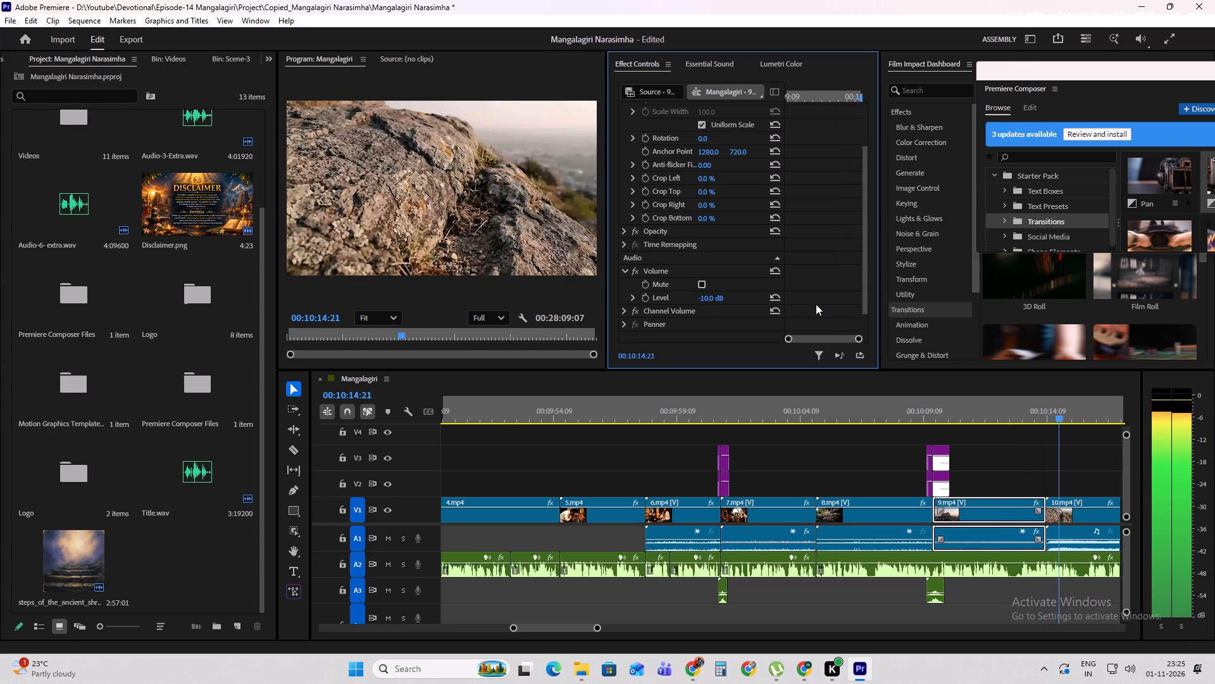
shift+scroll(625, 413, down, 9)
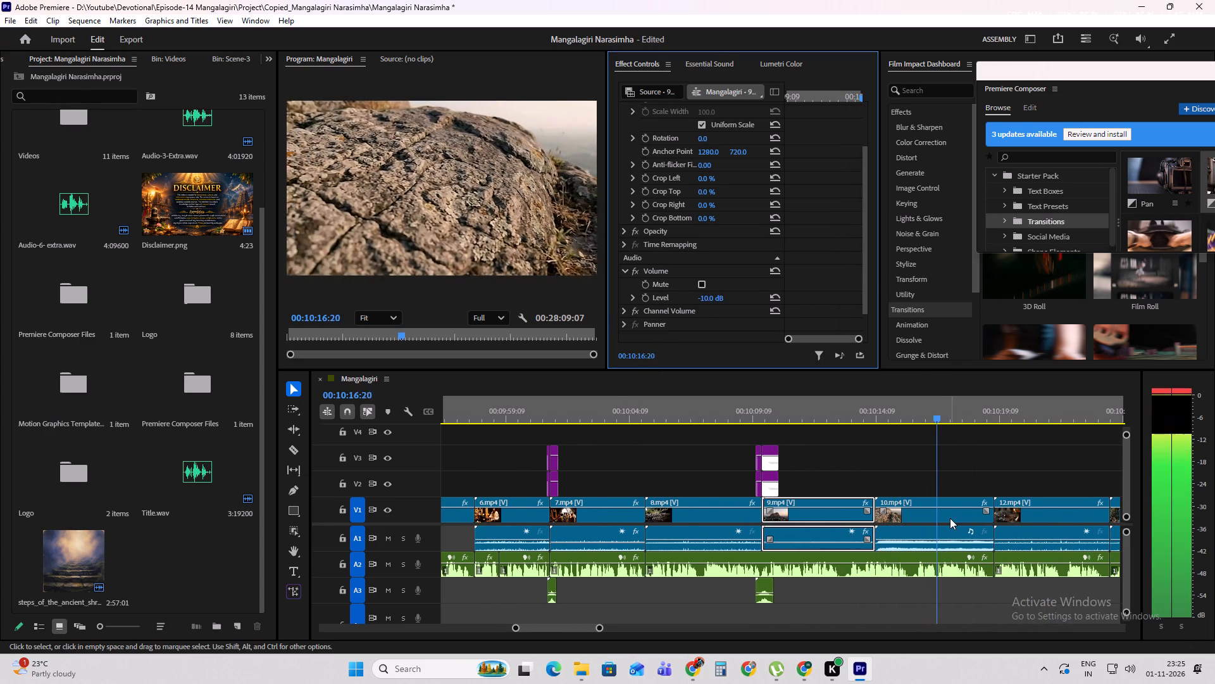
click(950, 518)
scroll(726, 292, down, 6)
click(705, 285)
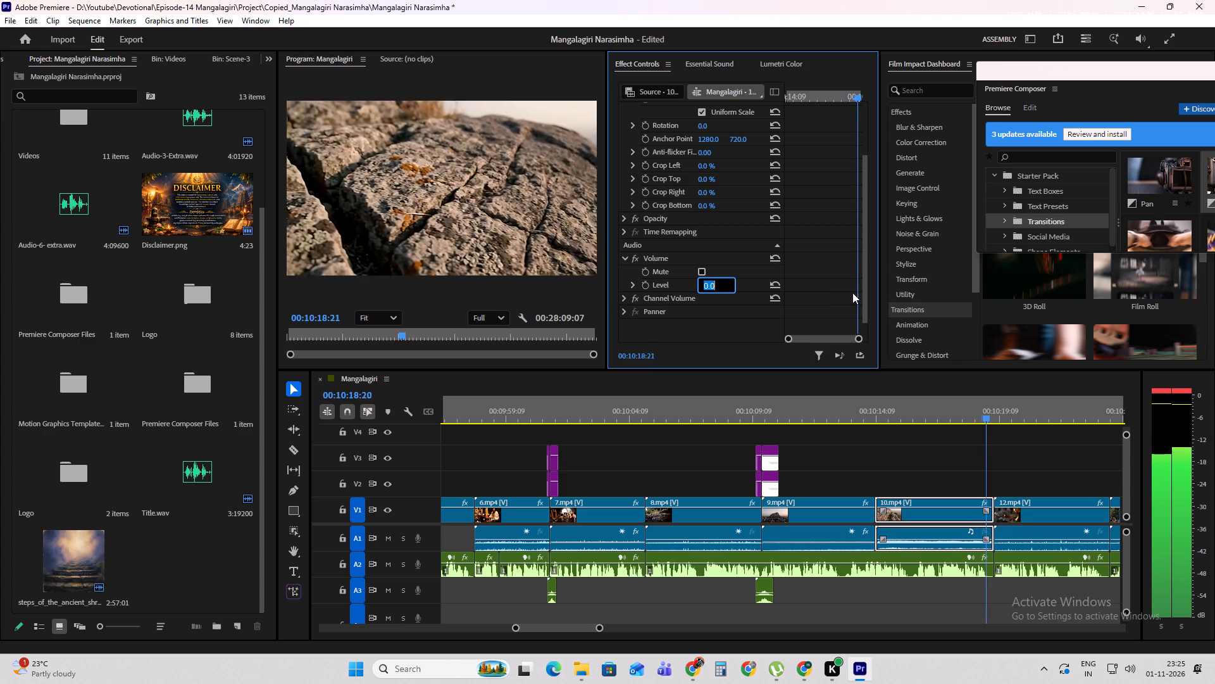
text(-10)
key(Return)
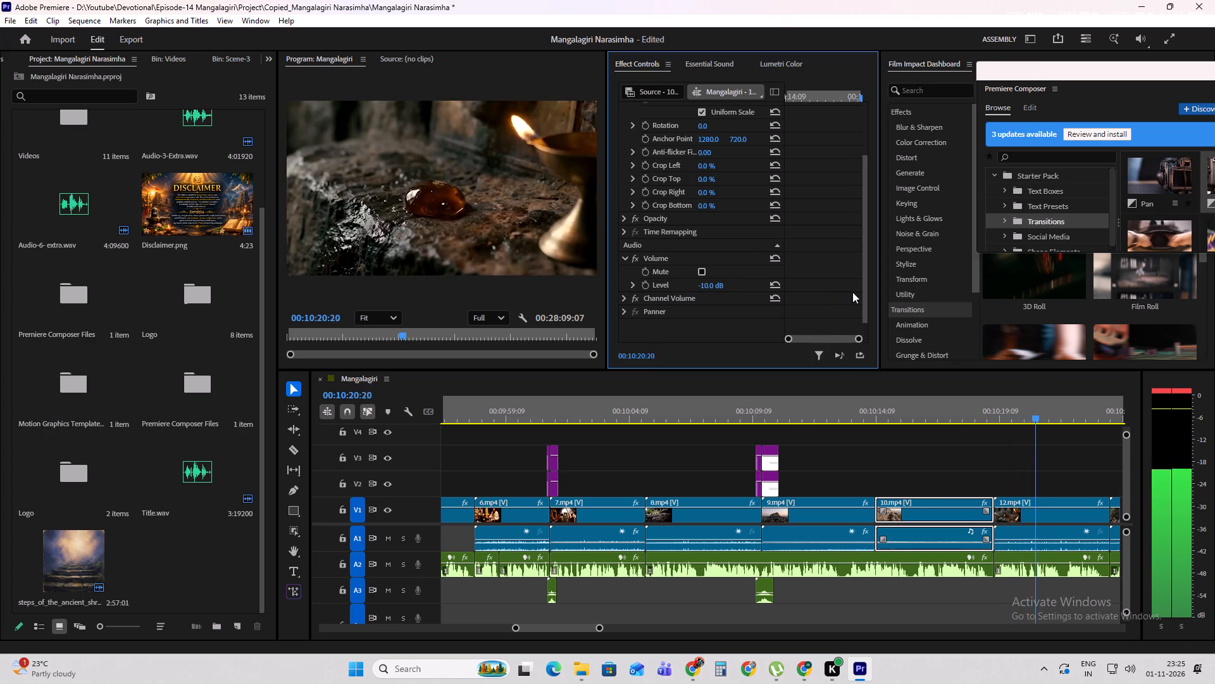
Play on through 12.mp4 into 13.mp4 to check the picture and sound levels, and leave all clips deselected.
shift+scroll(743, 493, down, 18)
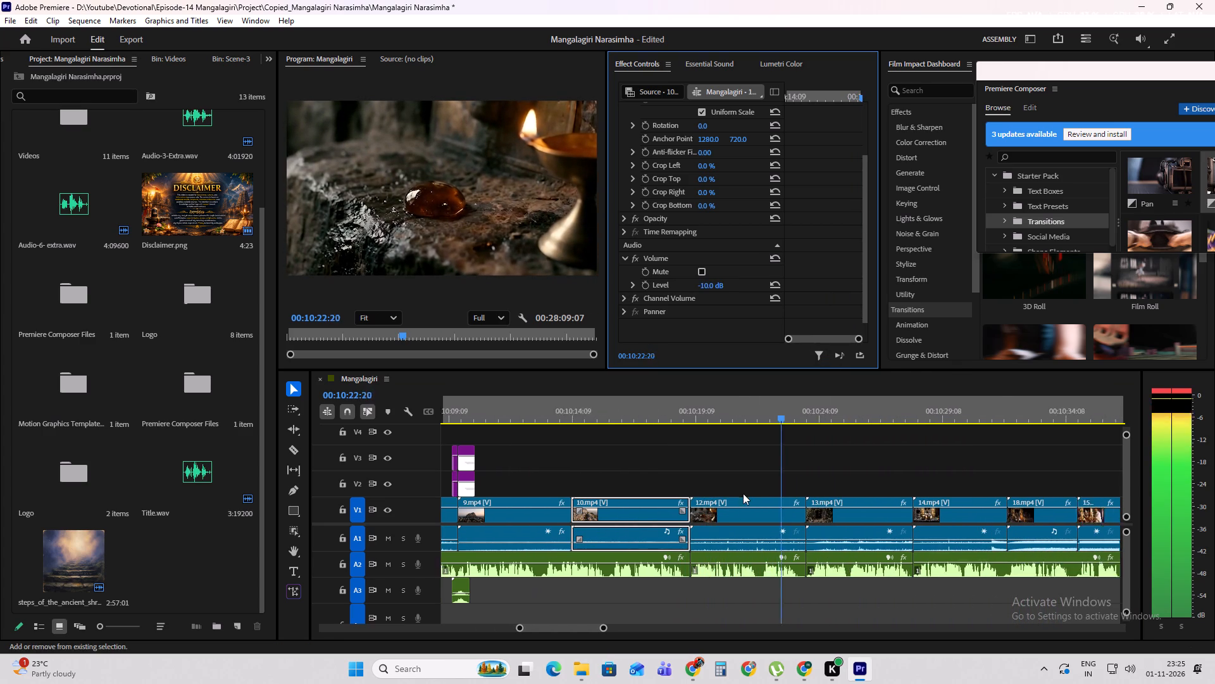
shift+scroll(743, 493, down, 3)
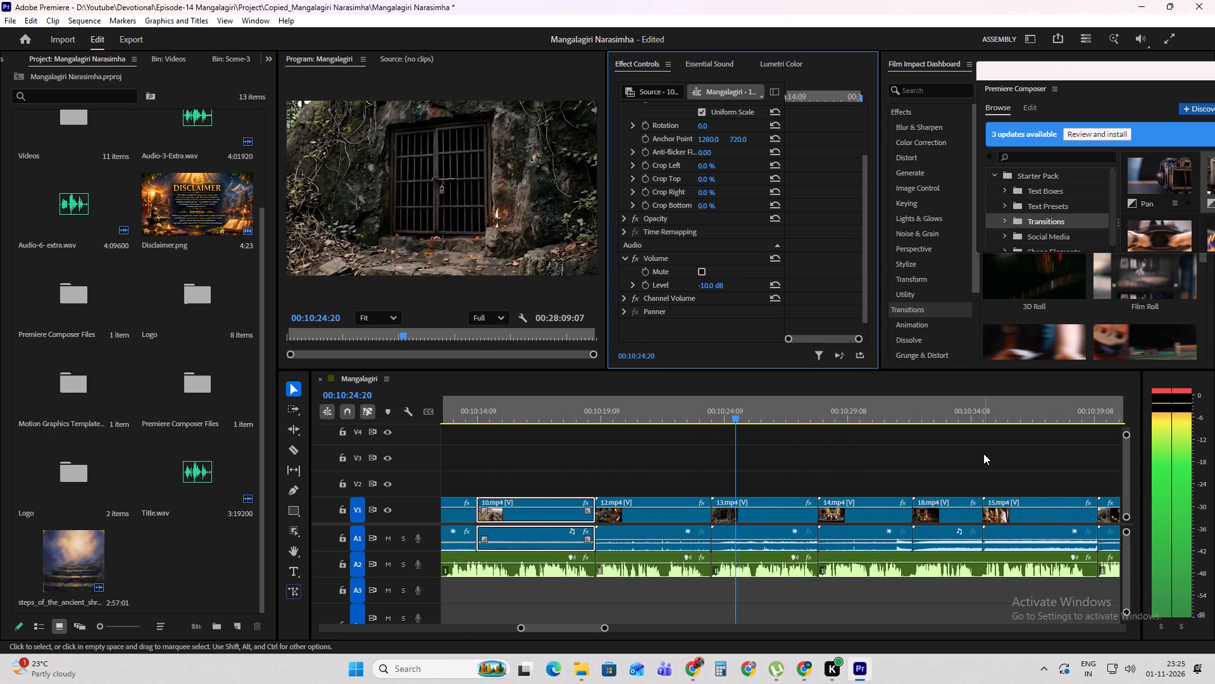
key(space)
alt+scroll(855, 471, down, 5)
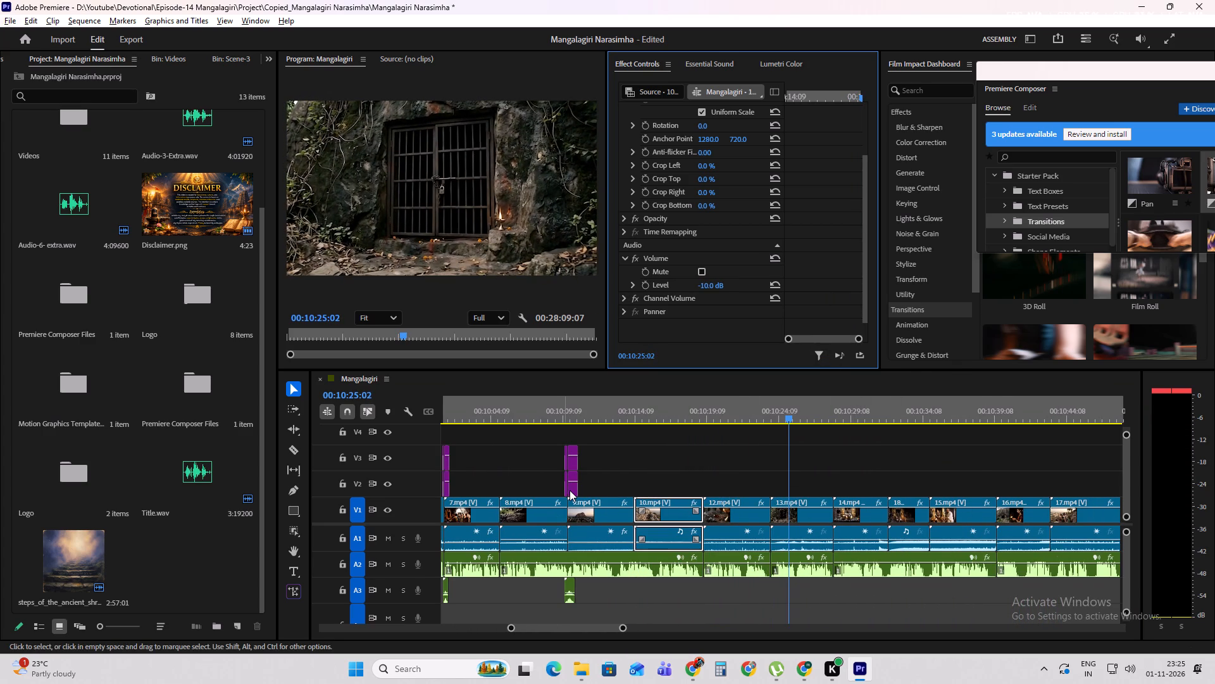
click(570, 490)
click(599, 458)
click(622, 446)
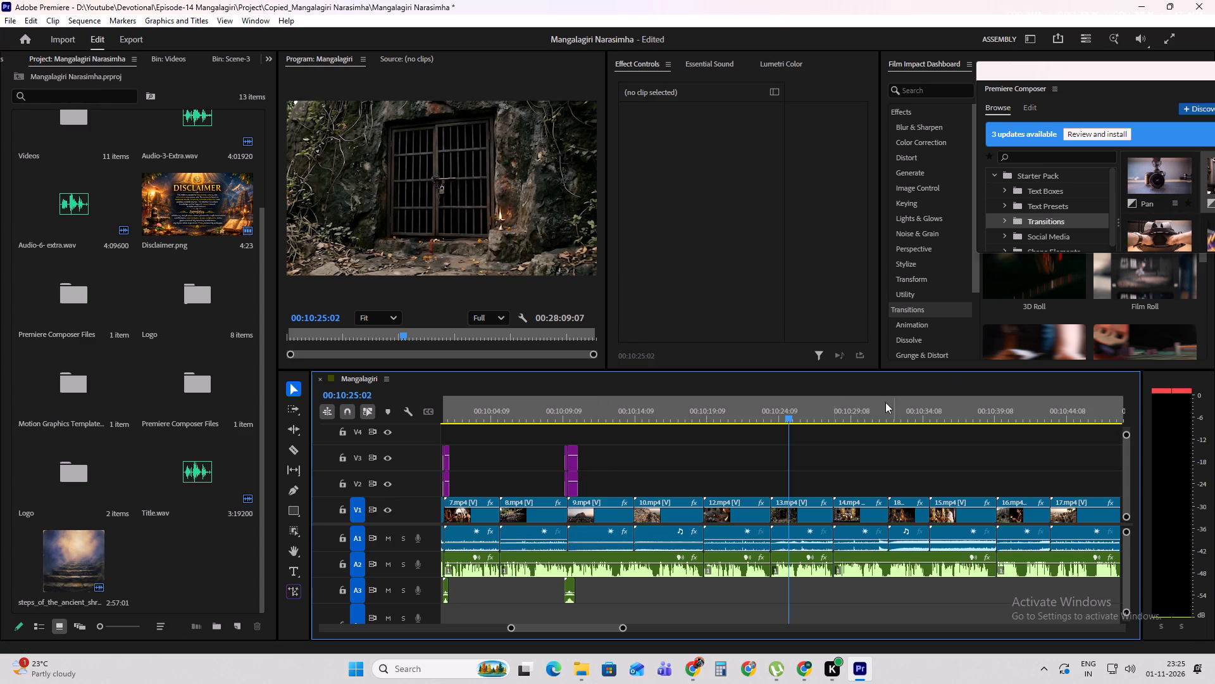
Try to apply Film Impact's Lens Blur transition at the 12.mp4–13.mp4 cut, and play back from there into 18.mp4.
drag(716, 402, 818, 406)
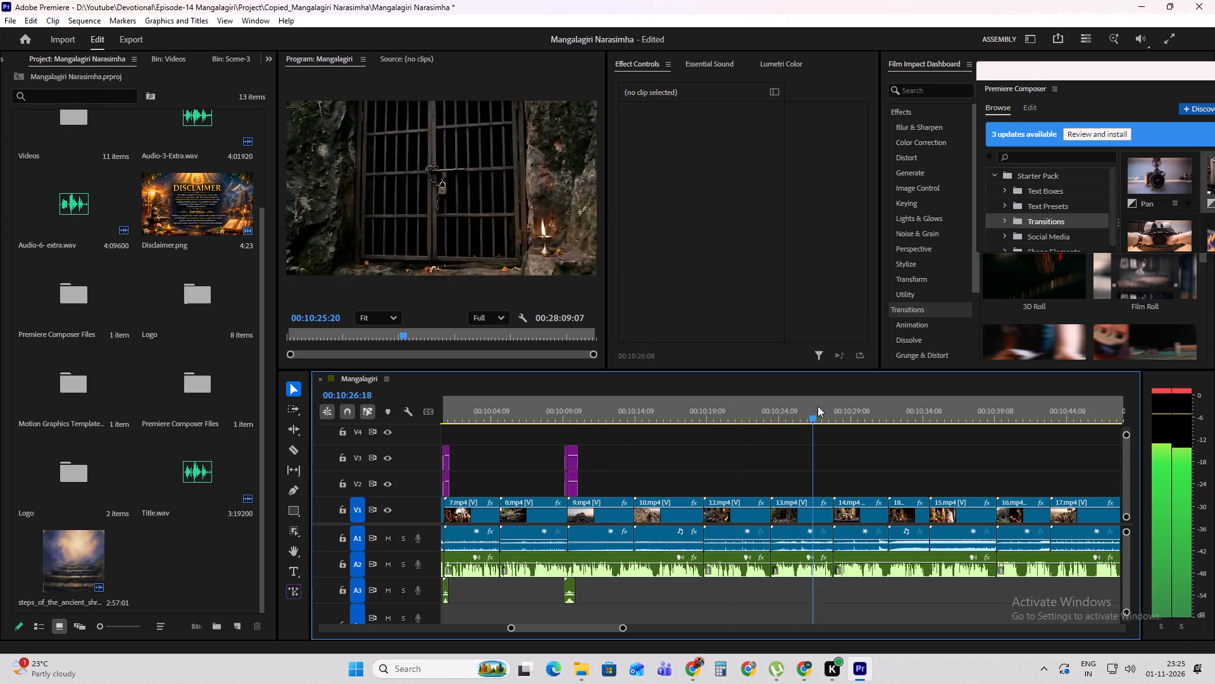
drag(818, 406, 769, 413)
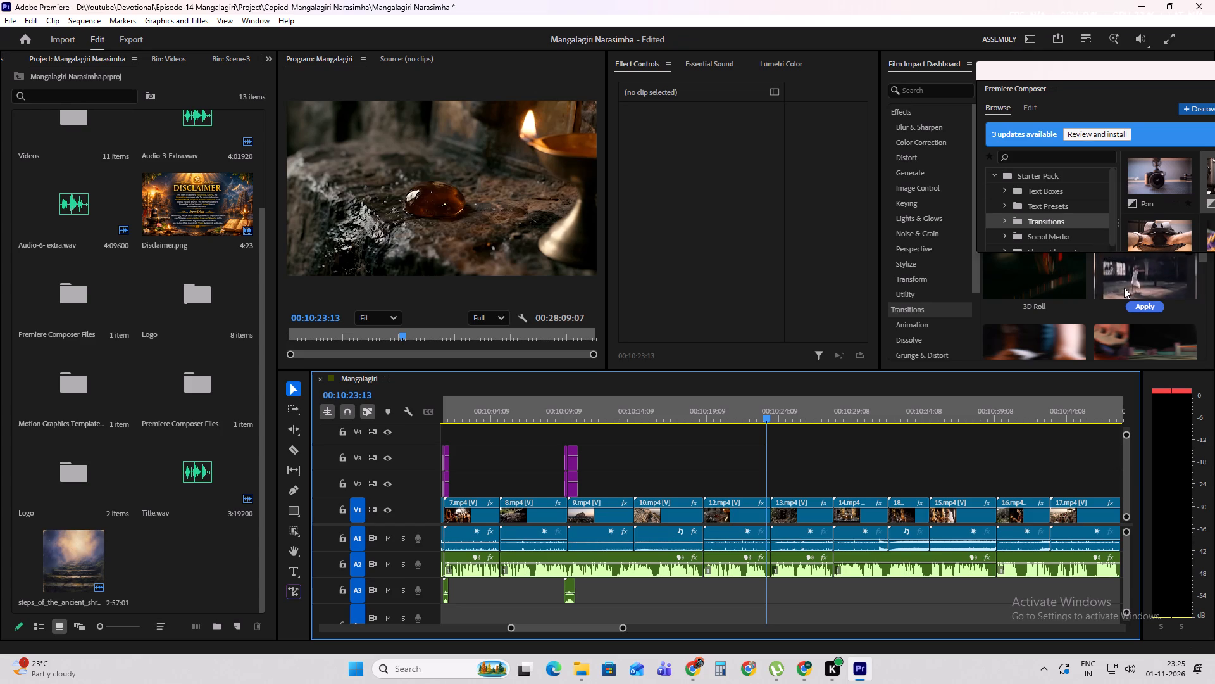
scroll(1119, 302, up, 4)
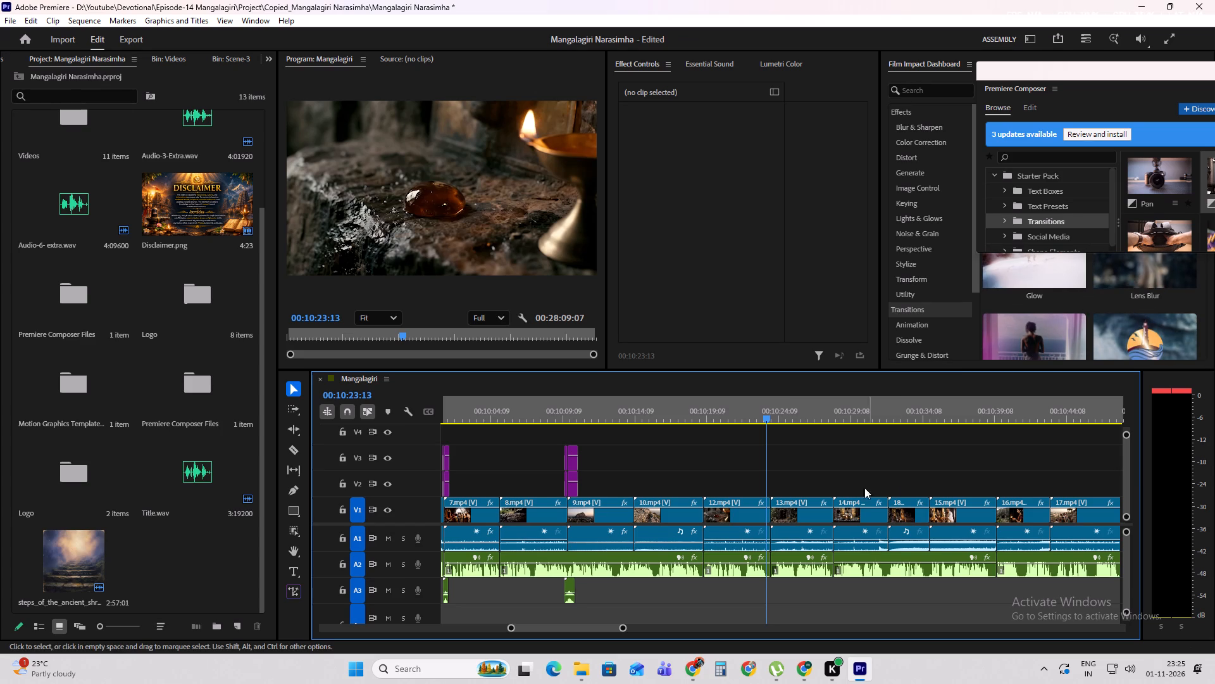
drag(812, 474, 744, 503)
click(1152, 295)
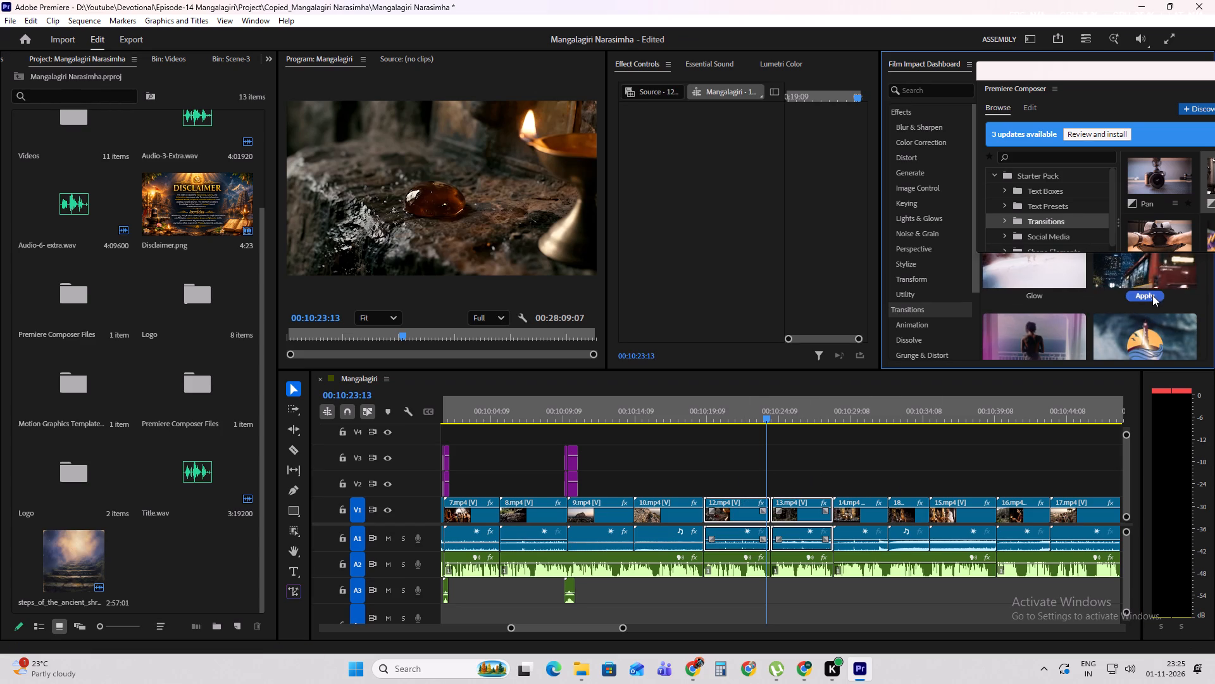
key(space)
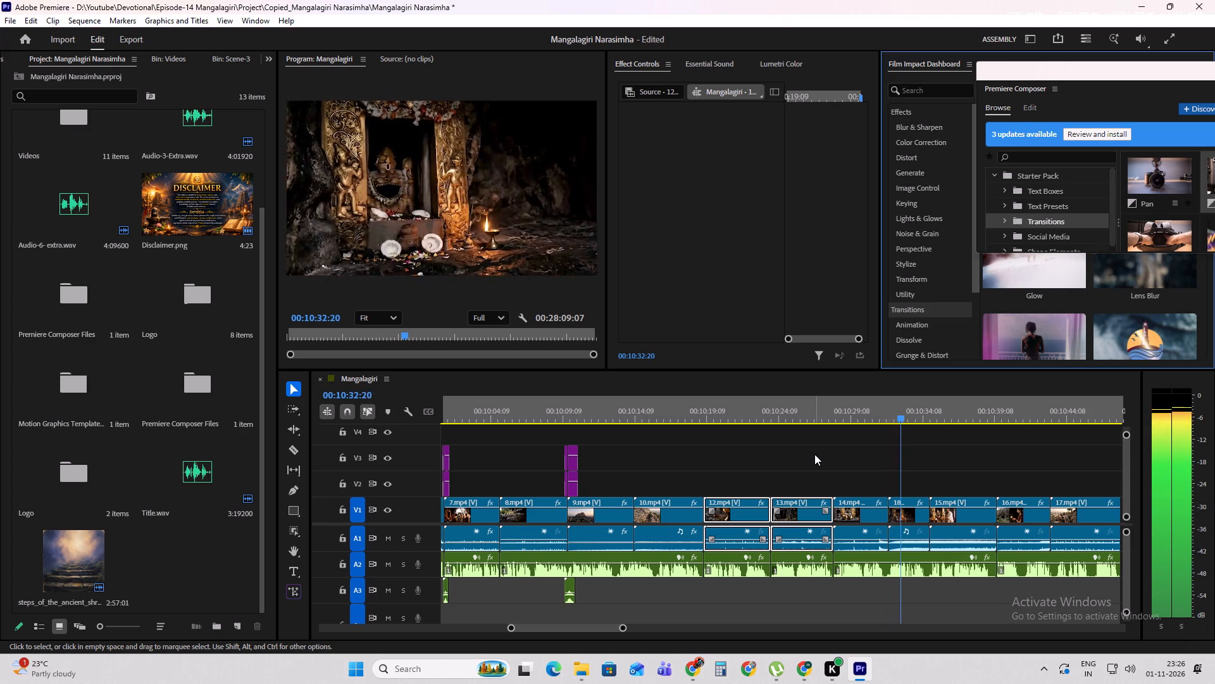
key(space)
Apply the default transitions at the 13.mp4–14.mp4 cut and delete the video Cross Dissolve, keeping only the audio crossfade.
alt+scroll(859, 538, up, 16)
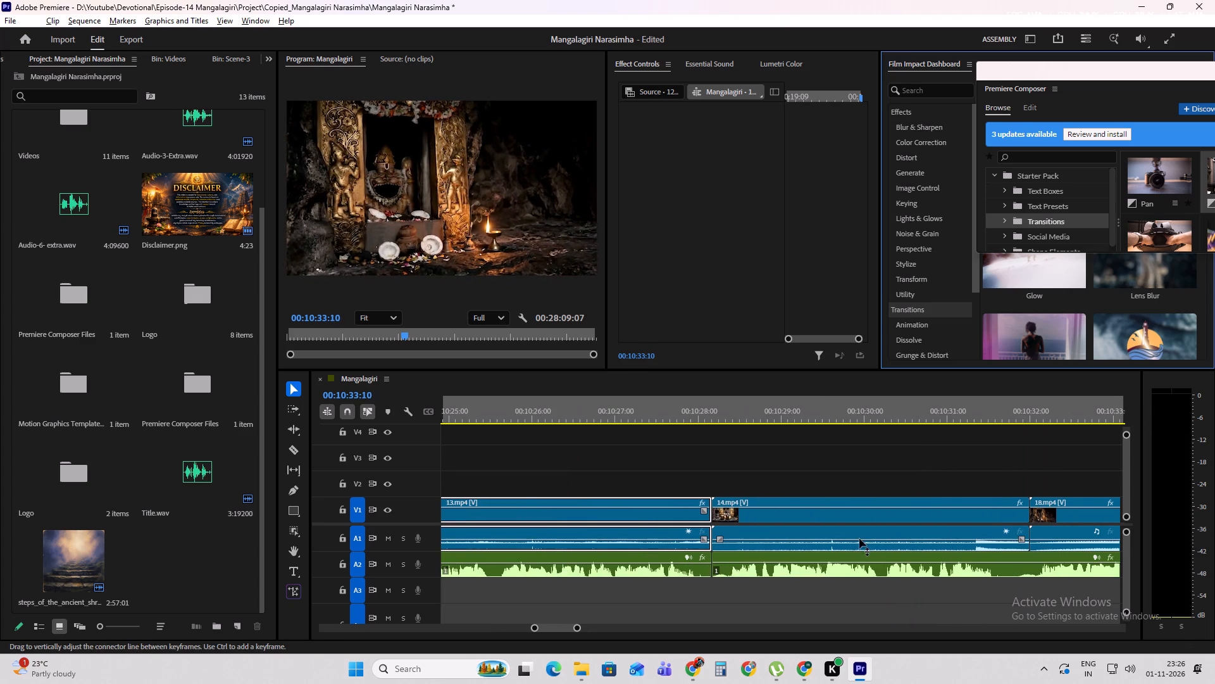
click(710, 533)
right_click(710, 533)
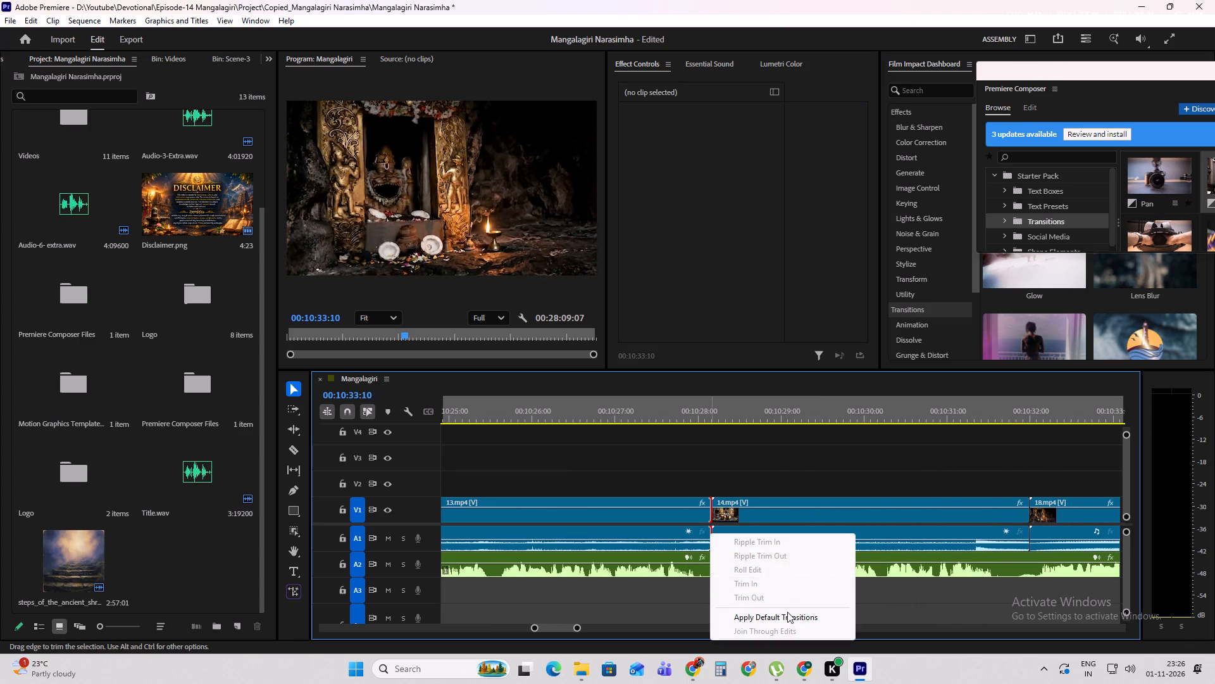
click(787, 615)
click(731, 512)
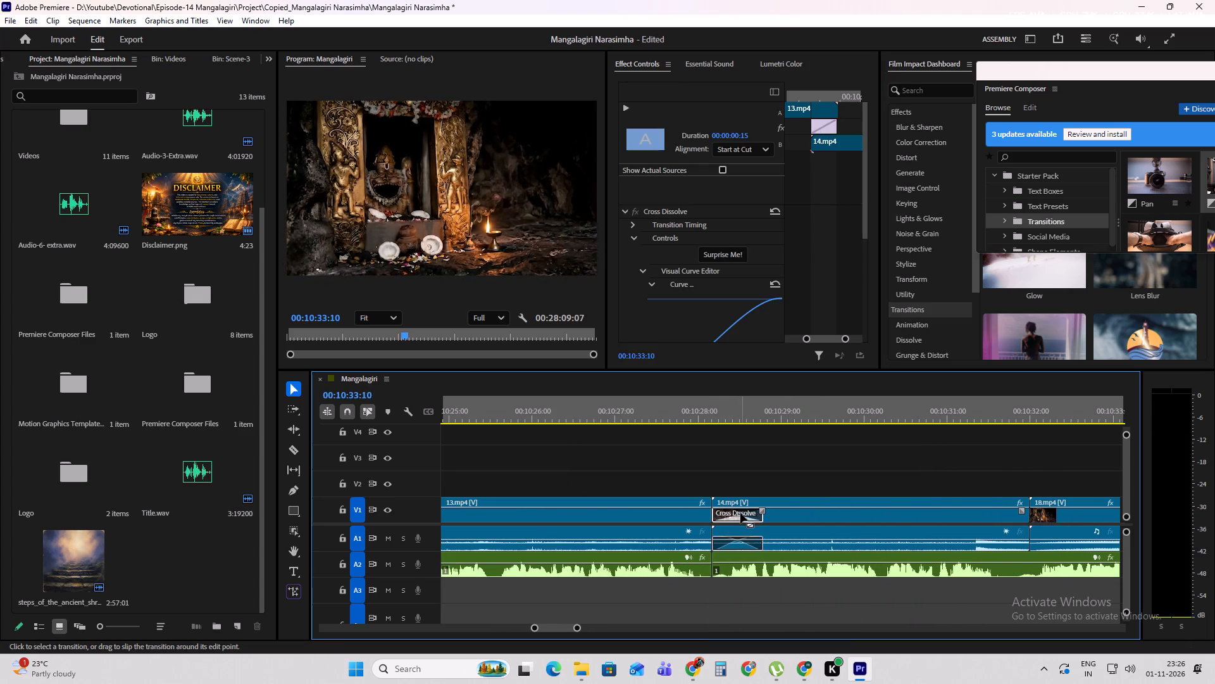
key(Delete)
Apply the default transitions at the 14.mp4–18.mp4 cut and delete the video Cross Dissolve, keeping only the audio crossfade.
click(1030, 533)
right_click(1030, 533)
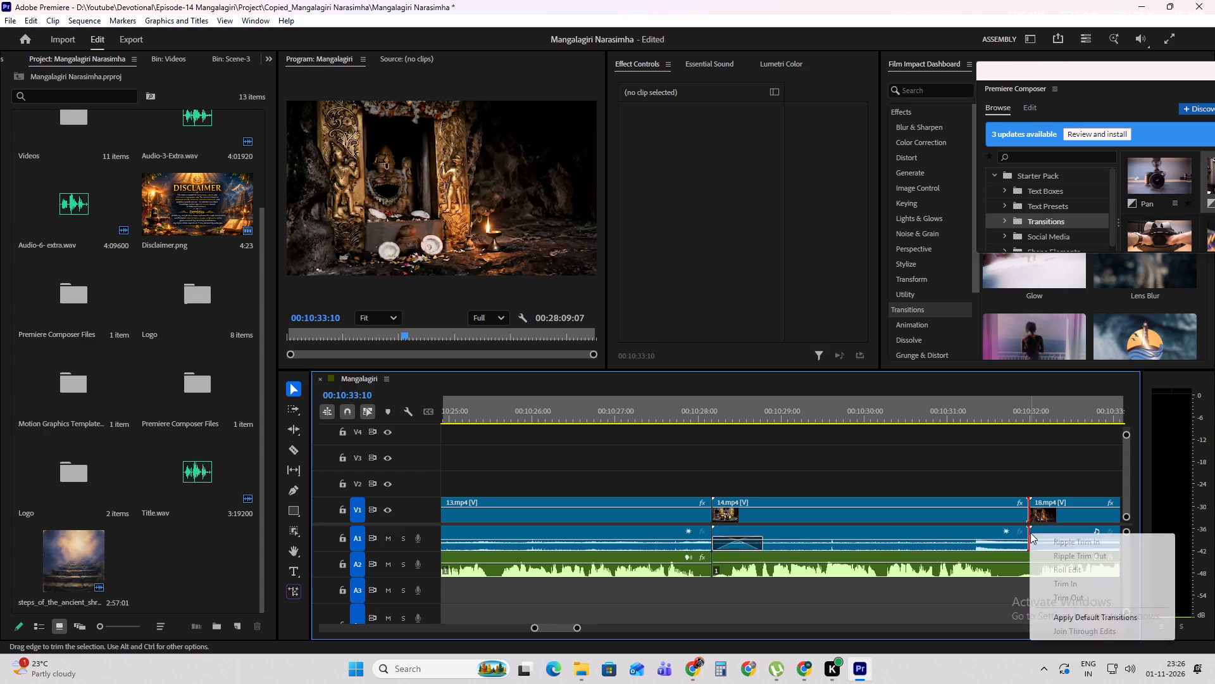
click(1080, 617)
click(1042, 516)
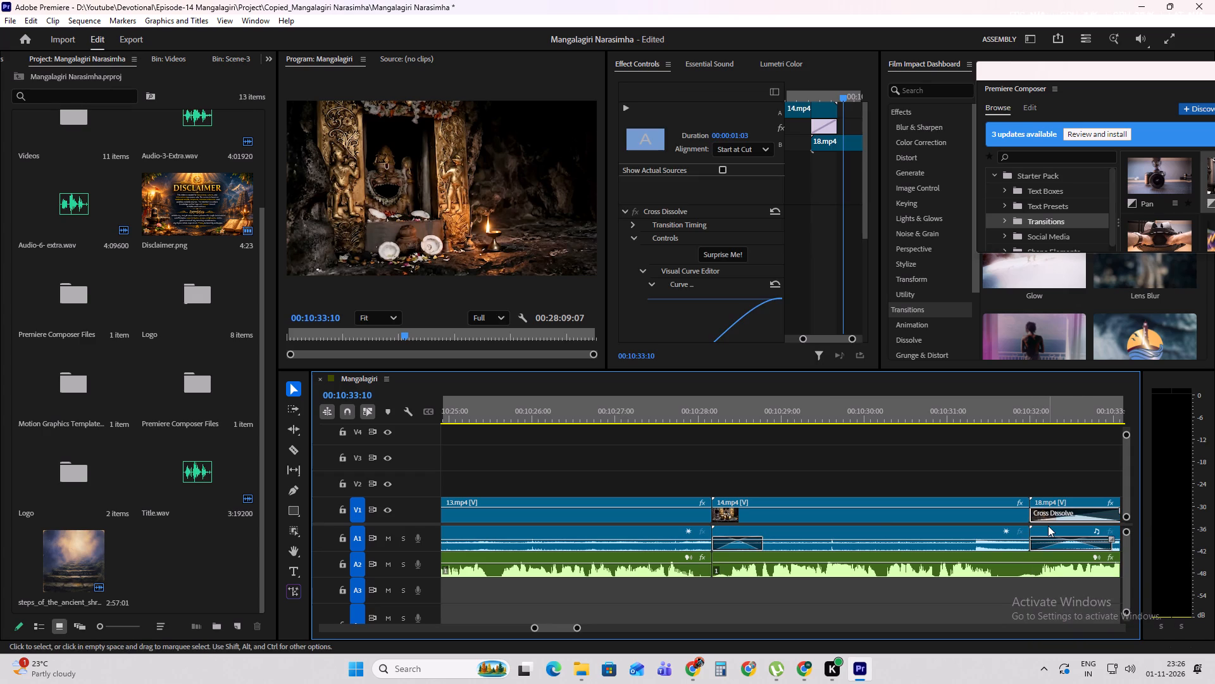
key(Delete)
Play back from the end of 13.mp4 through 14.mp4 and 18.mp4 into 15.mp4 to check the audio crossfades.
click(595, 414)
key(space)
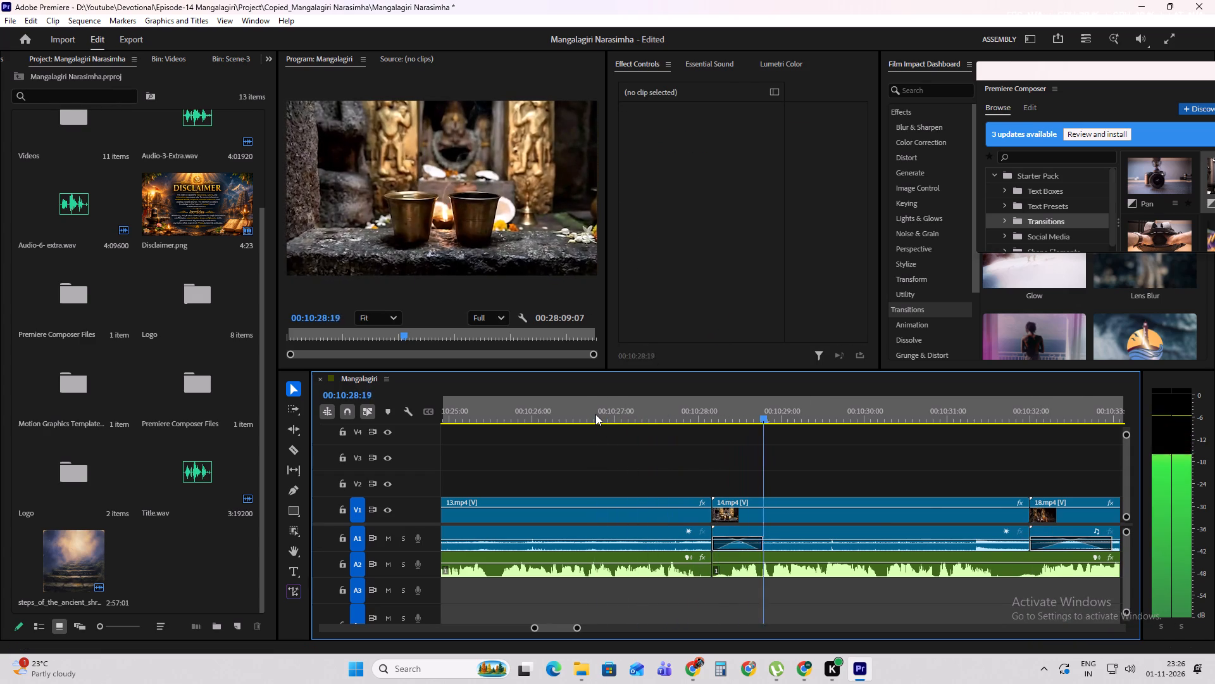
alt+scroll(960, 522, down, 4)
shift+scroll(790, 498, down, 9)
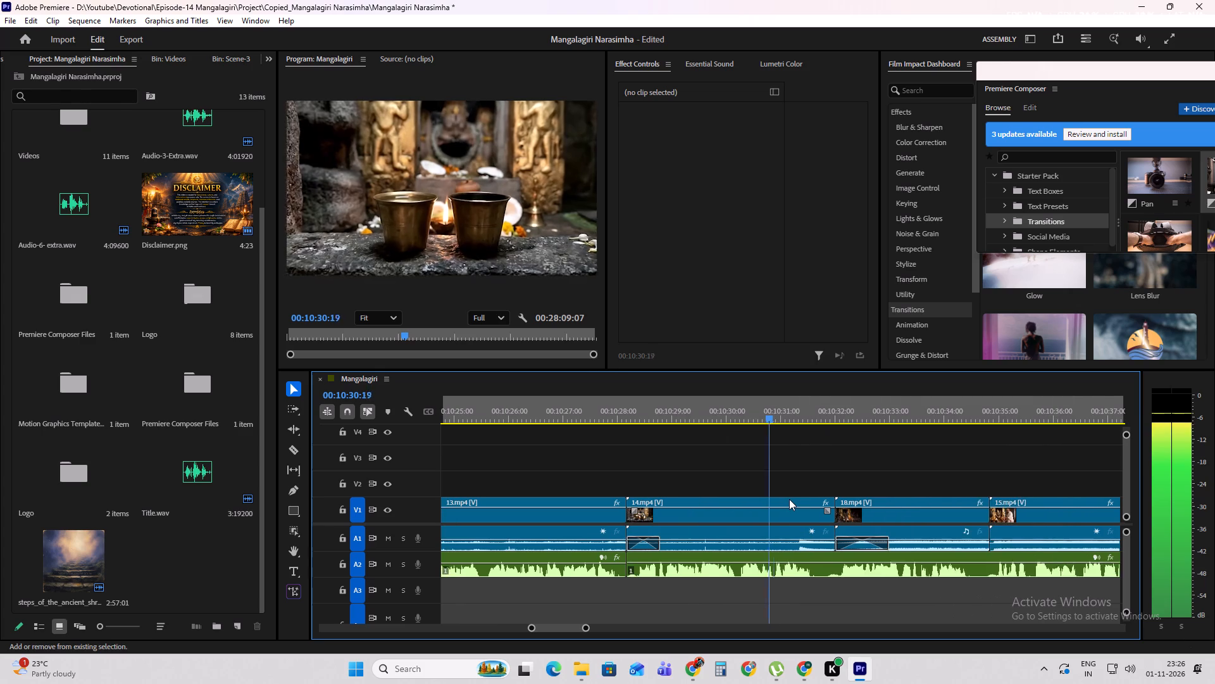
shift+scroll(789, 499, down, 5)
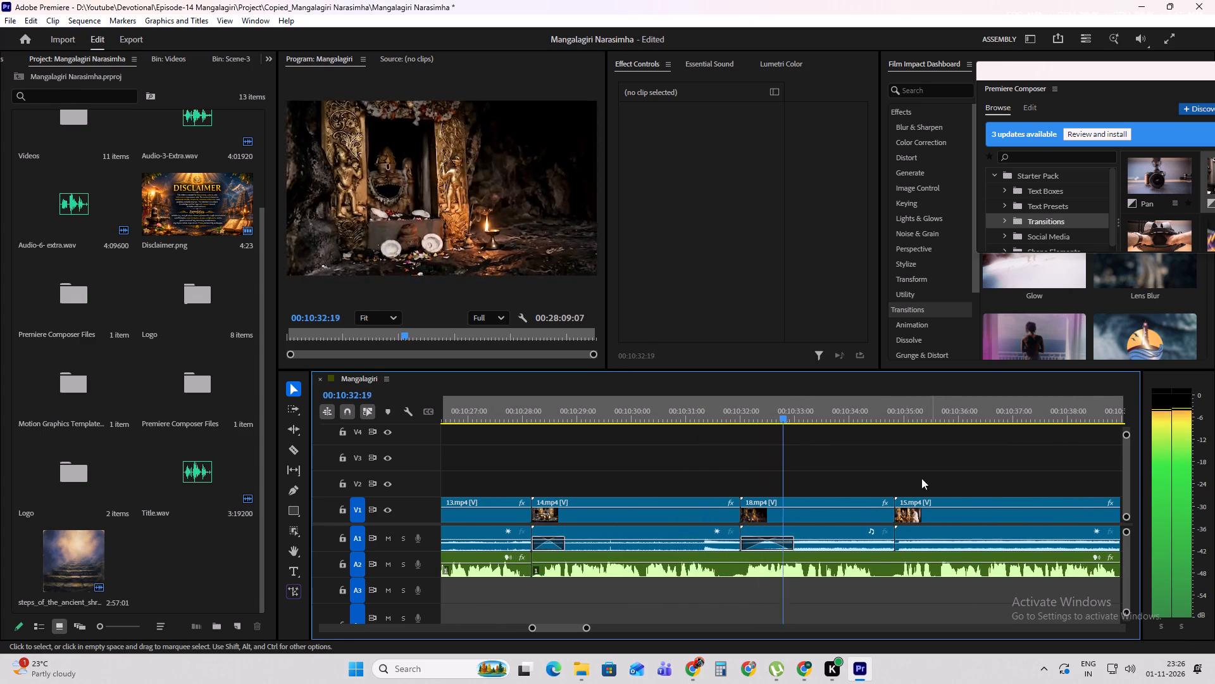
shift+scroll(898, 478, down, 8)
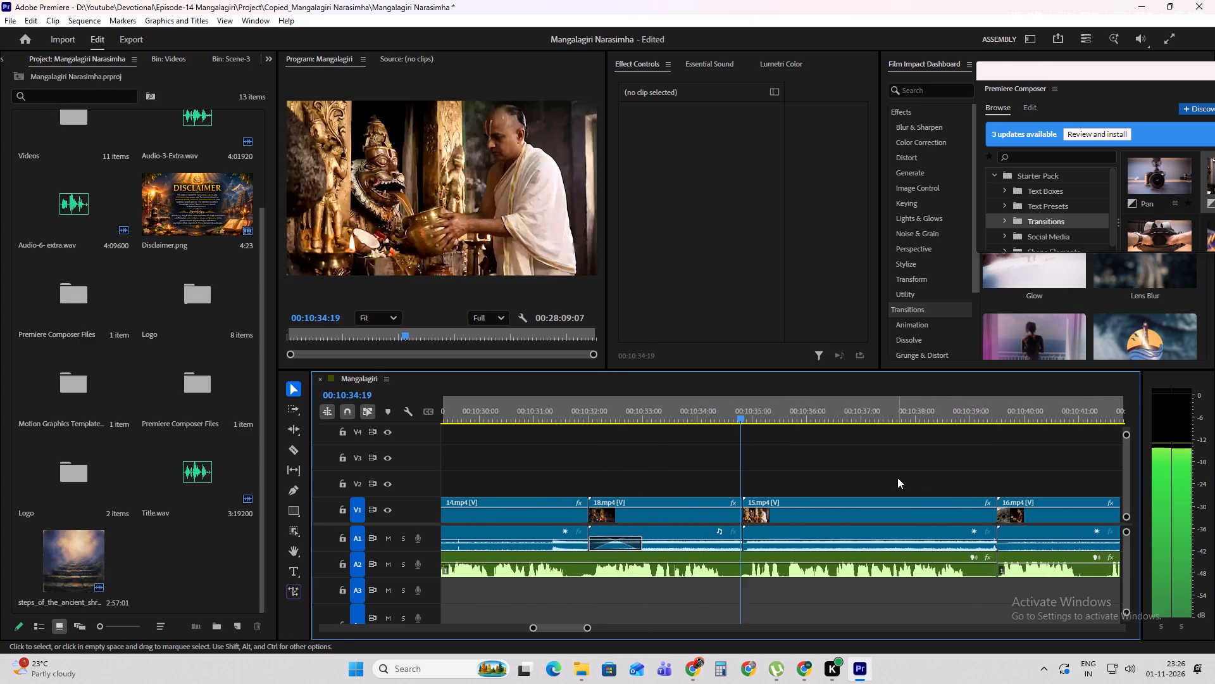
key(space)
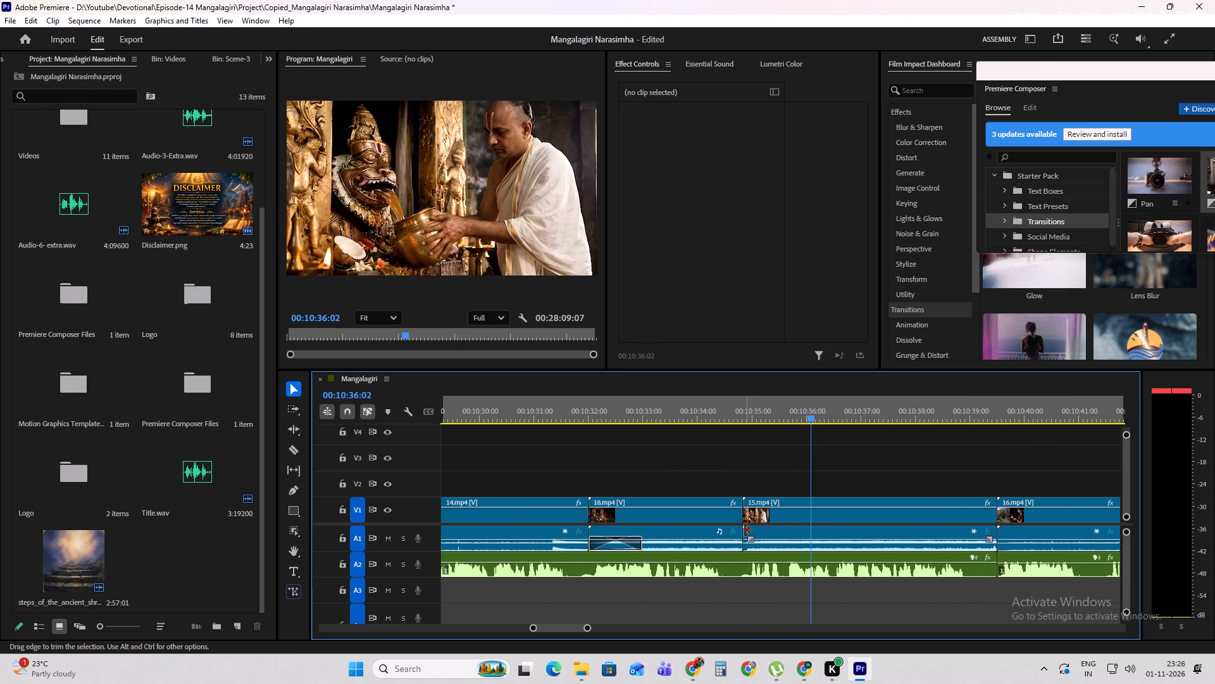
Apply the default transitions at the 18.mp4–15.mp4 cut and delete the video Cross Dissolve, keeping only the audio crossfade.
click(745, 530)
right_click(745, 530)
click(825, 611)
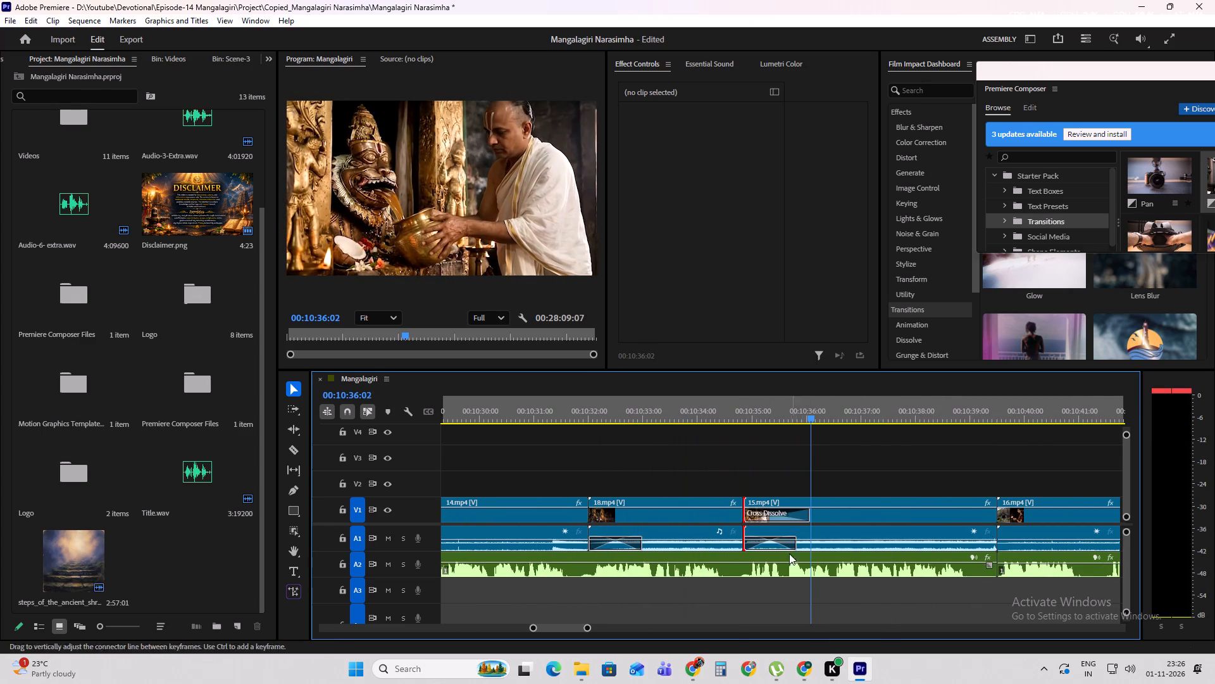
click(788, 514)
key(Delete)
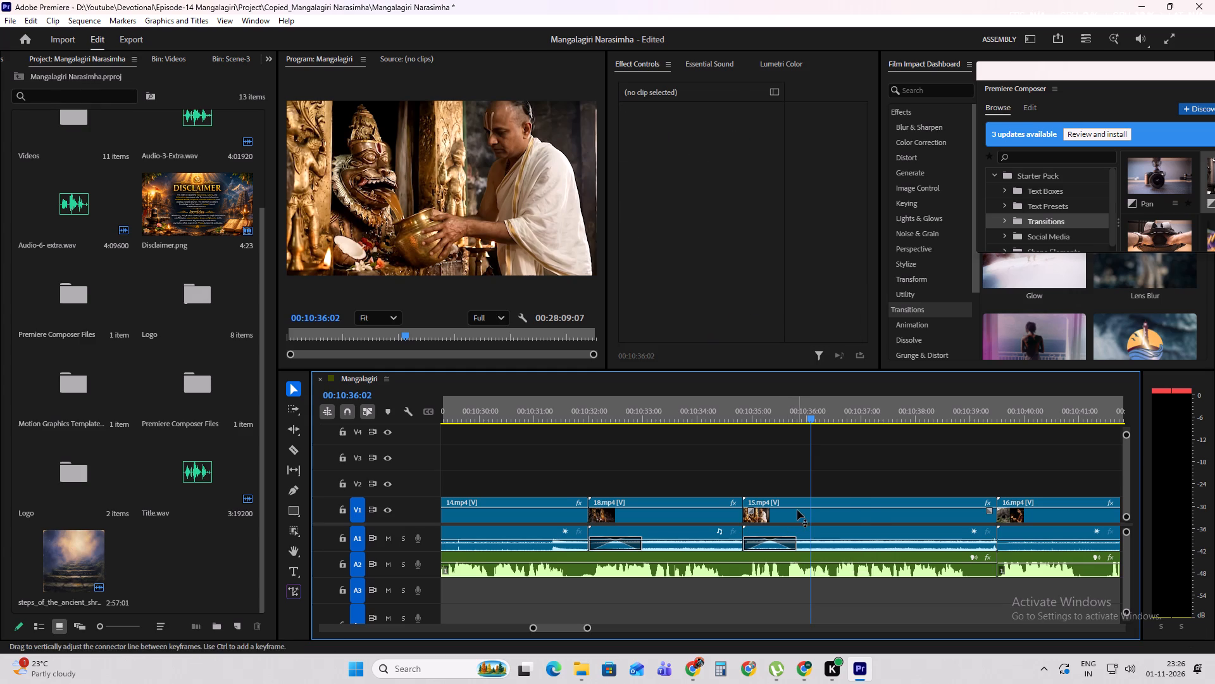
Set the volume level of 18.mp4 to -10 dB.
click(697, 535)
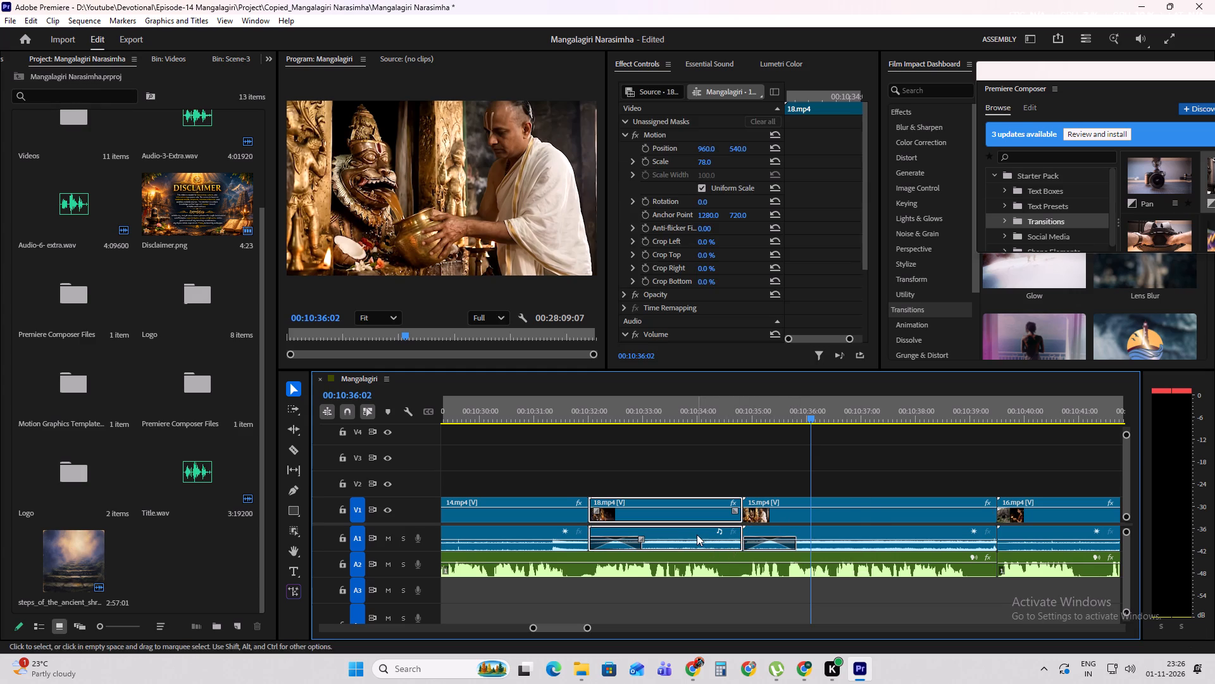
scroll(707, 297, down, 4)
click(704, 310)
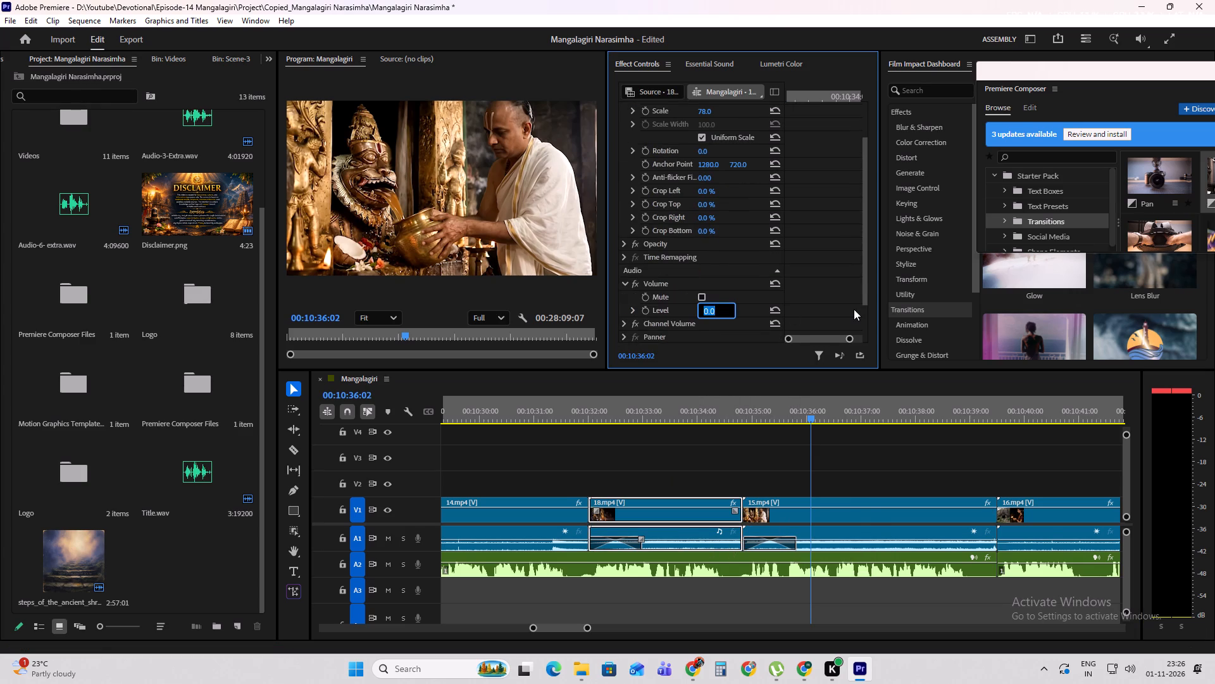
text(-10)
key(Return)
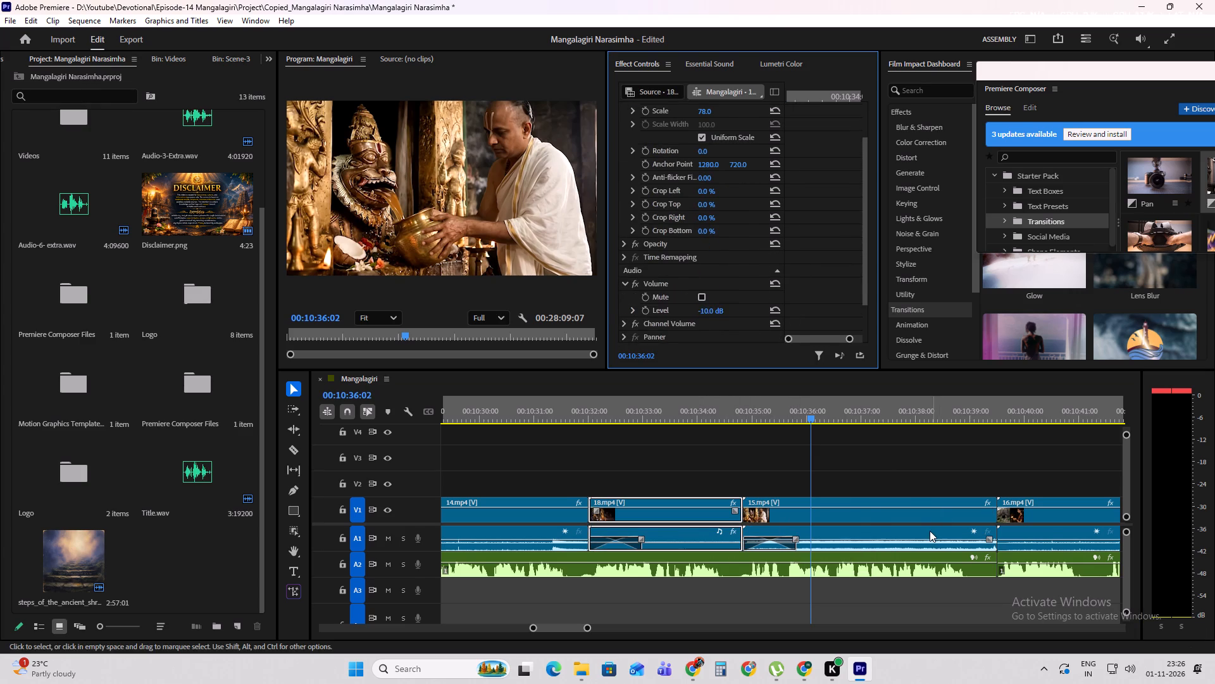
Set the volume level of 15.mp4 to -10 dB.
click(930, 531)
scroll(722, 299, down, 5)
click(709, 298)
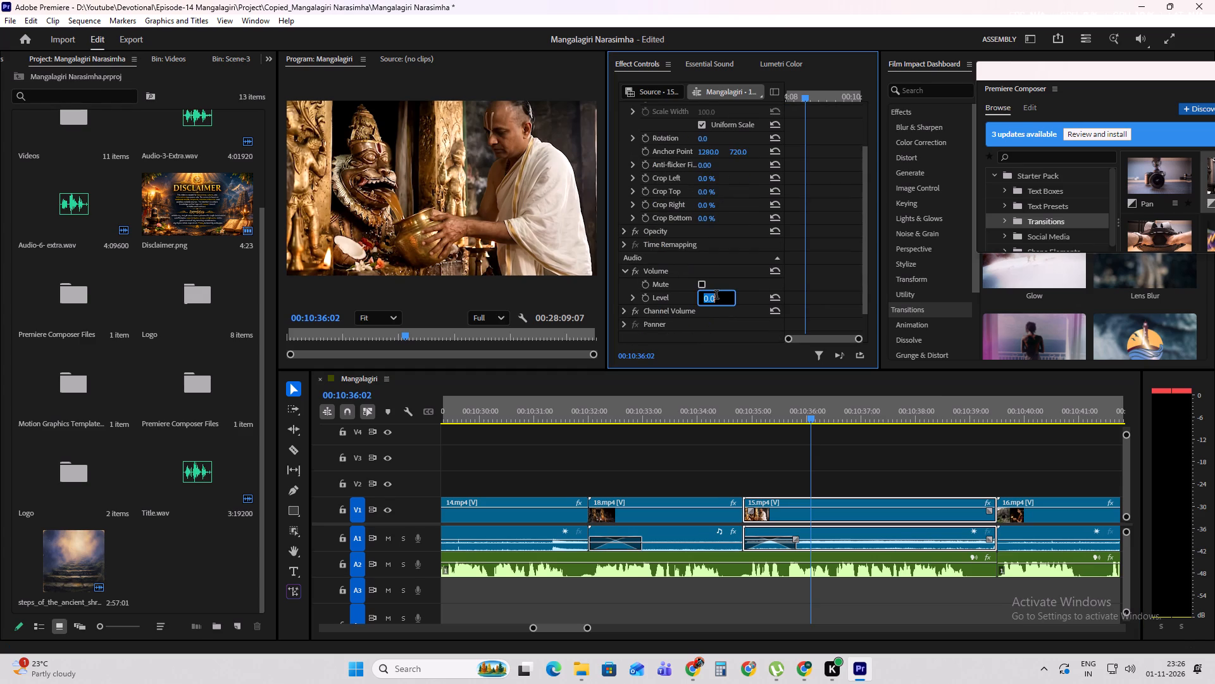
text(-10)
key(Return)
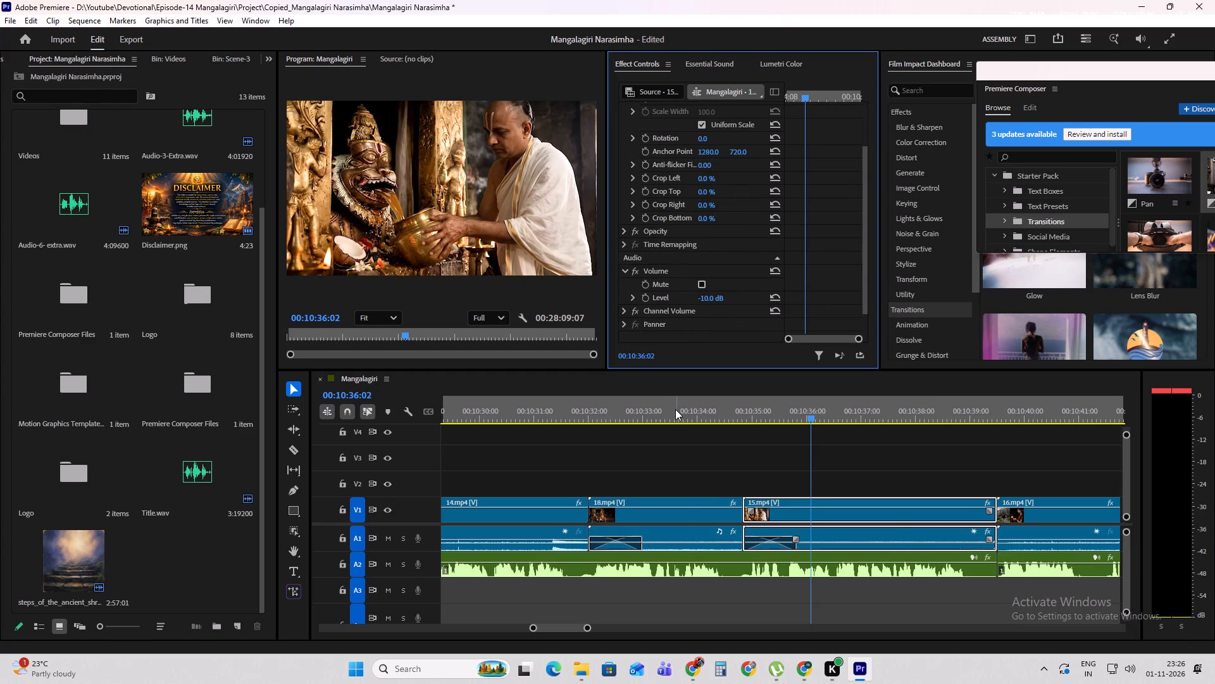
Play back from 18.mp4 through 15.mp4 and 16.mp4 into 17.mp4 to check the audio balance.
click(675, 409)
key(space)
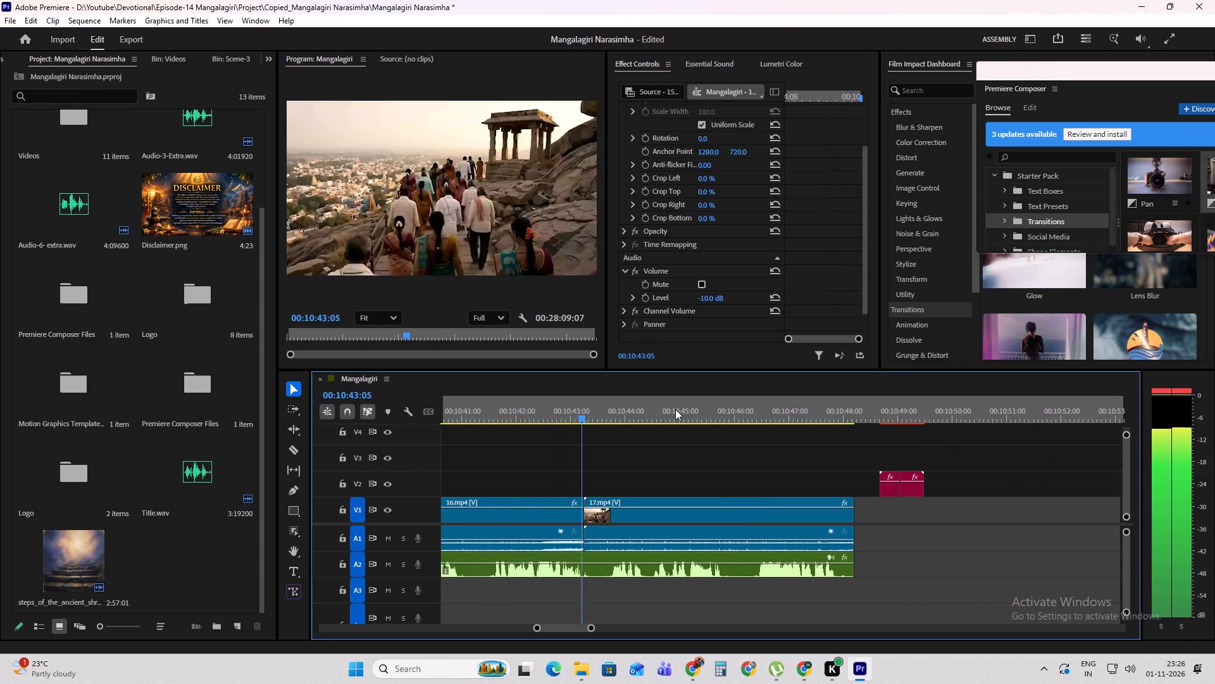
key(space)
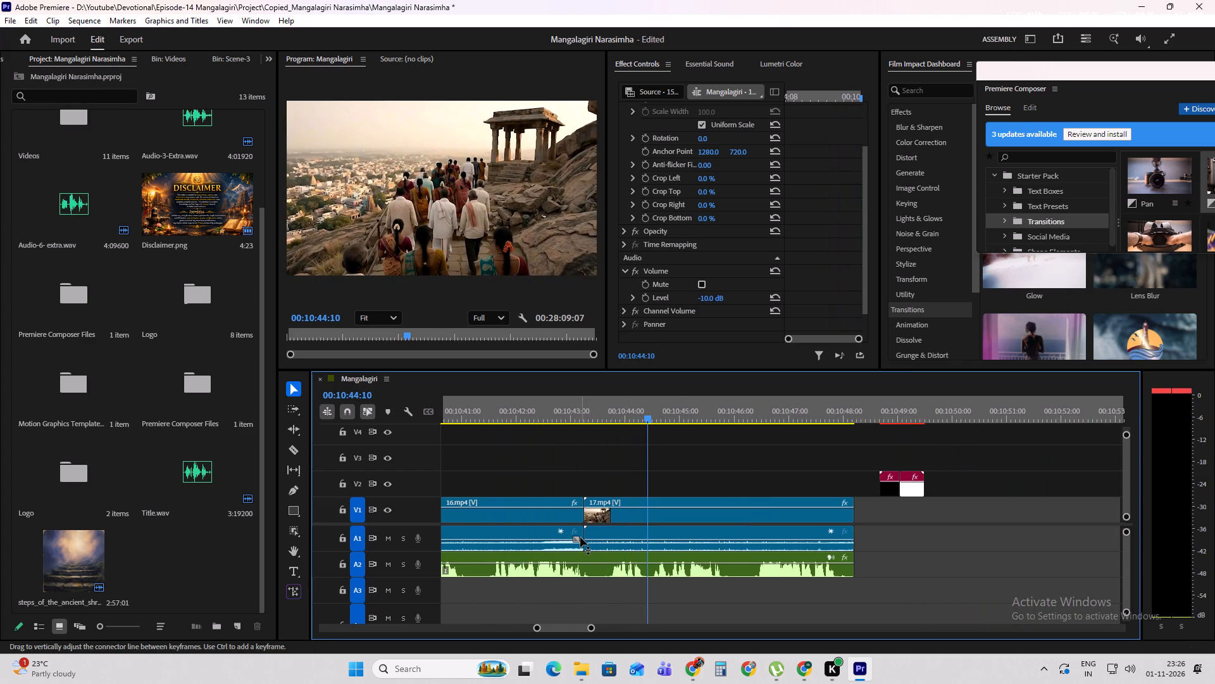
Add an audio fade-out at the end of 16.mp4 on A1 and lengthen it to about 2 seconds, checking it in playback.
drag(576, 538, 532, 536)
click(510, 417)
key(space)
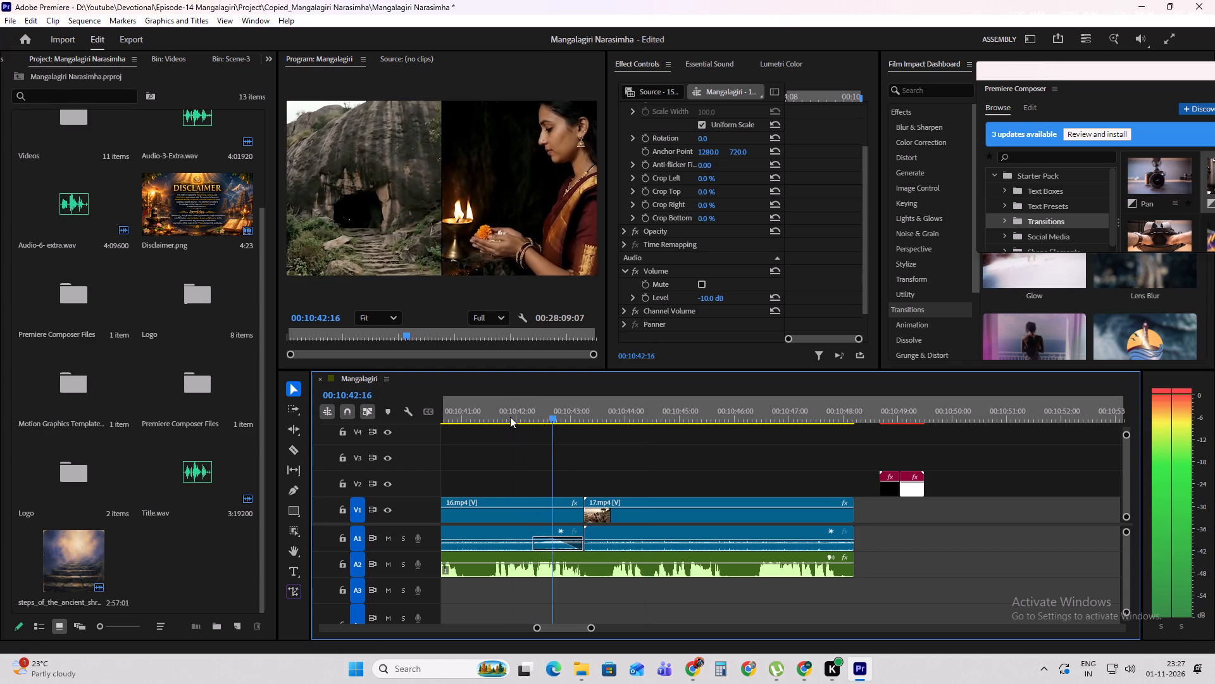
key(space)
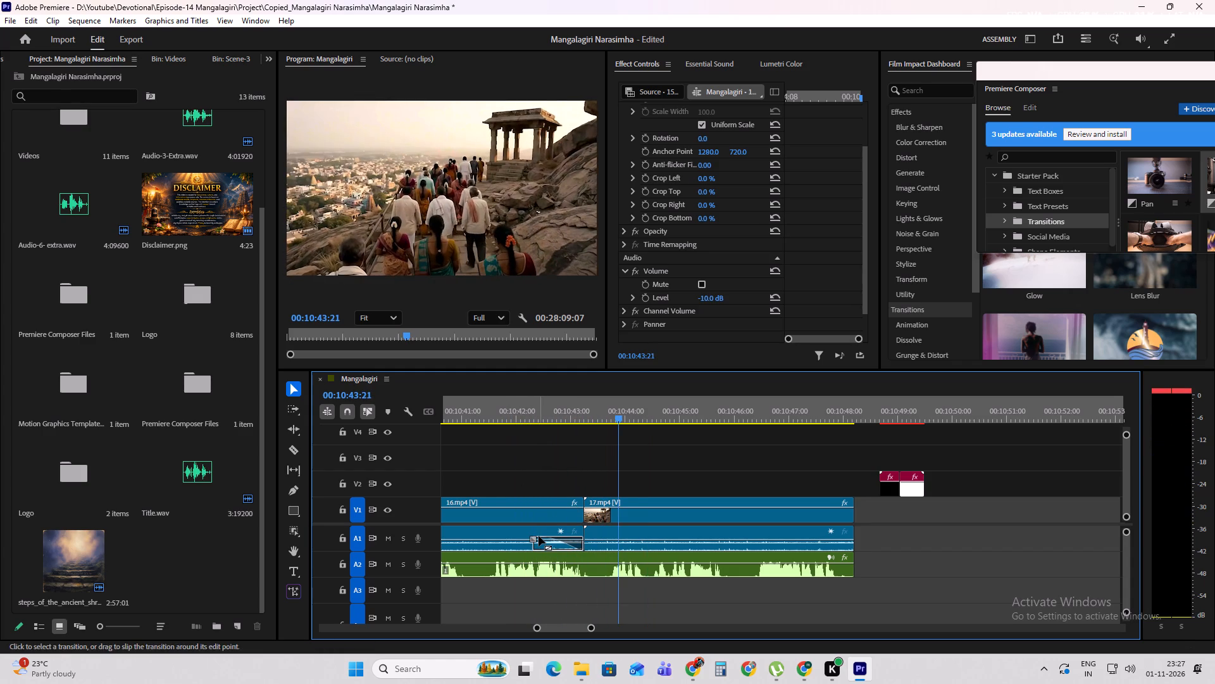
drag(533, 538, 465, 552)
Play back from the start of 16.mp4 to the end of 17.mp4 to check the longer audio fade.
alt+scroll(768, 516, down, 3)
shift+scroll(718, 522, up, 4)
click(559, 414)
key(space)
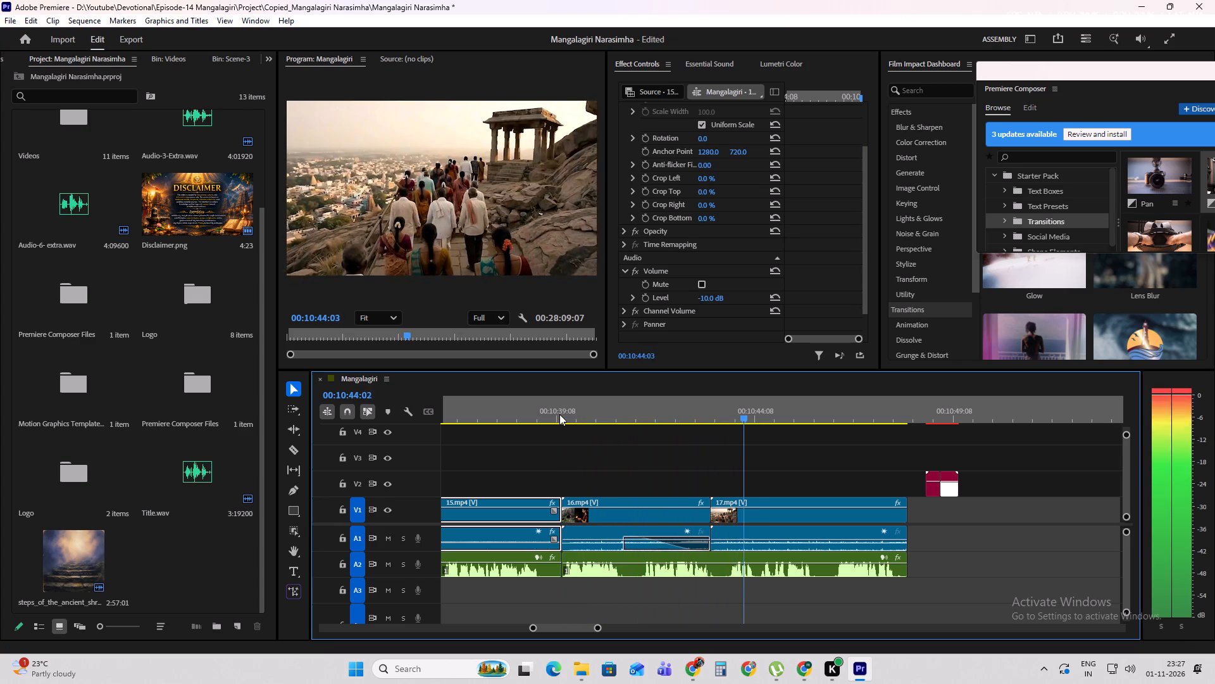
alt+scroll(899, 508, down, 9)
shift+scroll(716, 521, down, 7)
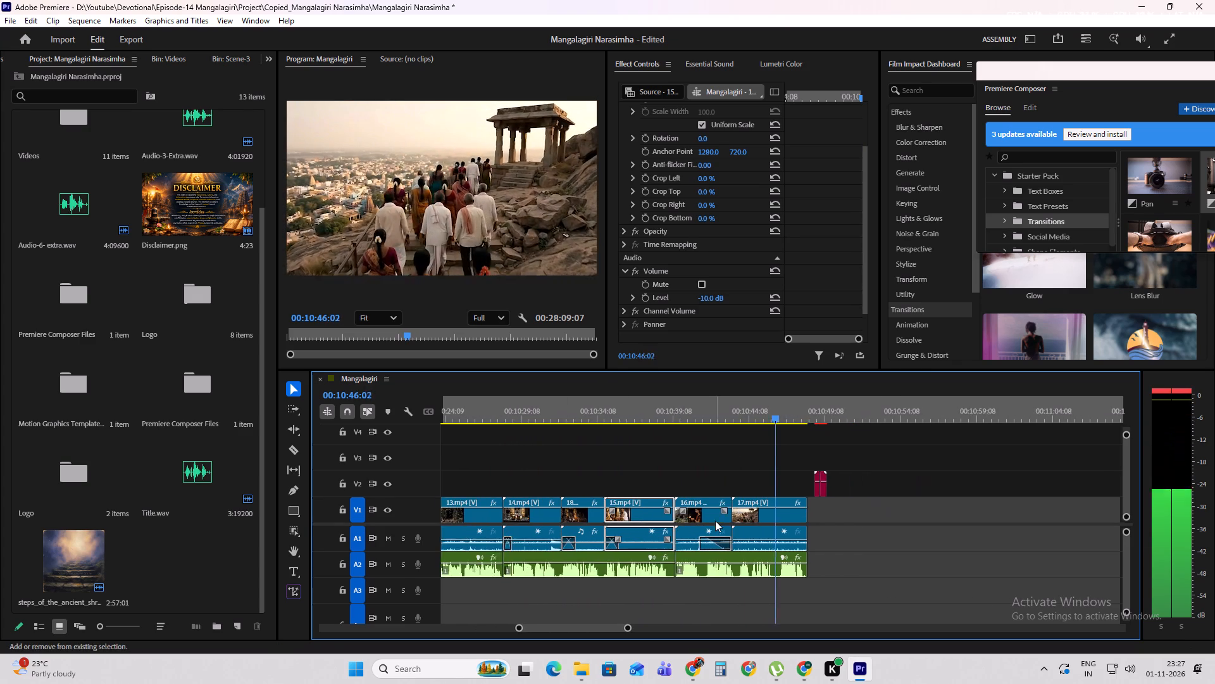
shift+scroll(715, 521, down, 3)
alt+scroll(845, 519, down, 11)
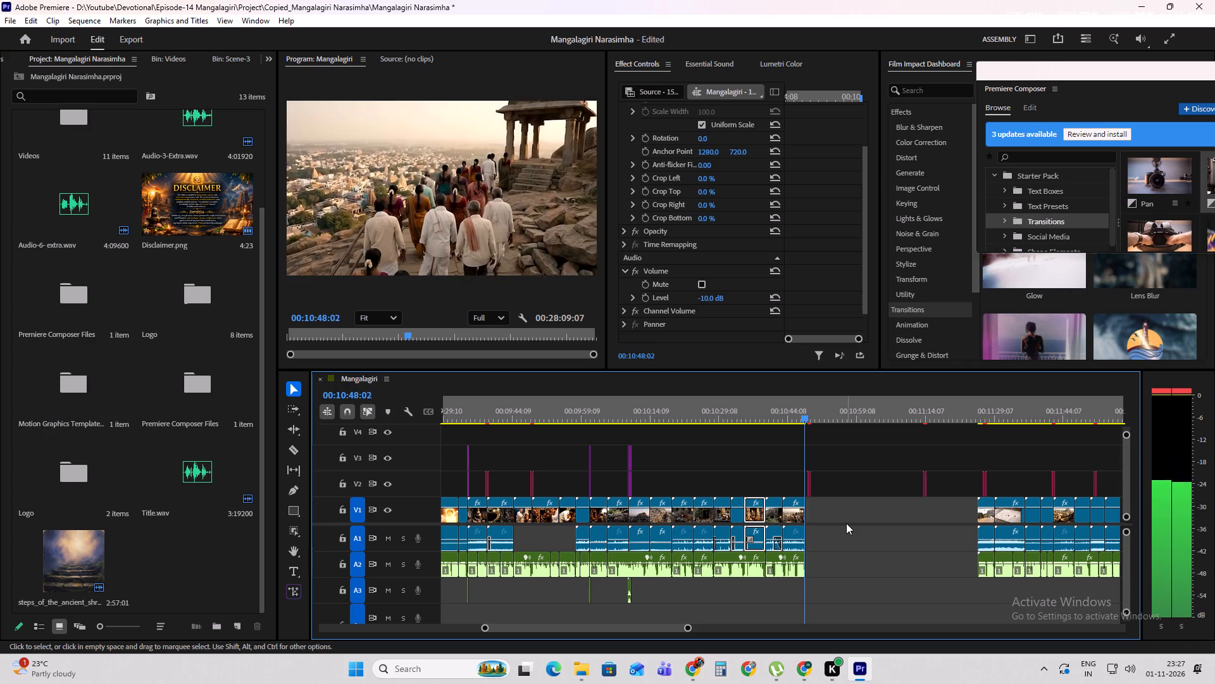
key(space)
Copy the light leak overlay pair on V2 after 17.mp4 and paste it over the 10.mp4–12.mp4 cut.
alt+scroll(725, 517, up, 11)
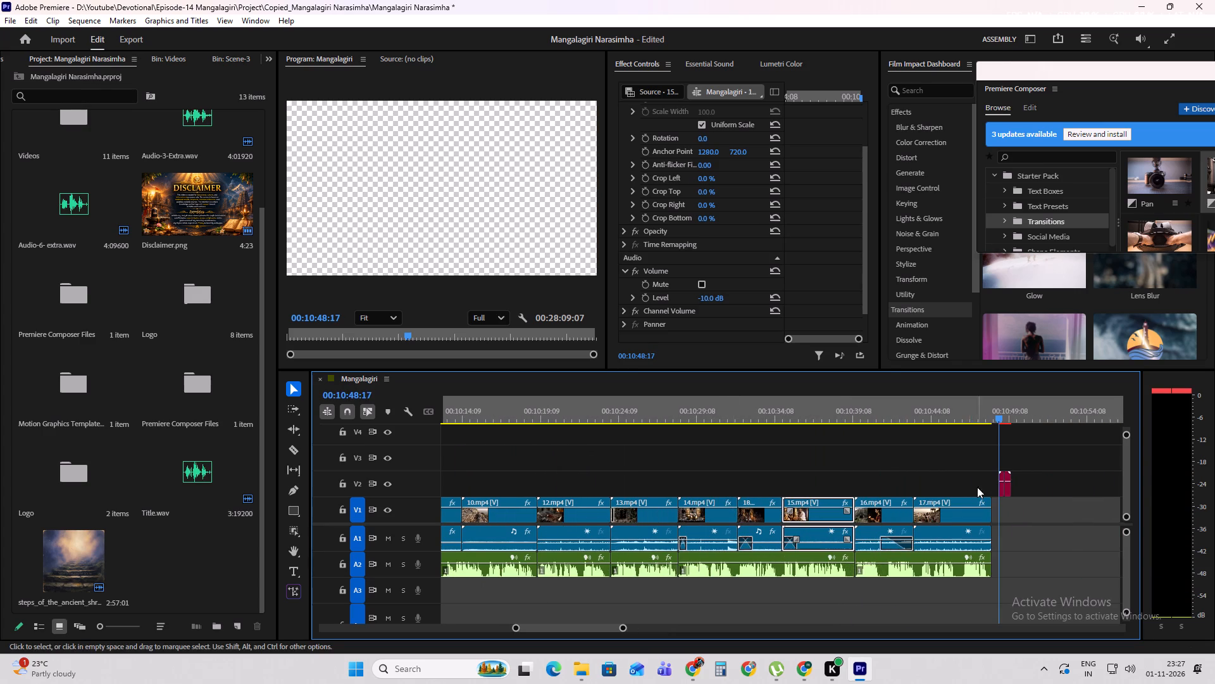
drag(1029, 457, 979, 486)
drag(542, 409, 528, 411)
key(ctrl+v)
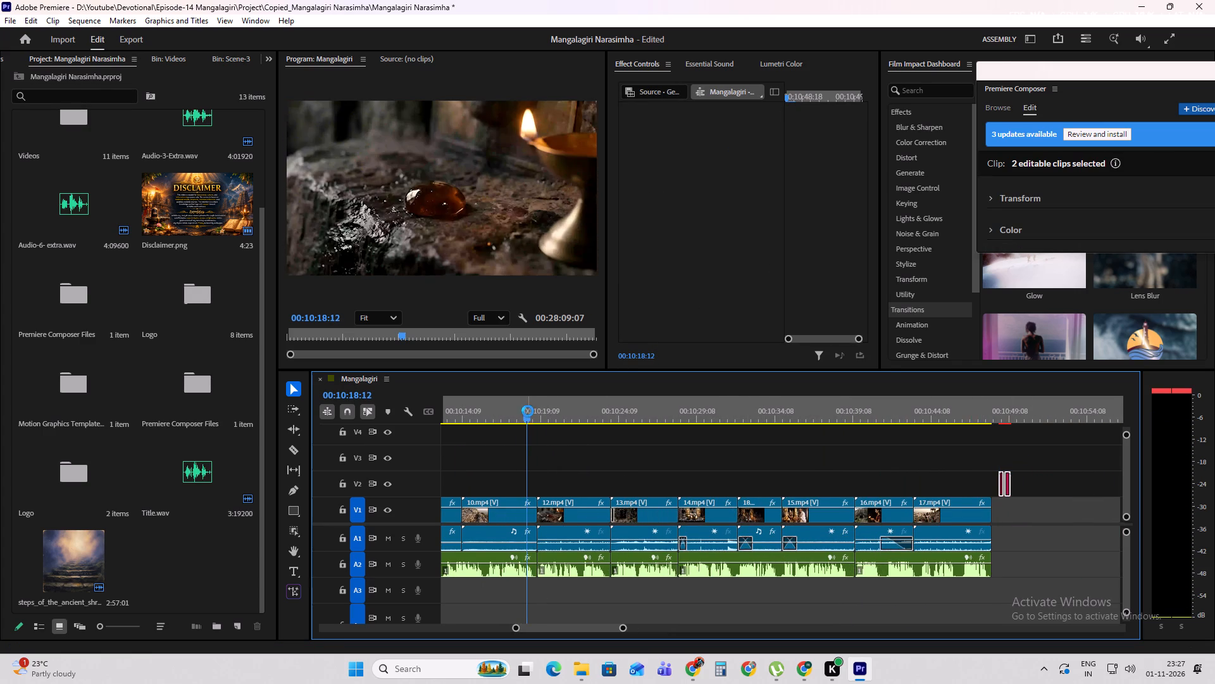
key(ctrl+z)
drag(968, 443, 1067, 473)
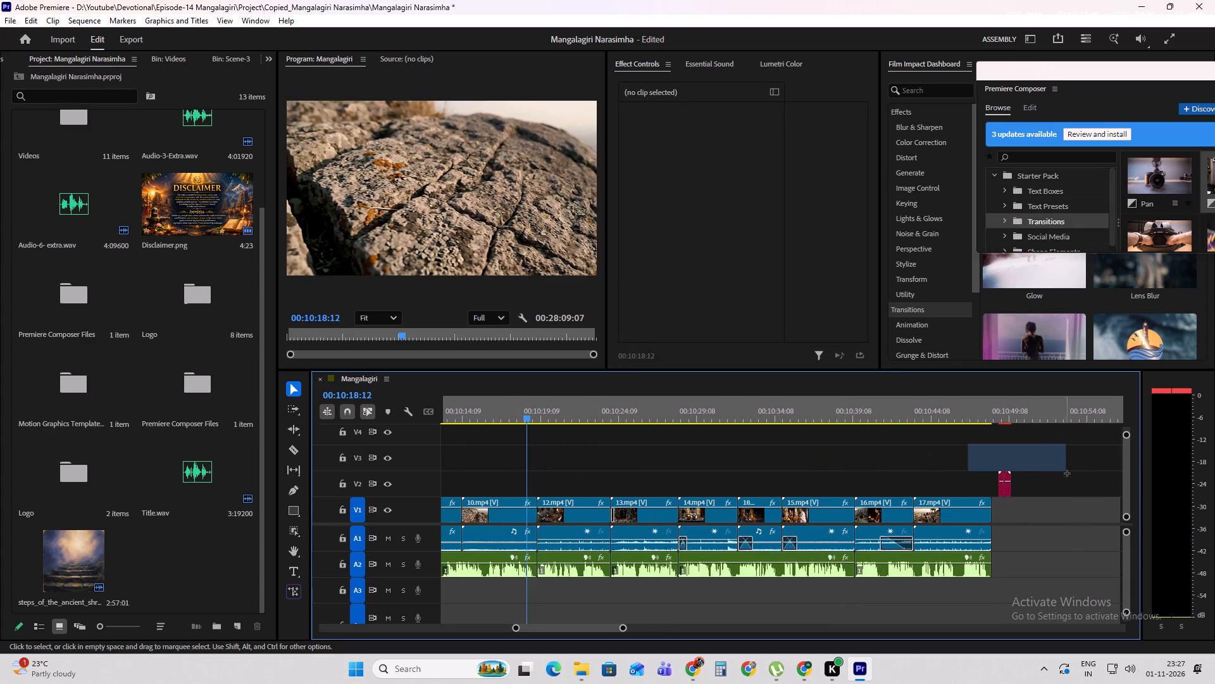
drag(1067, 473, 1072, 481)
key(ctrl+c)
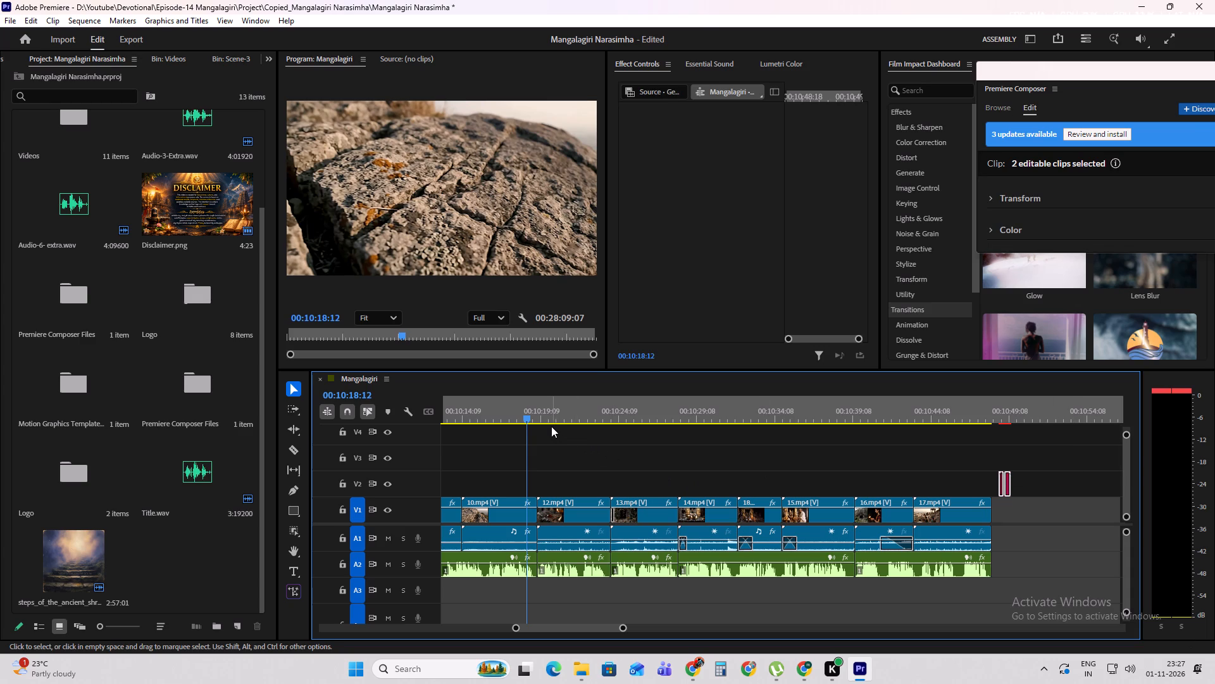
key(ctrl+v)
alt+scroll(527, 495, up, 9)
drag(549, 492, 555, 490)
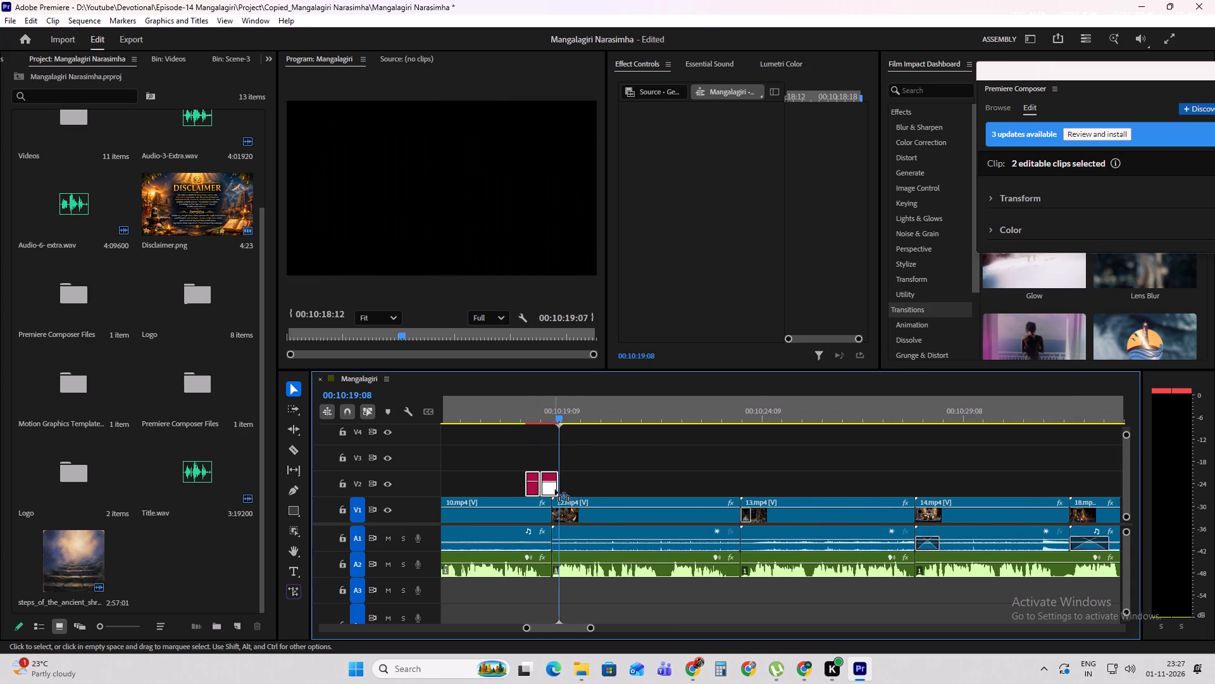
drag(555, 490, 559, 490)
Duplicate the light leak overlay pair on V2 over the 13.mp4–14.mp4, 18.mp4–15.mp4 and 16.mp4–17.mp4 cuts.
scroll(726, 476, down, 3)
alt+scroll(726, 476, down, 4)
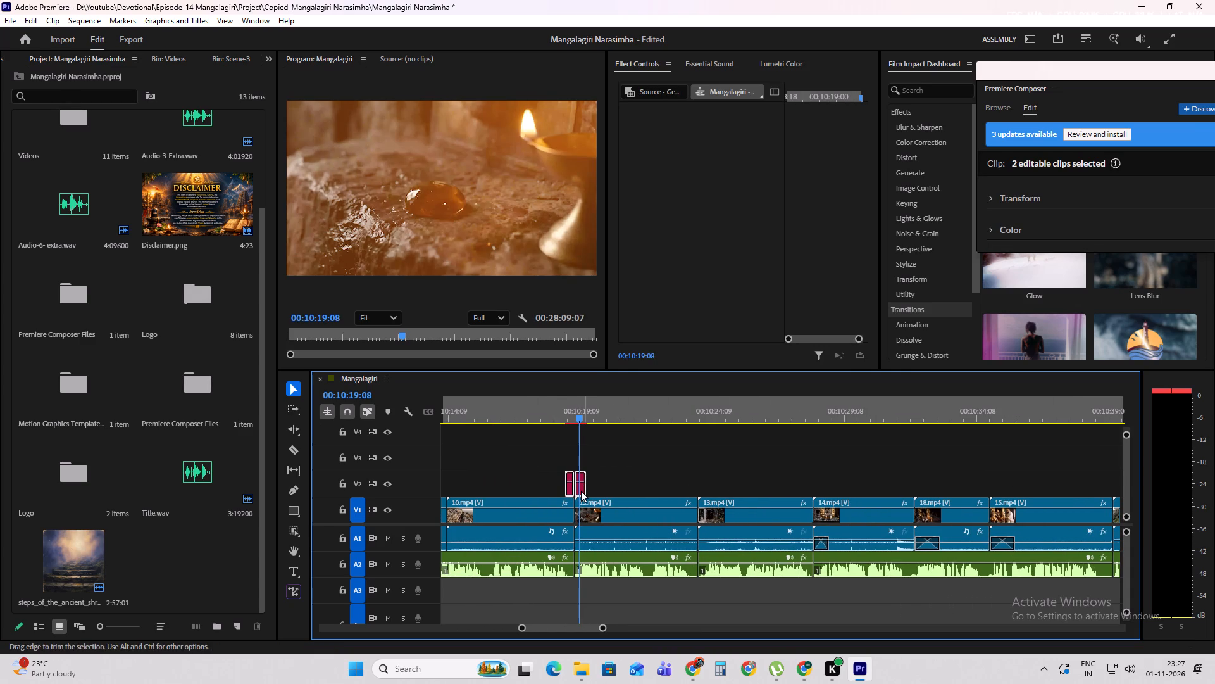
drag(581, 491, 818, 487)
shift+scroll(701, 497, down, 10)
drag(629, 491, 695, 479)
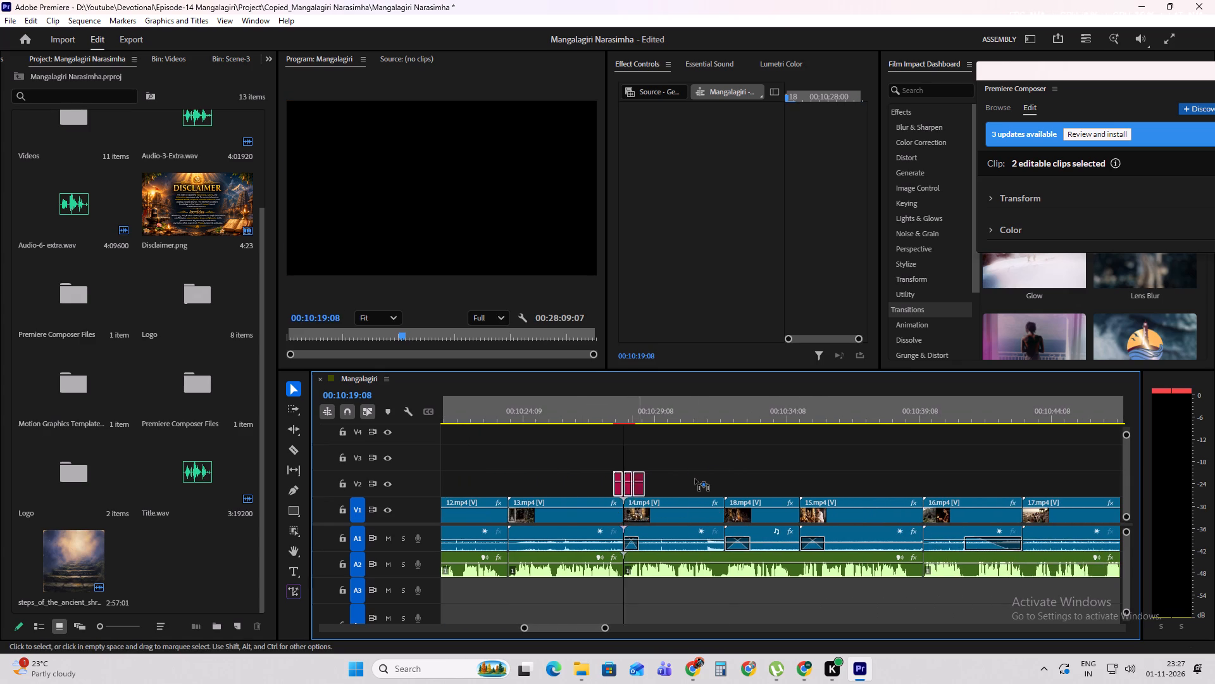
drag(695, 479, 807, 483)
shift+scroll(721, 502, down, 2)
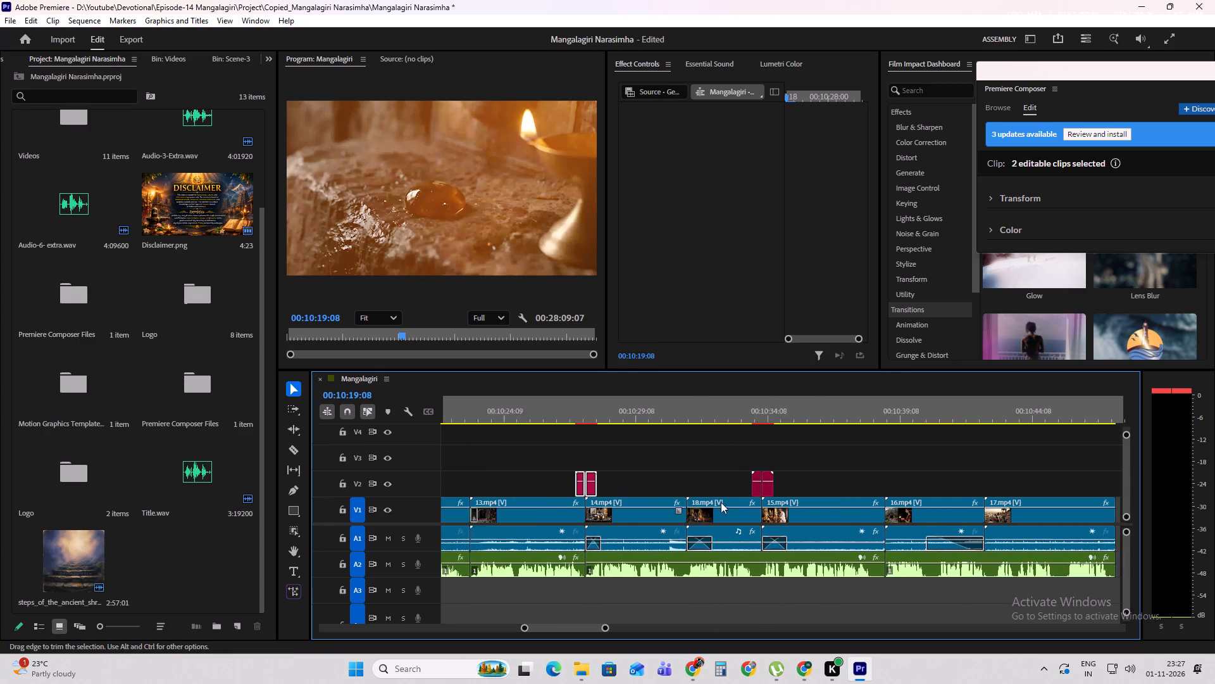
shift+scroll(721, 502, down, 9)
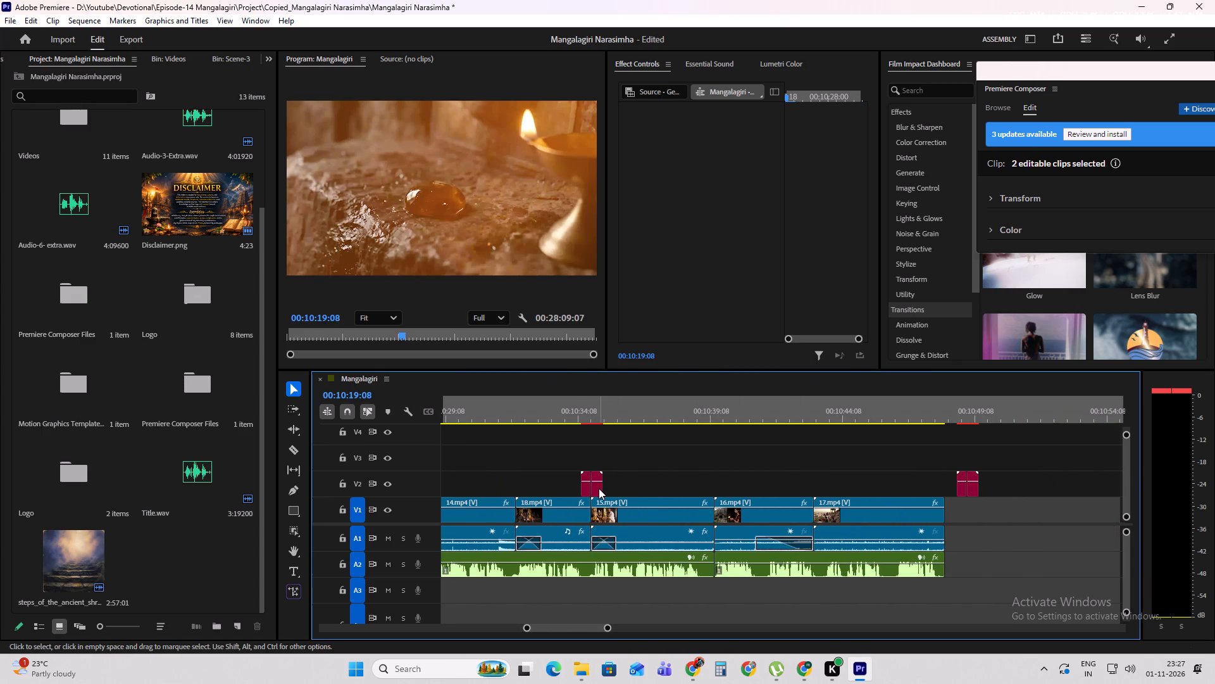
drag(599, 488, 820, 487)
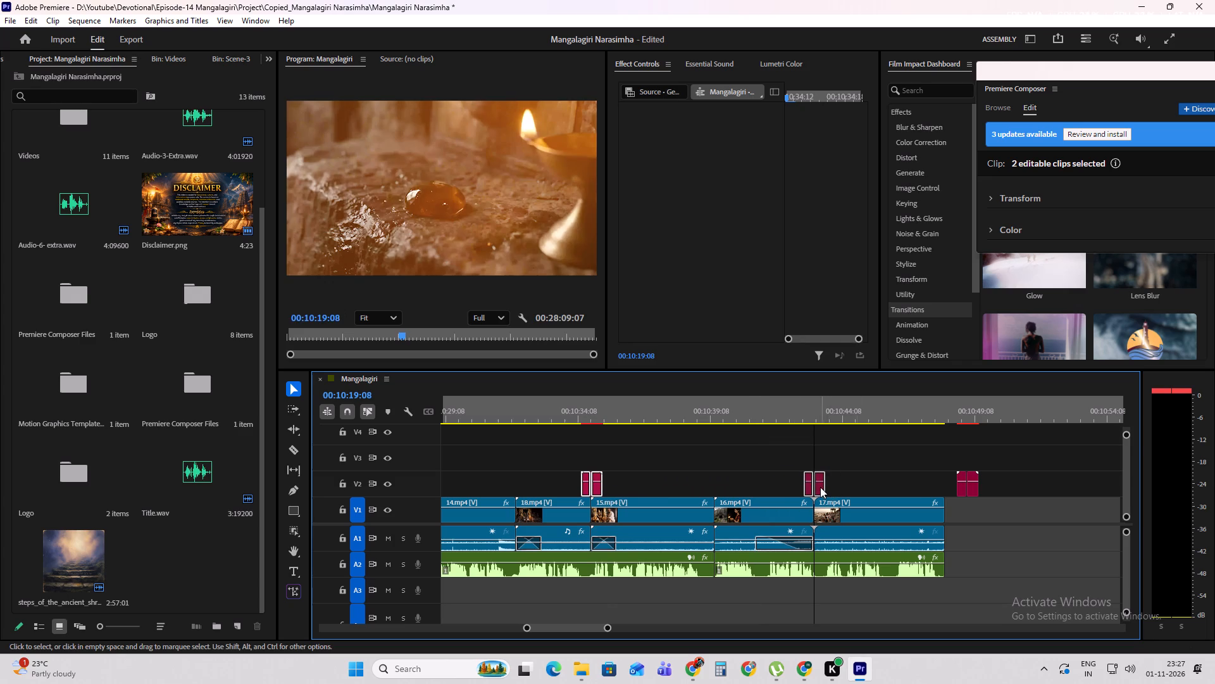
Move the whole block of clips following the gap after 17.mp4 about 33 seconds earlier, leaving only a short gap.
alt+scroll(837, 486, down, 17)
shift+scroll(767, 490, down, 6)
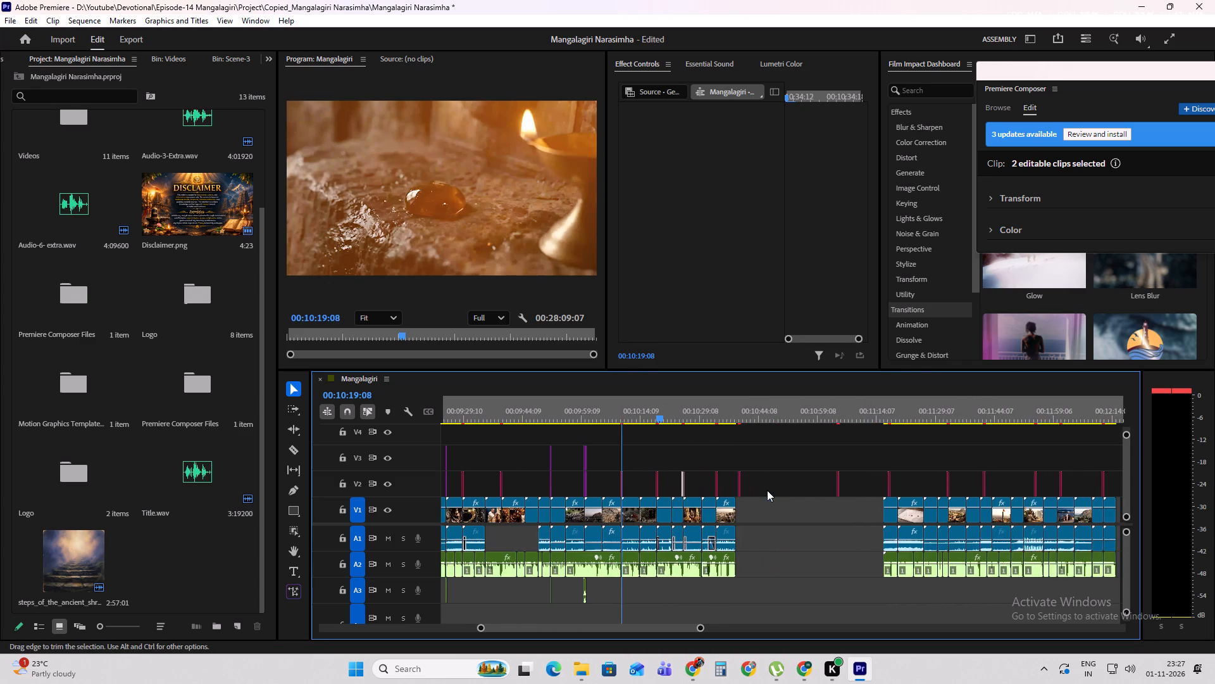
shift+scroll(767, 490, down, 11)
drag(670, 452, 933, 584)
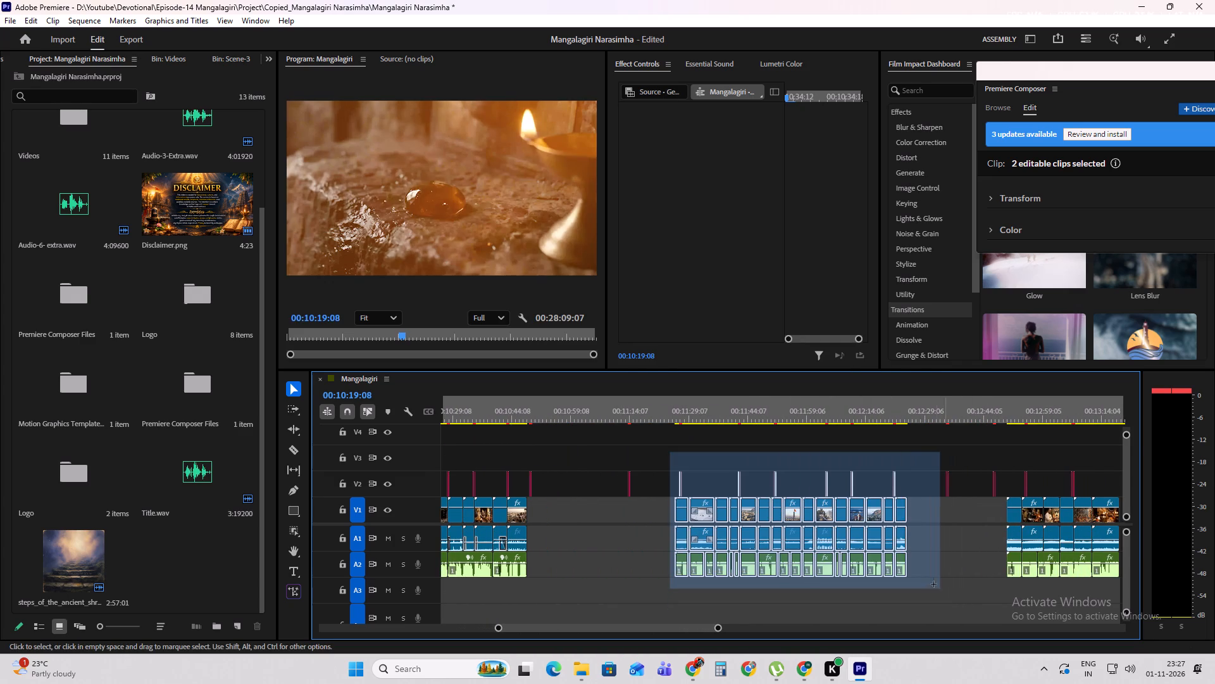
drag(933, 584, 931, 592)
drag(826, 571, 701, 561)
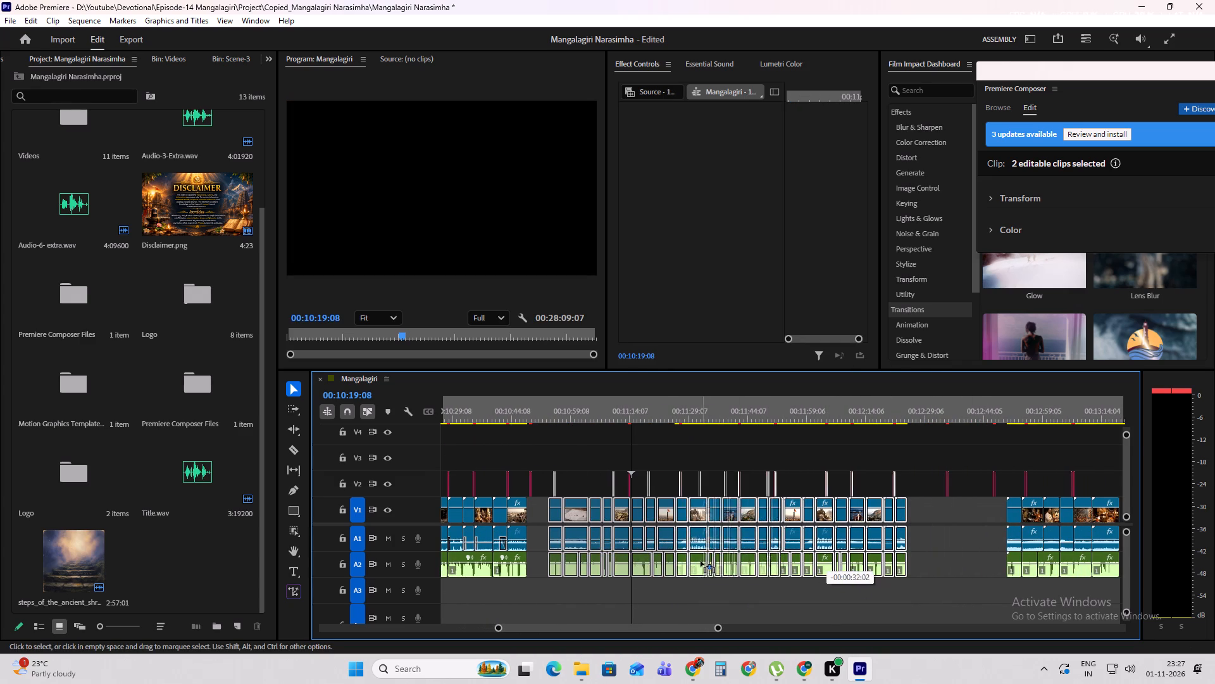
drag(701, 561, 692, 562)
Move the light leak overlay pair on V2 from just after 17.mp4 to near the 2.mp4–3.mp4 cut.
alt+scroll(503, 488, up, 6)
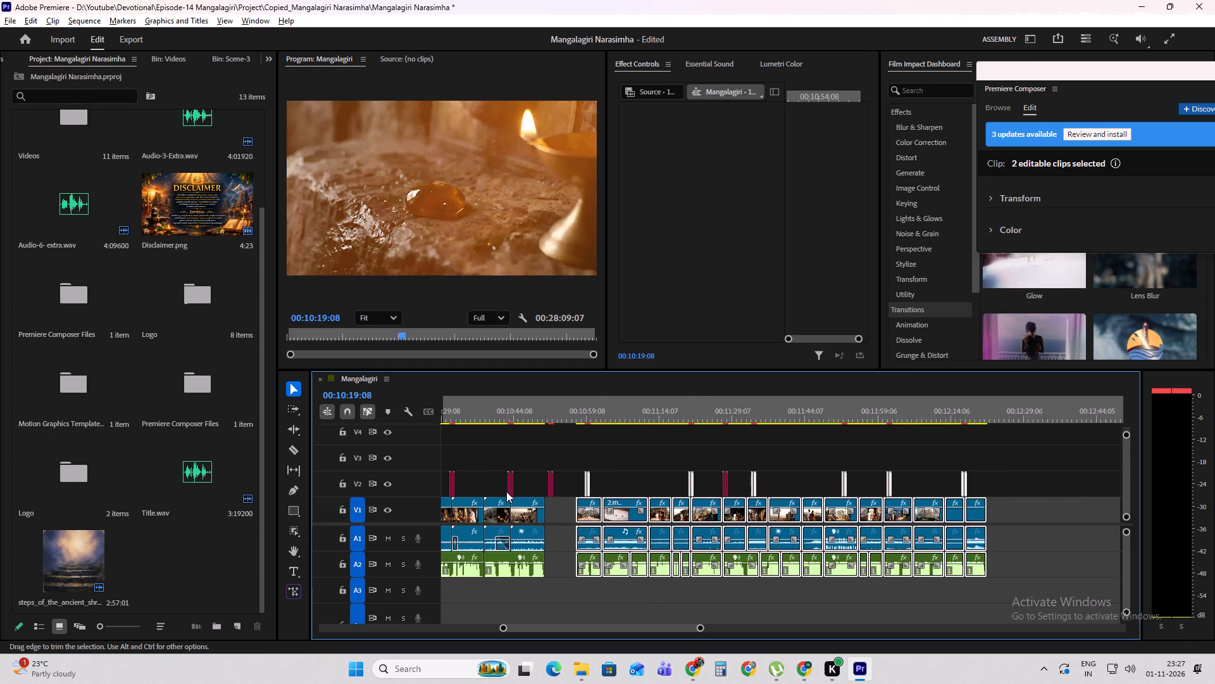
alt+scroll(506, 491, up, 3)
drag(580, 443, 528, 477)
drag(566, 493, 571, 493)
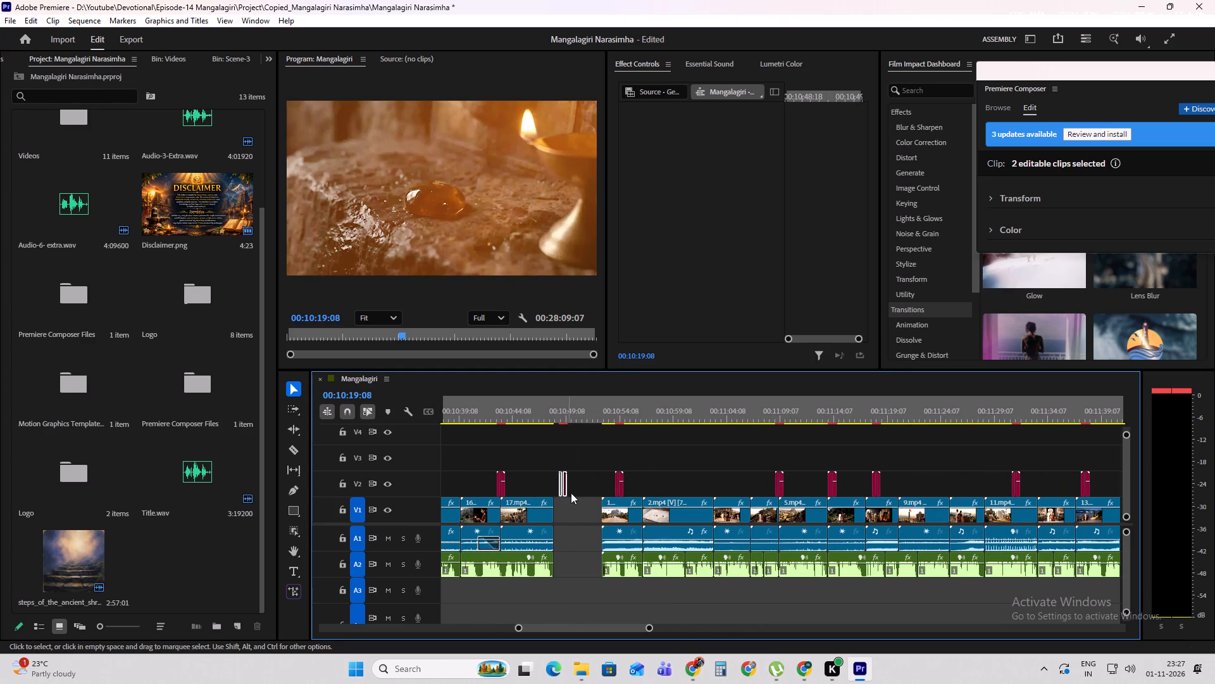
drag(571, 493, 708, 488)
Move the light leak overlay pair above 1.mp4 back over the end of 17.mp4.
drag(620, 493, 562, 487)
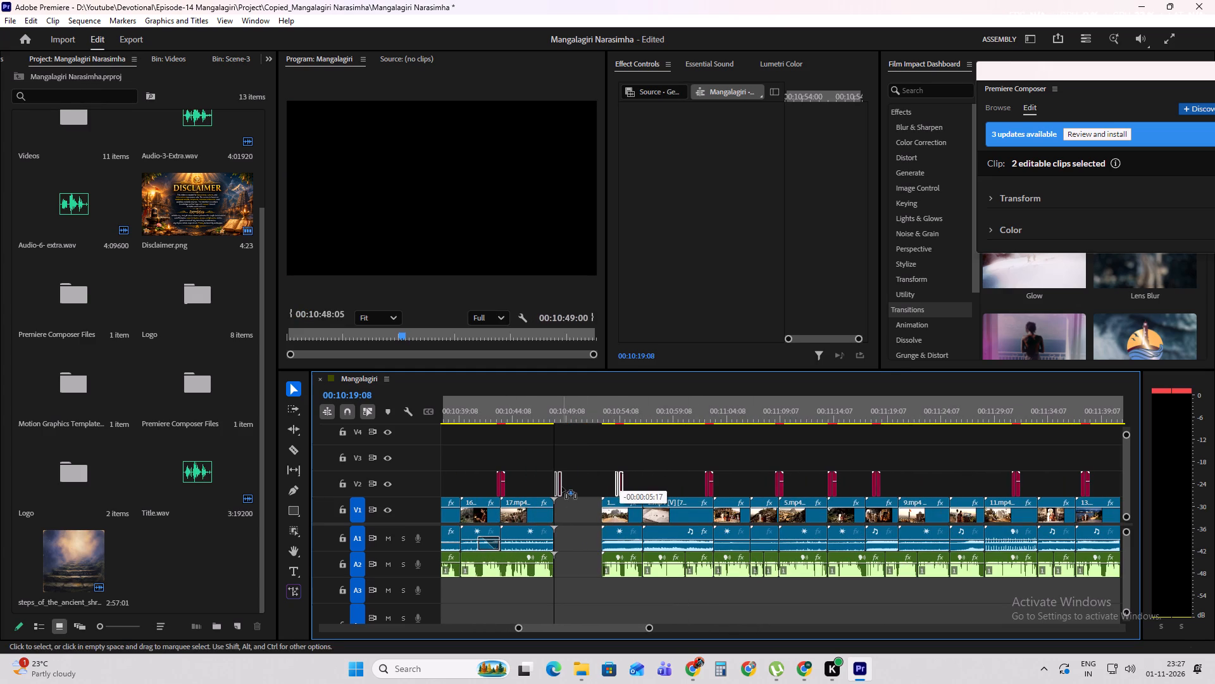
drag(562, 487, 554, 487)
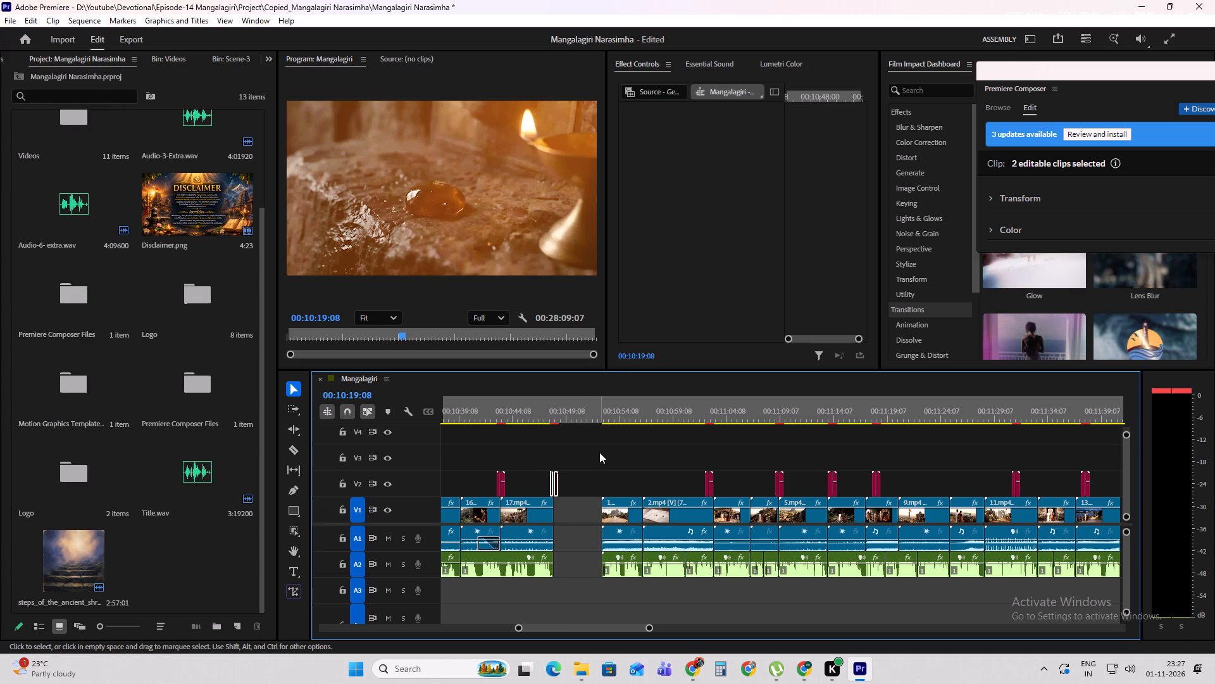
Move the block of clips starting with 1.mp4 earlier to close the remaining gap directly after 17.mp4.
alt+scroll(599, 452, down, 4)
drag(597, 450, 1074, 578)
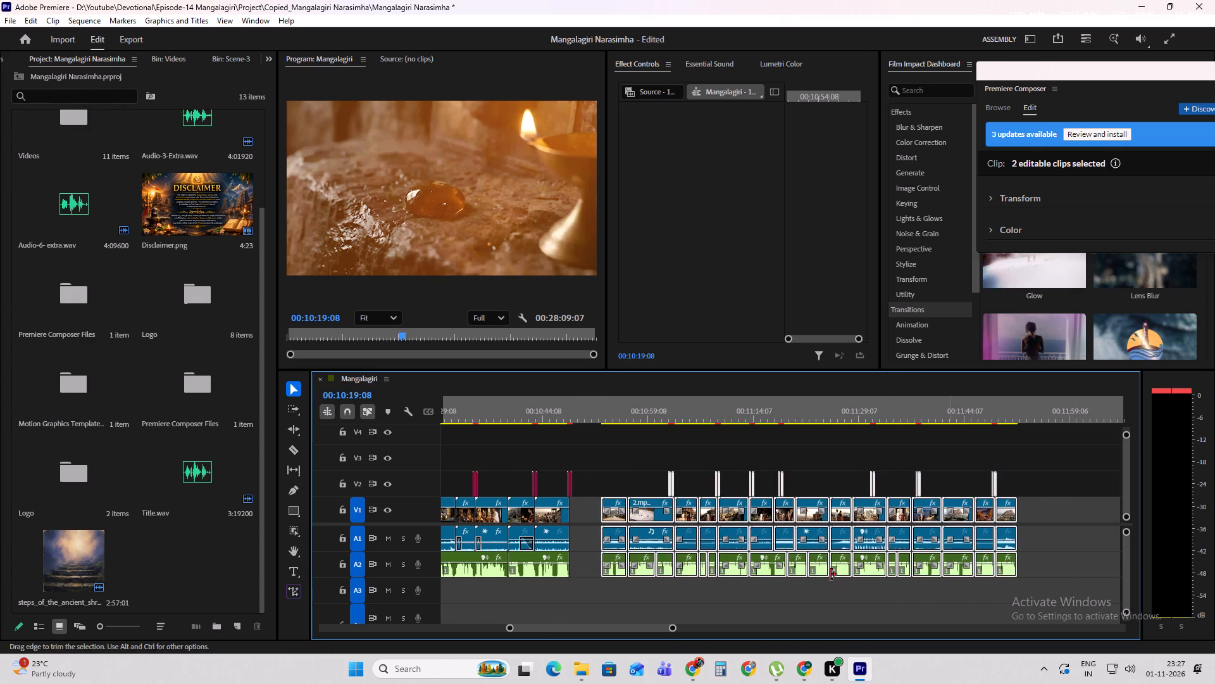
alt+scroll(597, 554, up, 20)
alt+scroll(597, 554, up, 5)
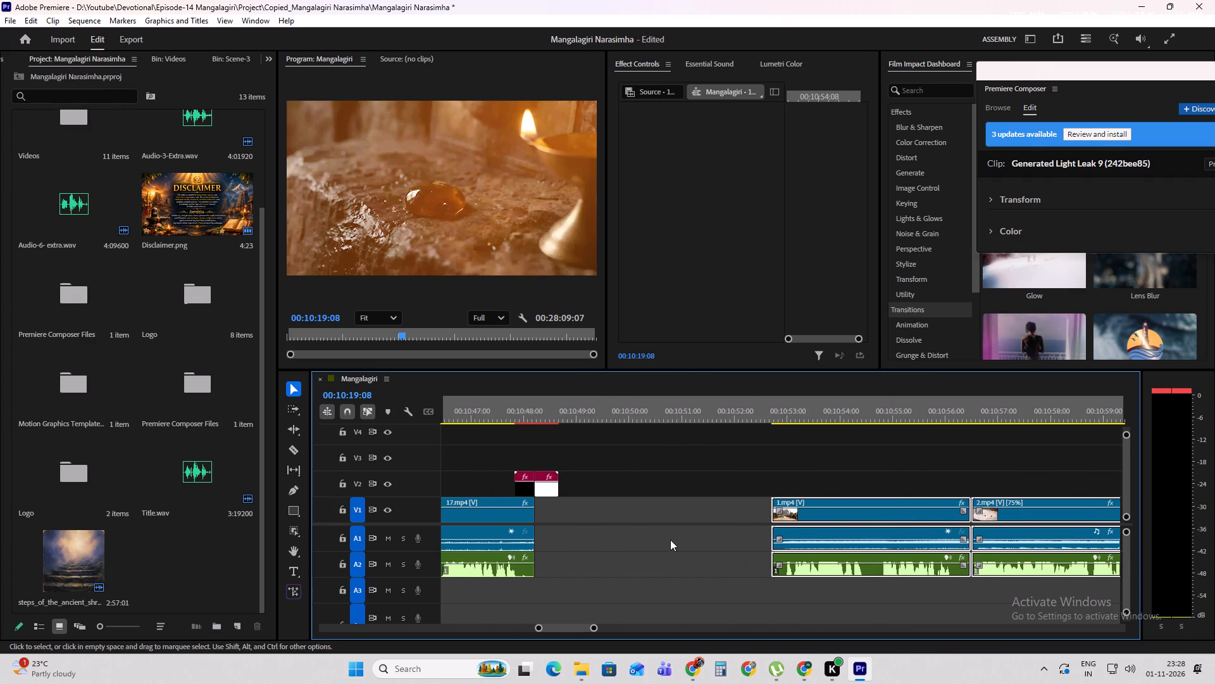
drag(848, 516, 604, 529)
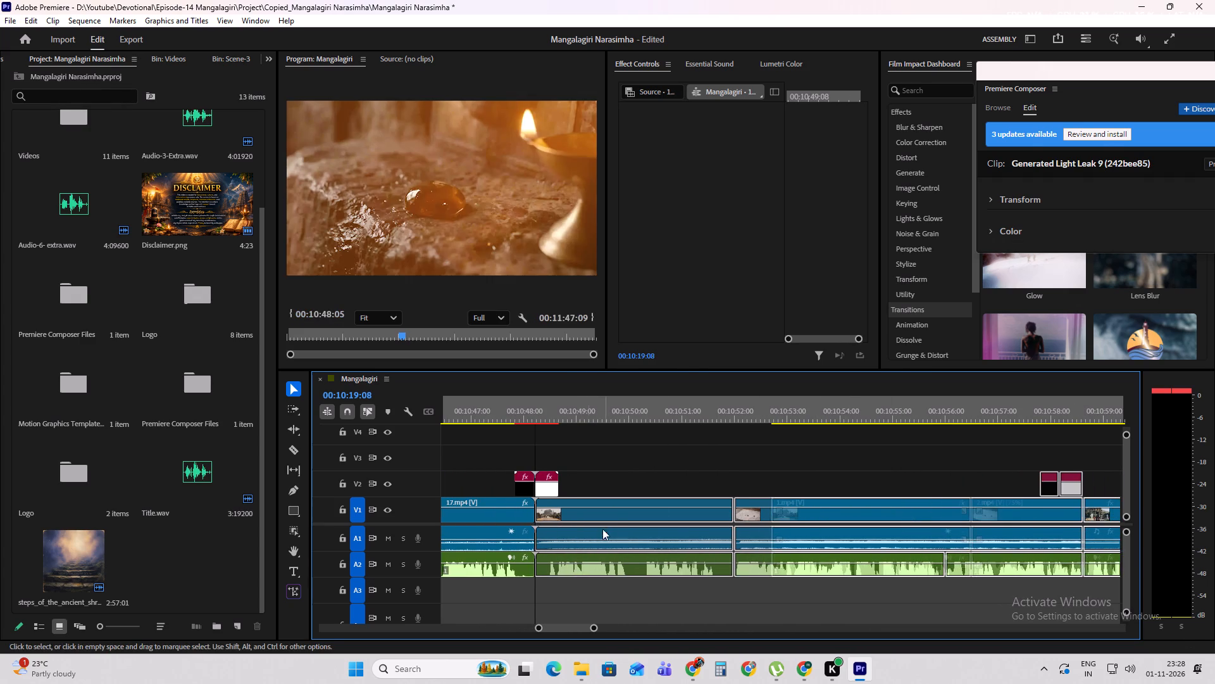
Play back from the end of 17.mp4 through 1.mp4 into 2.mp4 to check the light leak transition and audio.
click(459, 397)
key(space)
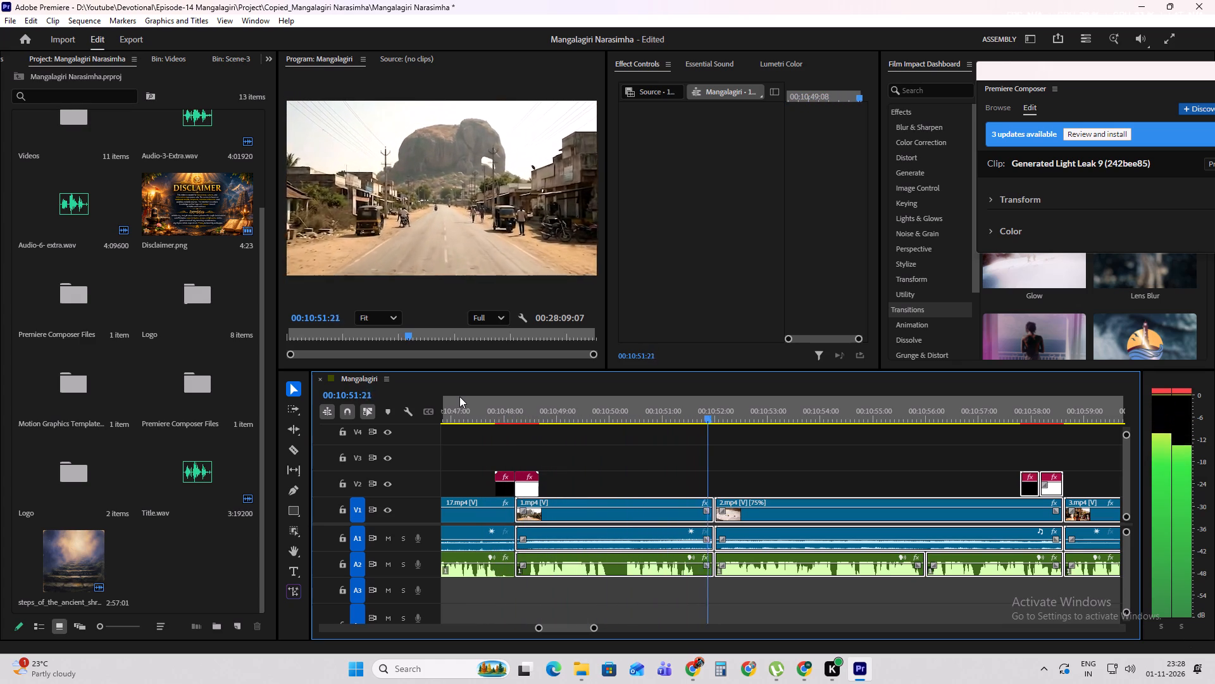
key(space)
Set the volume level of 1.mp4 to -5 dB.
click(620, 466)
click(633, 538)
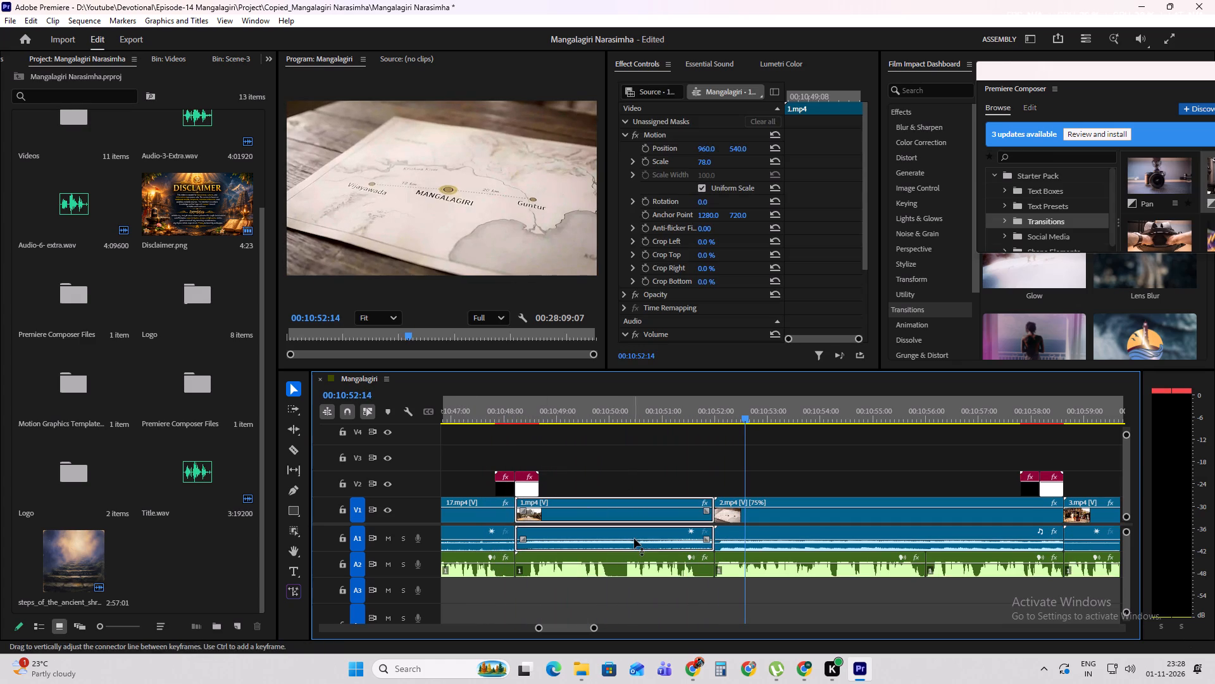
scroll(769, 241, down, 4)
click(707, 312)
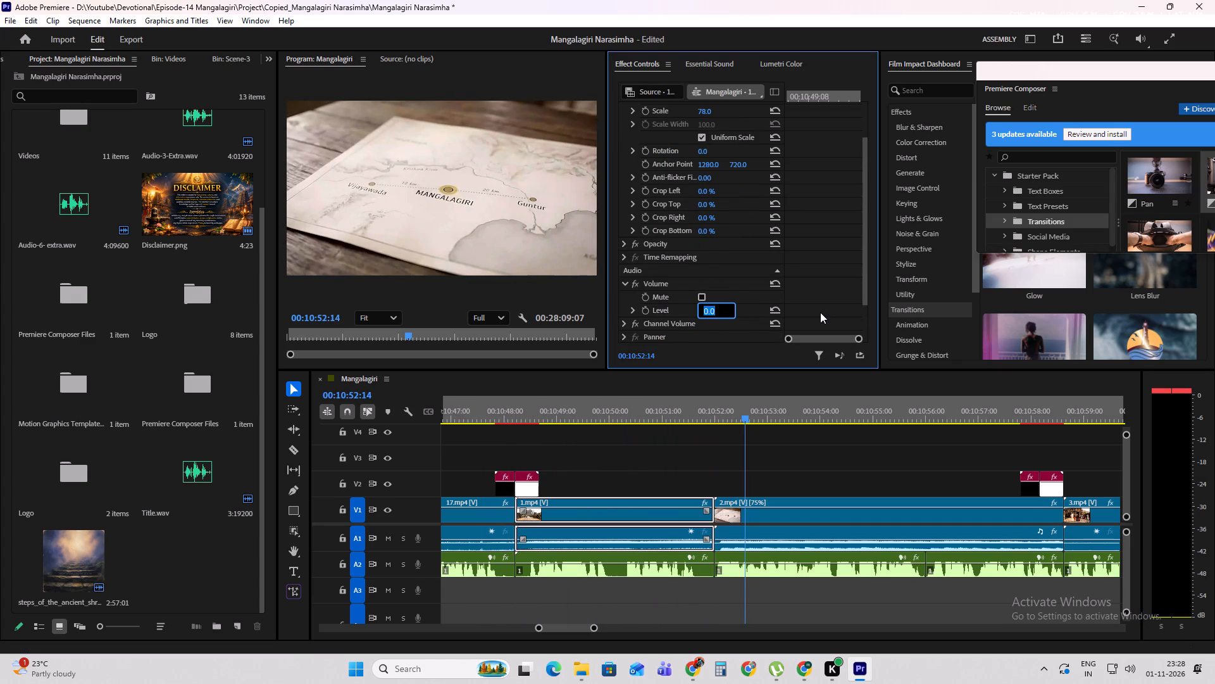
text(-5)
key(Return)
Play back from the middle of 1.mp4 through 2.mp4 to check the audio balance.
click(624, 413)
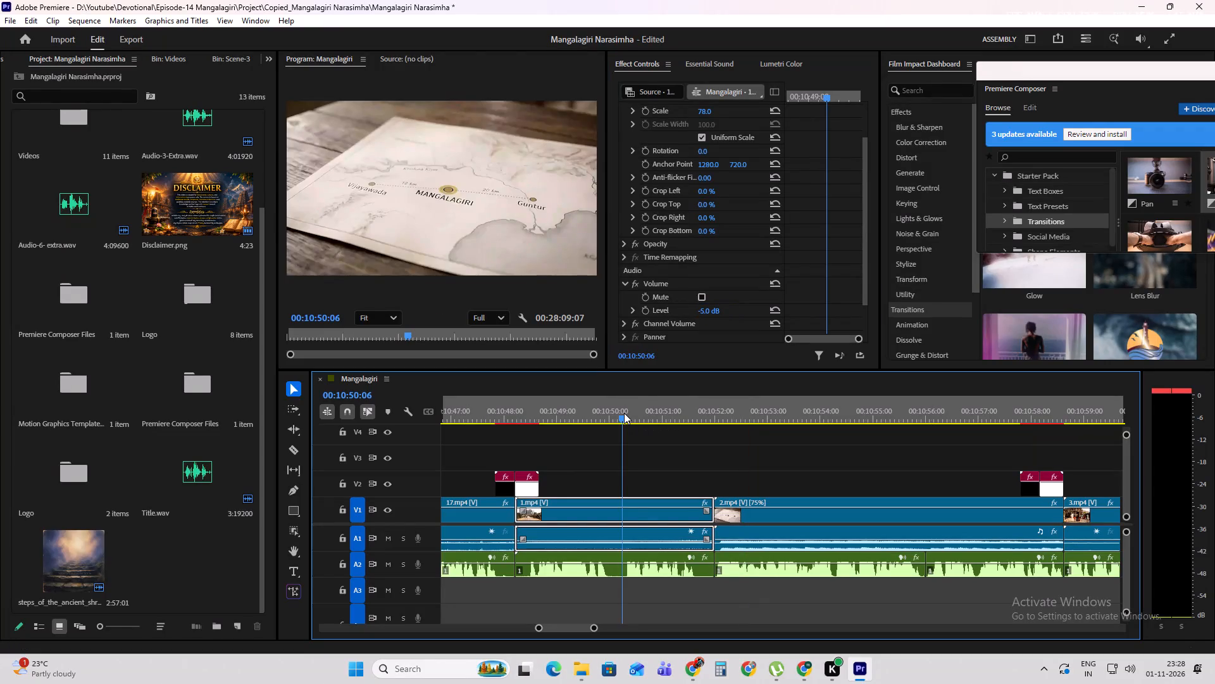
key(space)
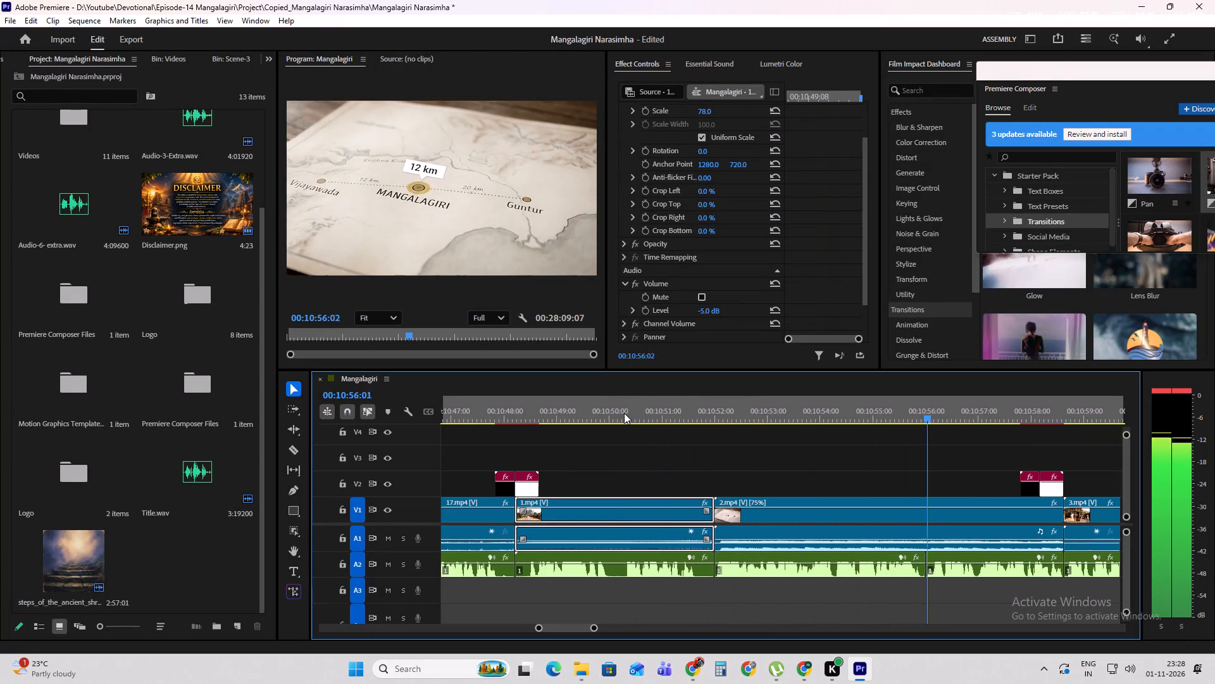
key(space)
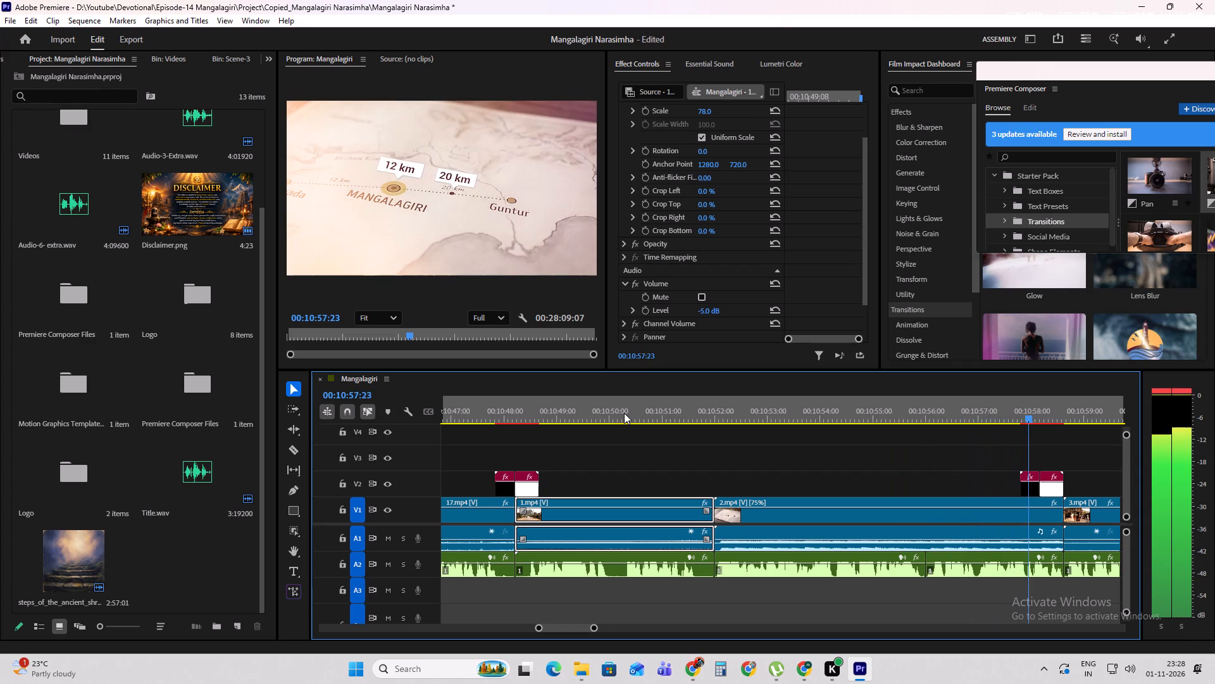
Set the volume level of 2.mp4 to -10 dB.
click(907, 517)
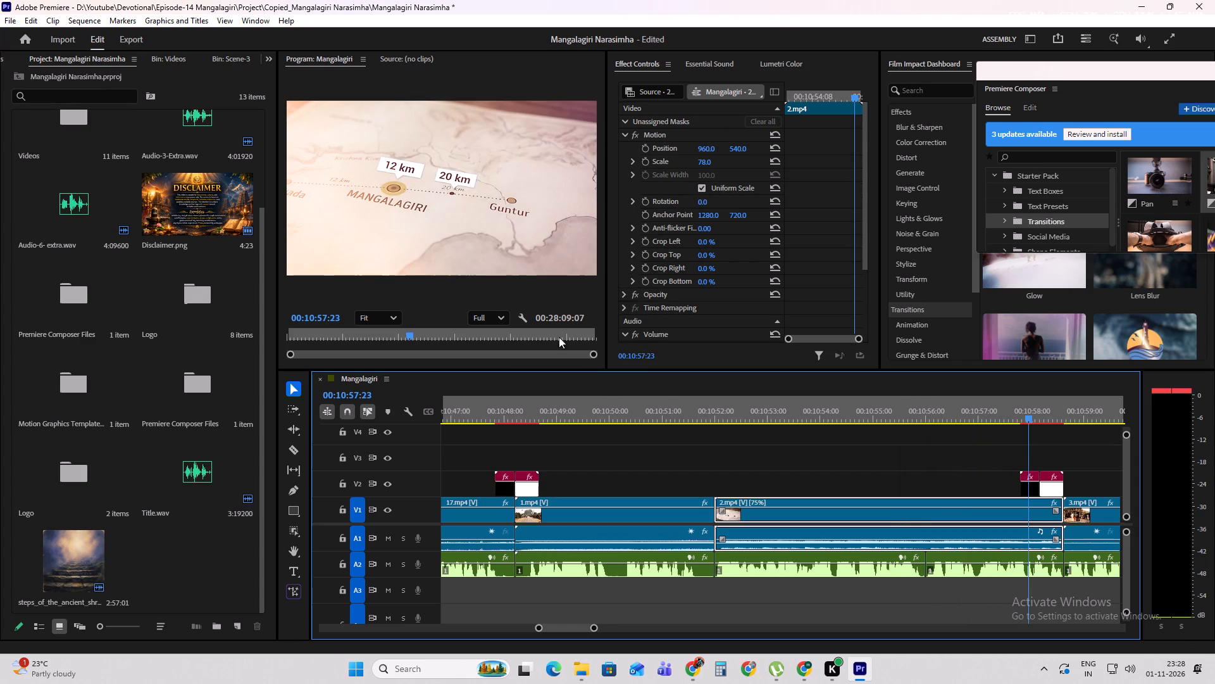
scroll(724, 302, down, 9)
click(702, 267)
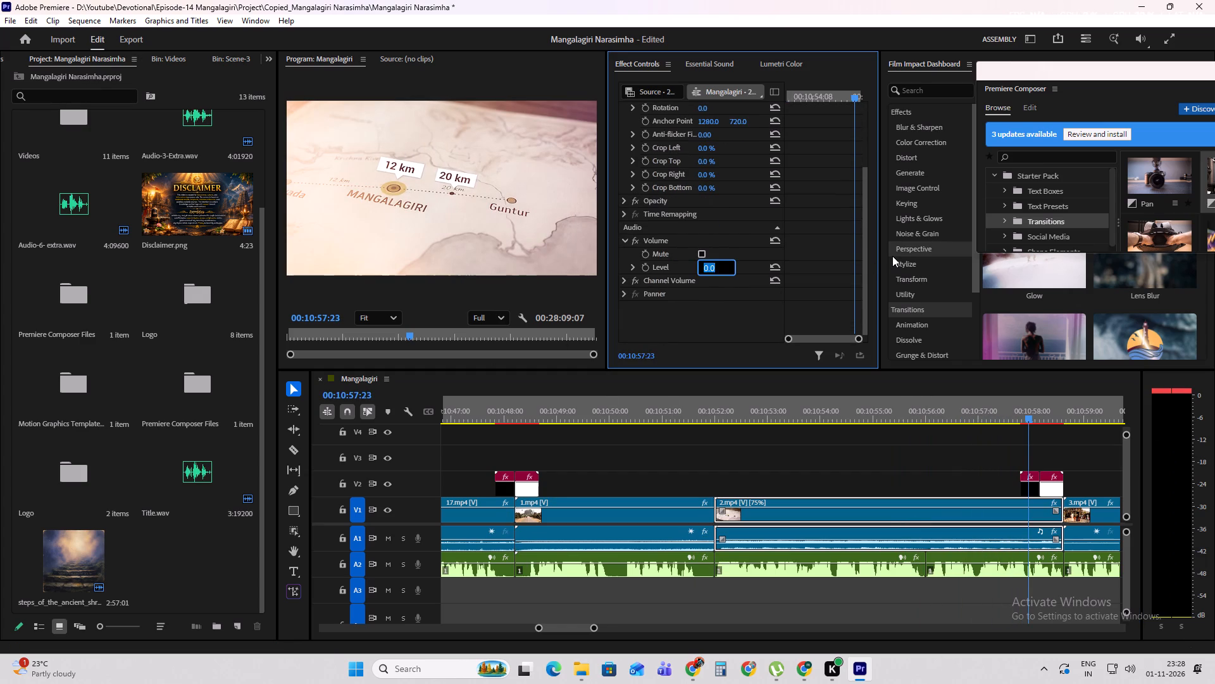
text(-10)
key(Return)
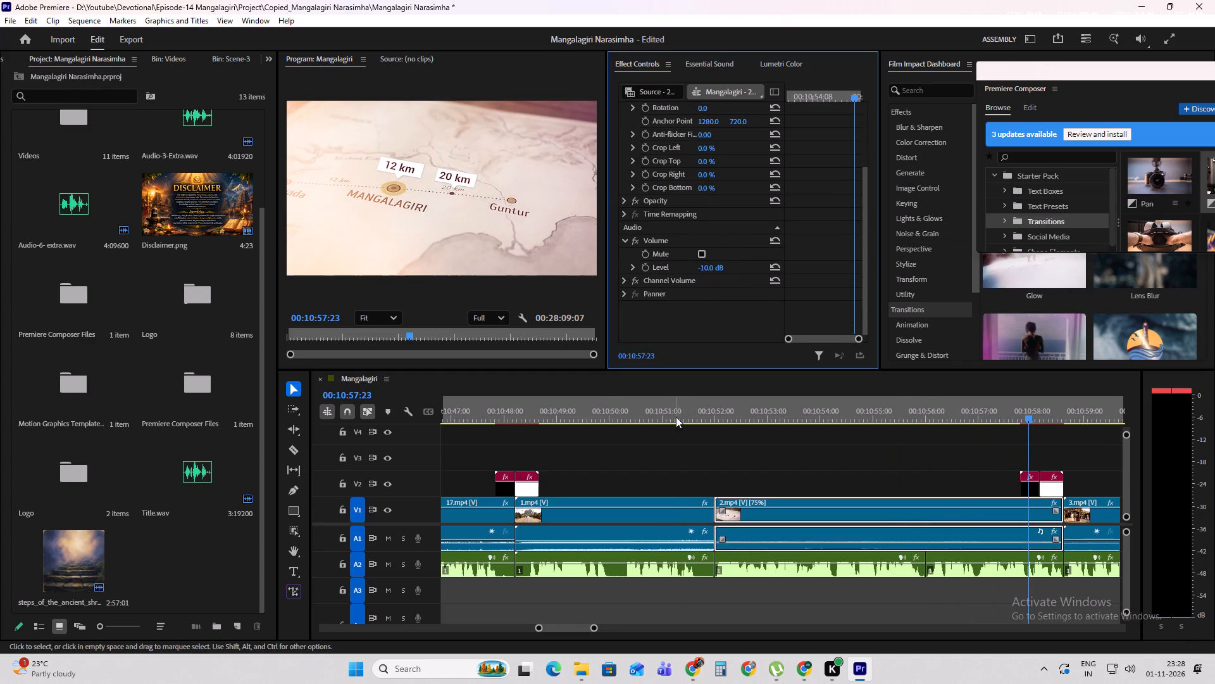
Play back from the later part of 1.mp4 through 2.mp4 and 3.mp4 into 4.mp4 to check audio and transitions.
click(675, 406)
key(space)
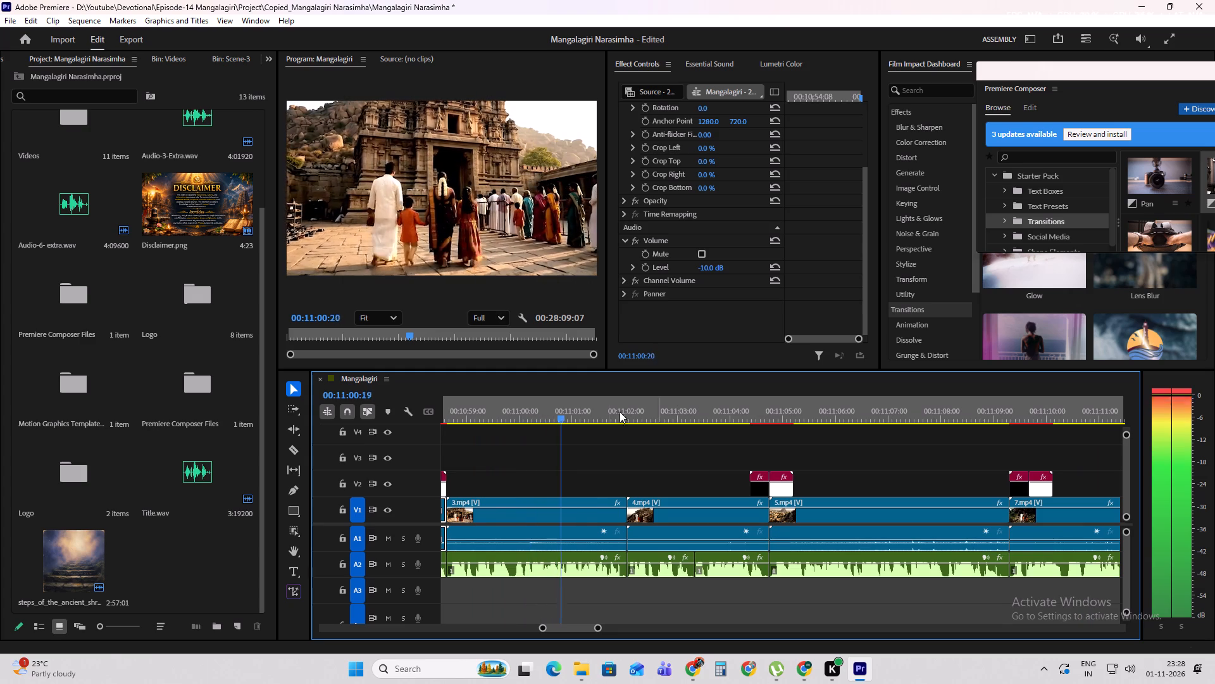
alt+scroll(690, 467, down, 4)
shift+scroll(564, 489, down, 4)
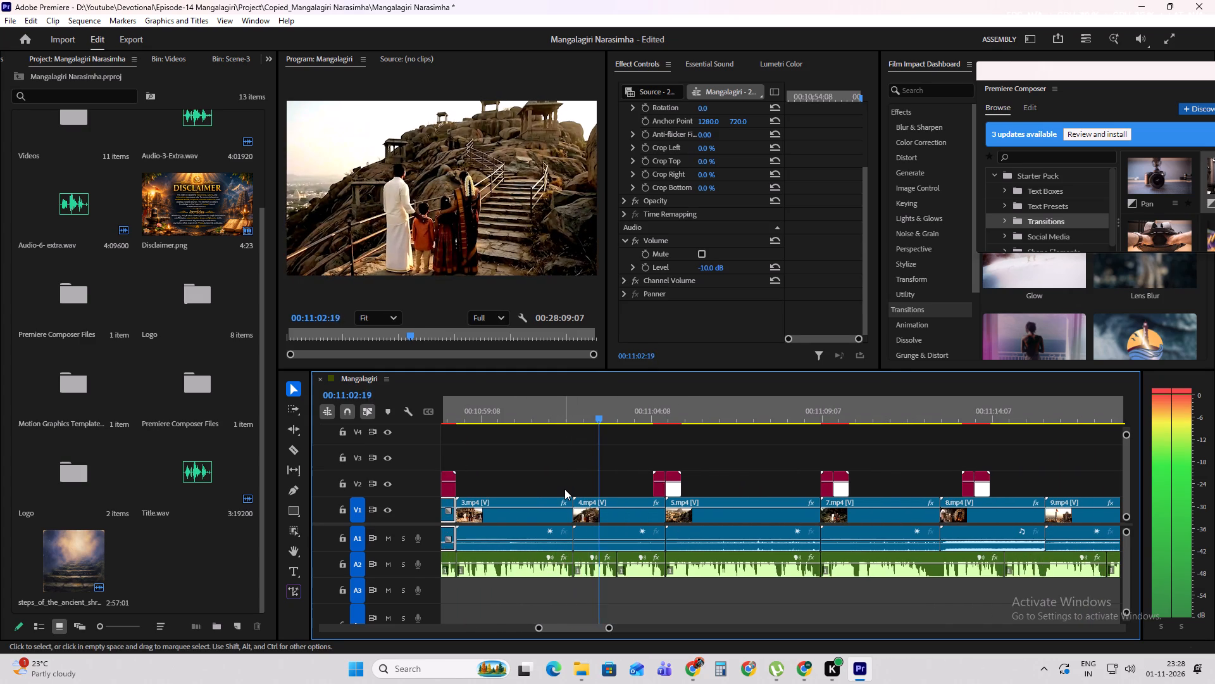
key(space)
Move the light leak transitions at the starts of 5.mp4 and 7.mp4 one cut earlier, to the starts of 4.mp4 and 5.mp4.
alt+scroll(556, 489, up, 4)
drag(738, 491, 595, 490)
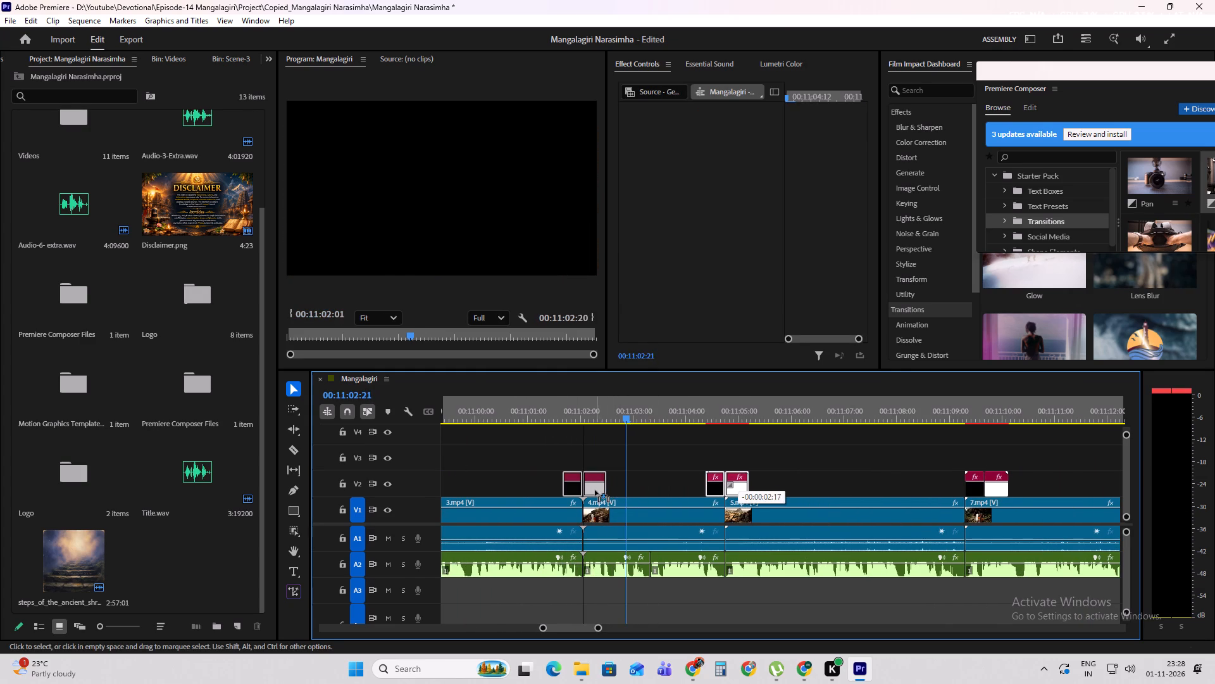
drag(595, 490, 594, 490)
drag(994, 493, 727, 490)
Move the light leak over 8.mp4 to the start of 7.mp4 and place a copy at the cut between 7.mp4 and 8.mp4.
alt+scroll(890, 461, down, 7)
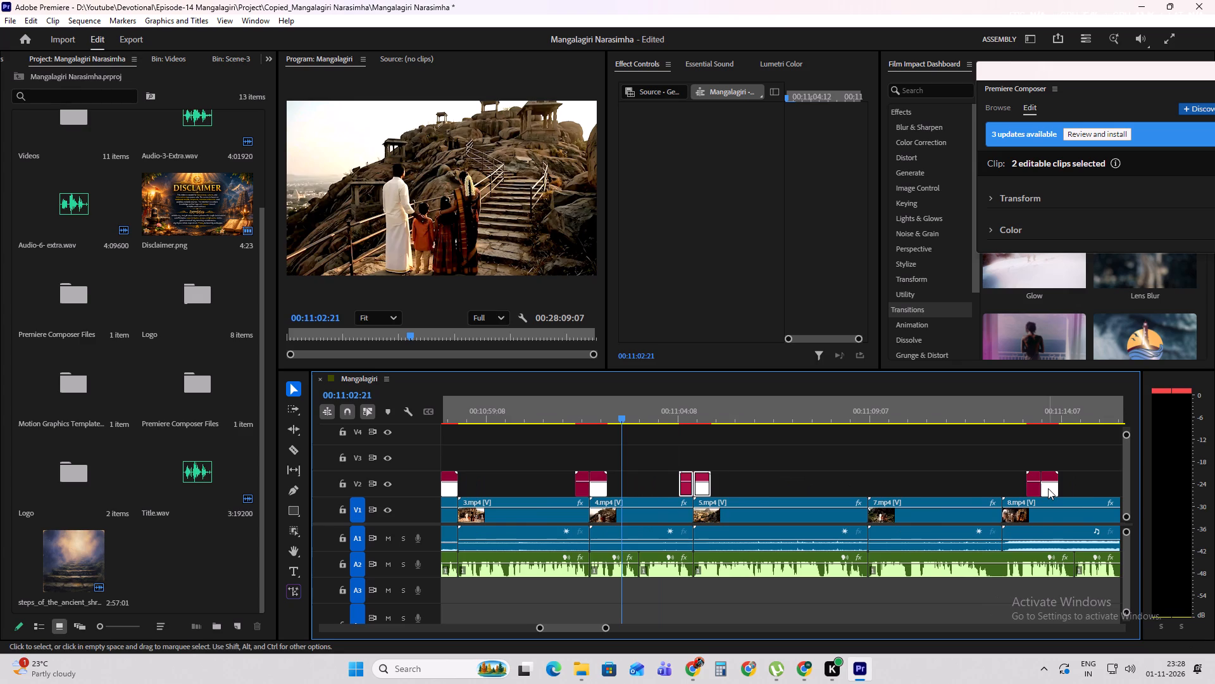
drag(1048, 488, 873, 488)
alt+drag(875, 492, 997, 476)
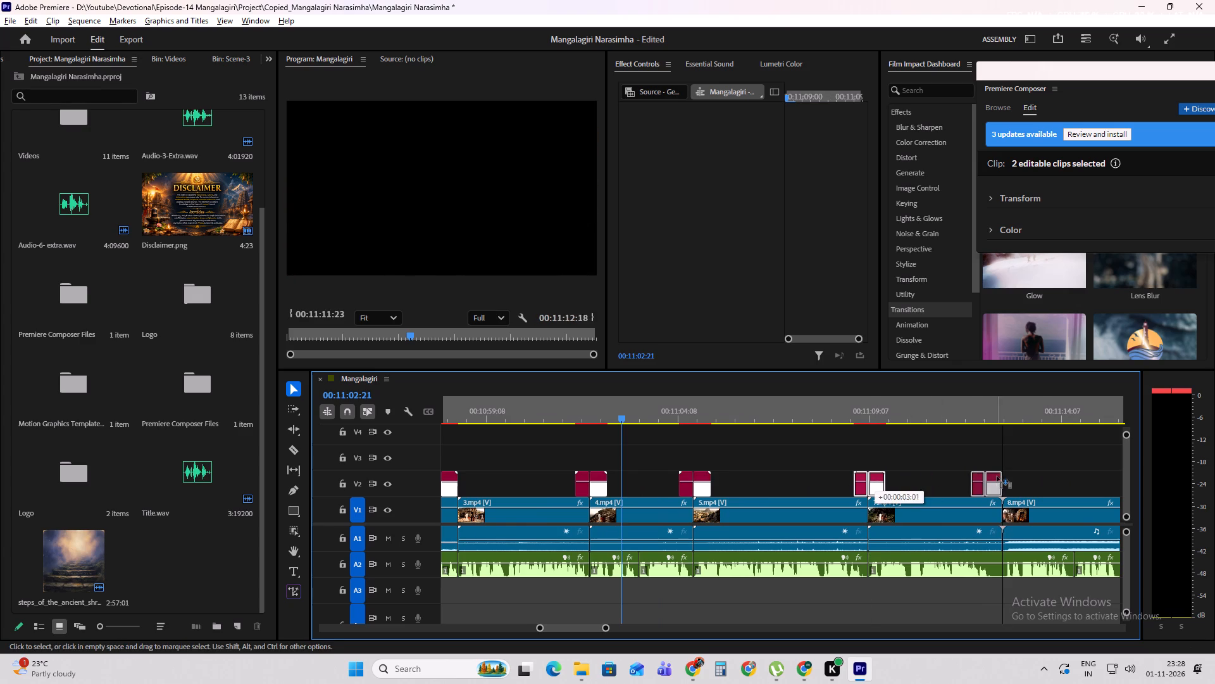
alt+drag(997, 476, 1008, 478)
Play back from the start of 4.mp4 into 9.mp4 to check the placed light leaks and the audio levels.
key(space)
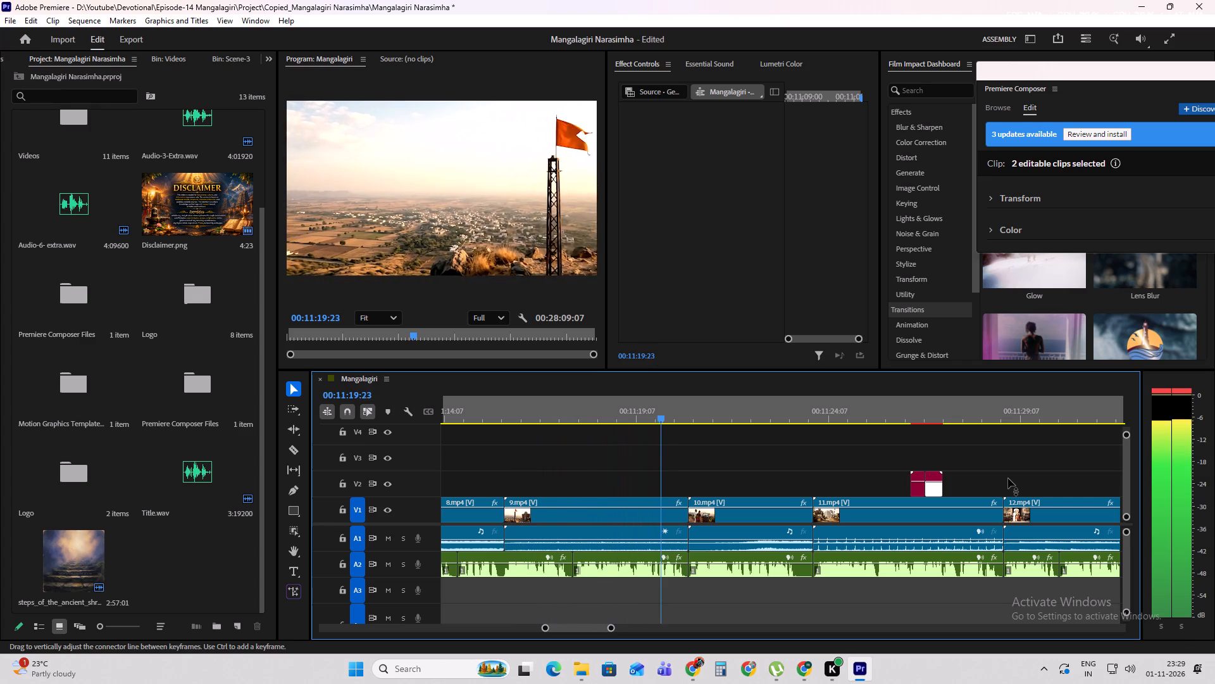
key(space)
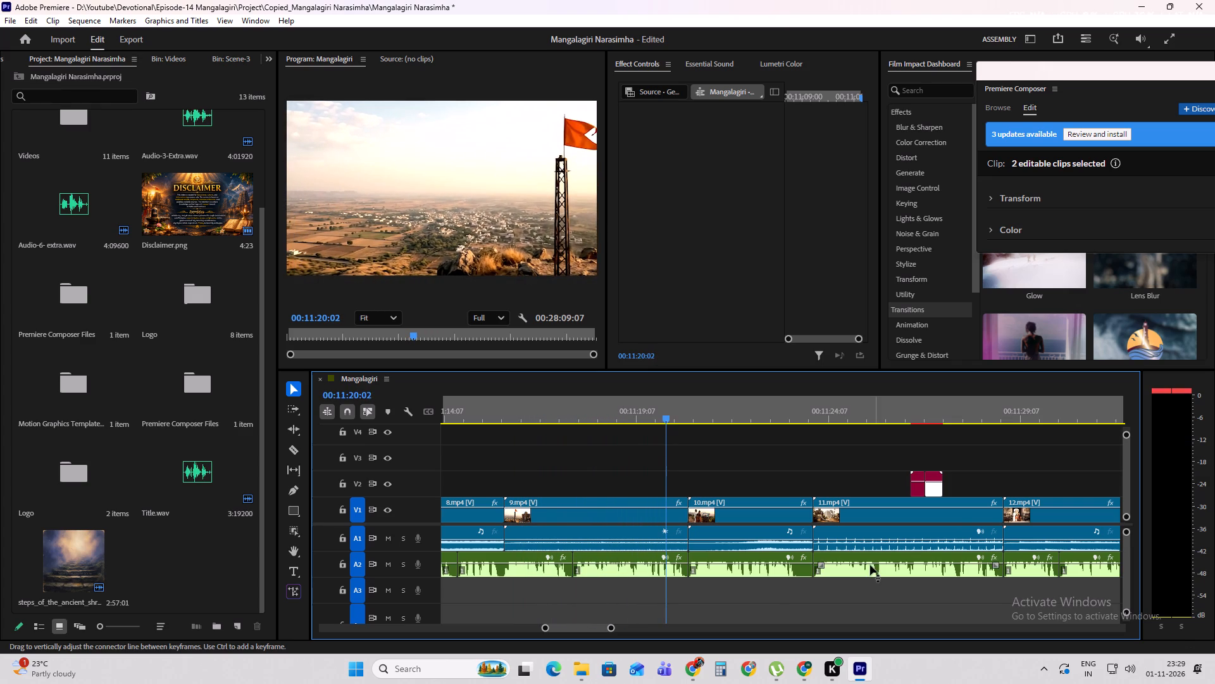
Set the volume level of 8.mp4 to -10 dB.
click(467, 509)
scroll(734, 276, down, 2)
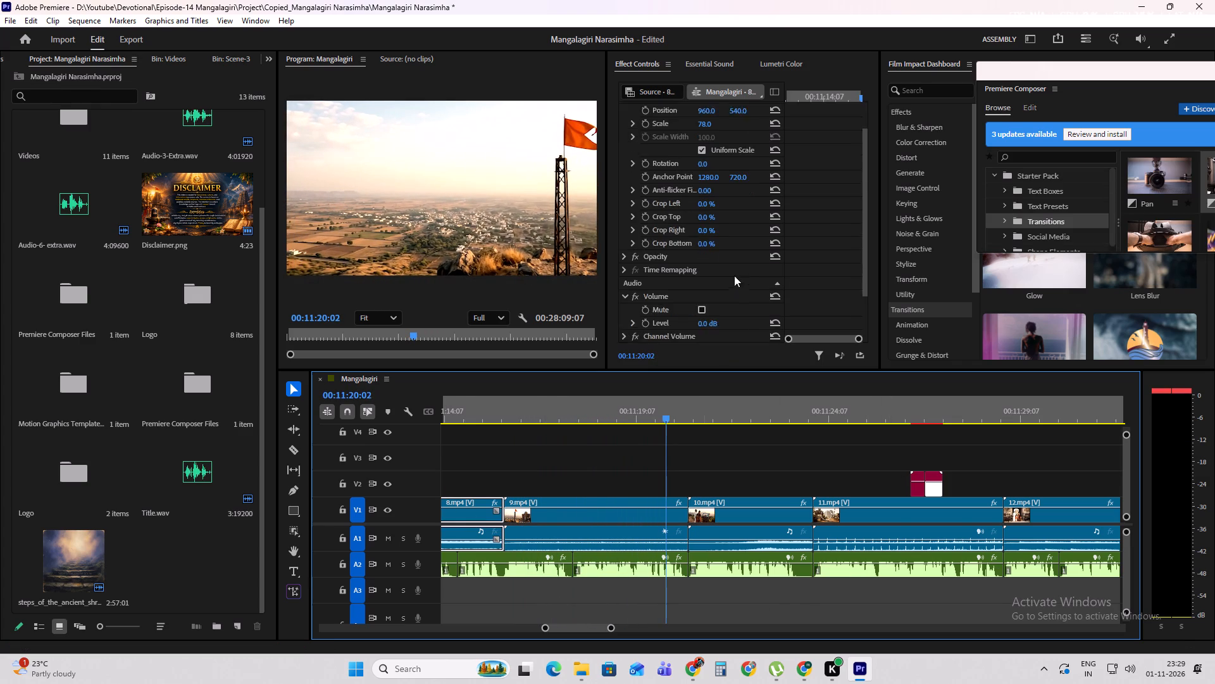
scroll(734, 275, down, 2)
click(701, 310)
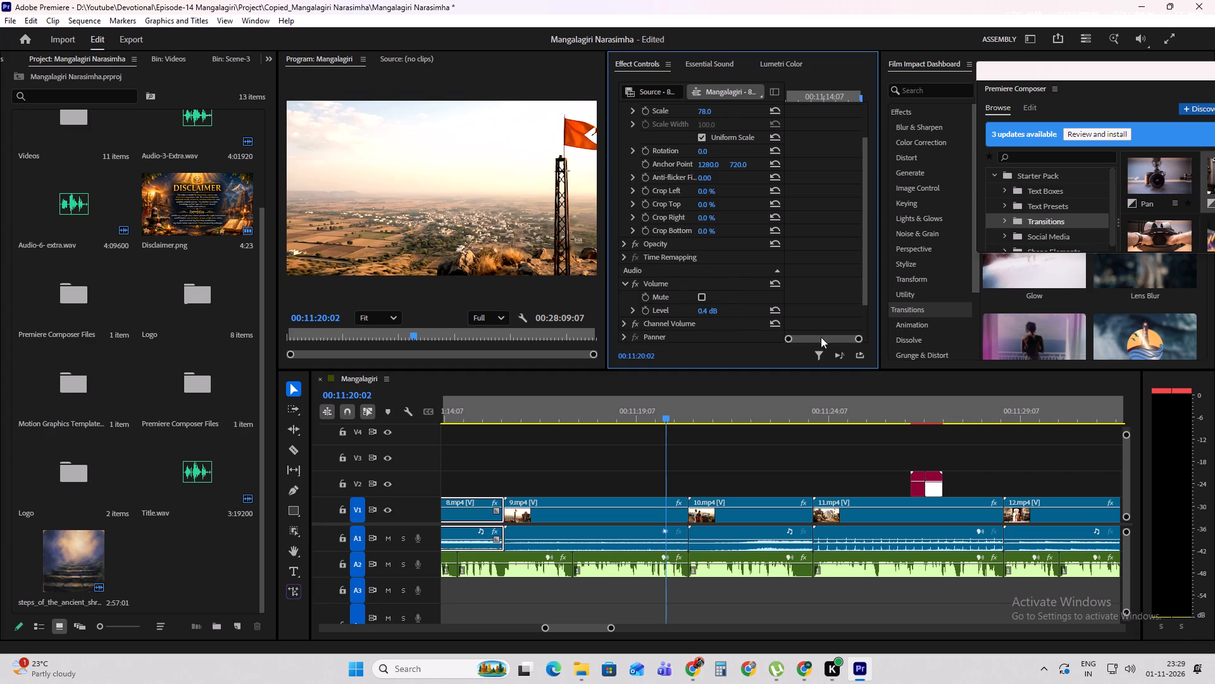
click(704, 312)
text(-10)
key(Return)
Play back from the end of 7.mp4 into 8.mp4 to check the audio balance.
shift+scroll(567, 474, up, 9)
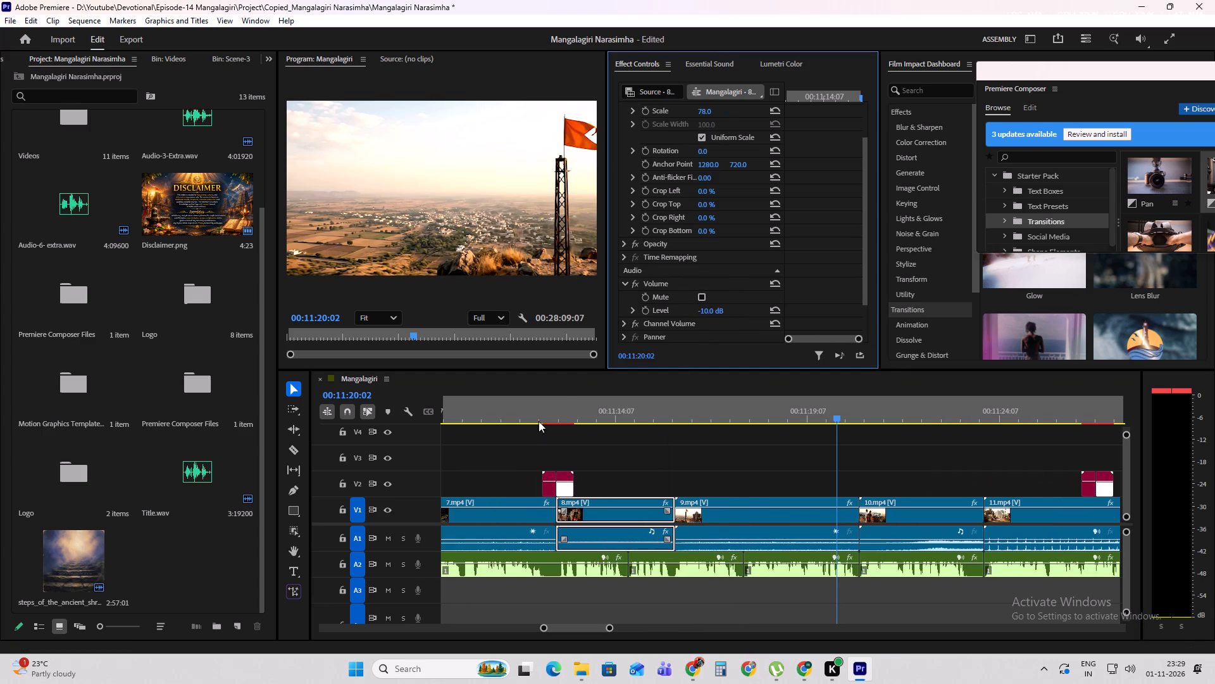
click(540, 408)
key(space)
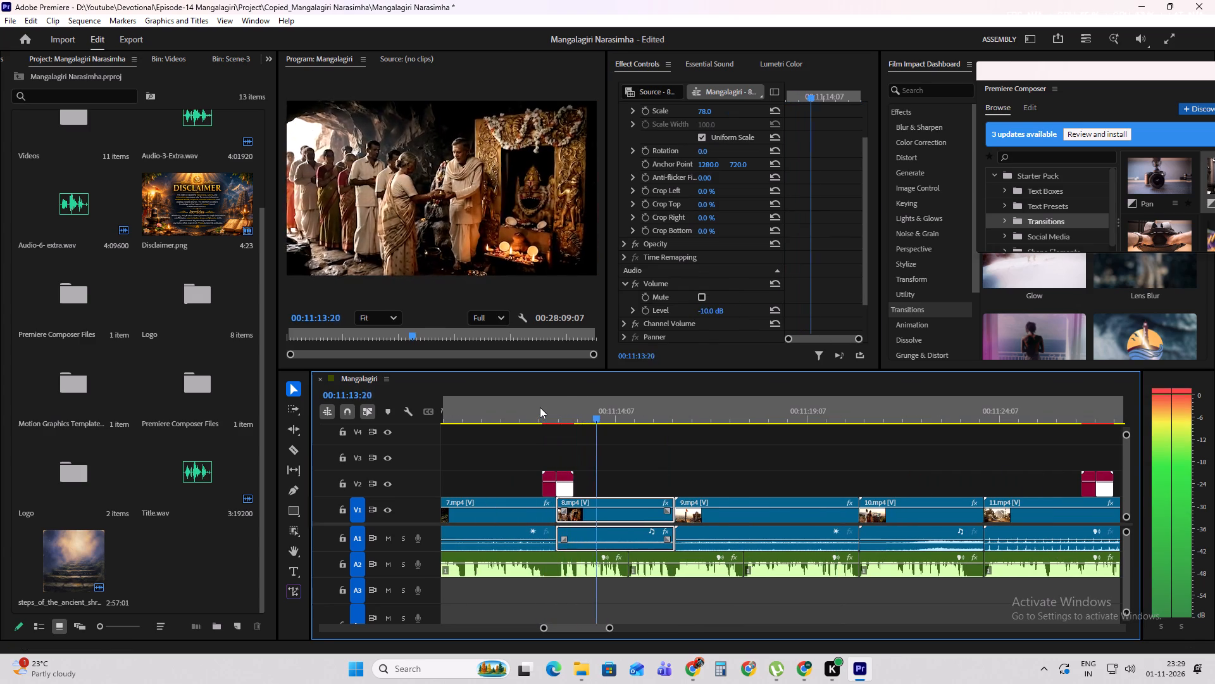
key(space)
Set the volume level of 8.mp4 to -20 dB.
click(705, 312)
text(-20)
key(Return)
Play back the rest of 8.mp4 into 9.mp4 to check the audio balance.
key(space)
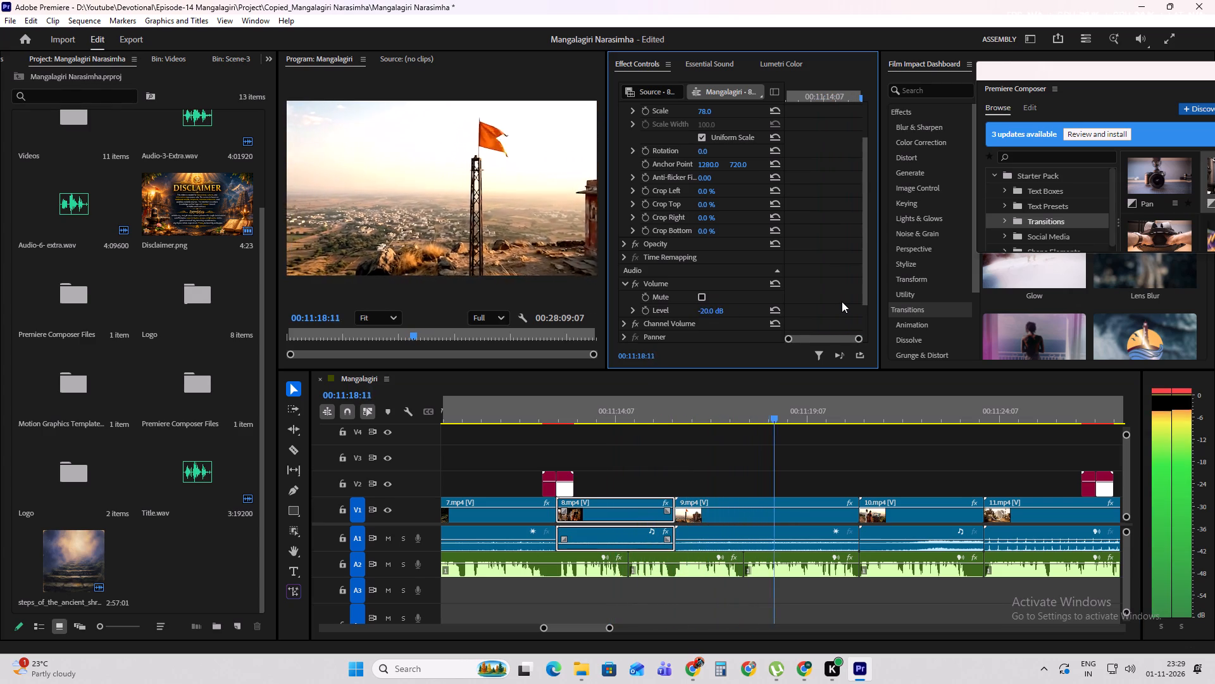
key(space)
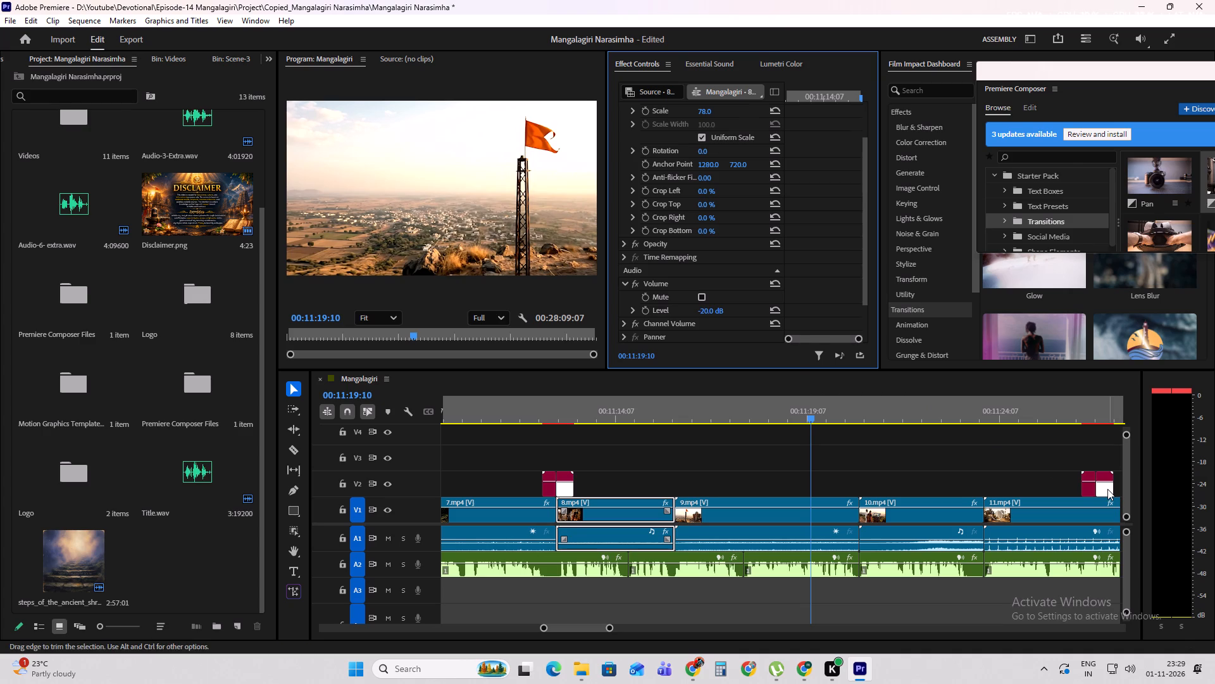
Copy the light leak transition above 11.mp4 to the cut between 8.mp4 and 9.mp4.
drag(1107, 489, 687, 476)
Play back from the later part of 9.mp4 into 10.mp4 to check the cut.
key(space)
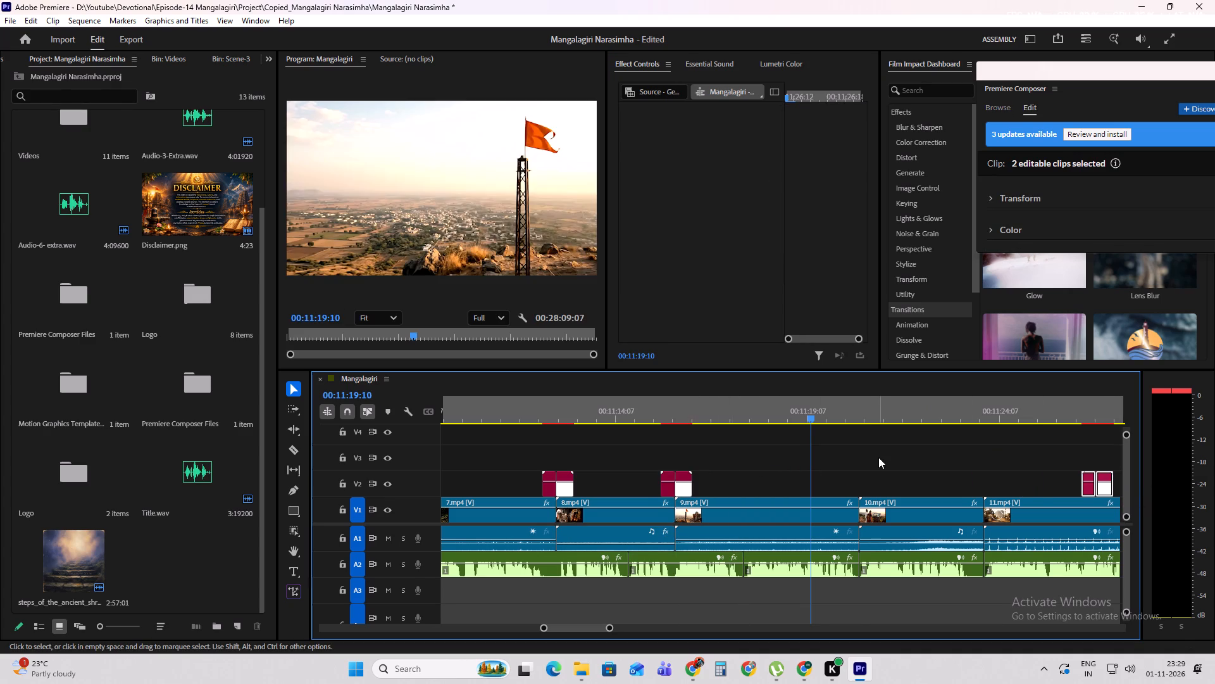
shift+scroll(727, 450, down, 5)
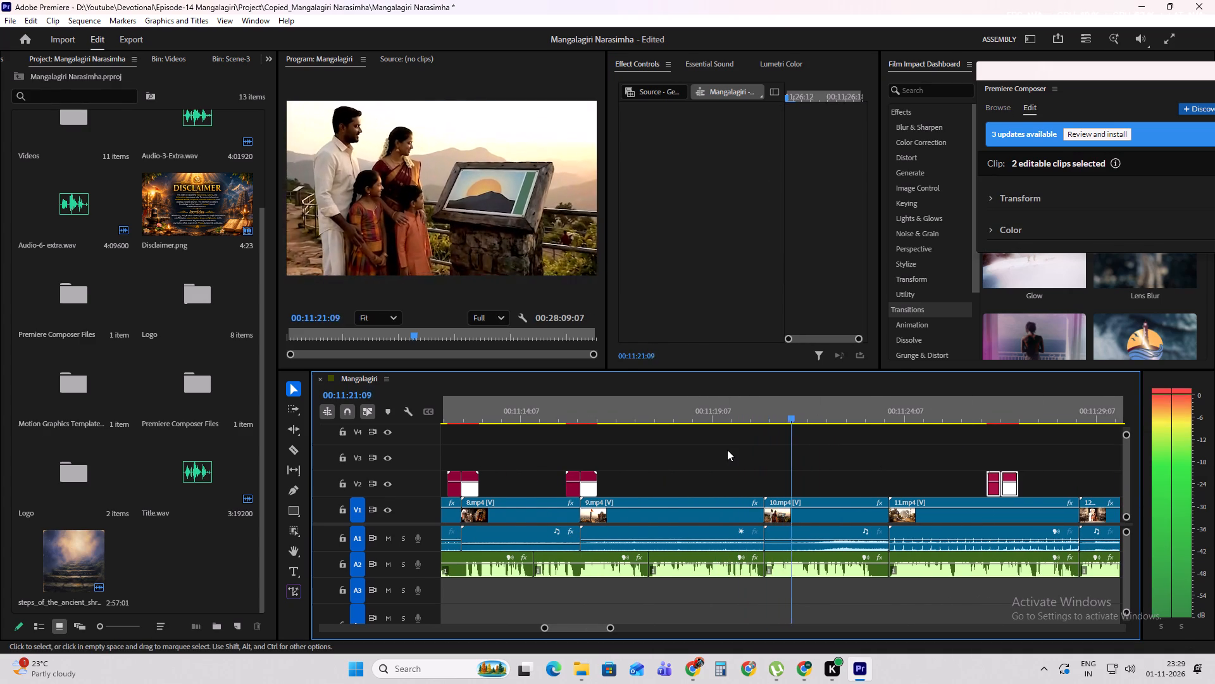
key(space)
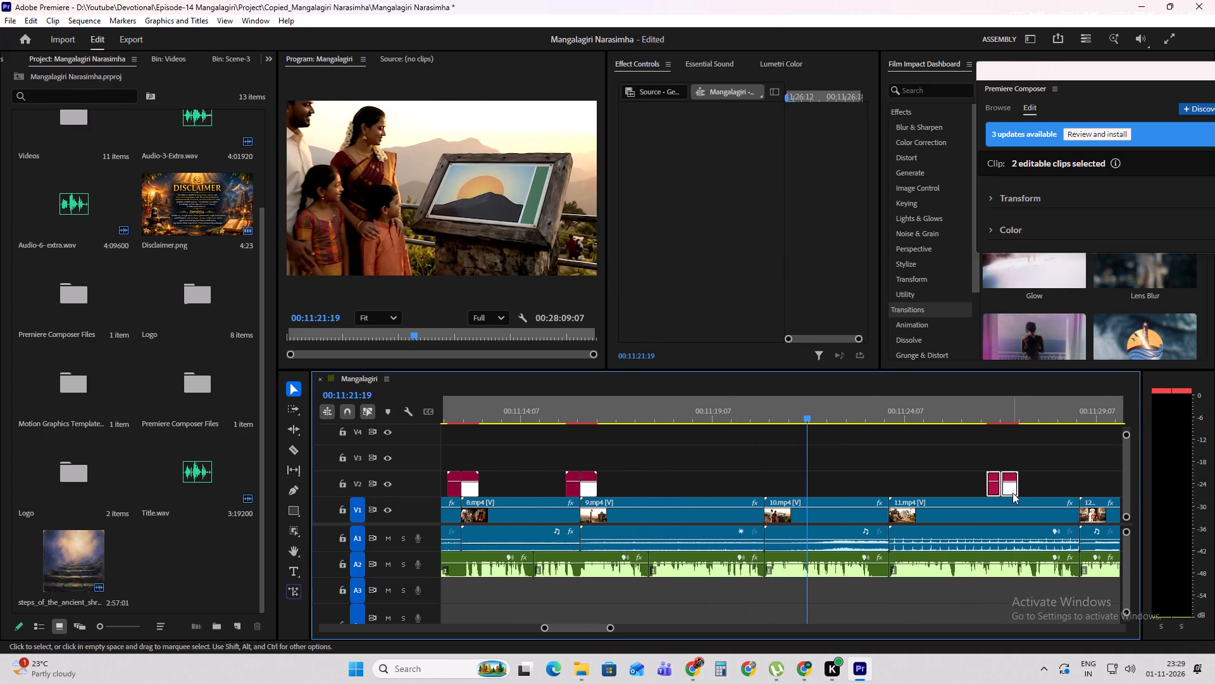
Move the light leak transition above 11.mp4 to the cut between 10.mp4 and 11.mp4.
drag(1012, 493, 894, 497)
Play back from 10.mp4 into 11.mp4 to check the light leak transition and audio at the cut.
key(space)
shift+scroll(694, 485, down, 9)
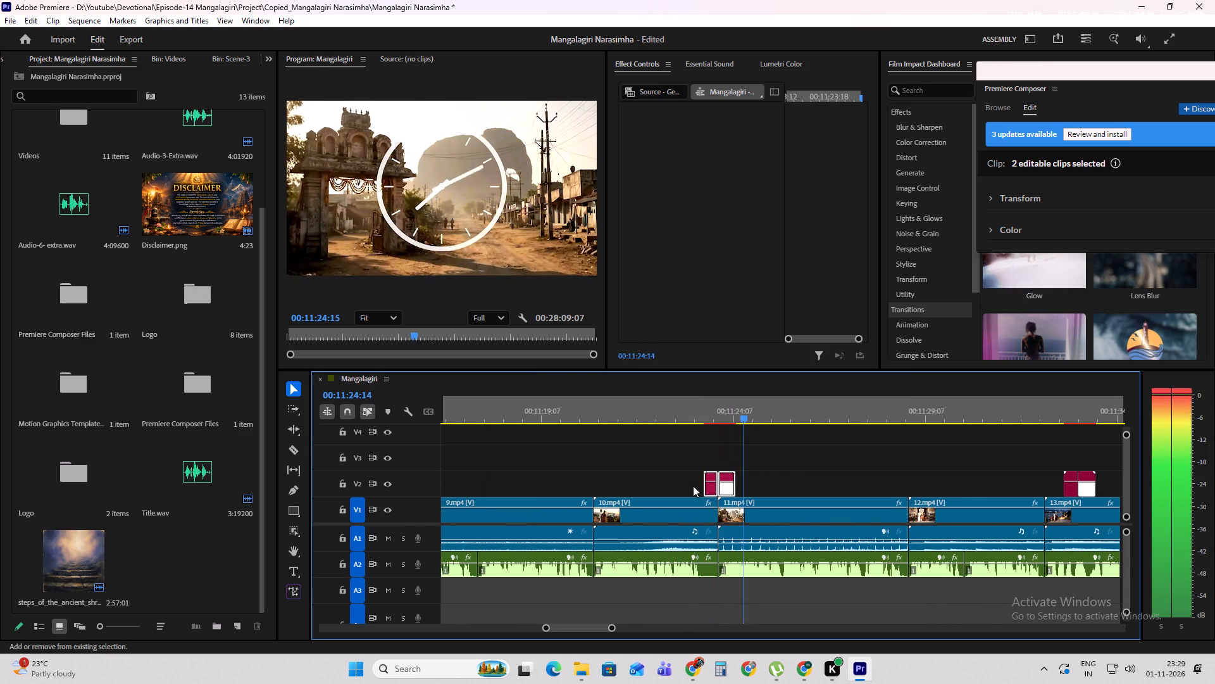
key(space)
Apply the default transitions at the cut between 10.mp4 and 11.mp4, deleting the video Cross Dissolve and keeping only the audio transition.
click(718, 531)
right_click(718, 531)
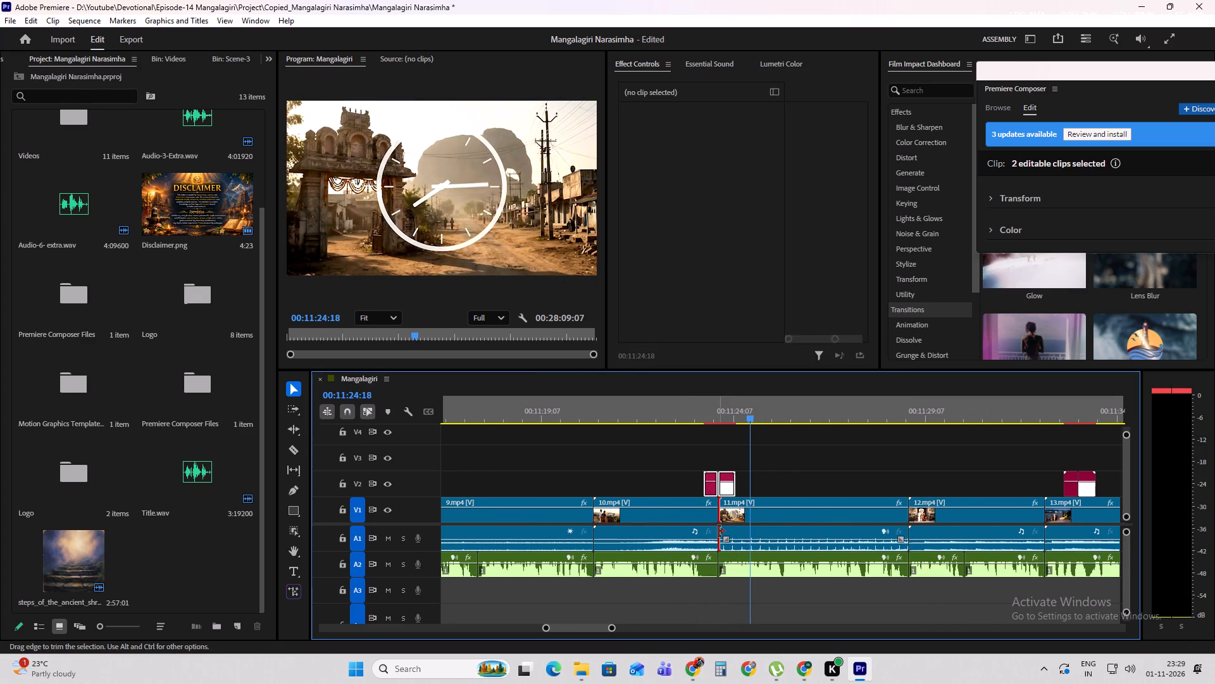
click(764, 621)
click(737, 514)
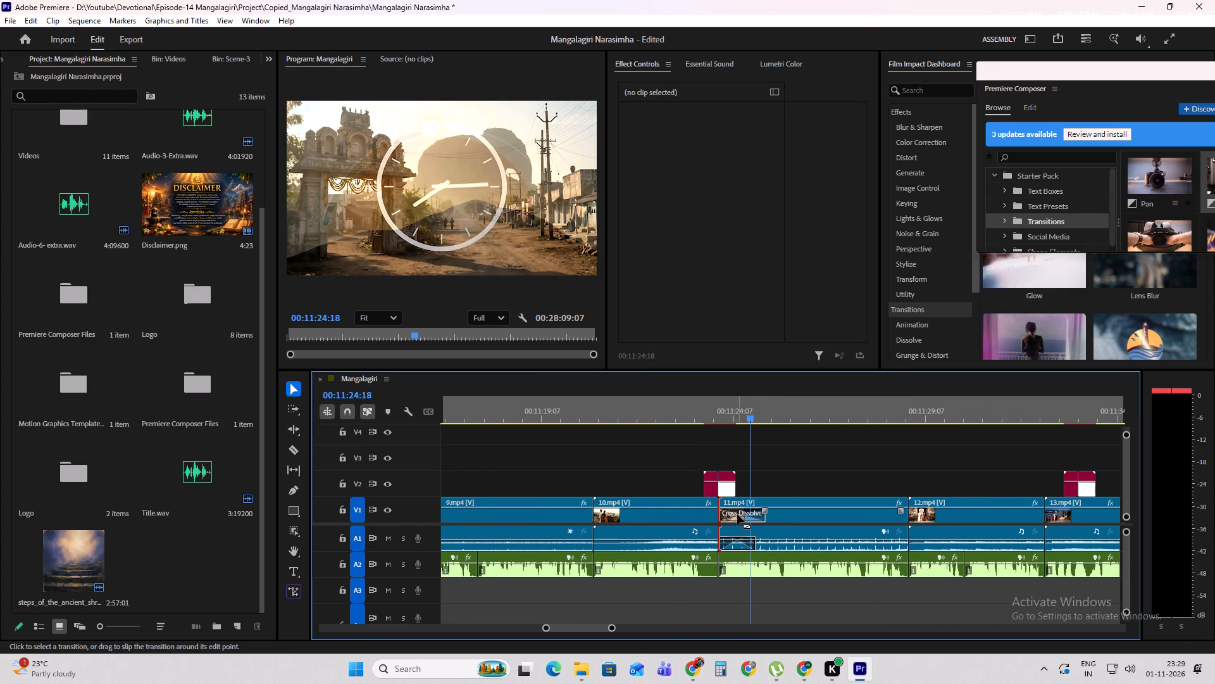
click(732, 514)
key(Delete)
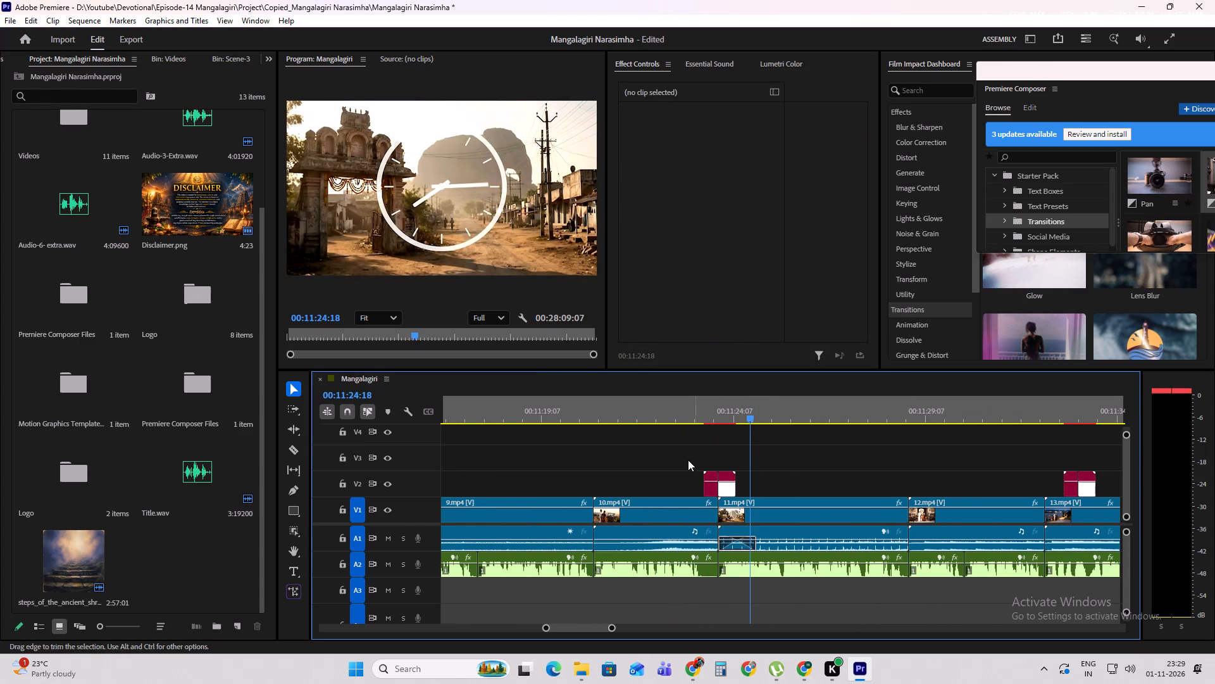
Play back from the end of 10.mp4 through 11.mp4 to check the audio transition.
click(675, 402)
key(space)
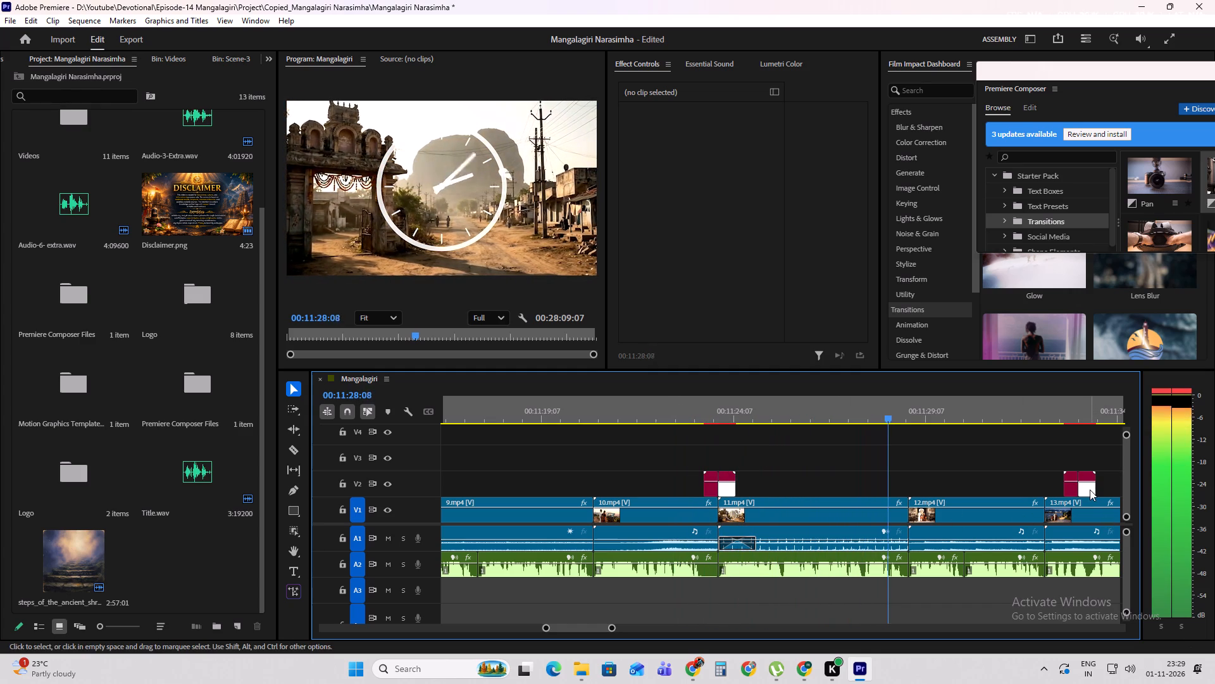
Move the light leak transition above 13.mp4 to the cut between 12.mp4 and 13.mp4.
drag(1089, 490, 1057, 489)
Continue playback through 12.mp4 into 13.mp4 to check the light leak transition and audio.
shift+scroll(755, 494, down, 9)
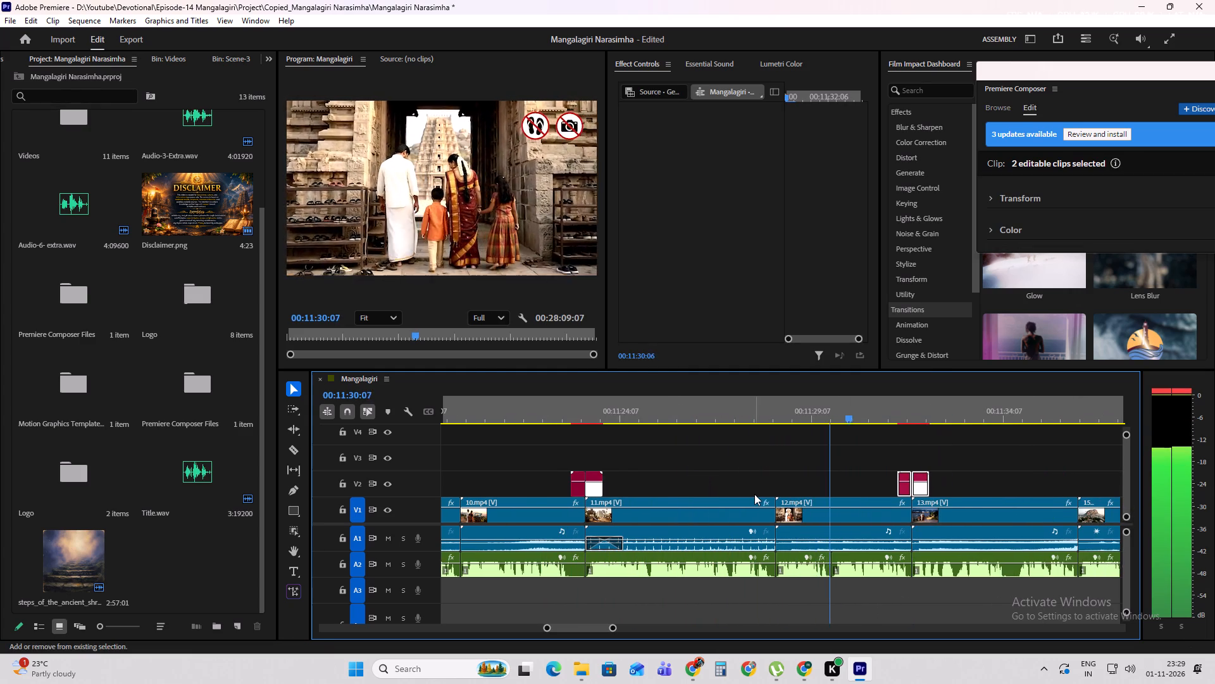
shift+scroll(754, 494, down, 5)
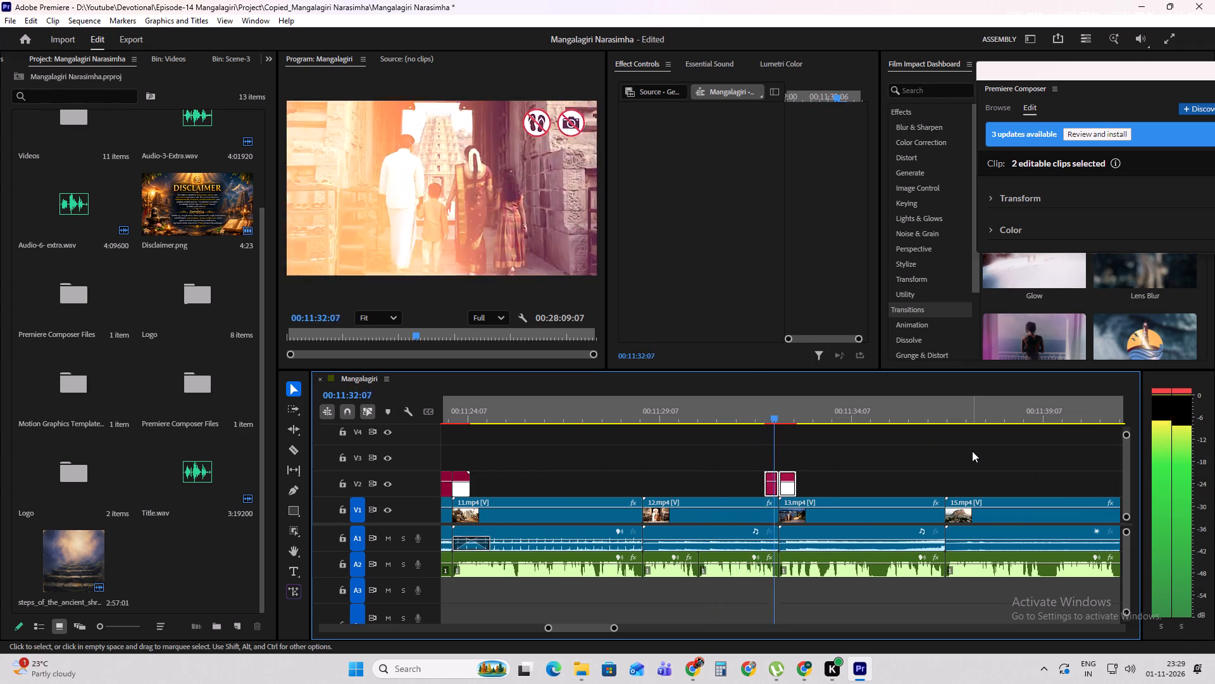
key(space)
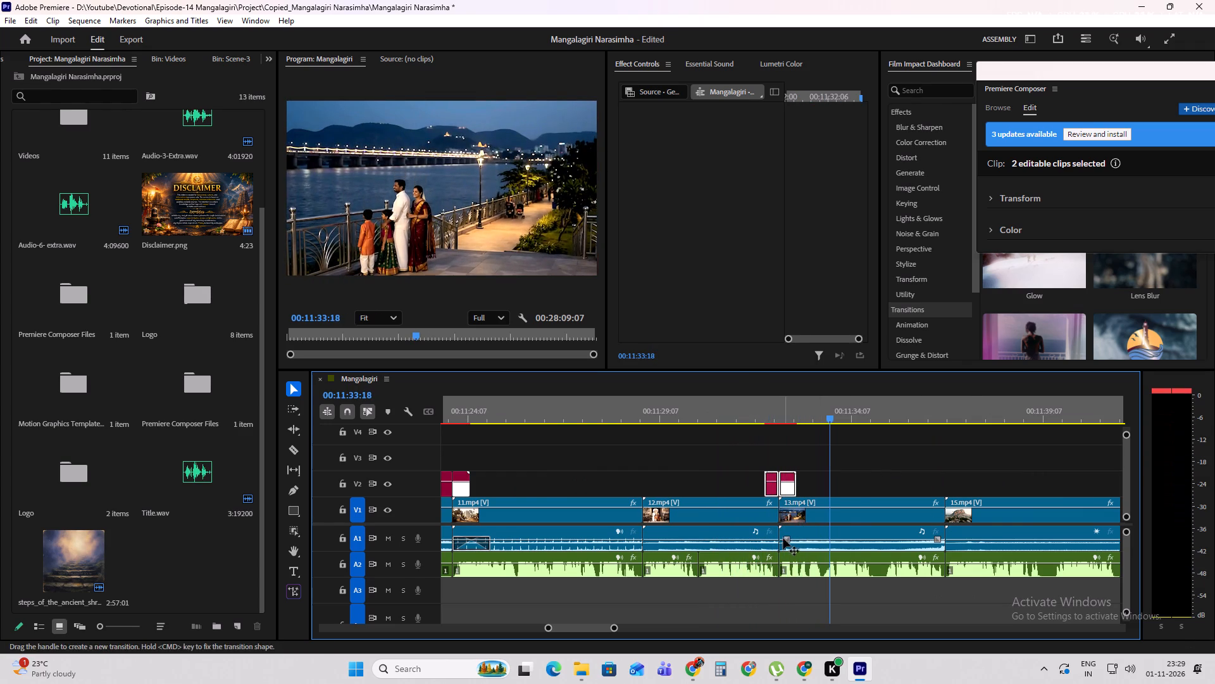
Apply the default transitions at the cut between 12.mp4 and 13.mp4, deleting the video Cross Dissolve and keeping only the audio transition.
click(778, 534)
right_click(778, 534)
click(836, 616)
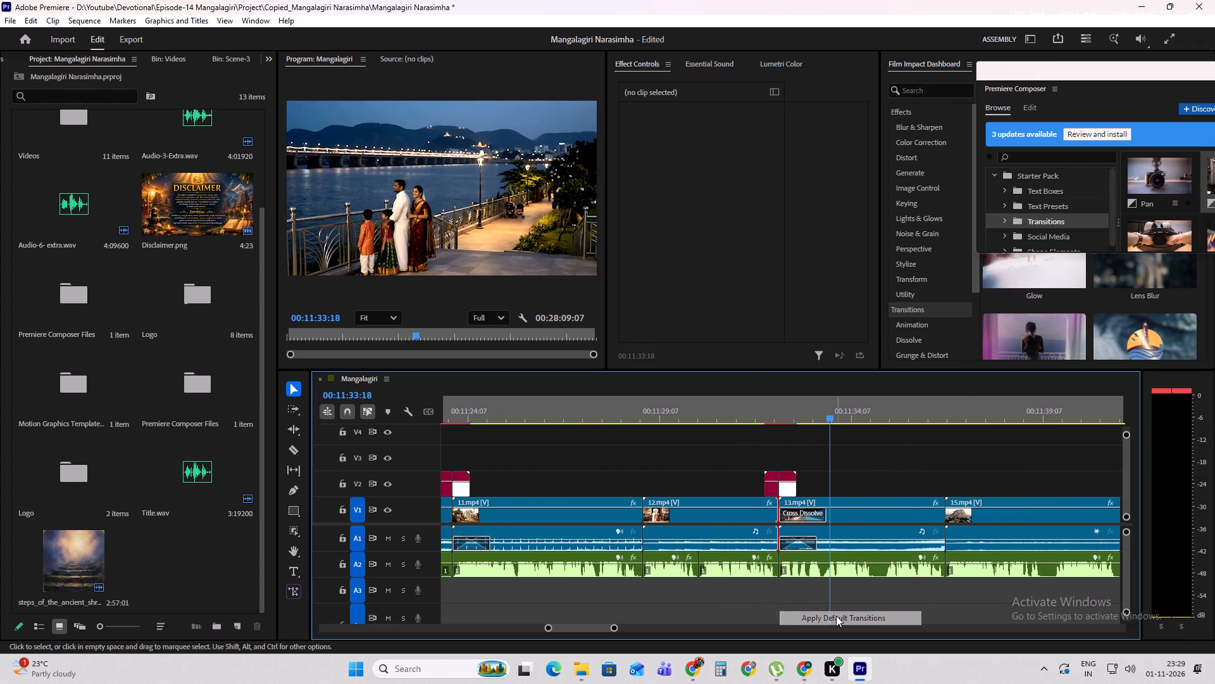
click(795, 517)
click(806, 514)
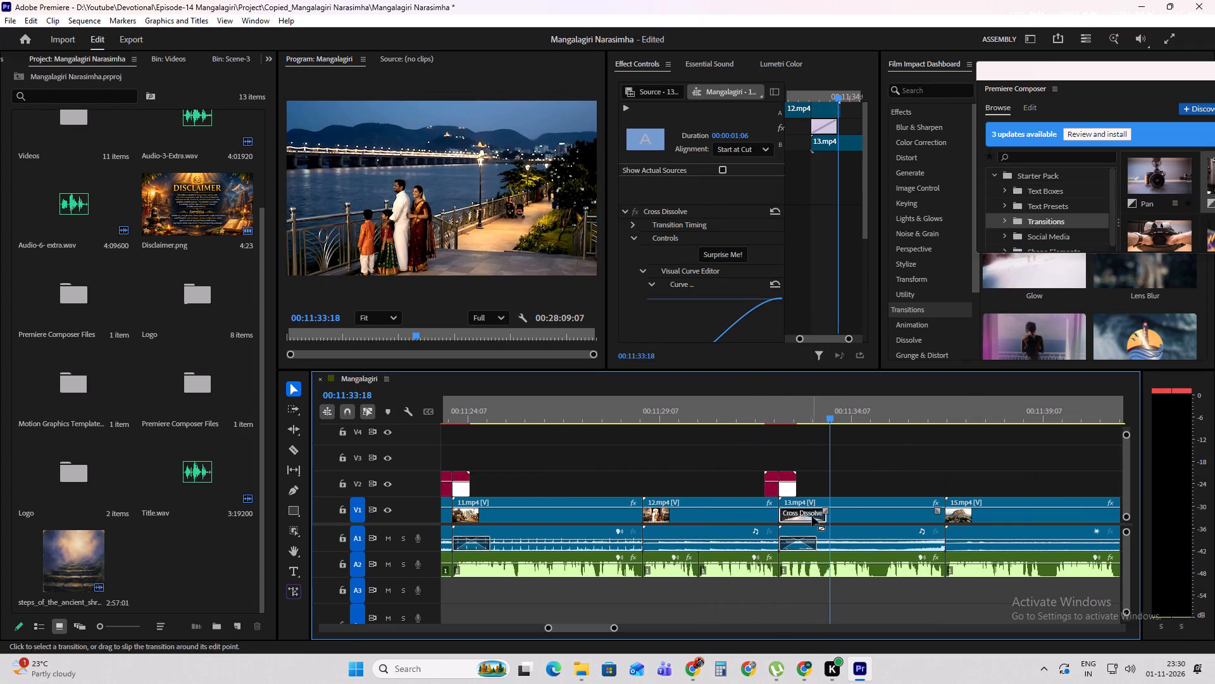
key(Delete)
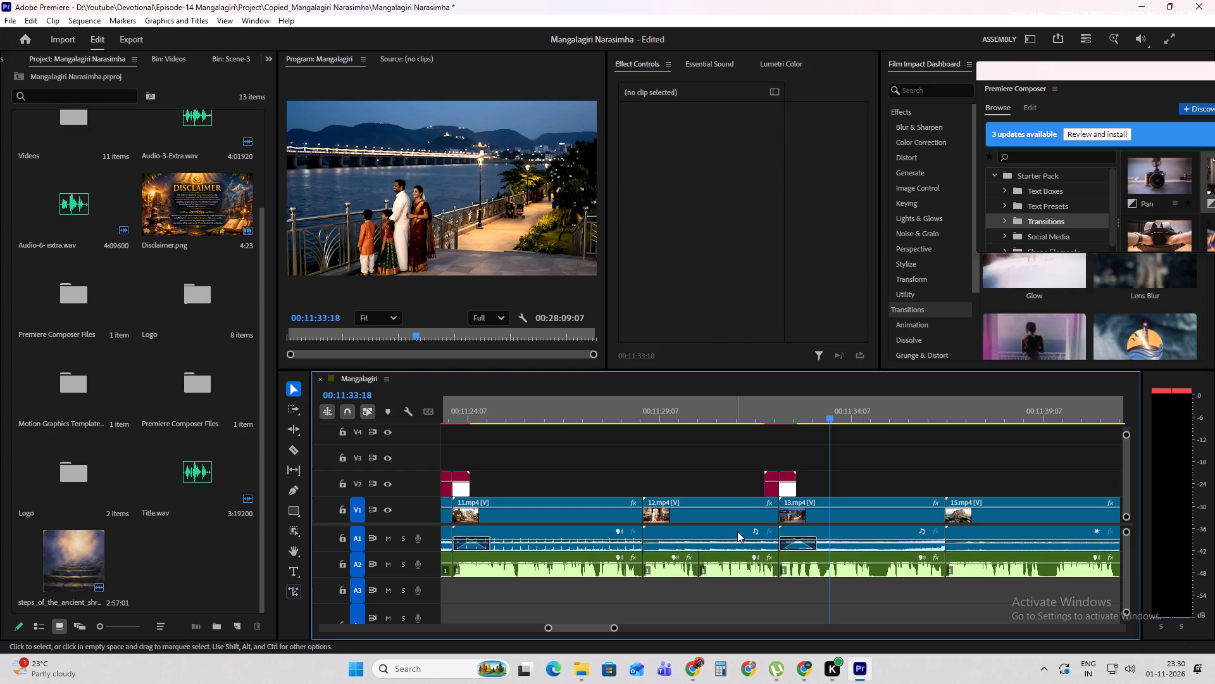
Play back a short part of 11.mp4 to check its audio.
click(737, 531)
click(578, 535)
click(524, 420)
key(space)
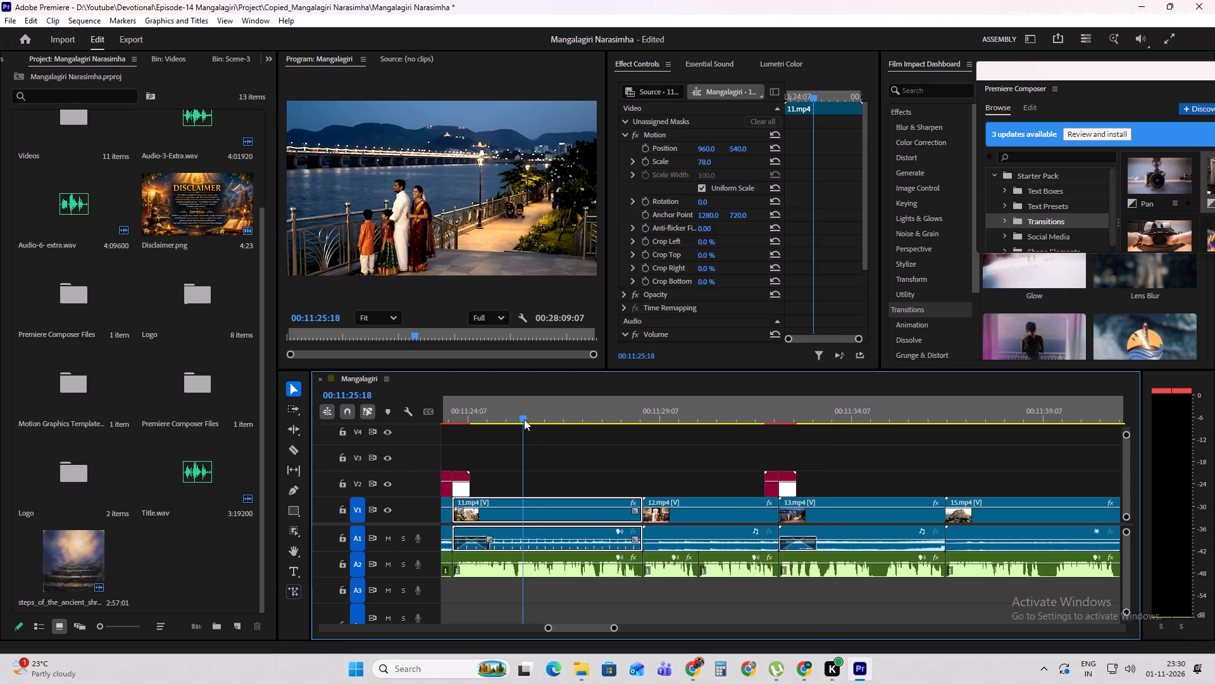
key(space)
Set the volume level of 12.mp4 to -5 dB.
click(670, 541)
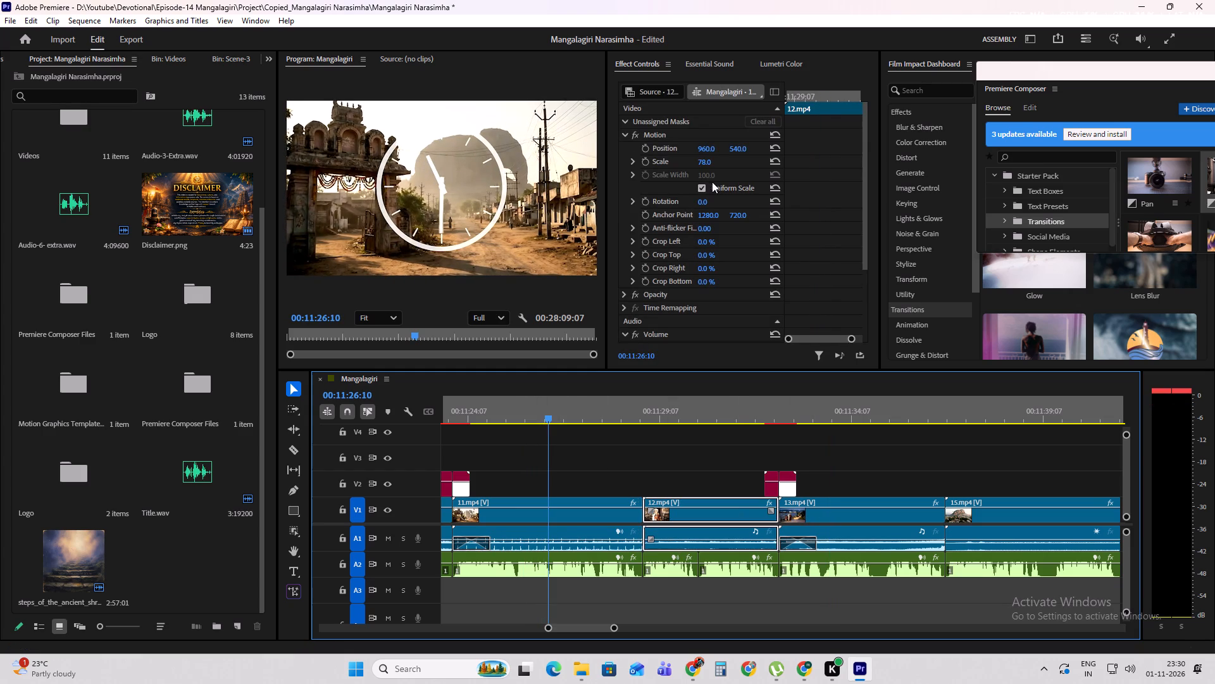
click(706, 159)
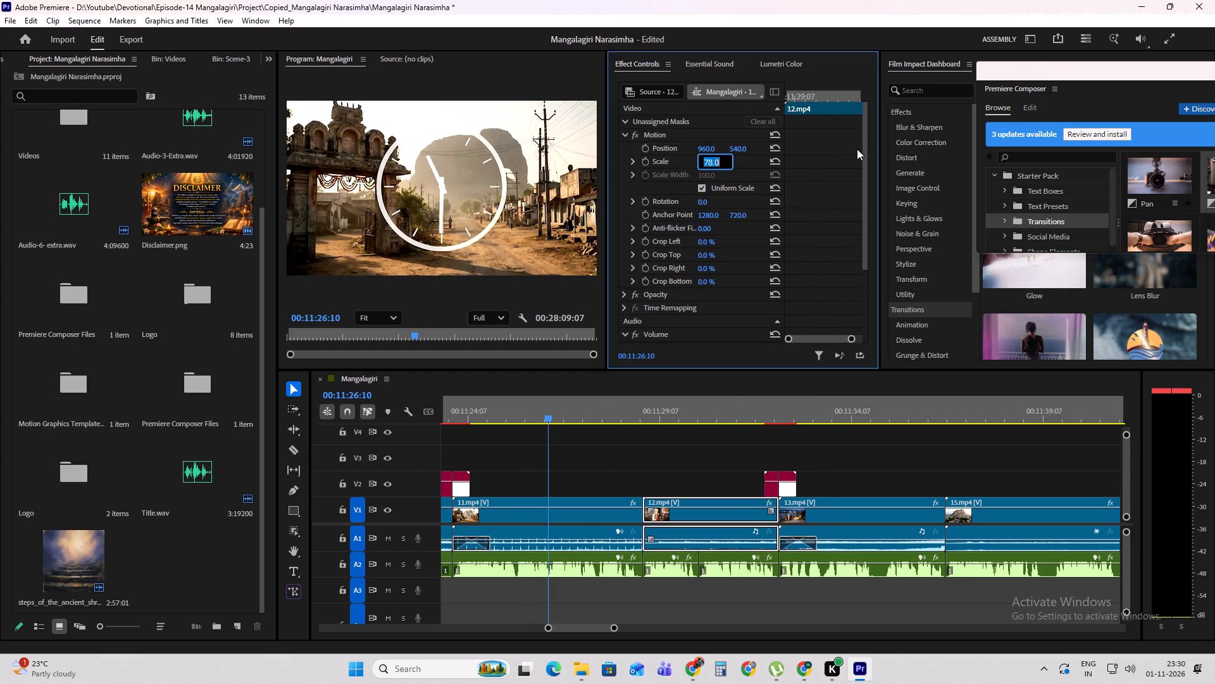
click(752, 326)
scroll(751, 326, down, 4)
click(704, 312)
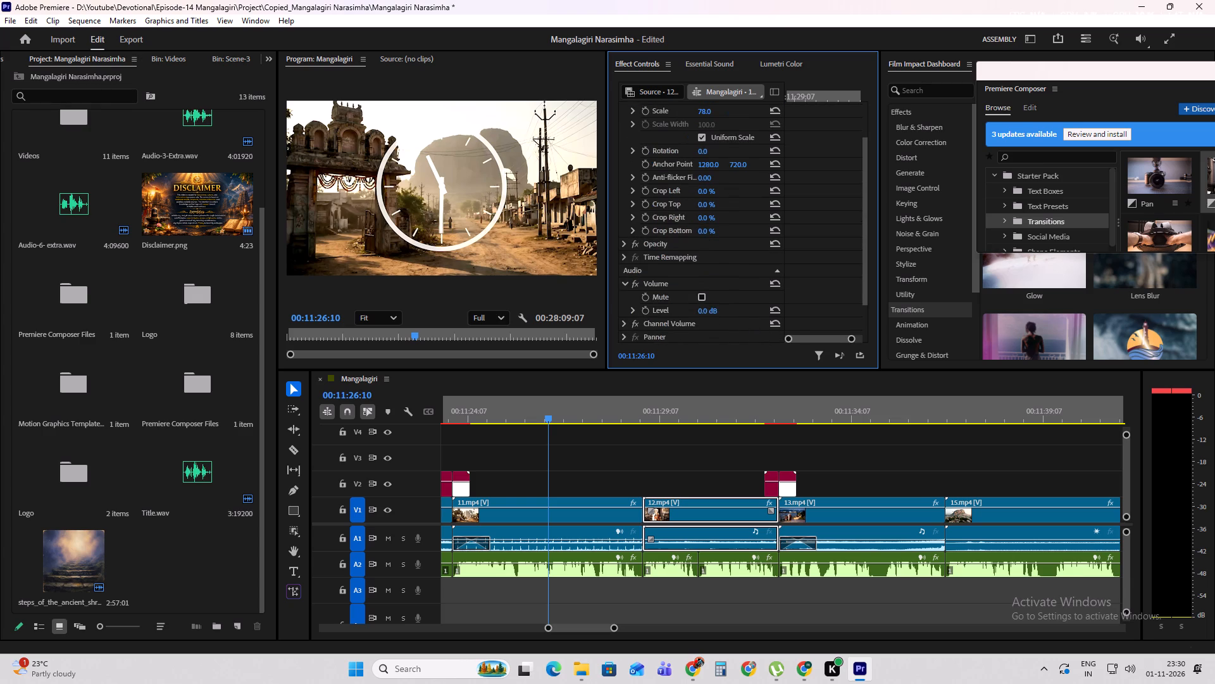
text(-5)
key(Return)
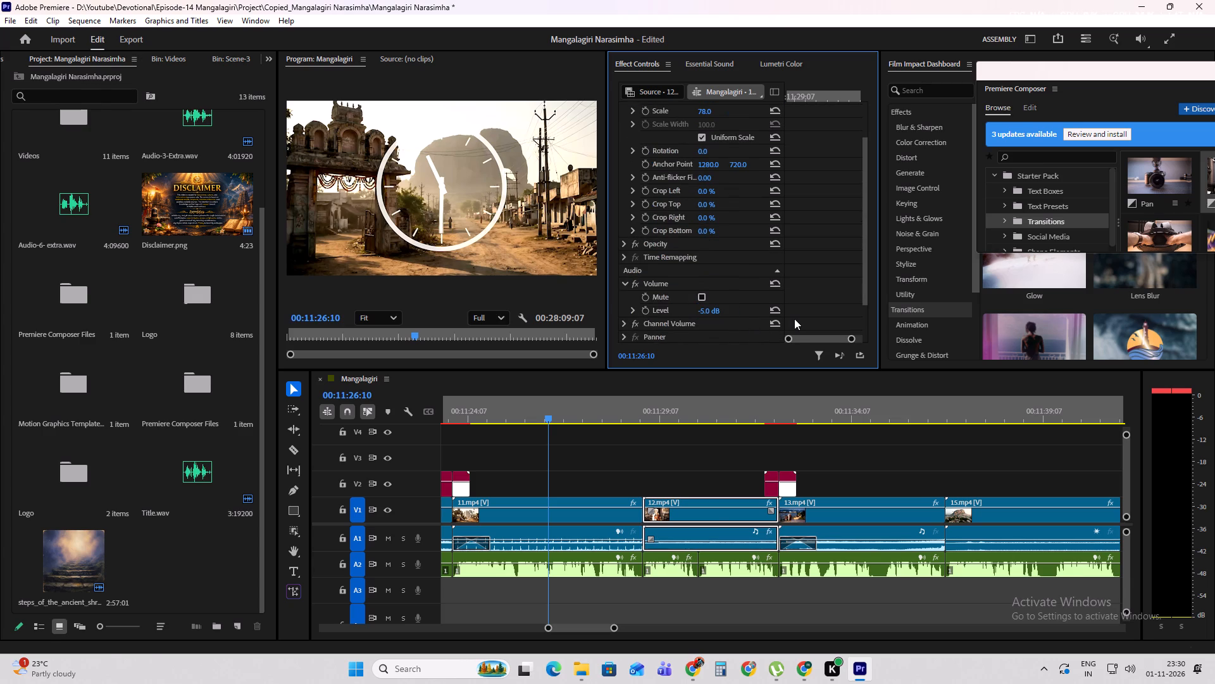
Play back through 12.mp4 into 13.mp4, and set the volume level of 12.mp4 to -20 dB.
key(space)
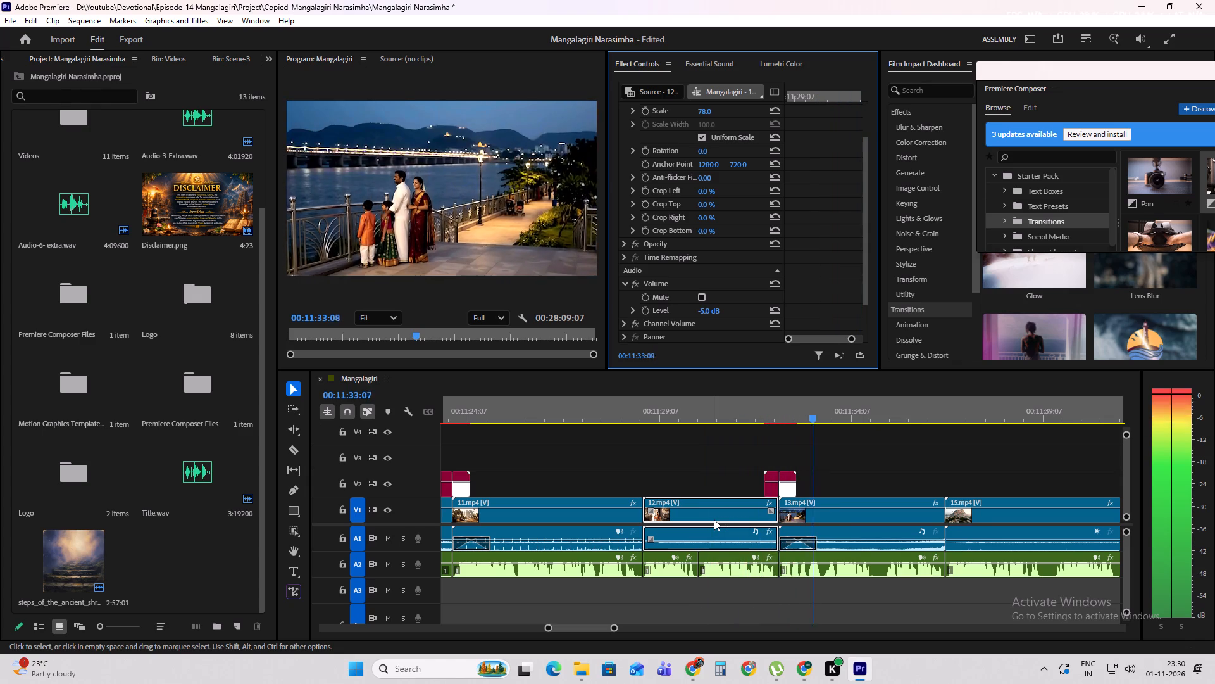
key(space)
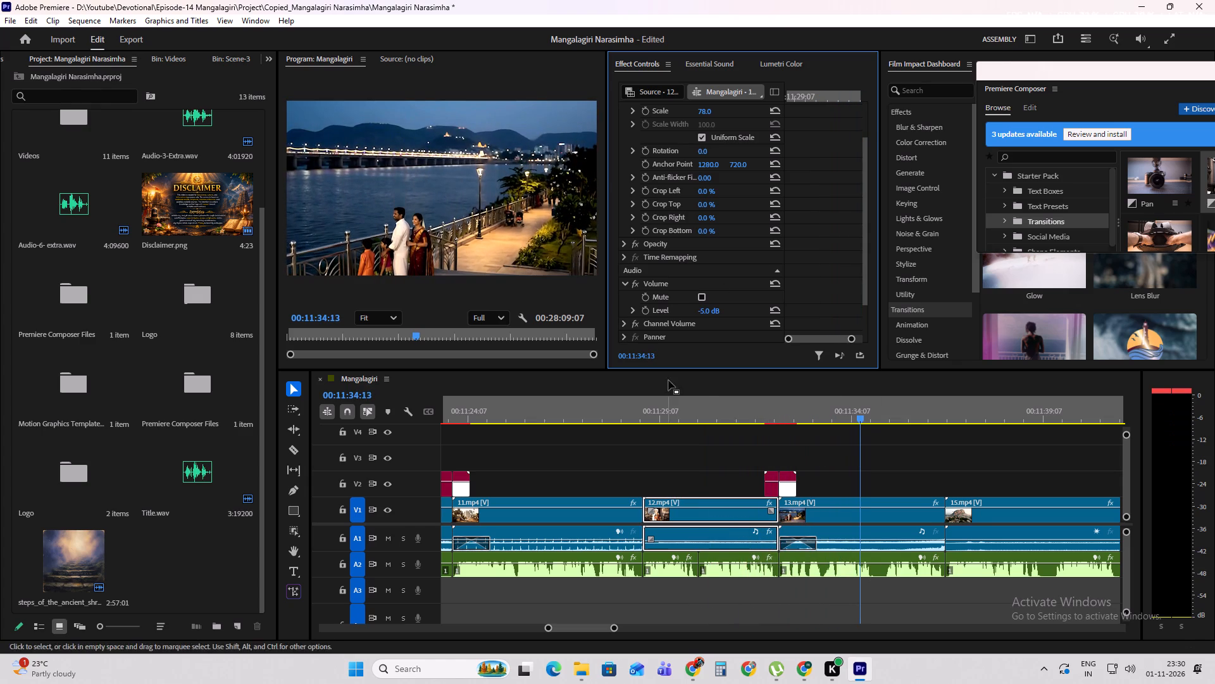
scroll(747, 280, down, 4)
click(709, 266)
text(-20)
key(Return)
Set the volume level of 13.mp4 to -20 dB and play on into 15.mp4 to check the audio.
click(862, 528)
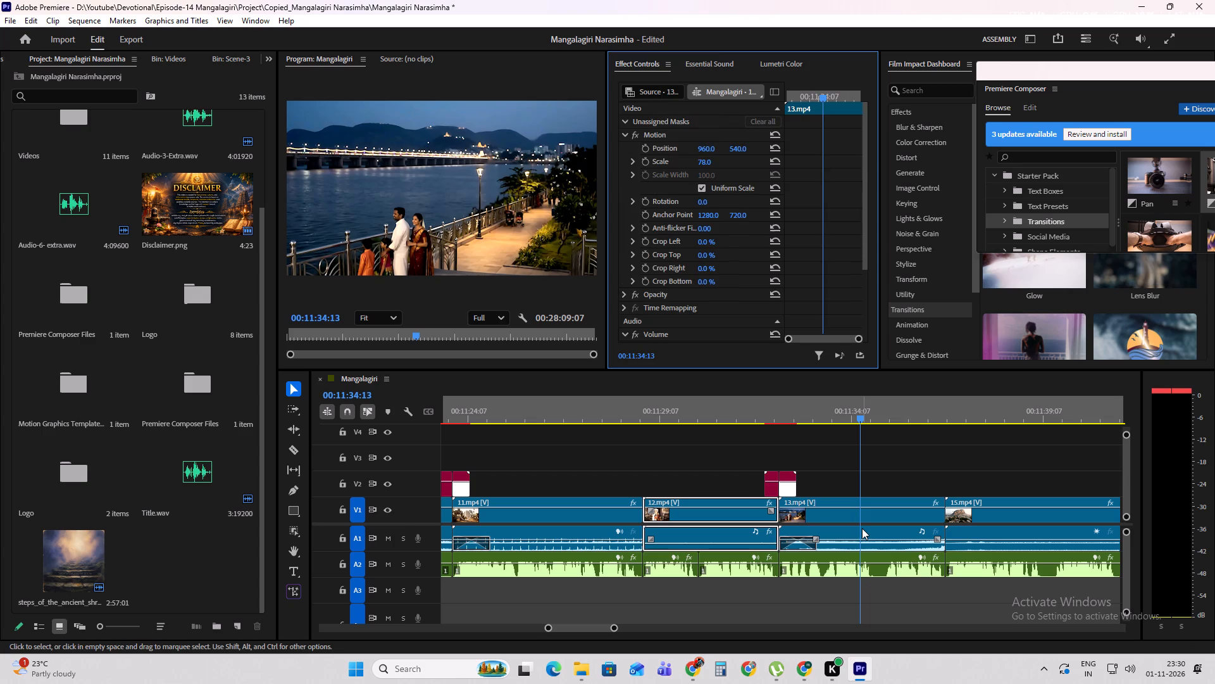
scroll(742, 321, down, 3)
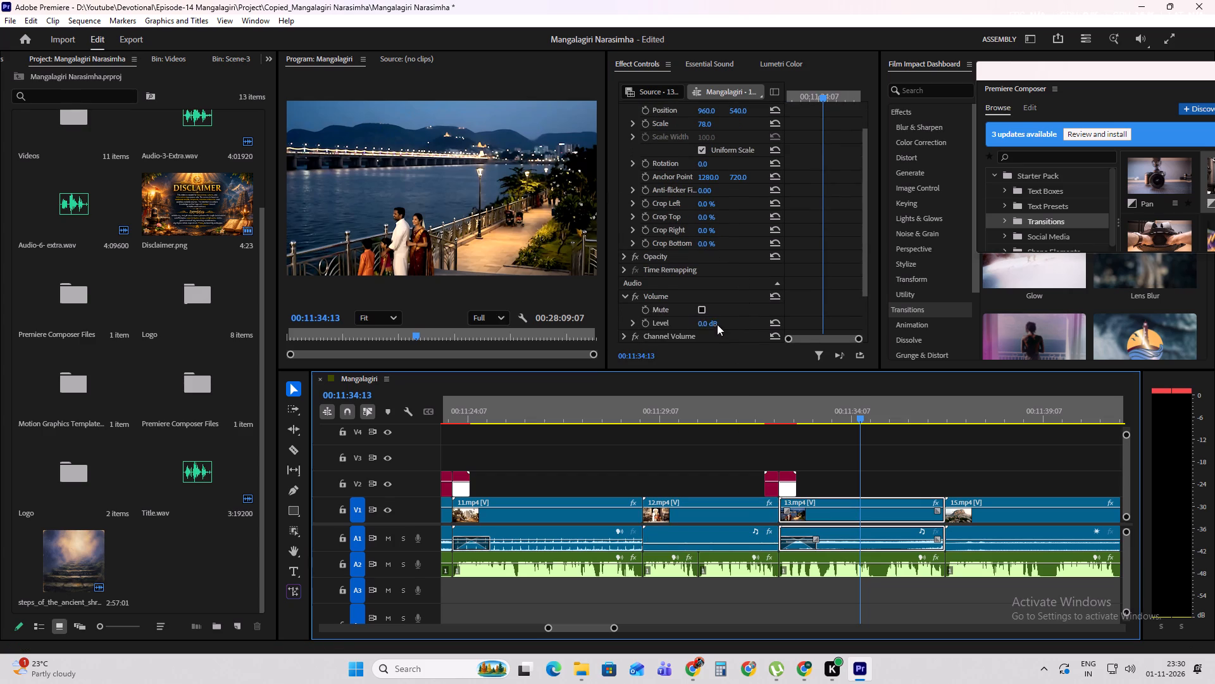
click(701, 323)
text(-20)
key(Return)
key(space)
shift+scroll(684, 459, down, 6)
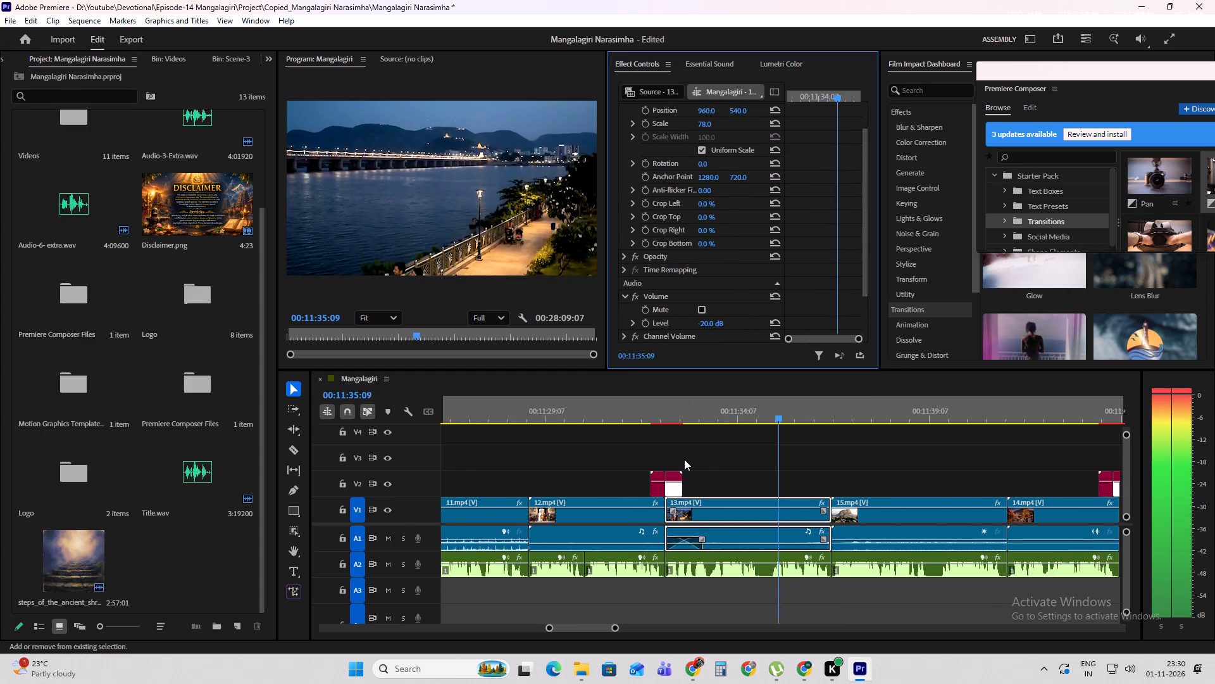
shift+scroll(684, 459, down, 4)
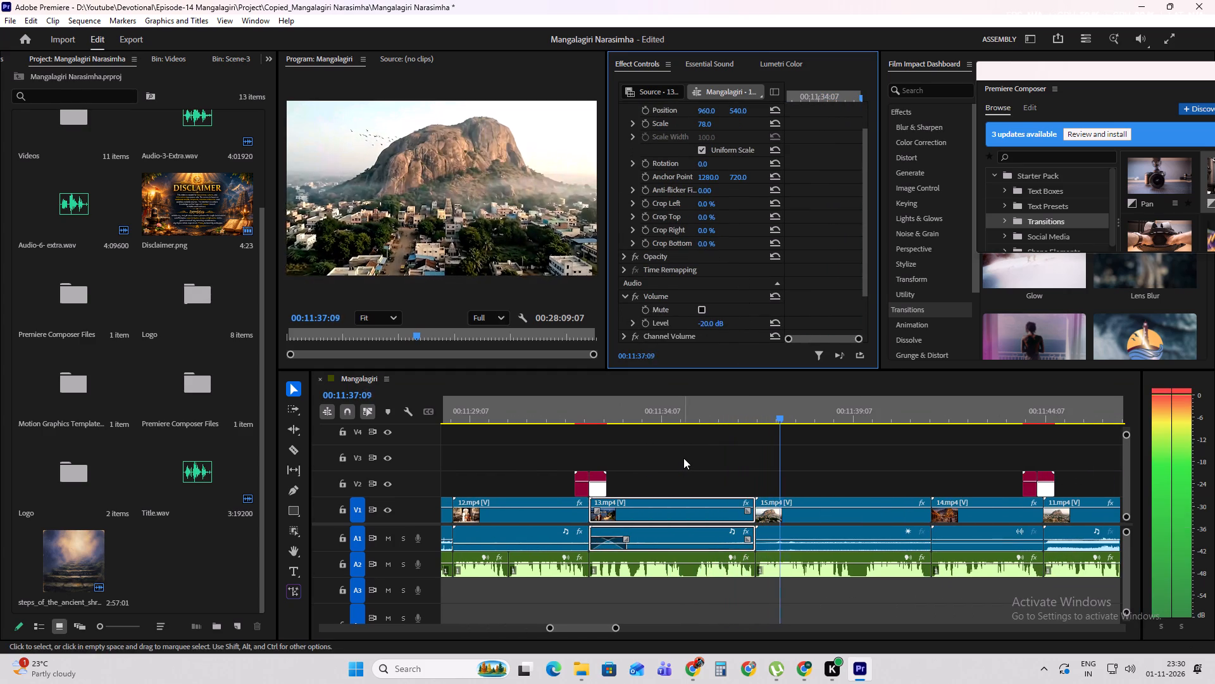
key(space)
Apply the default transitions at the cut between 13.mp4 and 15.mp4.
click(758, 535)
right_click(758, 535)
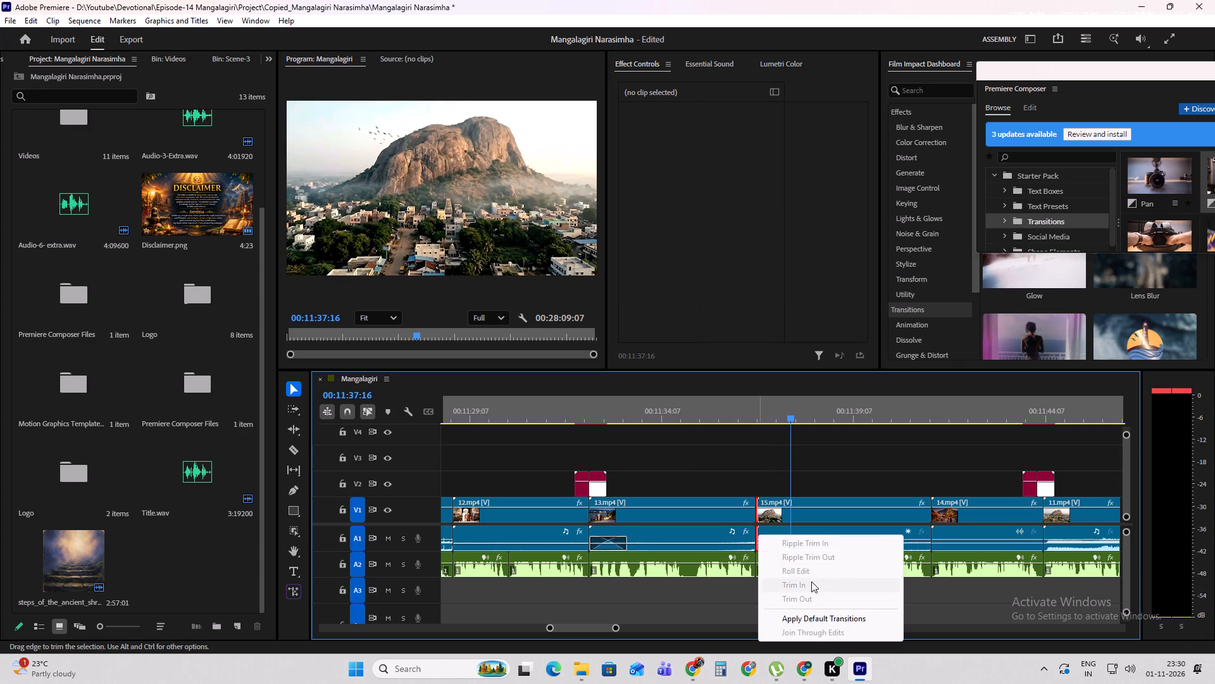
click(818, 618)
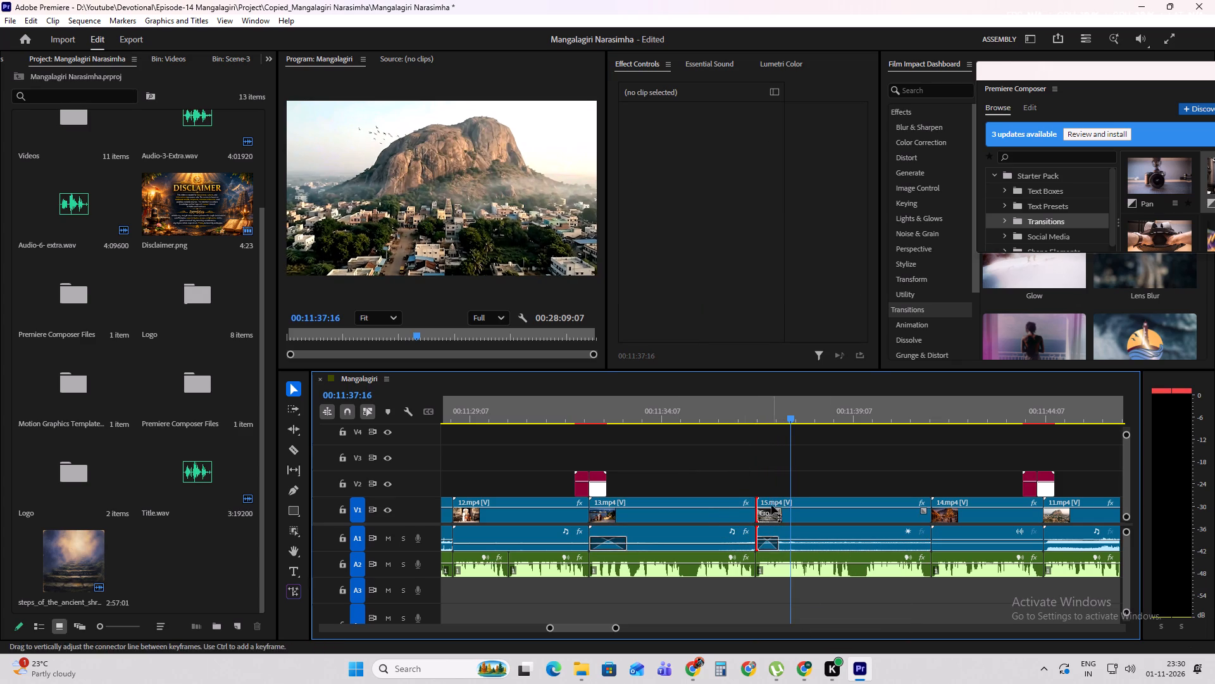
Play back from the end of 13.mp4 through 15.mp4 into 14.mp4 to check the transition and audio.
click(737, 394)
key(space)
click(731, 402)
key(space)
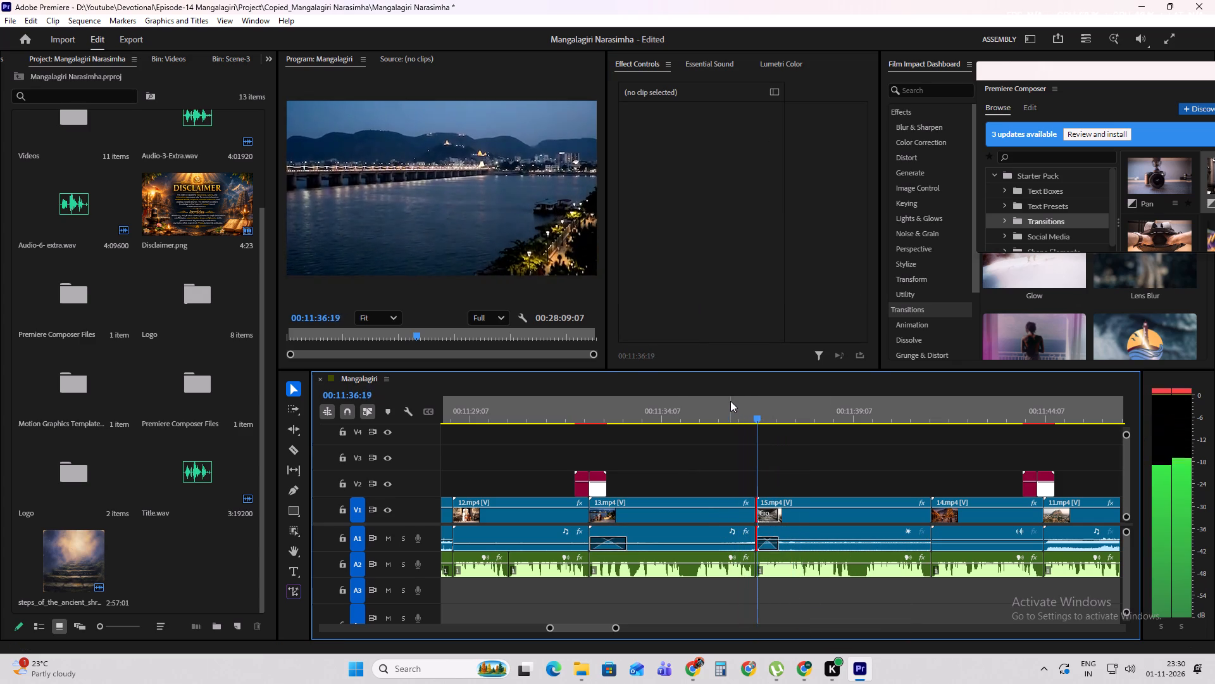
shift+scroll(688, 464, down, 5)
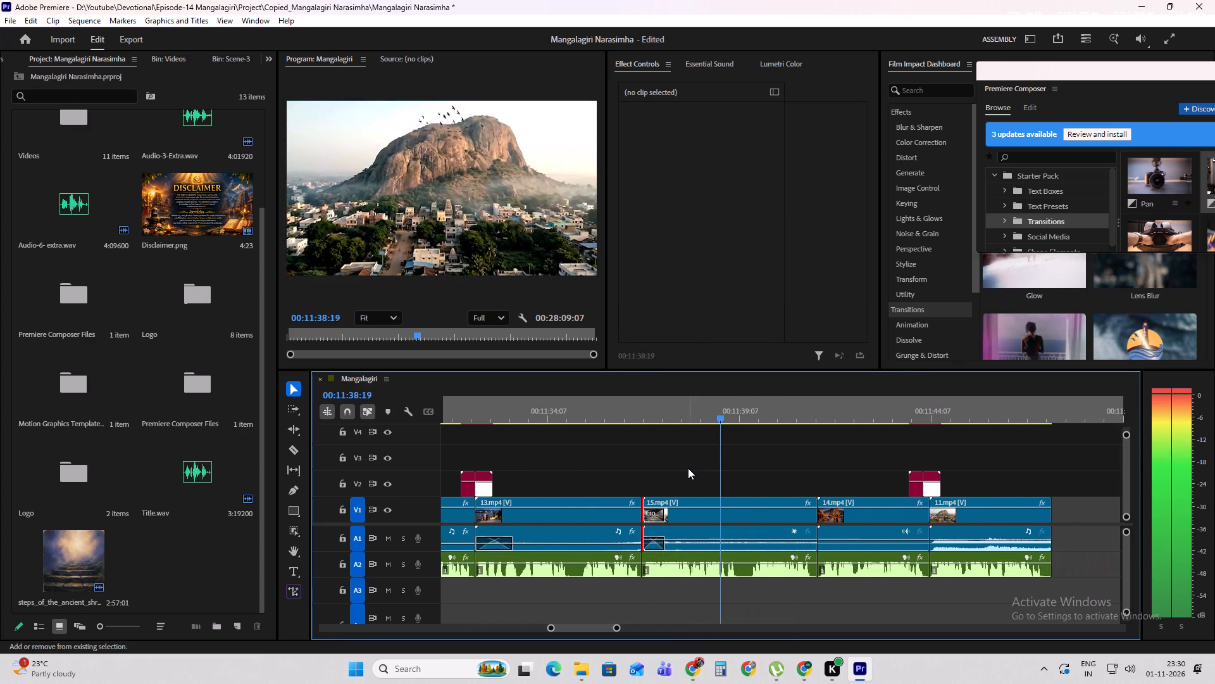
shift+scroll(688, 468, down, 10)
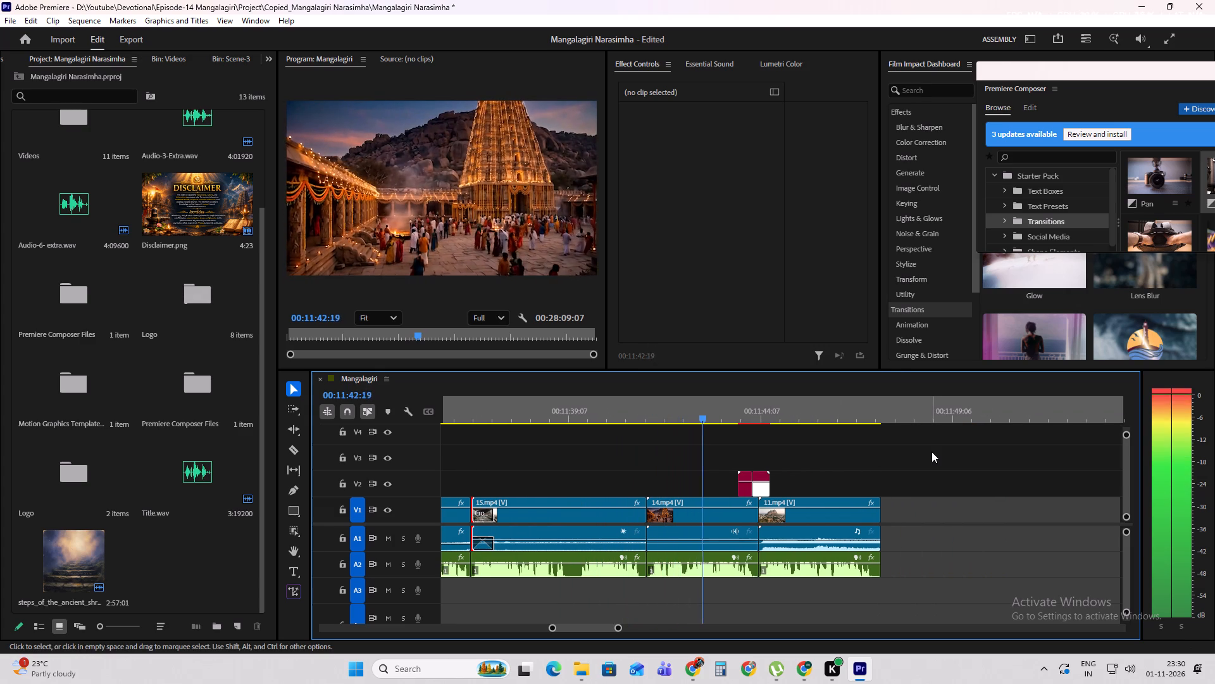
key(space)
Shift the V2 light leak slightly later to centre it on the cut between 14.mp4 and 11.mp4, and play it back.
drag(761, 493, 770, 490)
key(space)
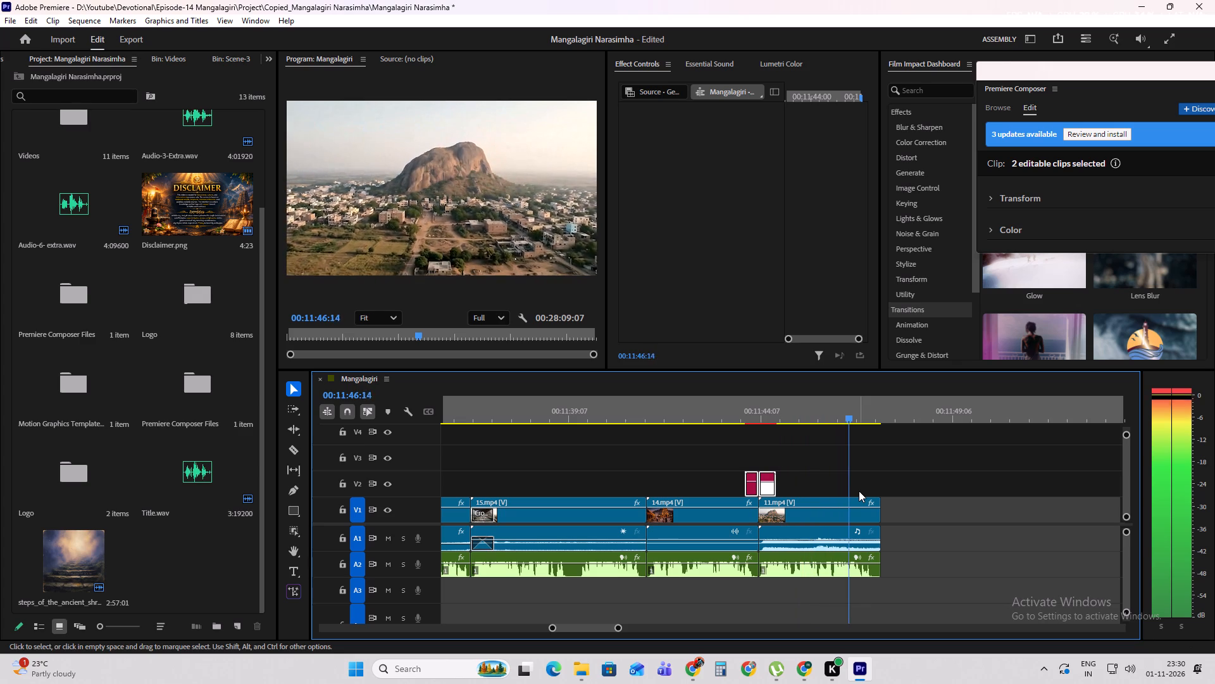
key(space)
Set the volume level of the last 11.mp4 clip before the gap to -20 dB and play it back.
click(847, 517)
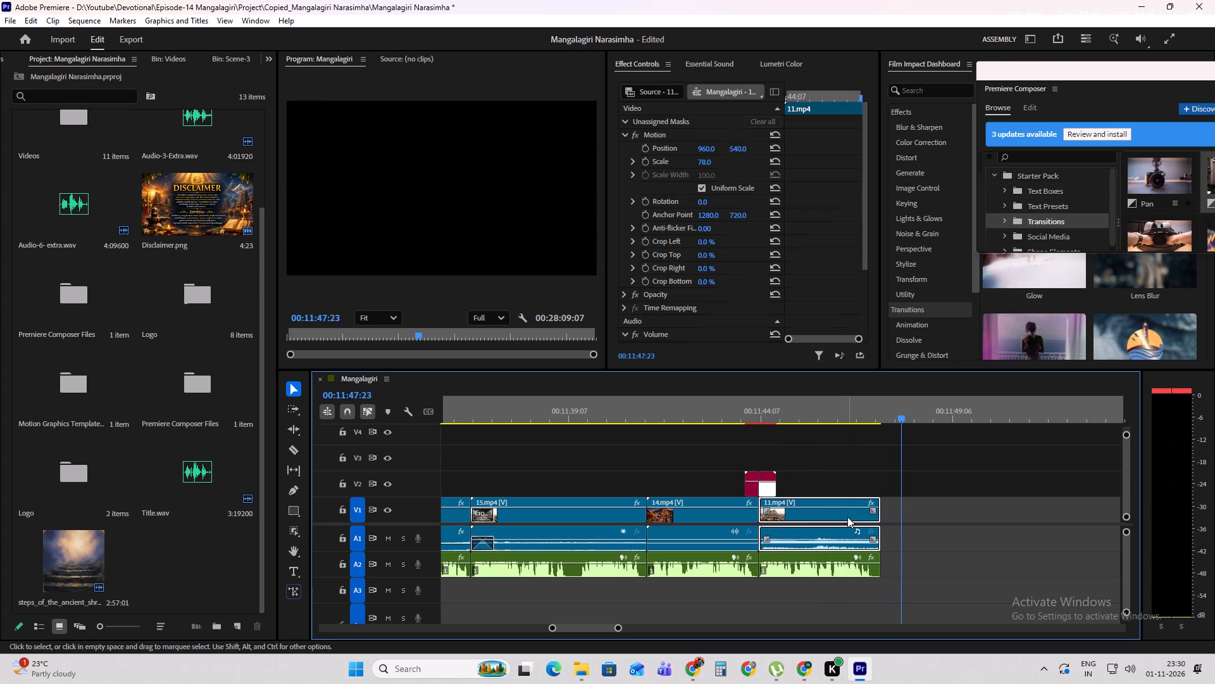
scroll(732, 293, down, 5)
click(706, 294)
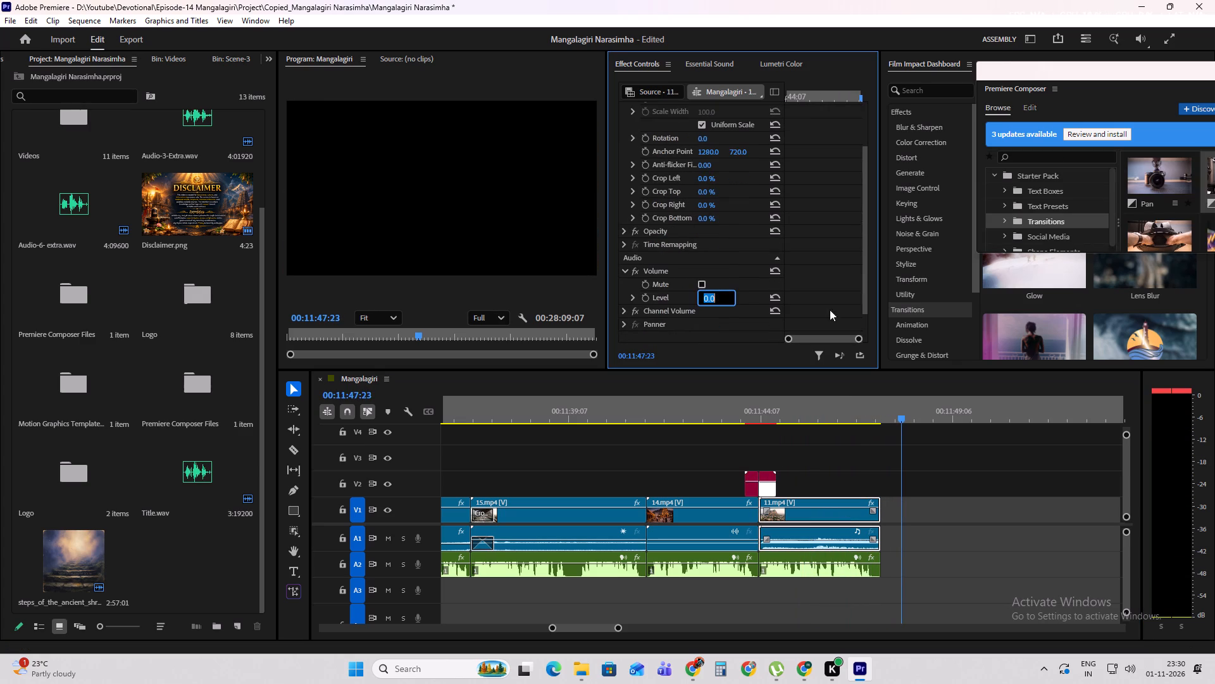
key(minus)
text(20)
key(Return)
click(749, 405)
key(space)
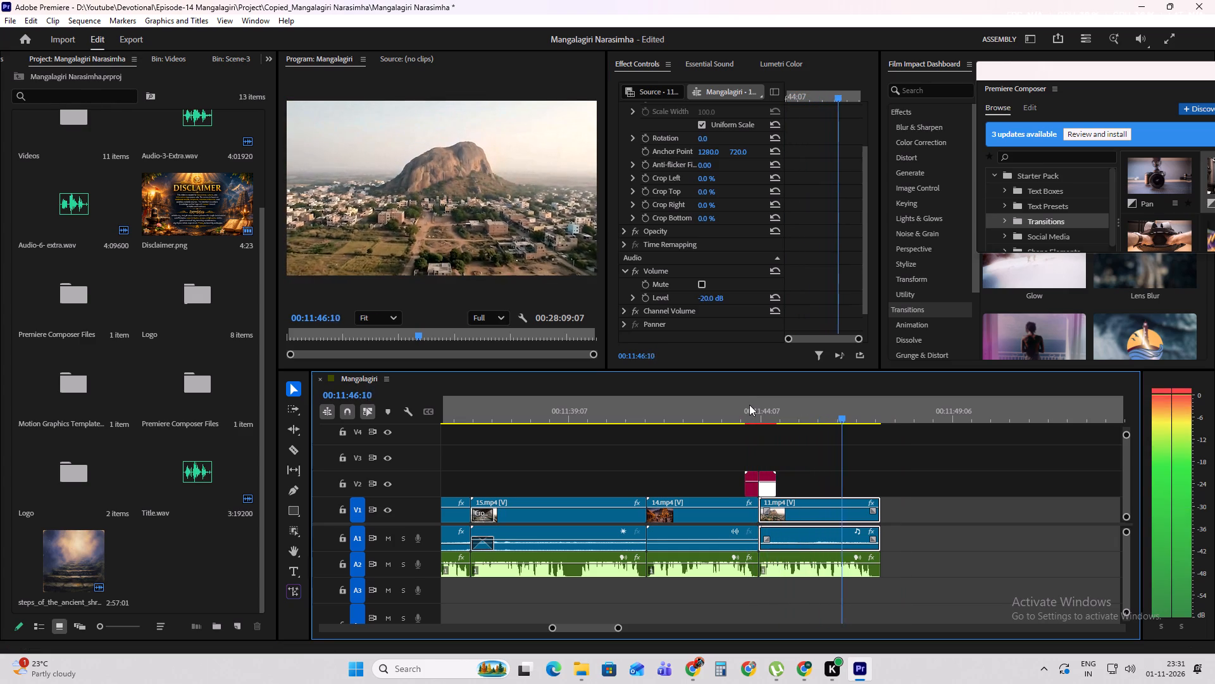
key(space)
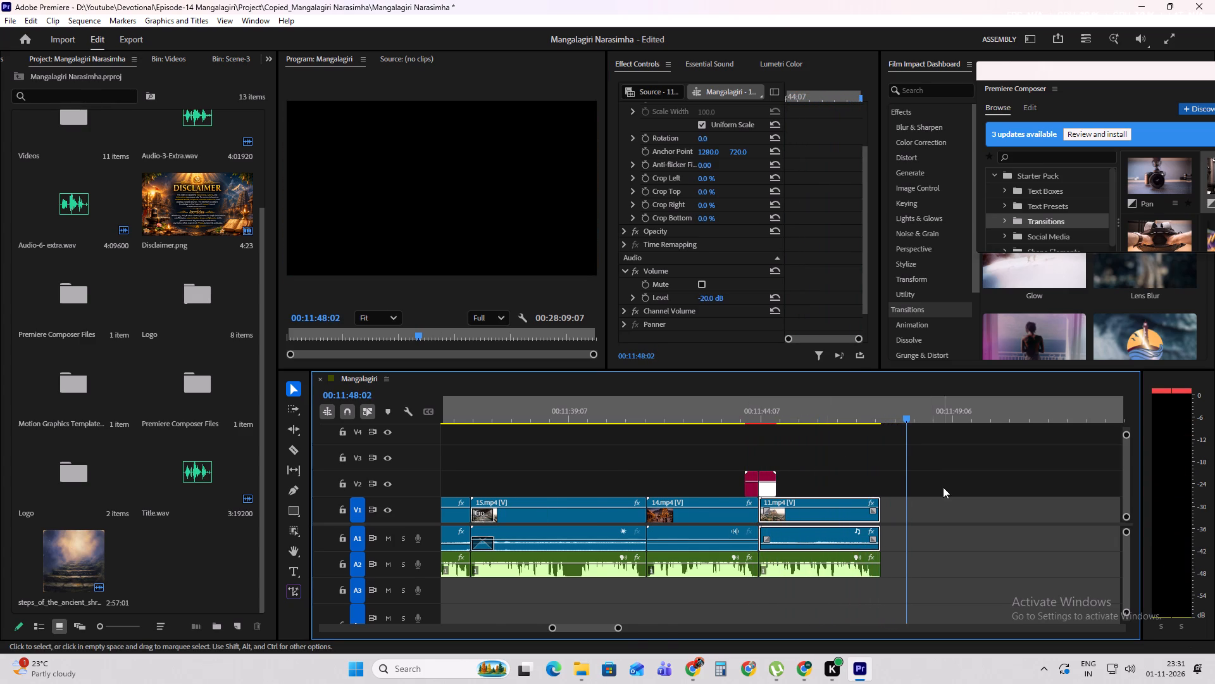
Move the block of V1, A1 and A2 clips after the large gap earlier, close to the end of 11.mp4.
alt+scroll(943, 487, down, 6)
shift+scroll(852, 501, down, 20)
shift+scroll(852, 501, down, 11)
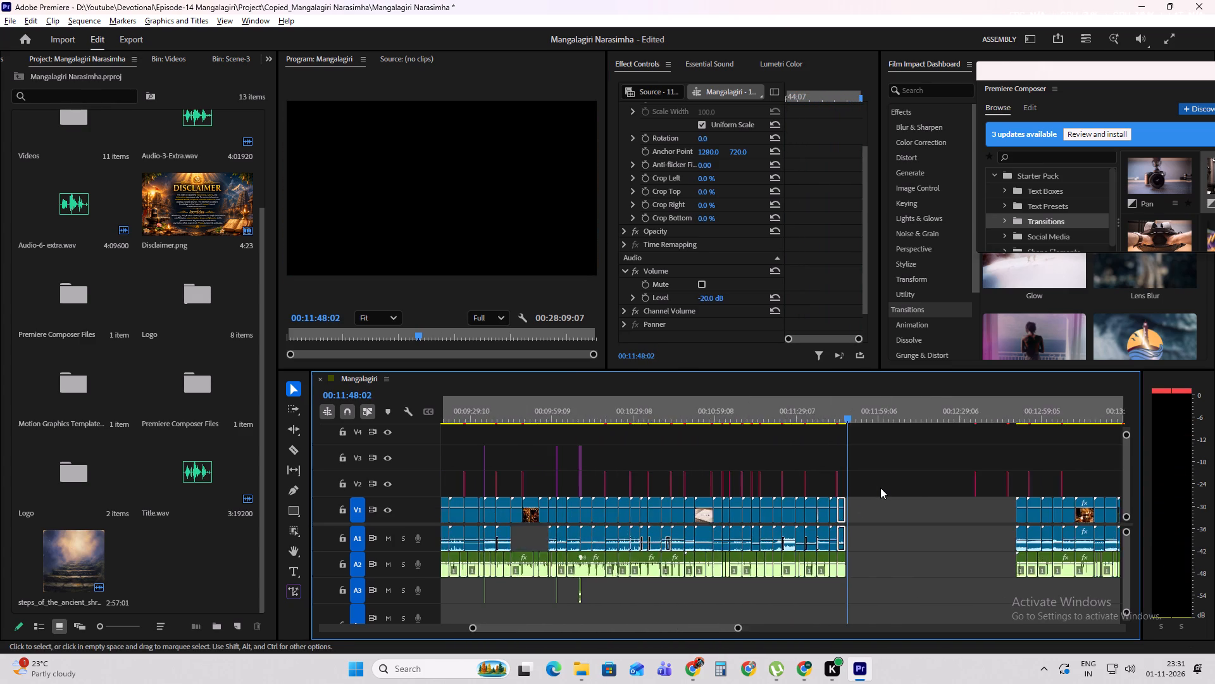
shift+scroll(880, 488, down, 20)
alt+scroll(819, 522, up, 7)
drag(792, 505, 974, 602)
alt+scroll(790, 551, up, 5)
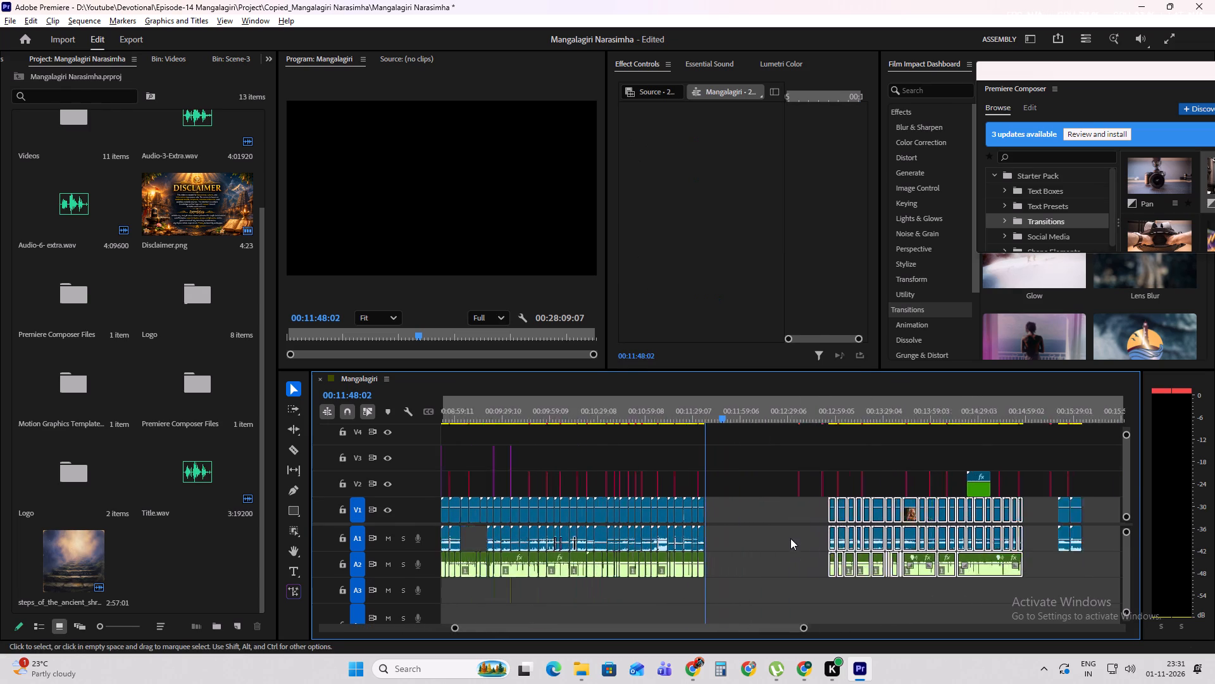
alt+scroll(790, 536, up, 5)
drag(899, 518, 649, 528)
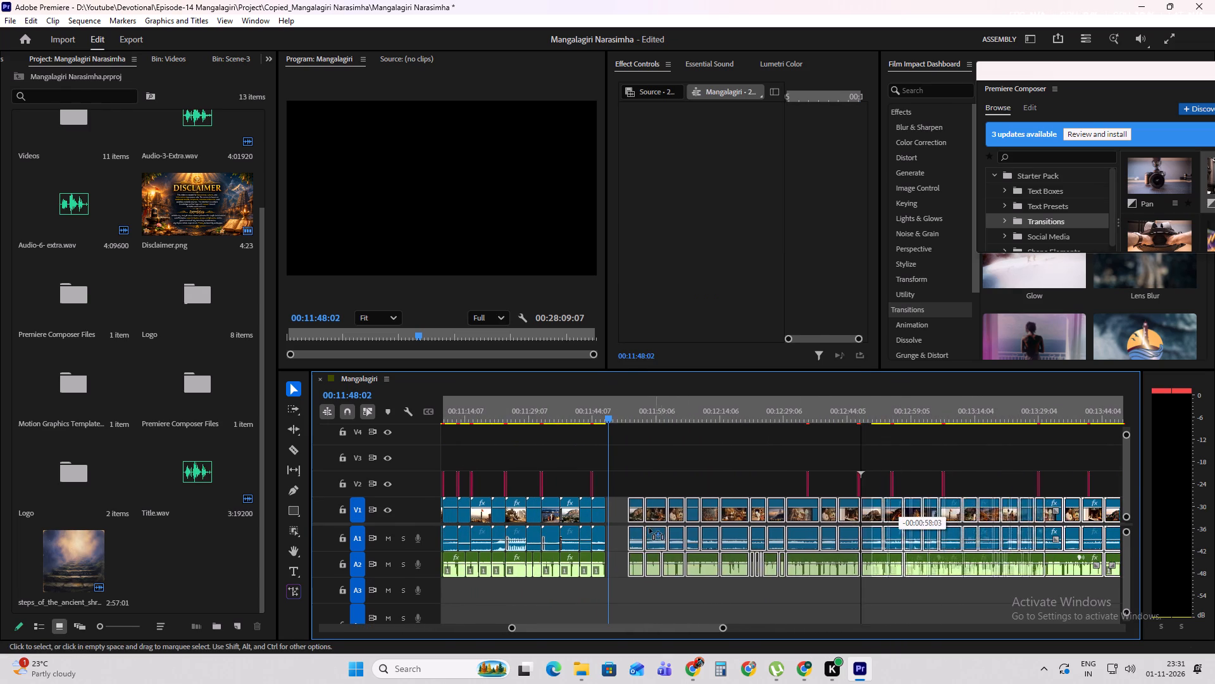
drag(649, 528, 636, 529)
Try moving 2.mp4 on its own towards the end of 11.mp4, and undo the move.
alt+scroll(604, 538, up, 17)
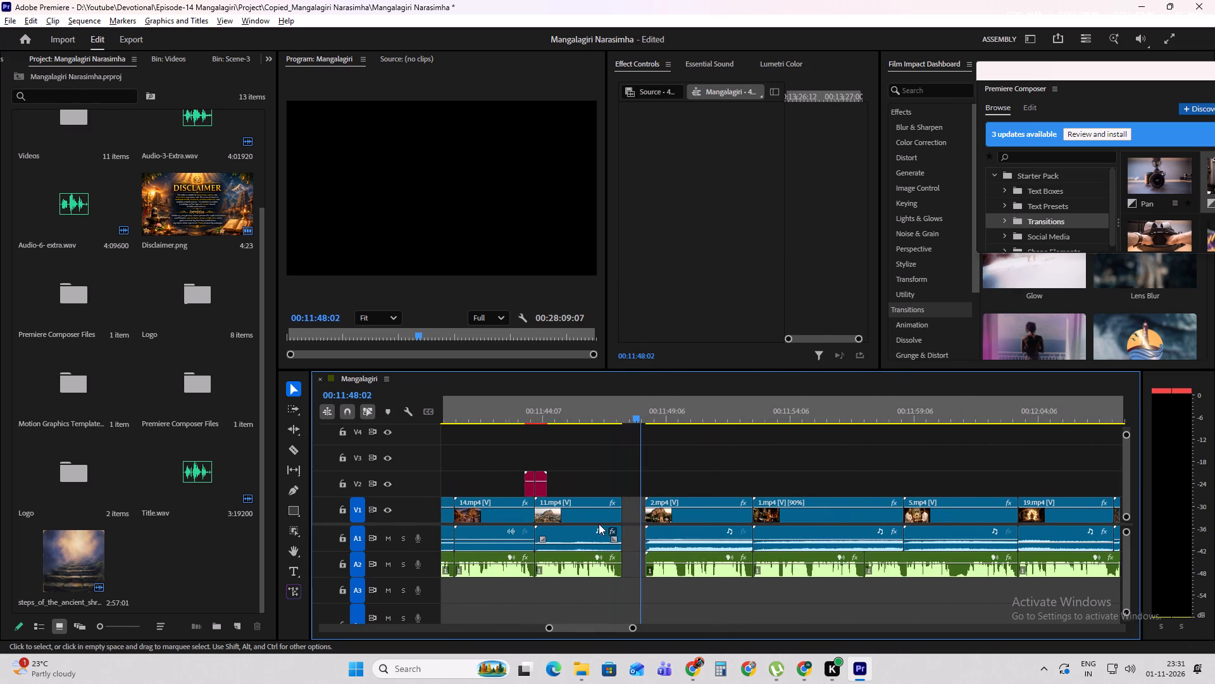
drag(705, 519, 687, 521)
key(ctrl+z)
Select the block of clips starting at 2.mp4, including the V2 items above, and move it earlier to butt against 11.mp4.
alt+scroll(765, 481, down, 2)
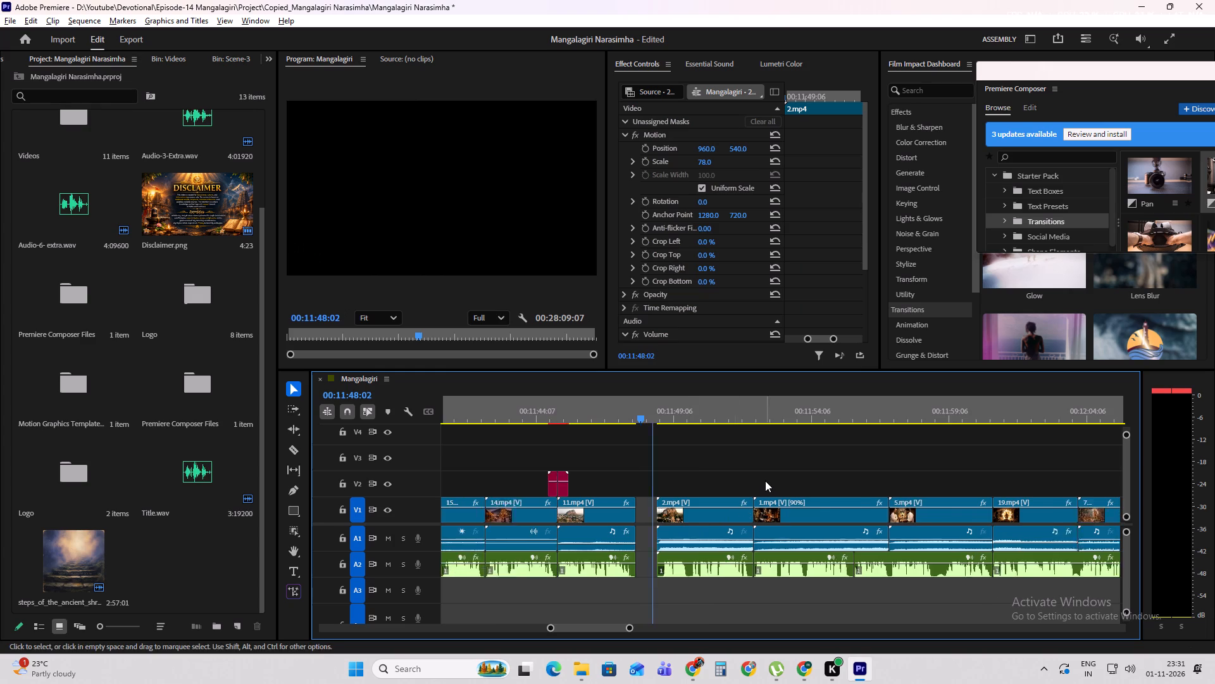
alt+scroll(765, 481, down, 19)
alt+scroll(766, 481, down, 4)
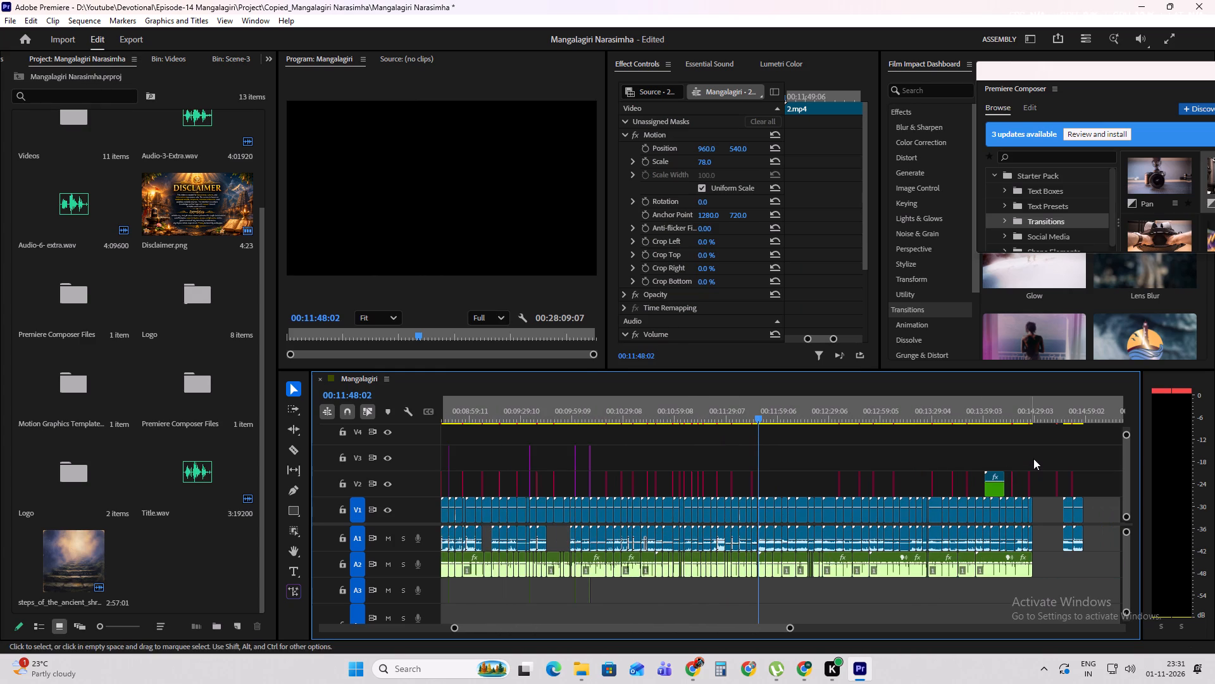
drag(1038, 457, 760, 598)
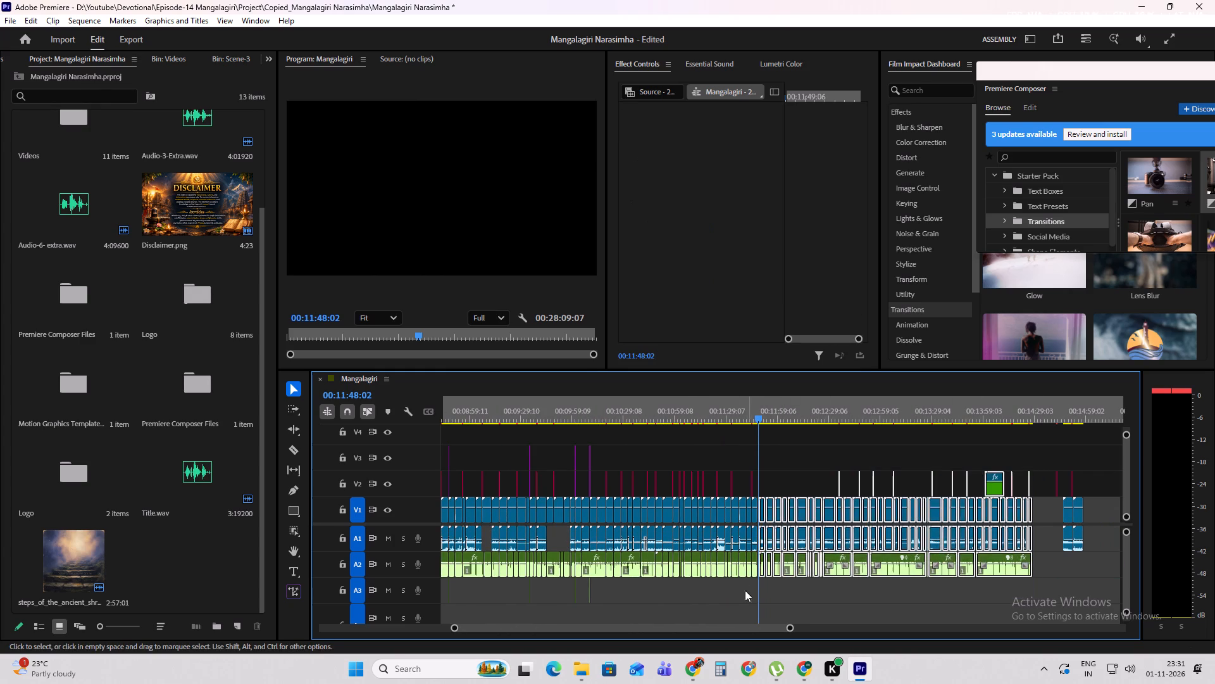
alt+scroll(745, 558, up, 20)
alt+scroll(745, 558, up, 4)
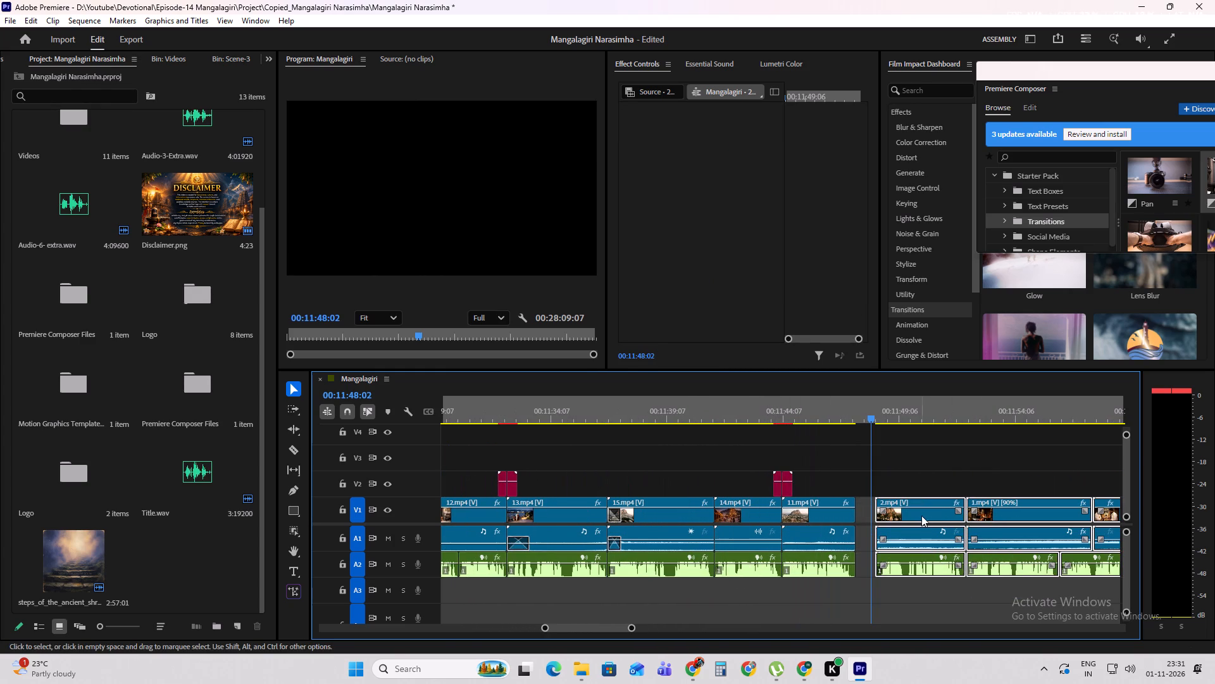
drag(923, 515, 900, 516)
Play back from the end of 11.mp4 through 2.mp4 into 1.mp4 to check the closed gap and audio.
click(842, 407)
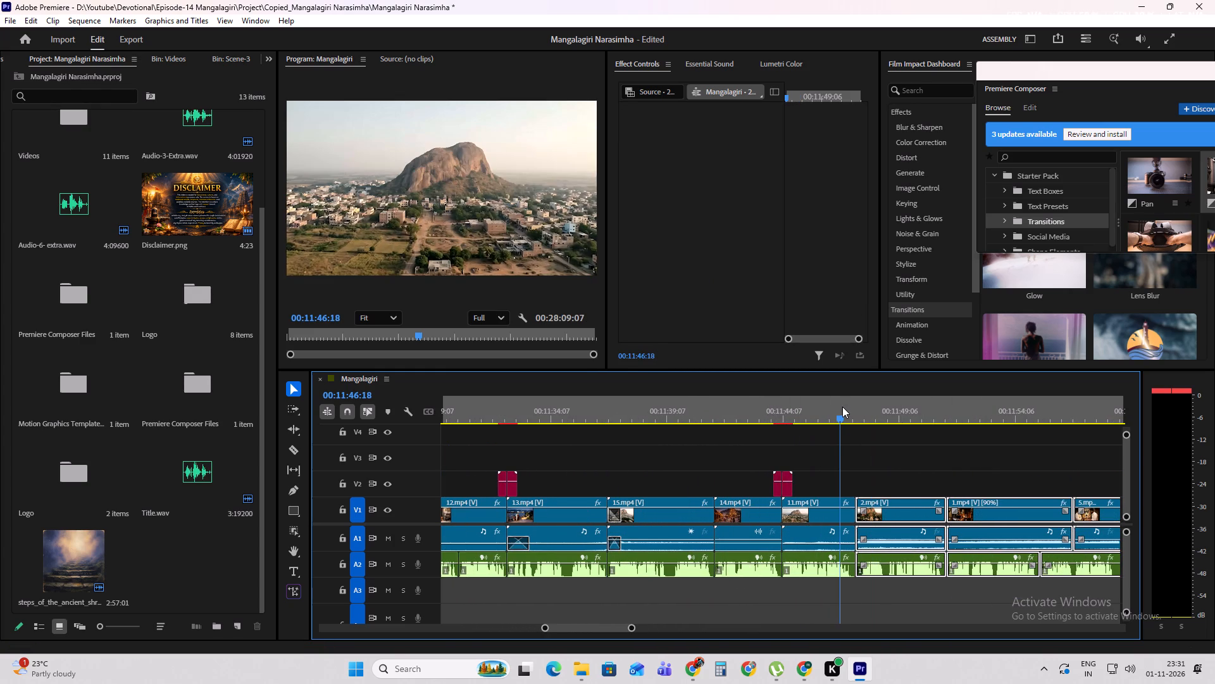
key(space)
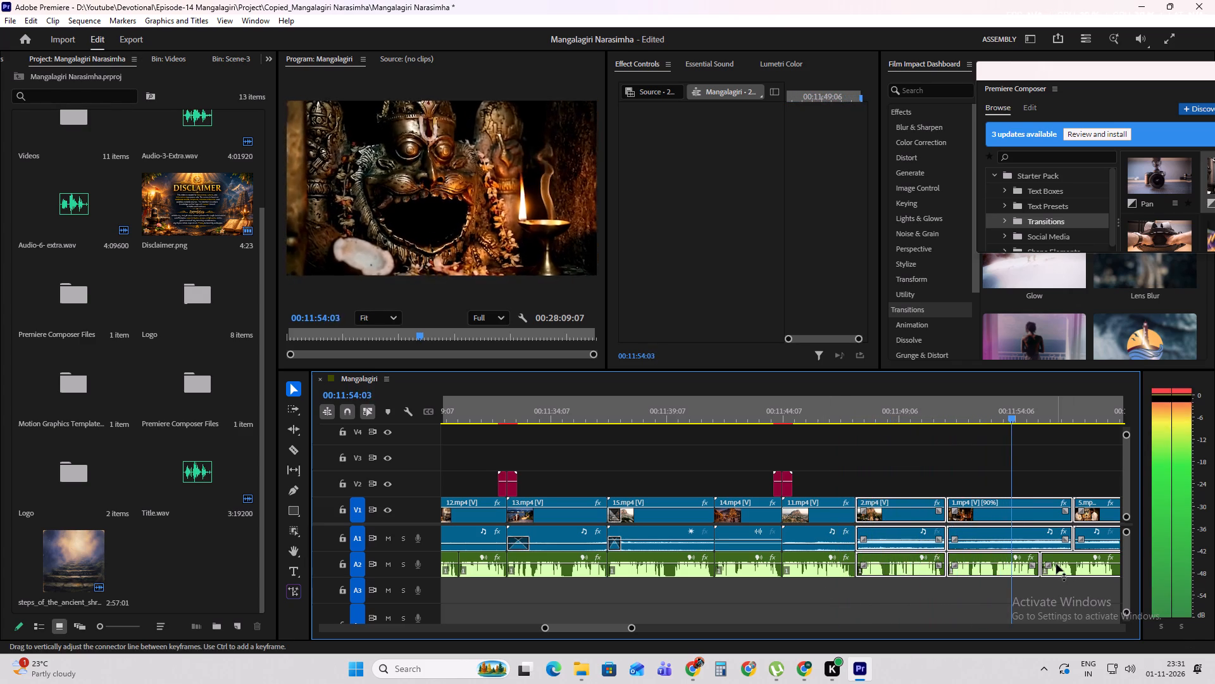
key(space)
Select only 2.mp4, set its volume level to -20 dB, and play it back.
click(931, 468)
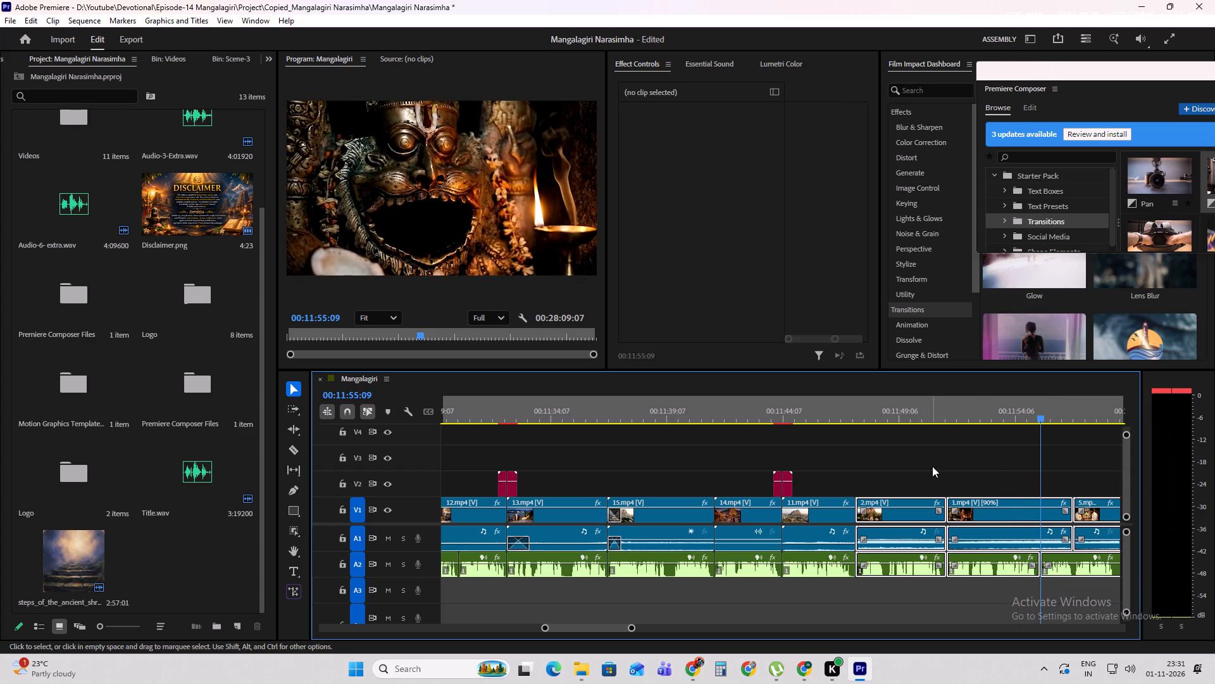
click(923, 531)
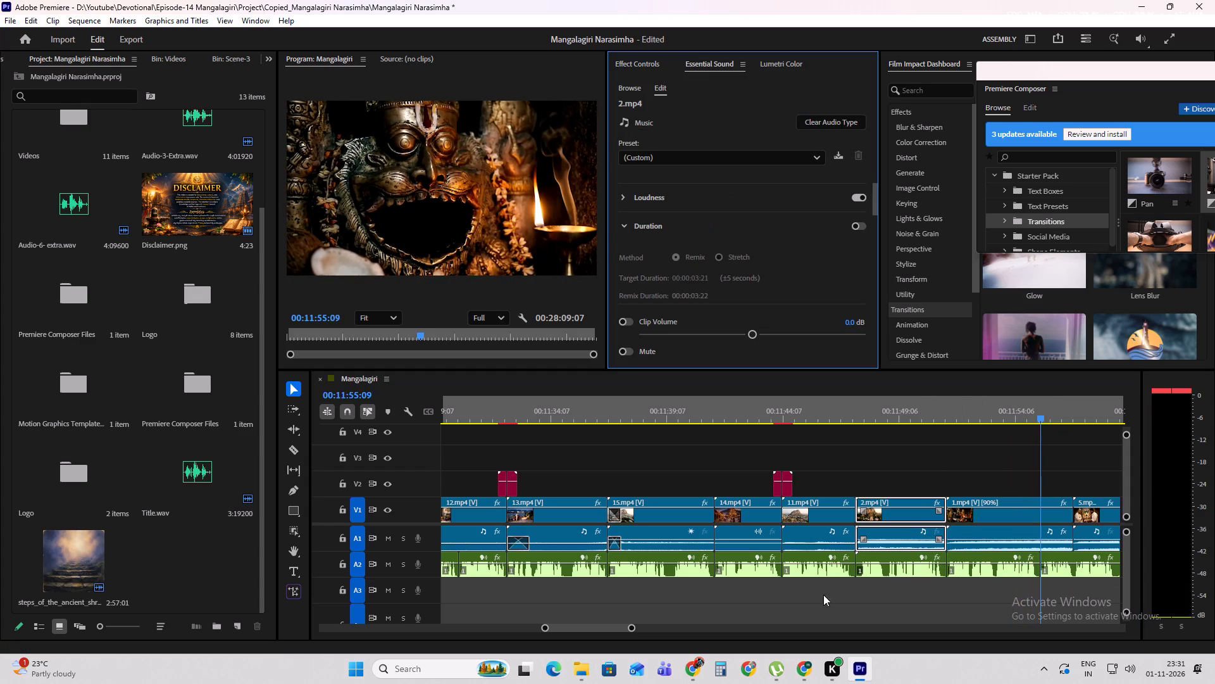
scroll(839, 277, down, 12)
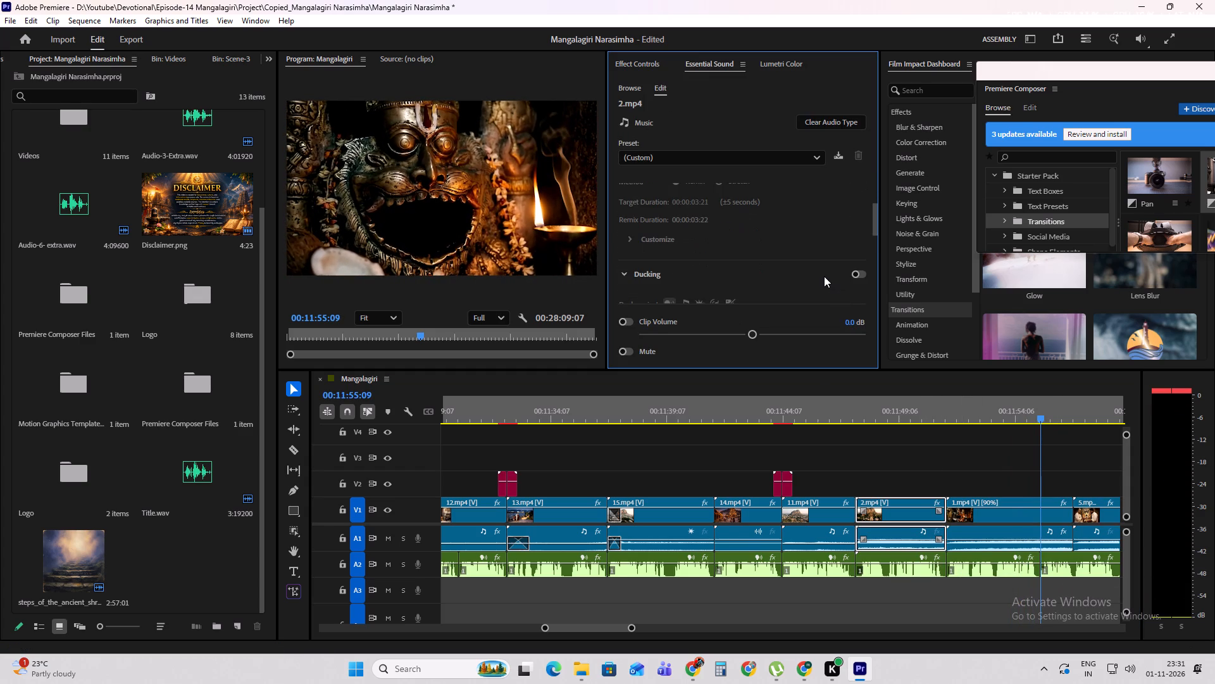
click(639, 60)
scroll(737, 307, down, 10)
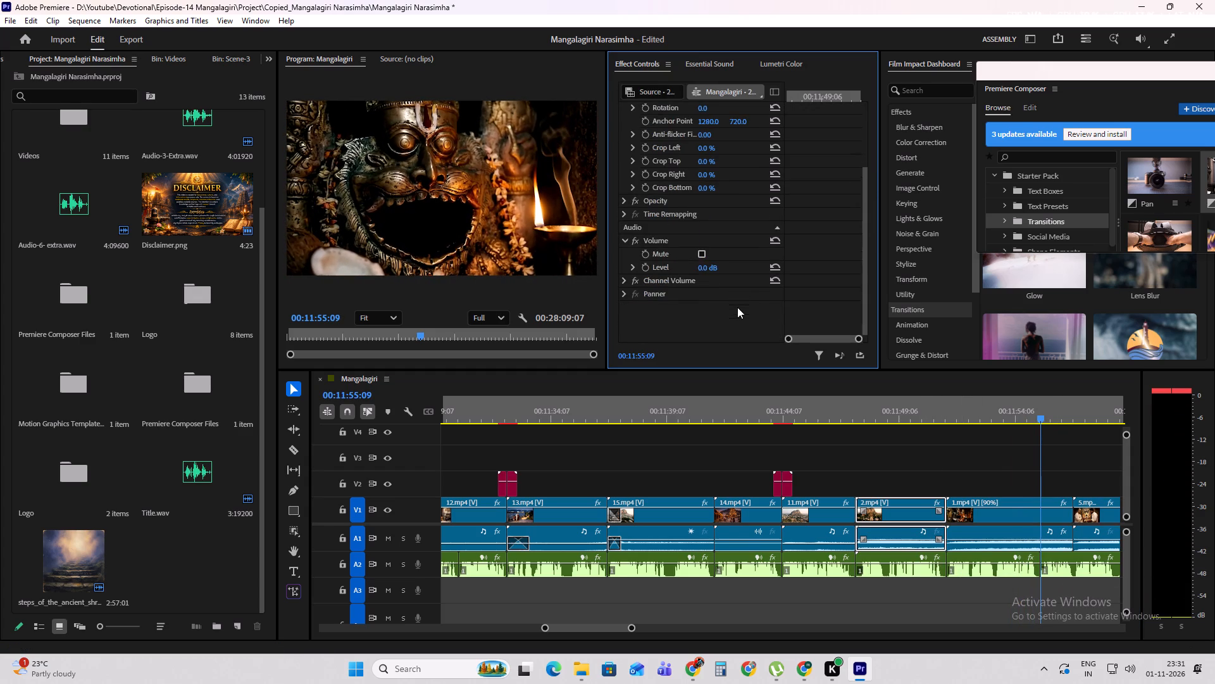
scroll(737, 307, down, 2)
click(704, 270)
text(-20)
key(Return)
click(905, 412)
key(space)
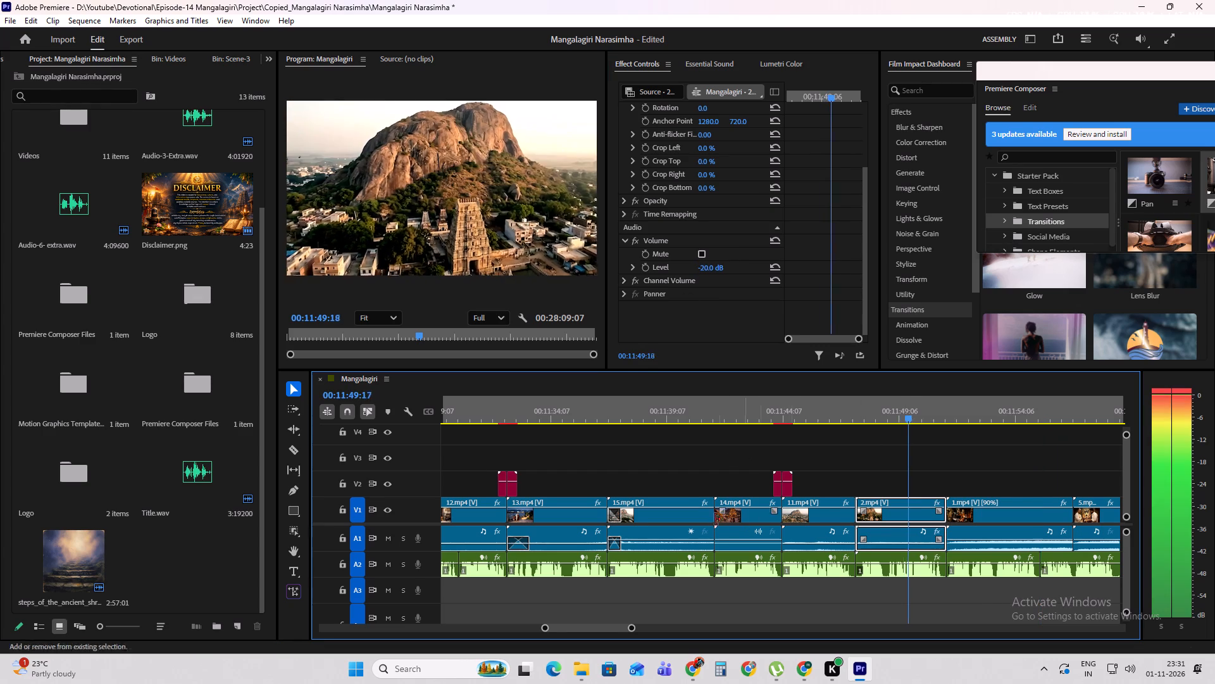
Set the volume level of 1.mp4, the clip following 2.mp4, to -20 dB while playback continues.
shift+scroll(702, 519, down, 13)
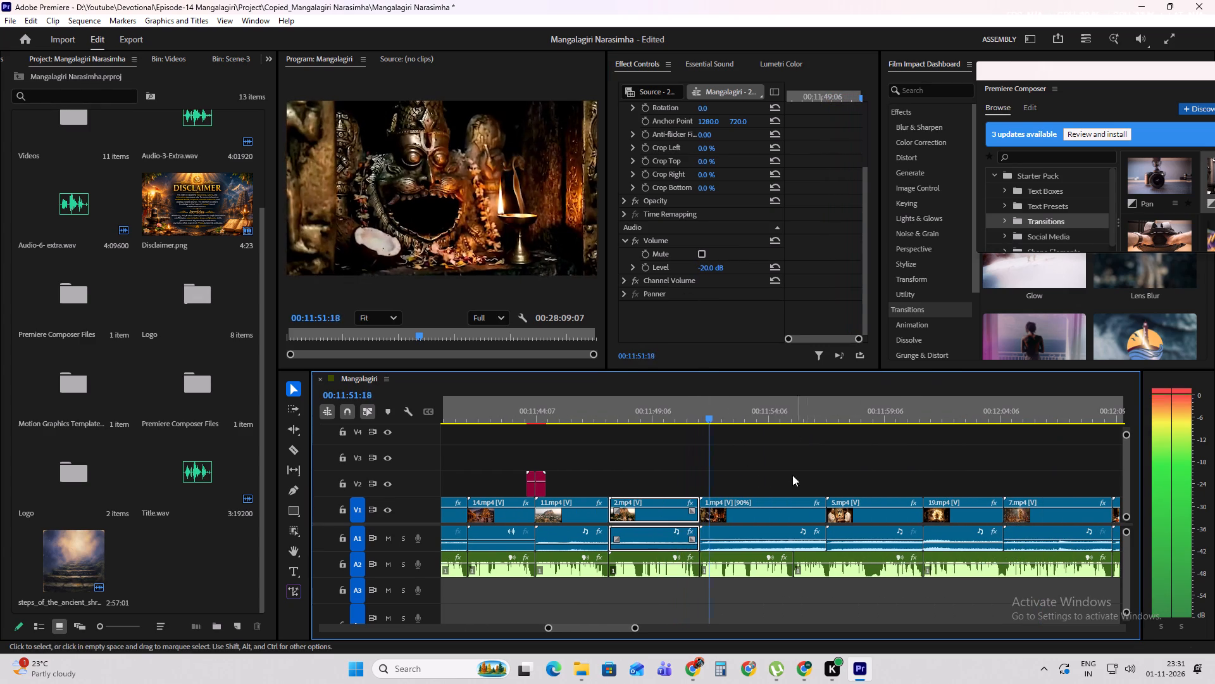
click(788, 510)
scroll(699, 255, down, 10)
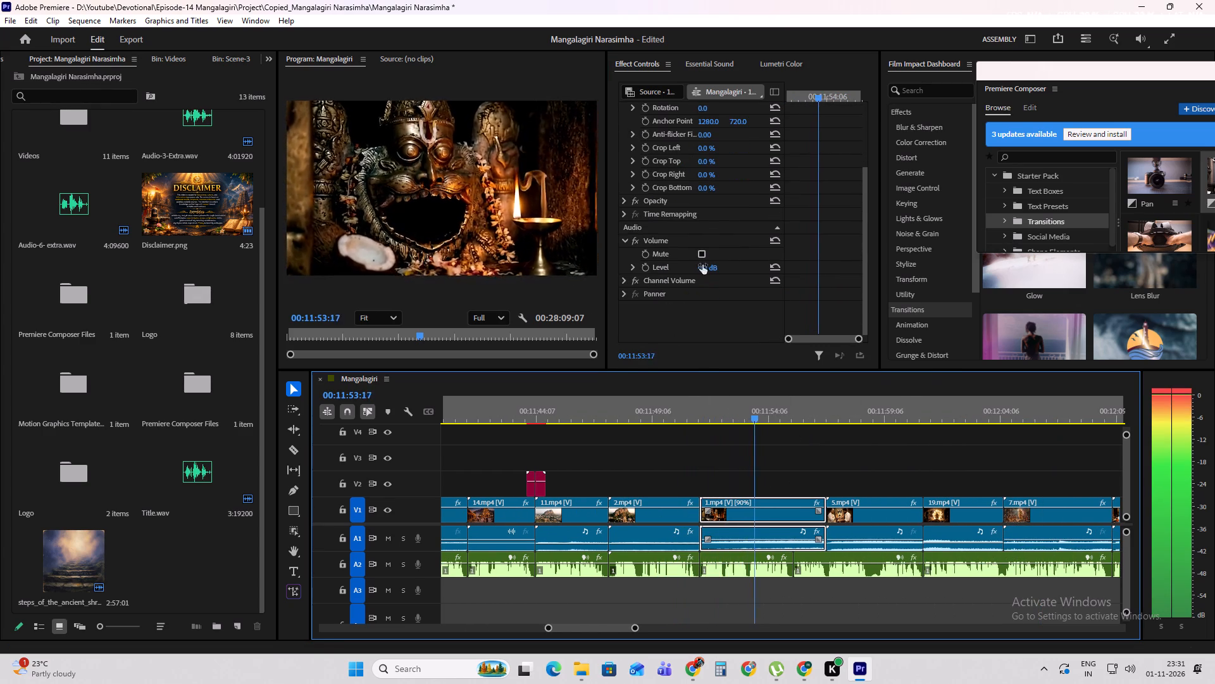
click(702, 265)
text(-20)
key(Return)
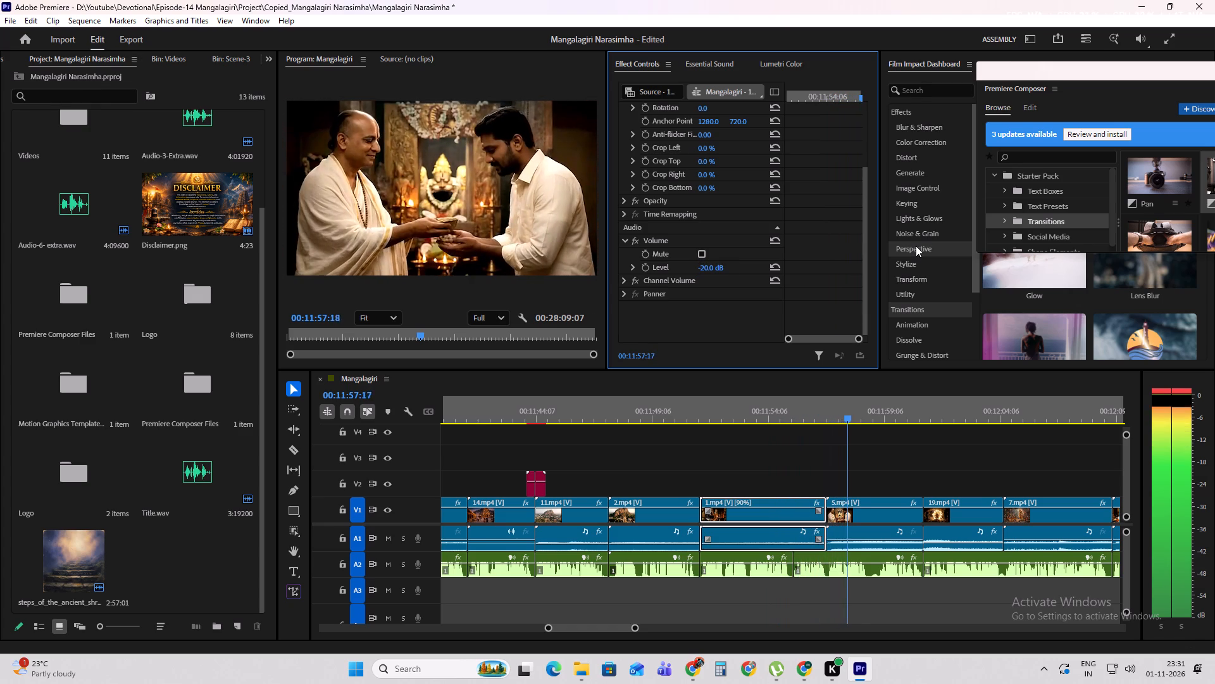
Stop playback and unlink the audio from the video of 11.mp4, 2.mp4, 1.mp4 and 5.mp4.
click(896, 517)
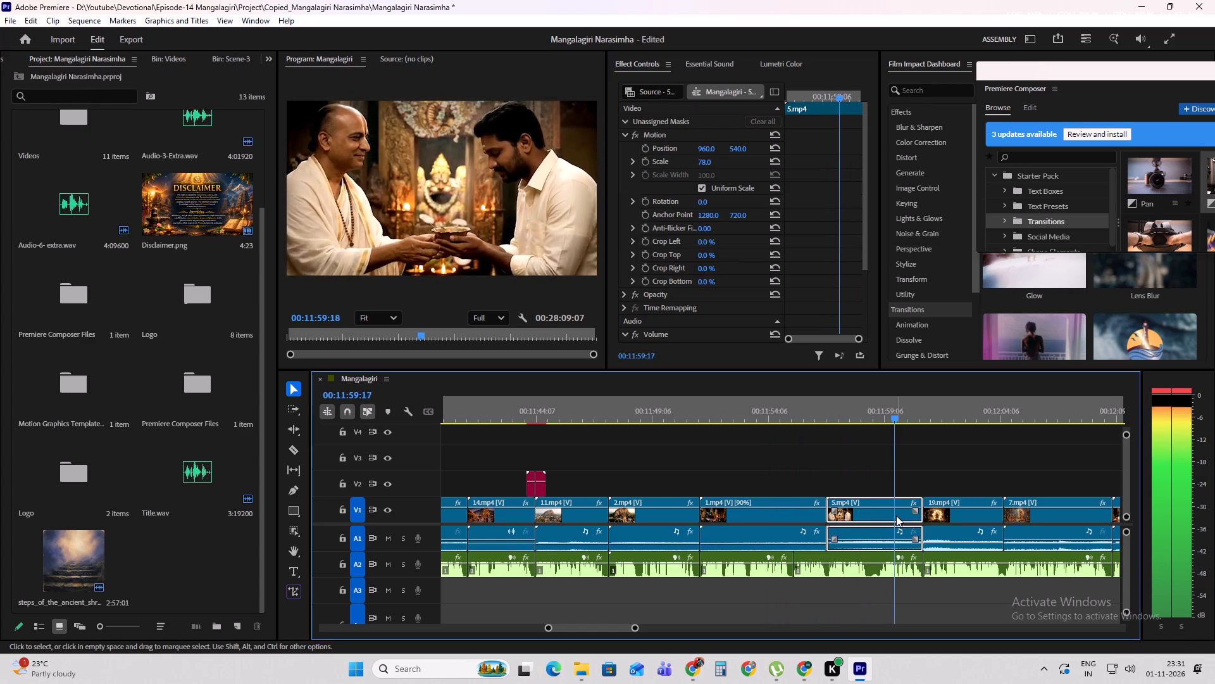
alt+scroll(880, 490, down, 5)
shift+scroll(807, 479, down, 8)
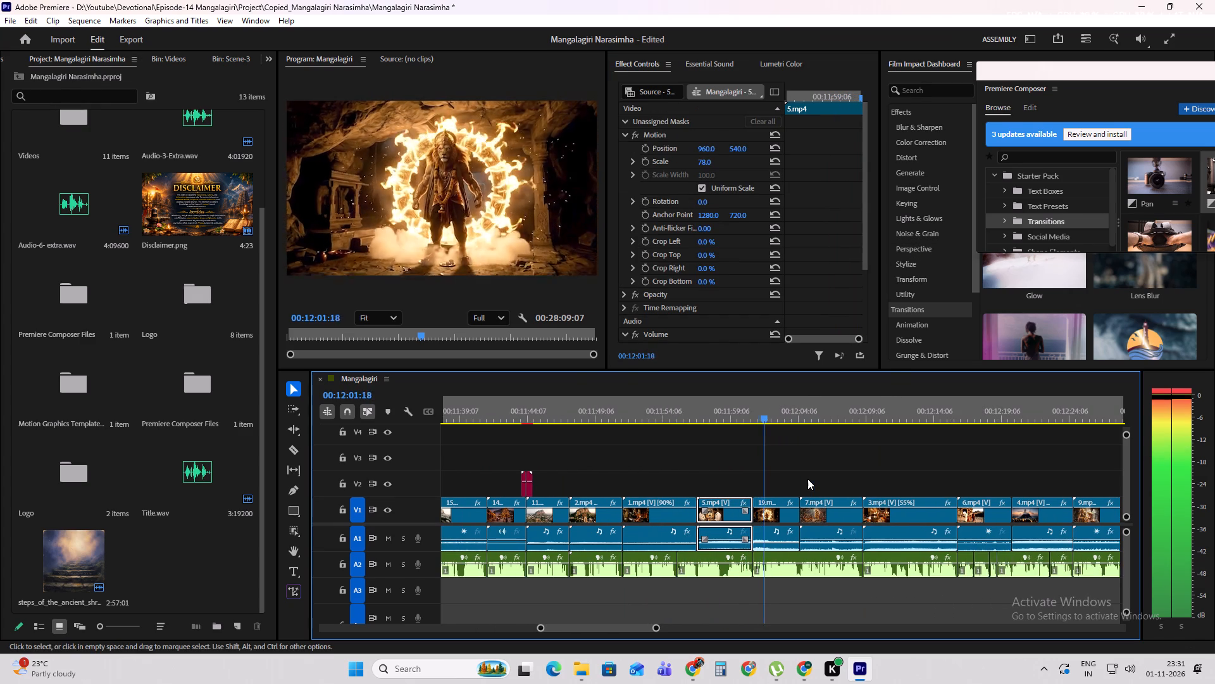
key(space)
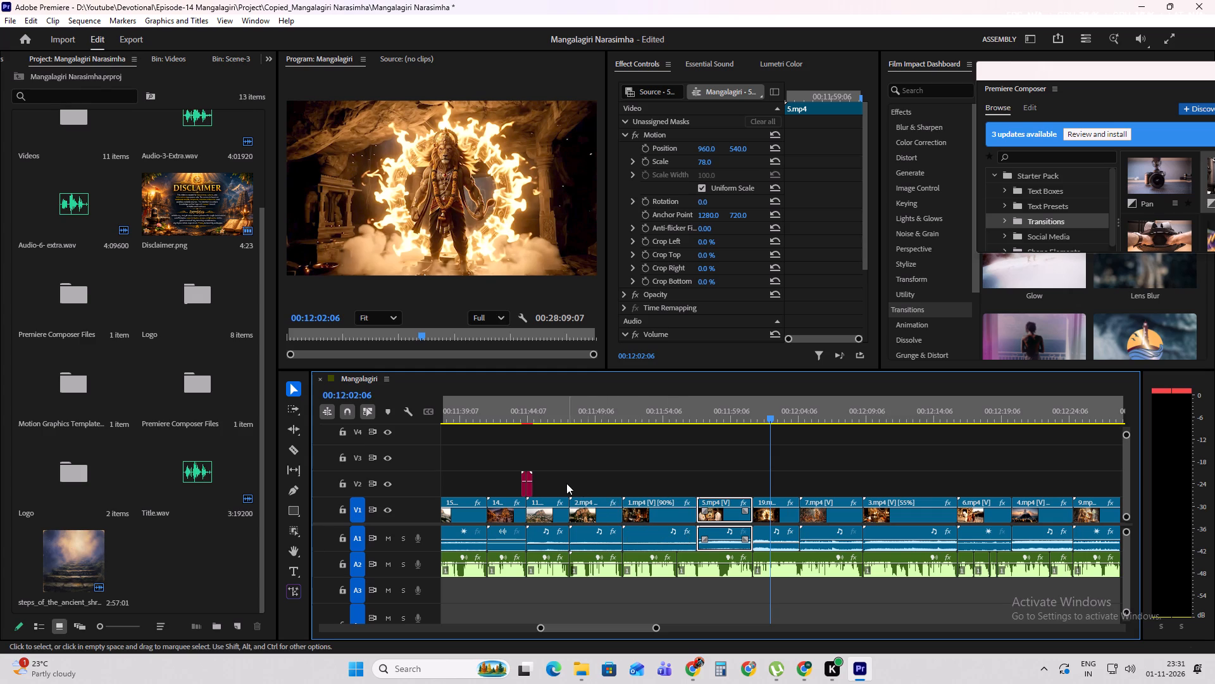
drag(552, 479, 727, 505)
right_click(727, 514)
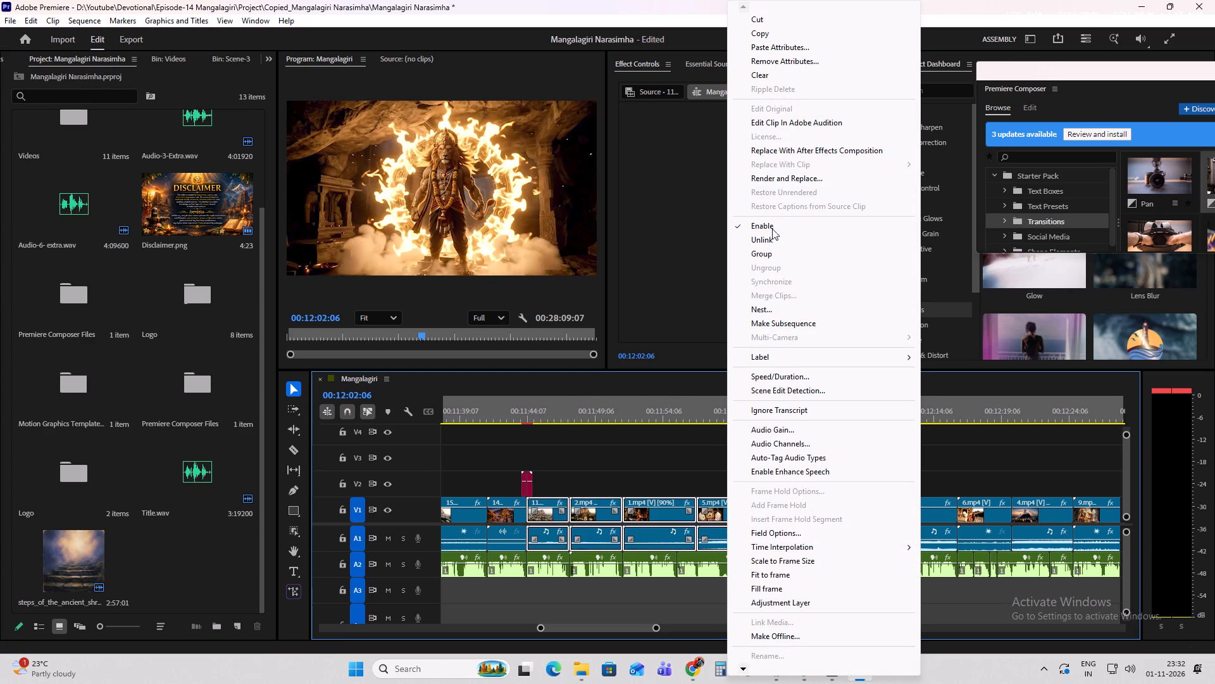
click(771, 237)
Delete the unlinked A1 audio of 11.mp4, 2.mp4, 1.mp4 and 5.mp4, keeping 14.mp4's audio.
click(713, 540)
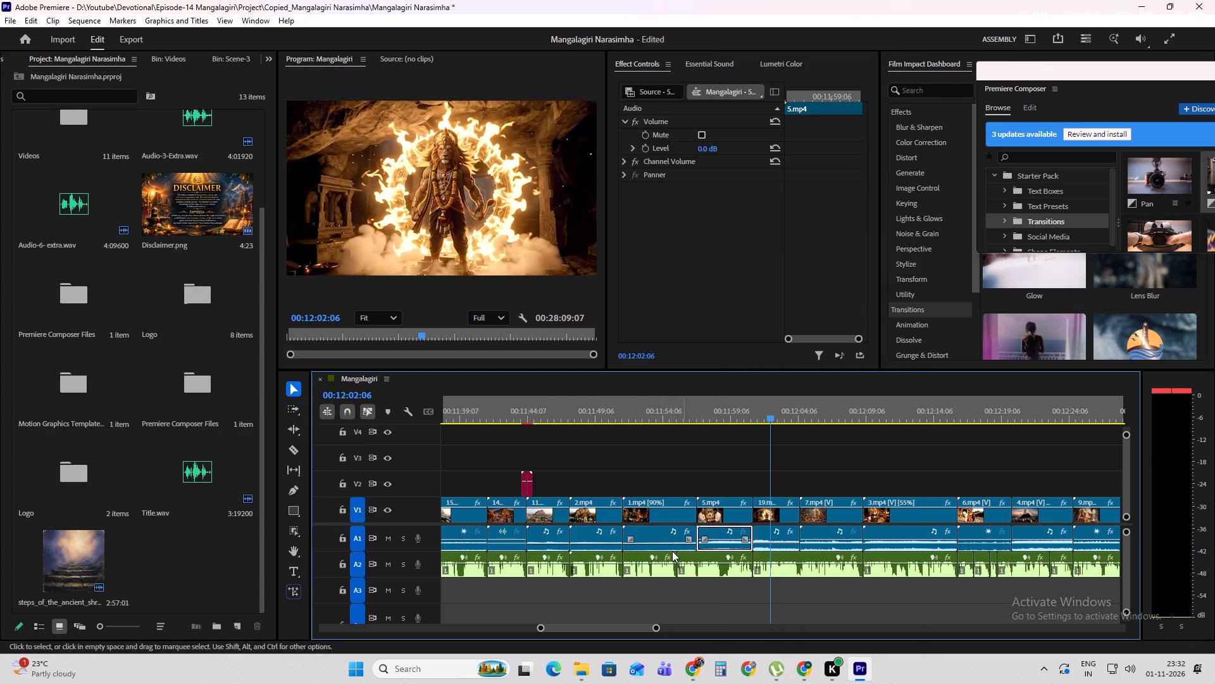
shift+click(654, 547)
shift+click(605, 544)
shift+click(526, 537)
shift+click(540, 536)
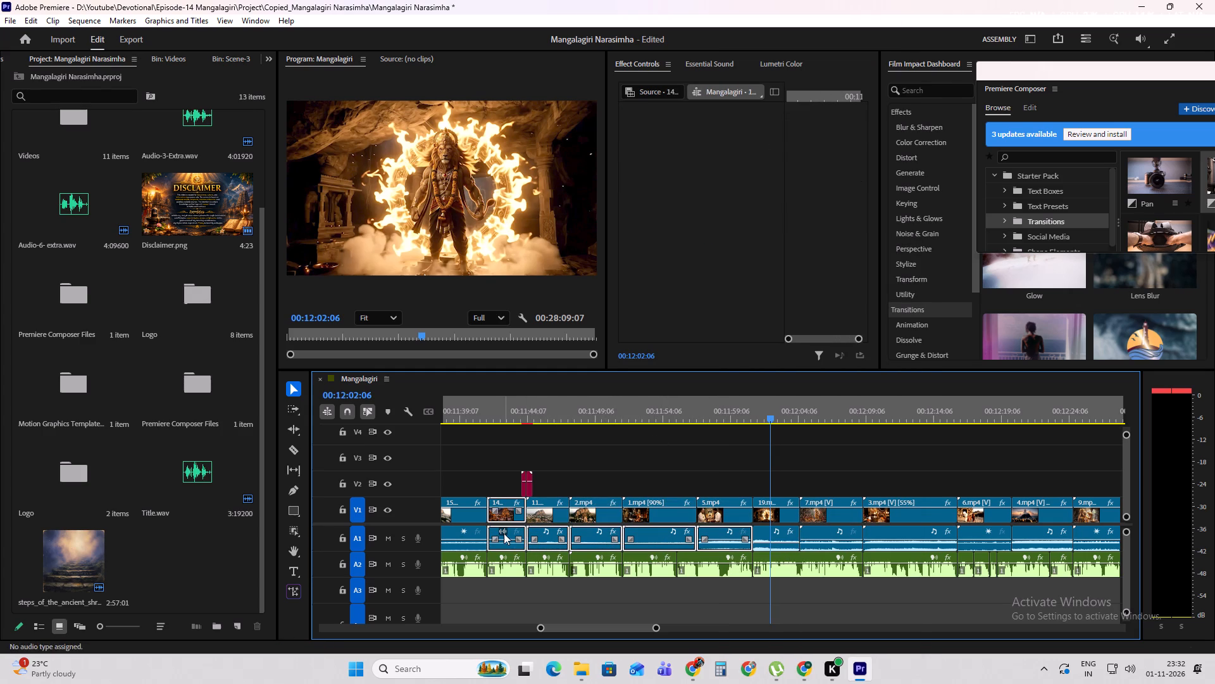
shift+click(504, 533)
key(Delete)
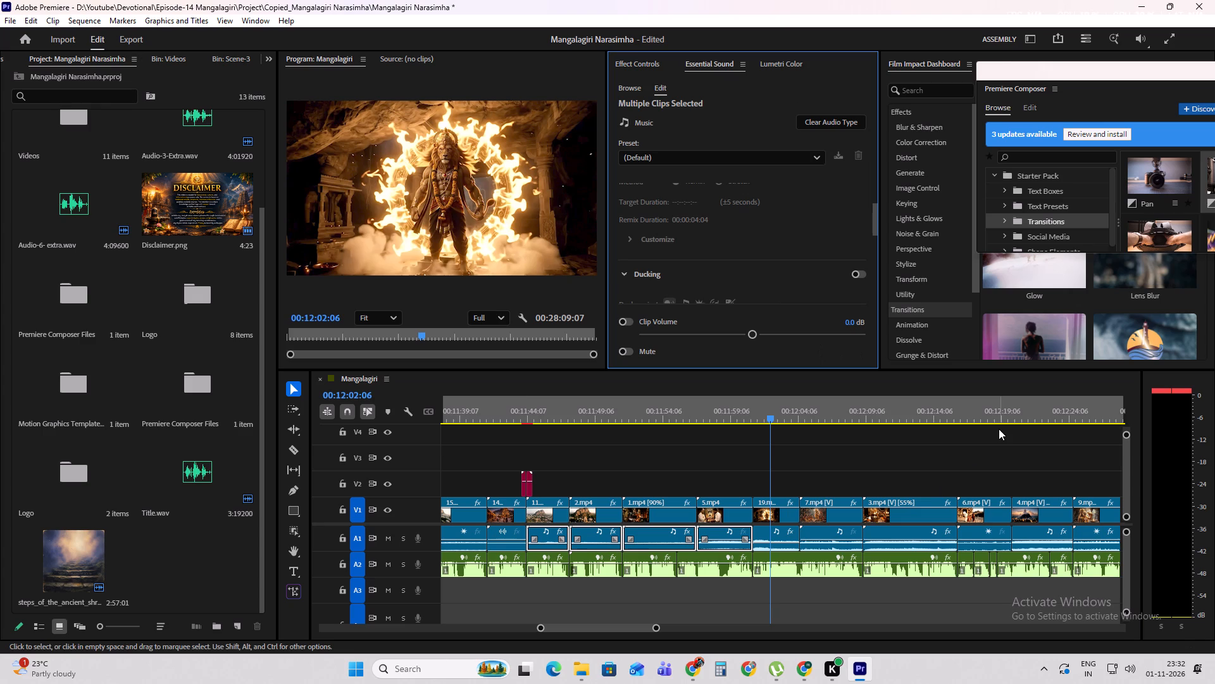
key(Delete)
click(730, 543)
key(Delete)
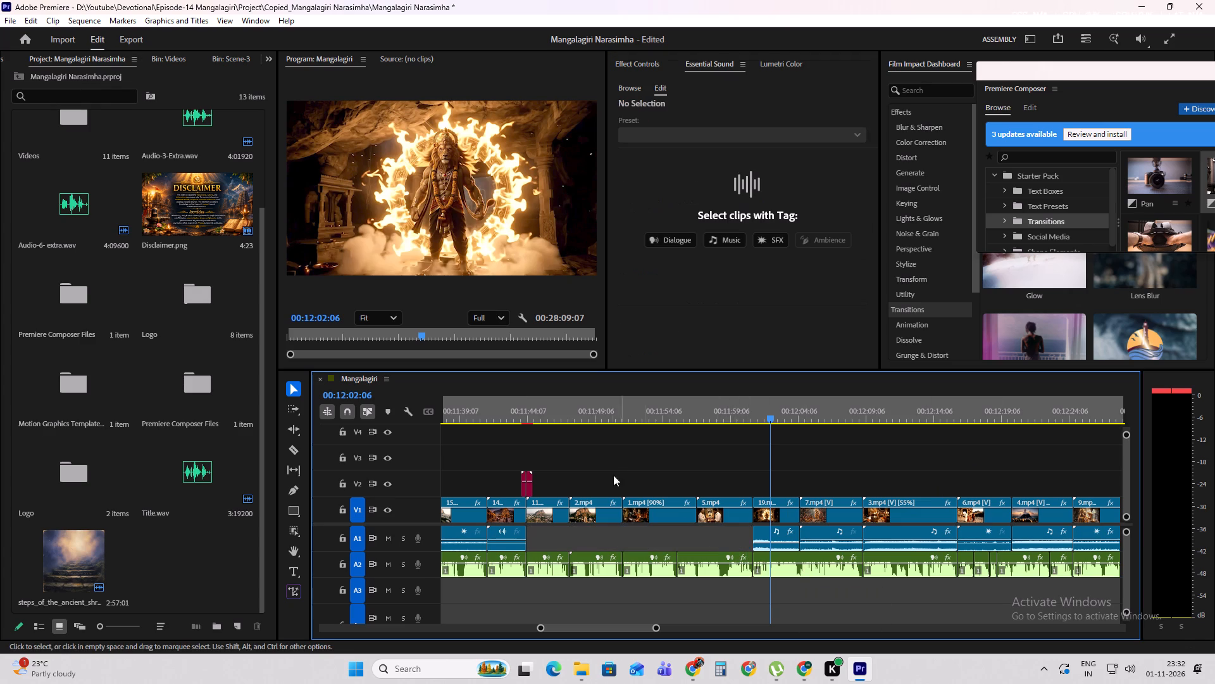
Duplicate the V2 light leak from the start of 11.mp4 onto the cut between 2.mp4 and 1.mp4, and play through to 7.mp4.
click(560, 414)
key(space)
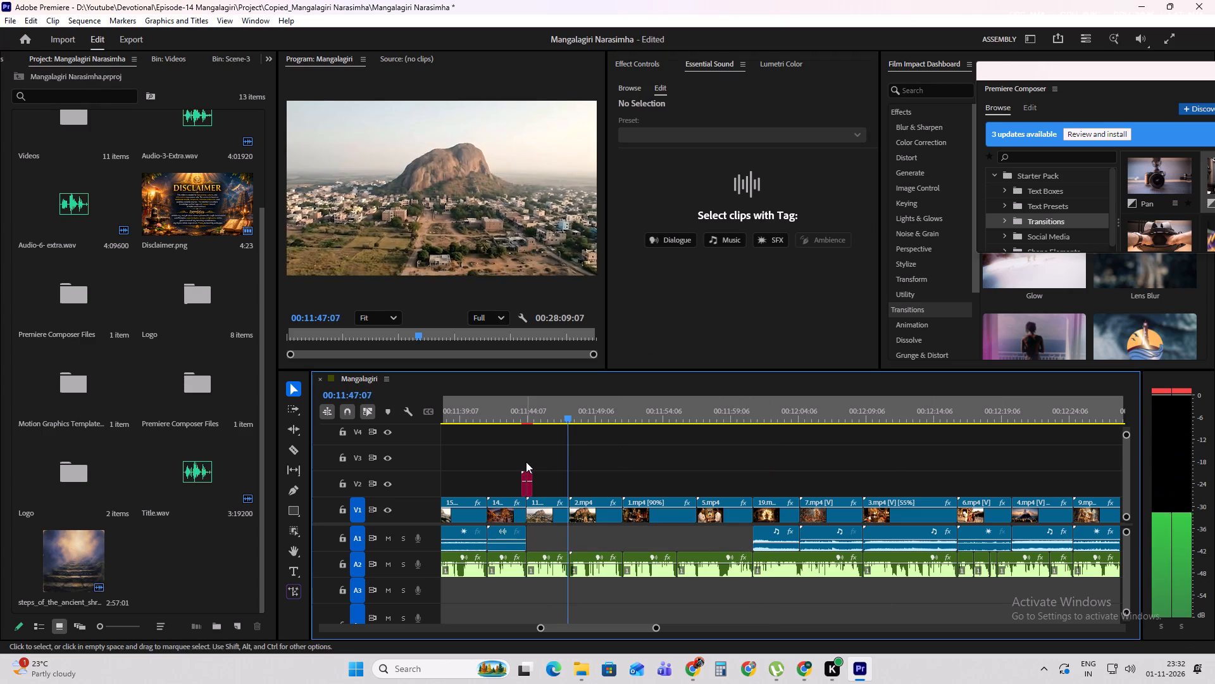
key(space)
drag(528, 491, 625, 487)
key(space)
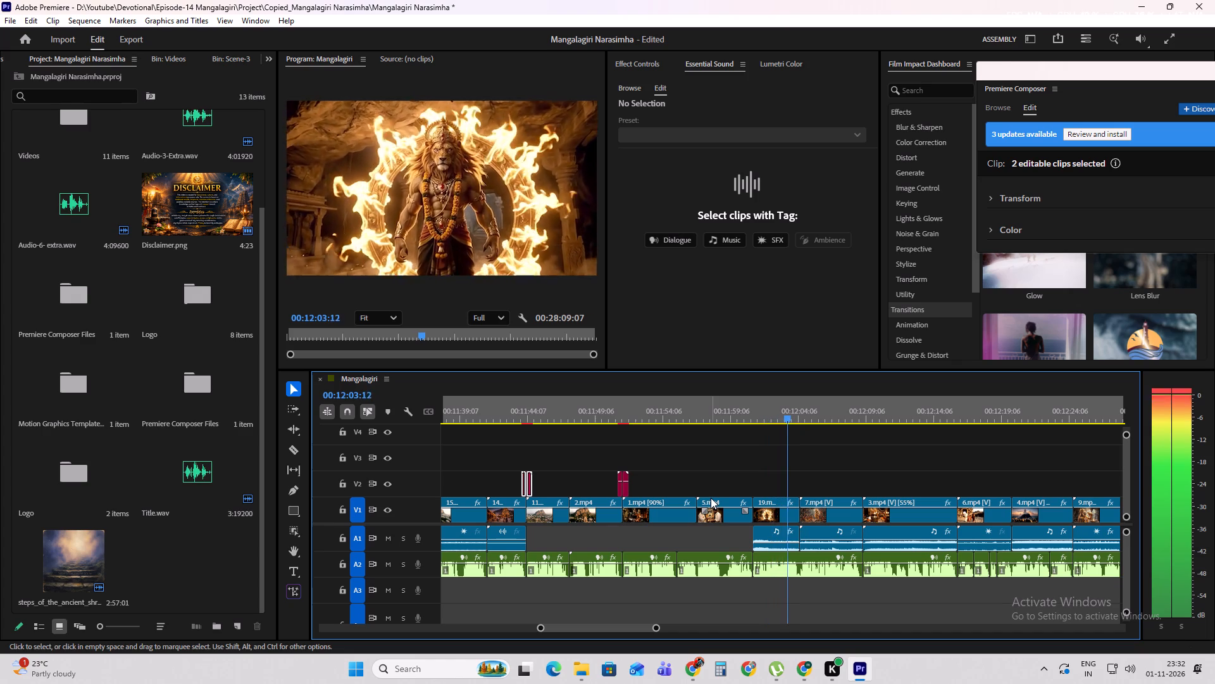
key(space)
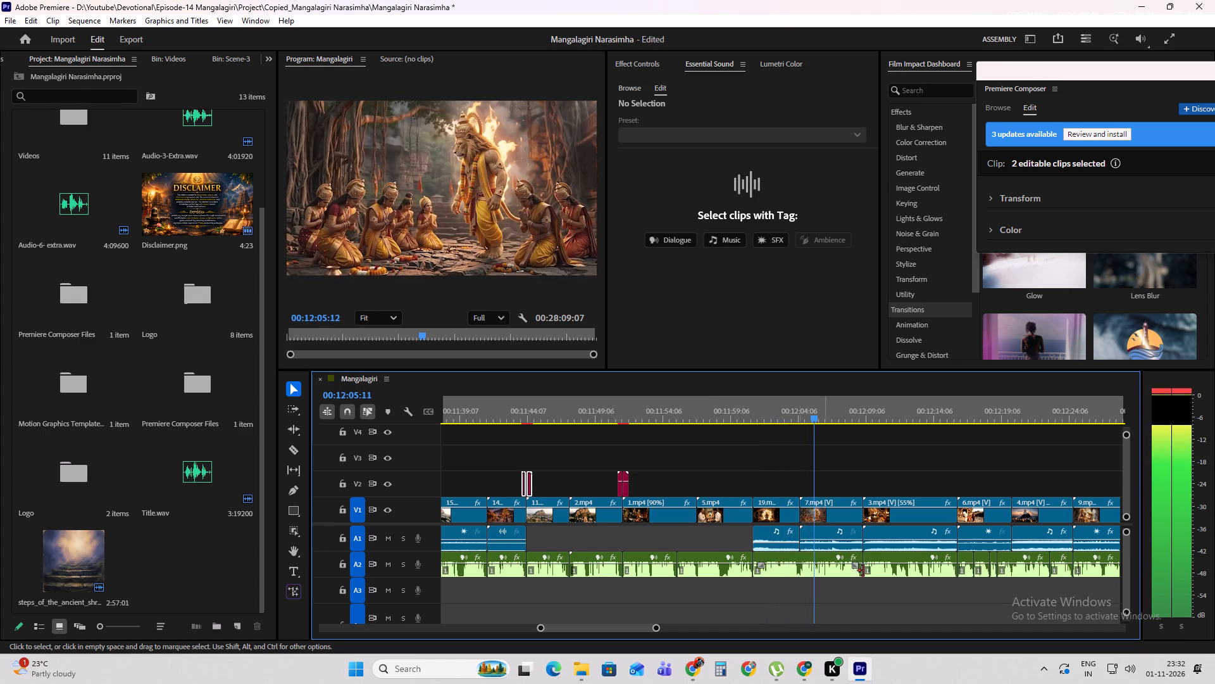
Apply the default Cross Dissolve and audio crossfade at the cut between 19.mp4 and 7.mp4, and play through into 3.mp4.
alt+scroll(809, 544, up, 10)
click(783, 535)
right_click(783, 535)
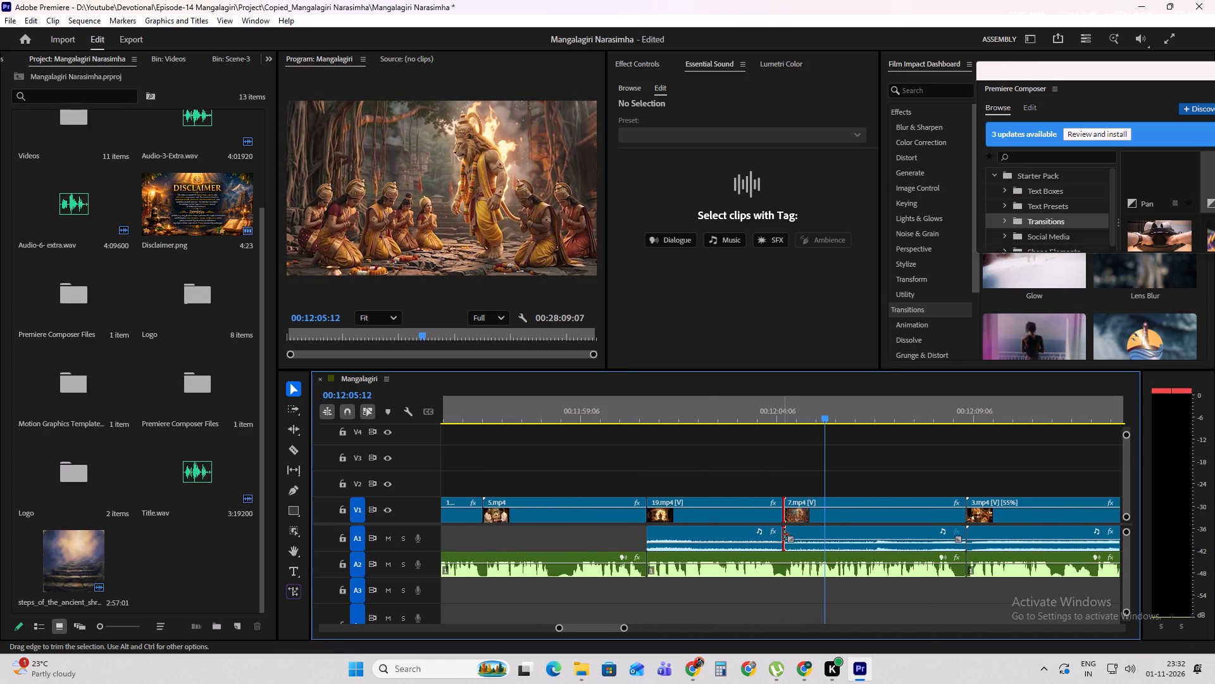
click(845, 617)
click(799, 519)
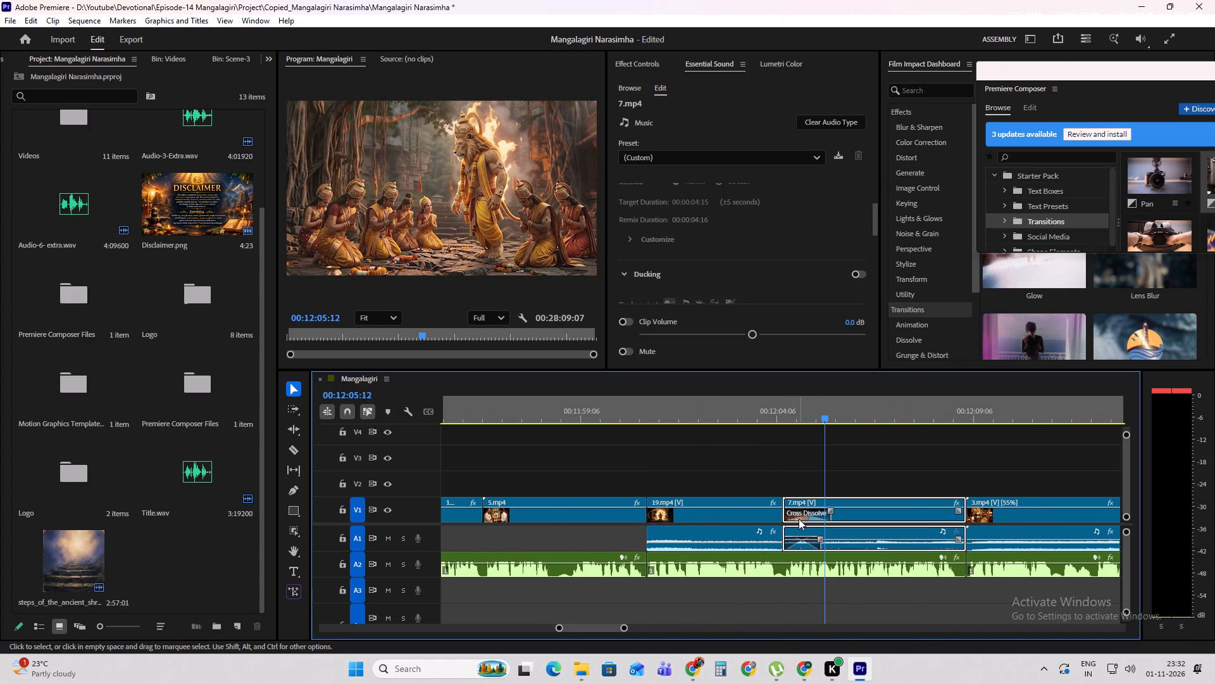
click(747, 405)
key(space)
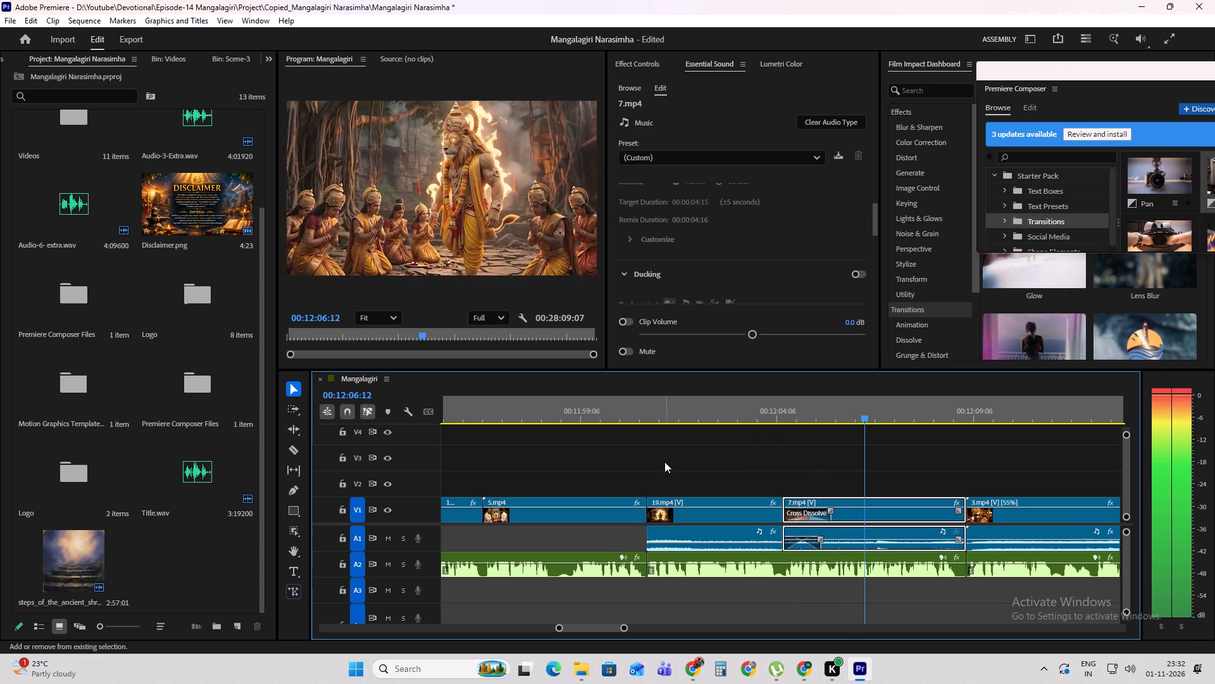
shift+scroll(723, 452, down, 19)
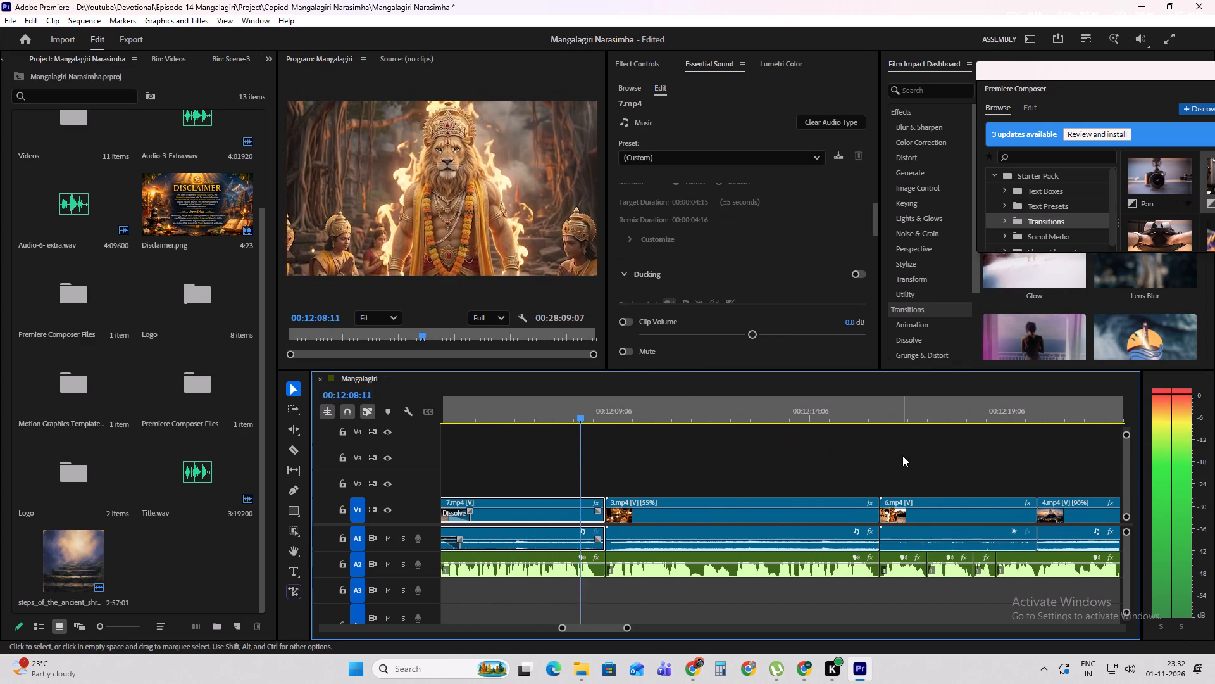
key(space)
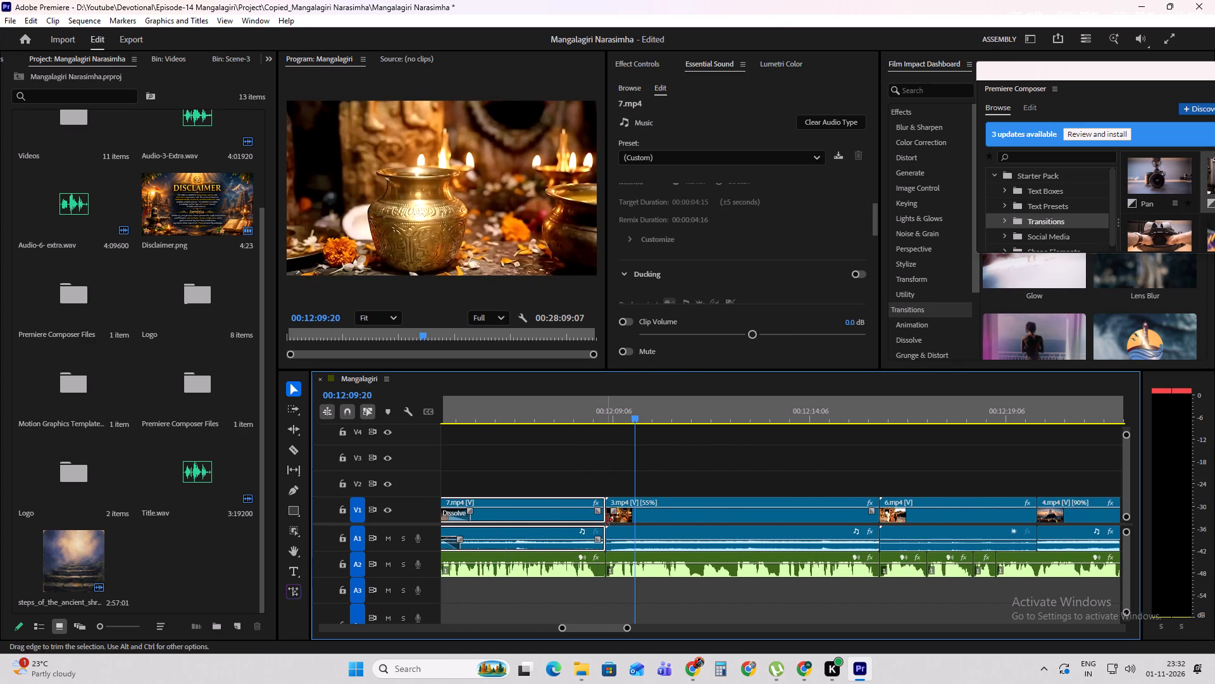
Apply the default Cross Dissolve and audio crossfade at the cut between 7.mp4 and 3.mp4, and play through into 6.mp4.
click(606, 519)
right_click(606, 519)
click(695, 606)
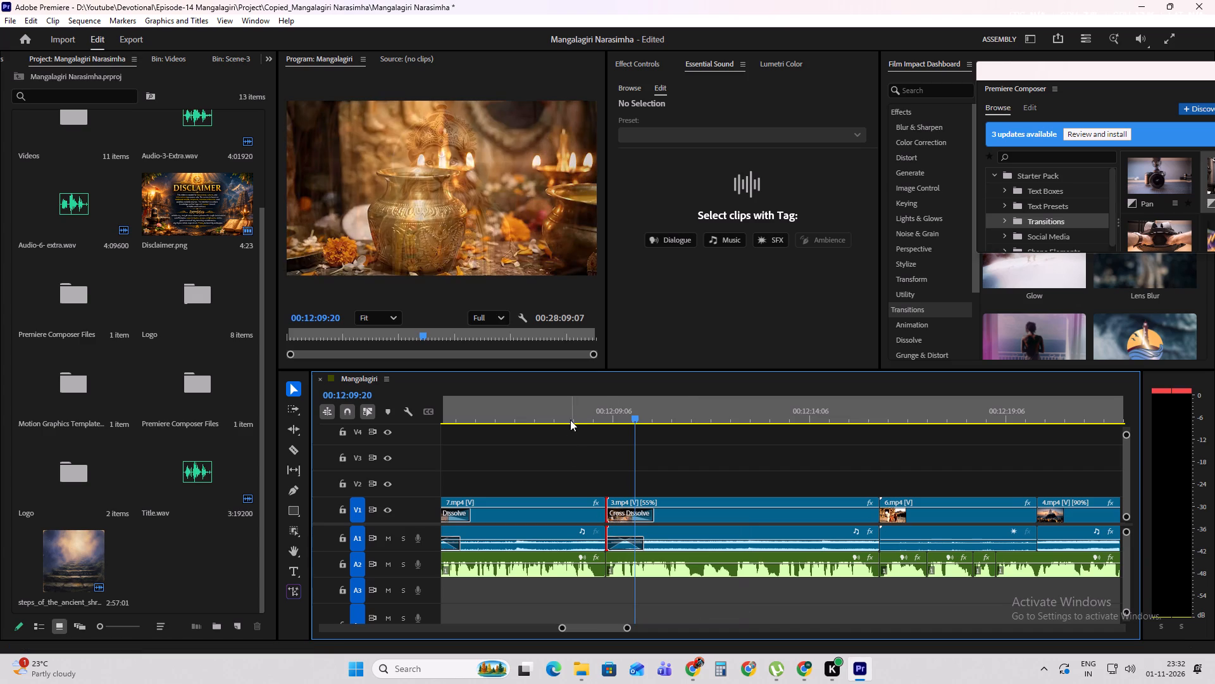
click(570, 414)
key(space)
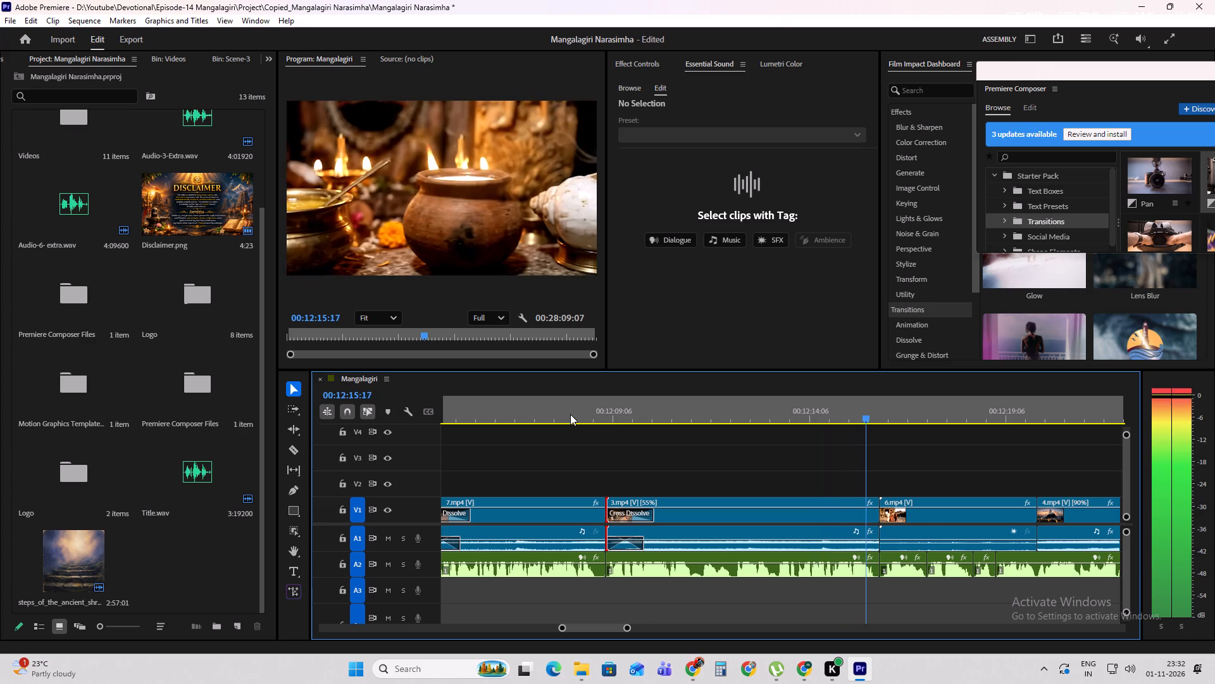
key(space)
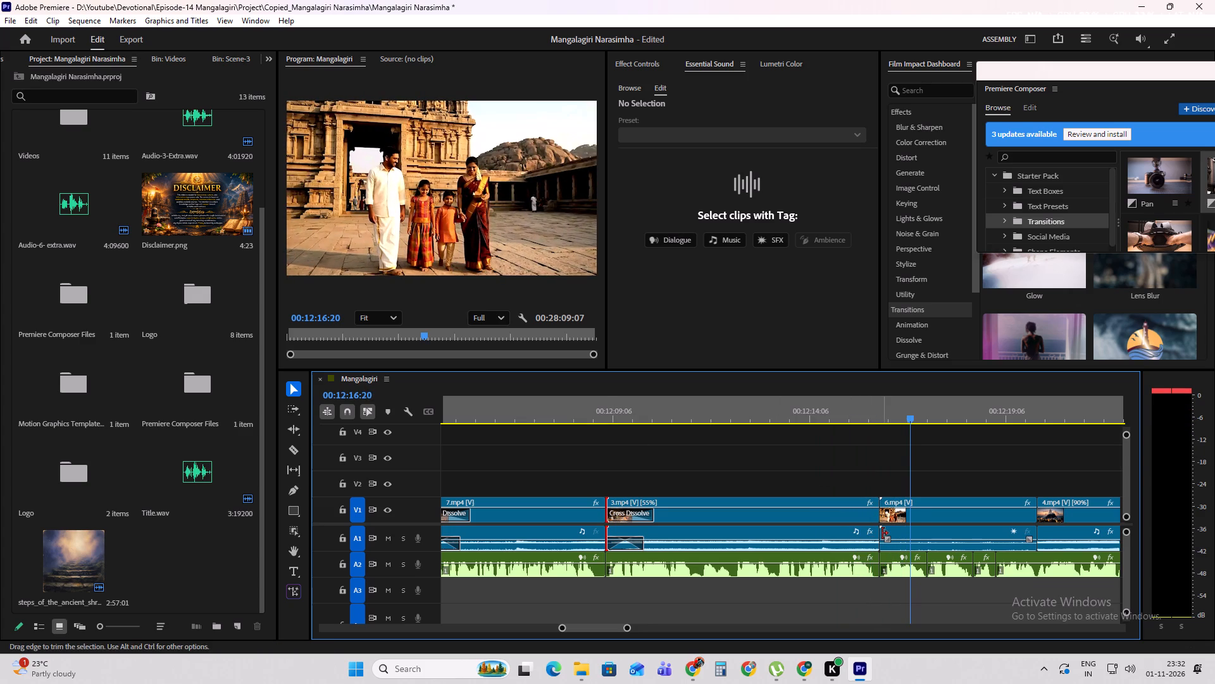
Apply the default Cross Dissolve and audio crossfade at the cut between 3.mp4 and 6.mp4, and play across it.
click(882, 533)
right_click(882, 533)
click(942, 617)
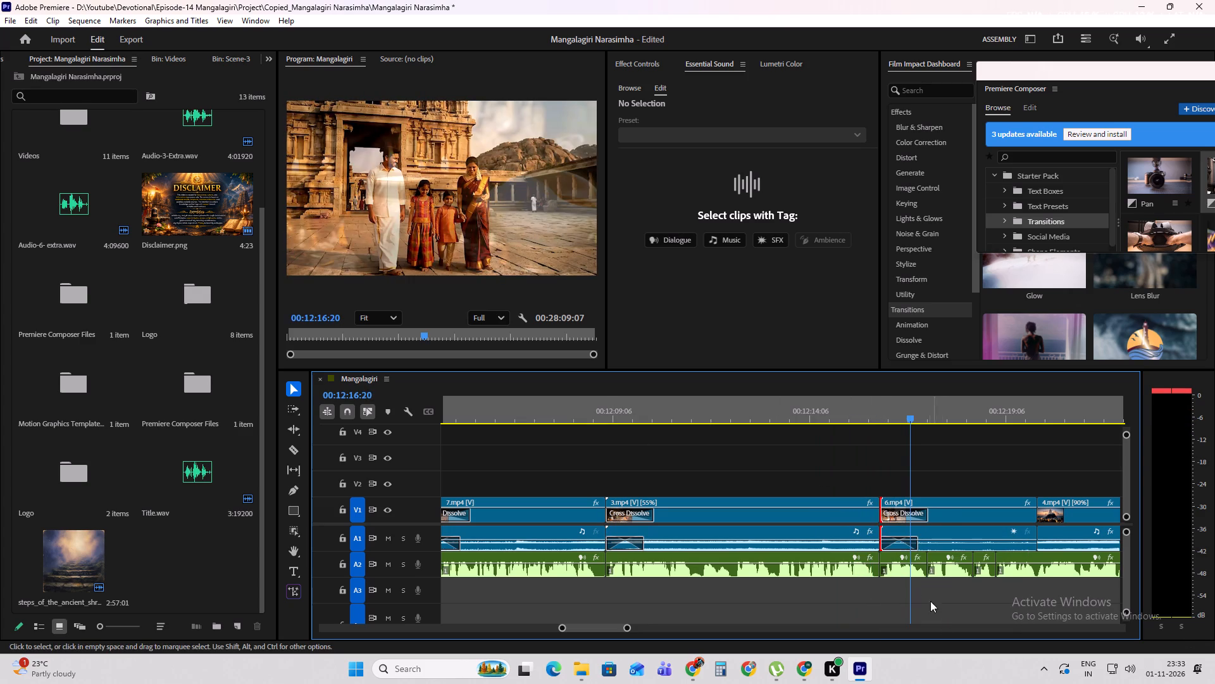
click(900, 514)
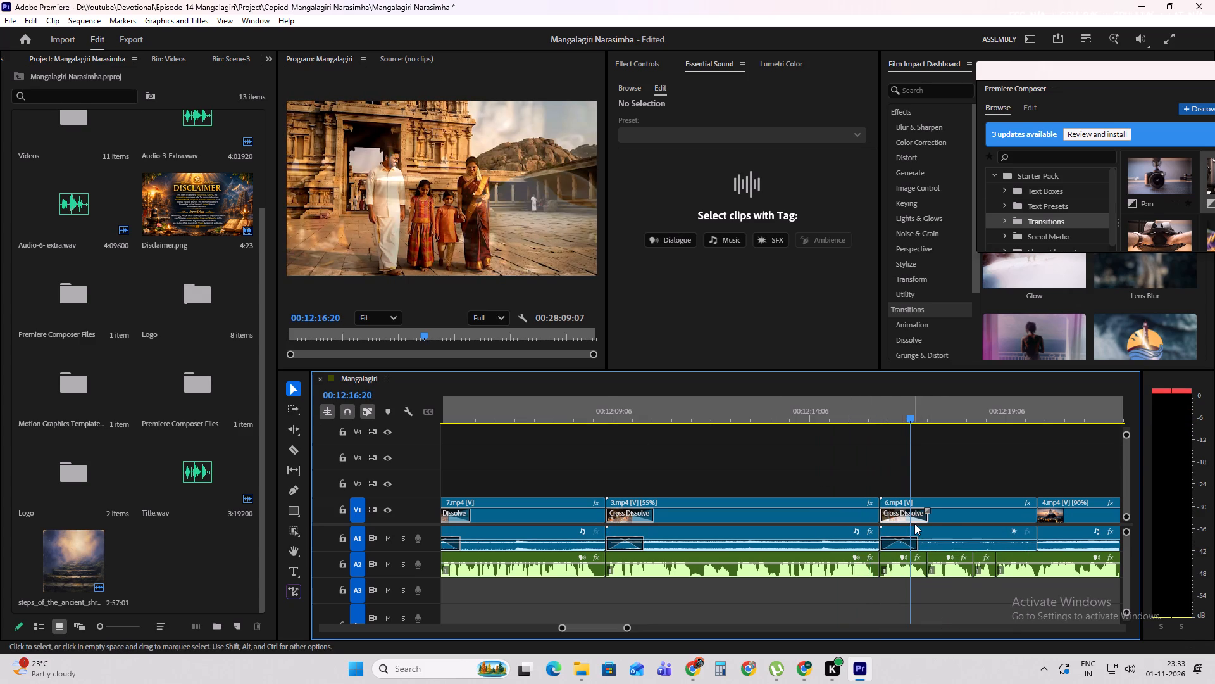
click(834, 414)
key(space)
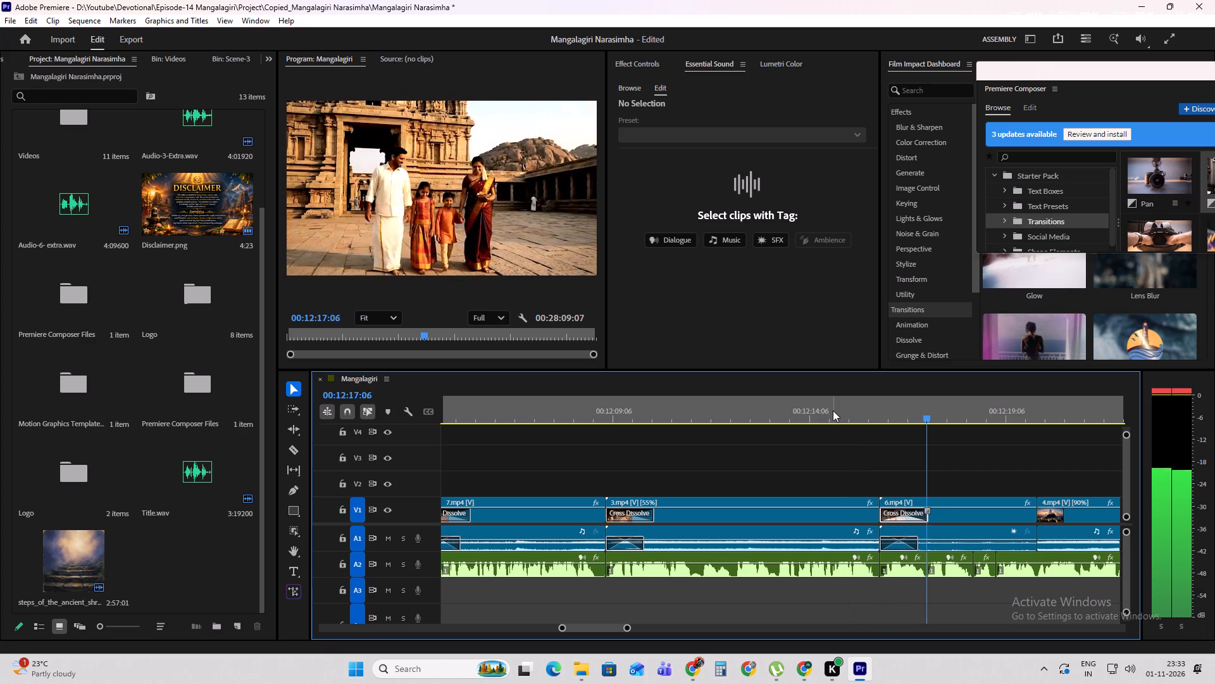
key(space)
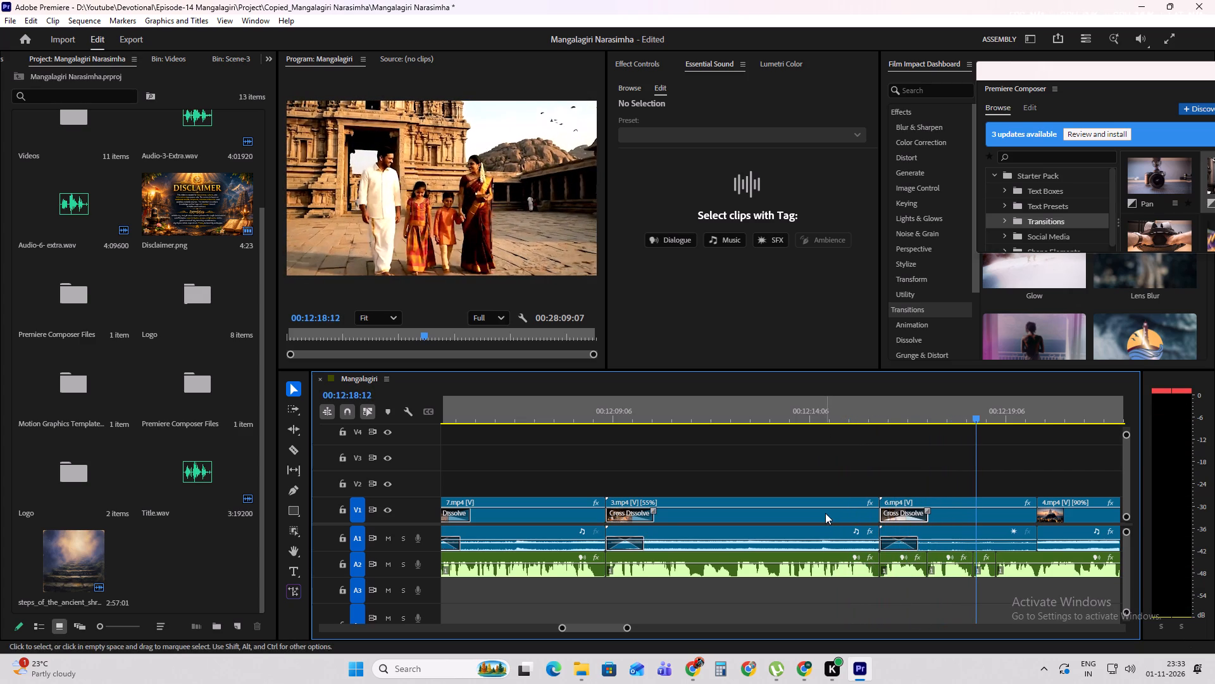
Unlink 3.mp4 and delete its A1 audio, keeping the video.
click(825, 513)
right_click(825, 513)
click(868, 239)
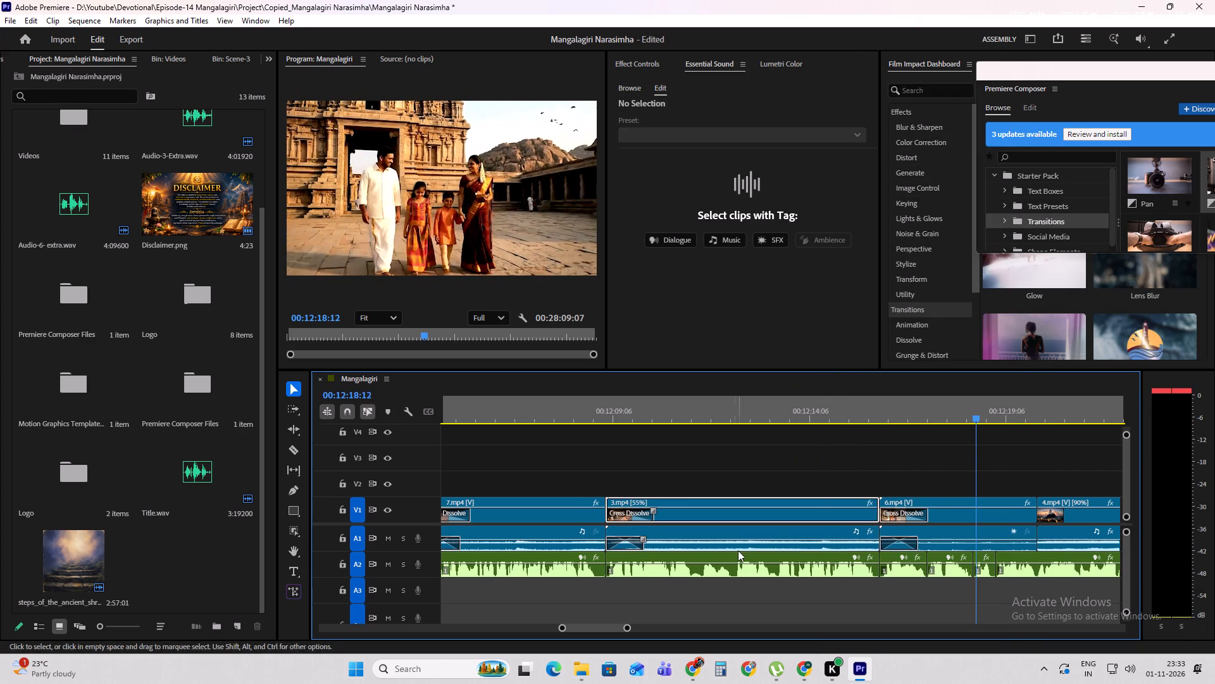
click(754, 540)
key(Delete)
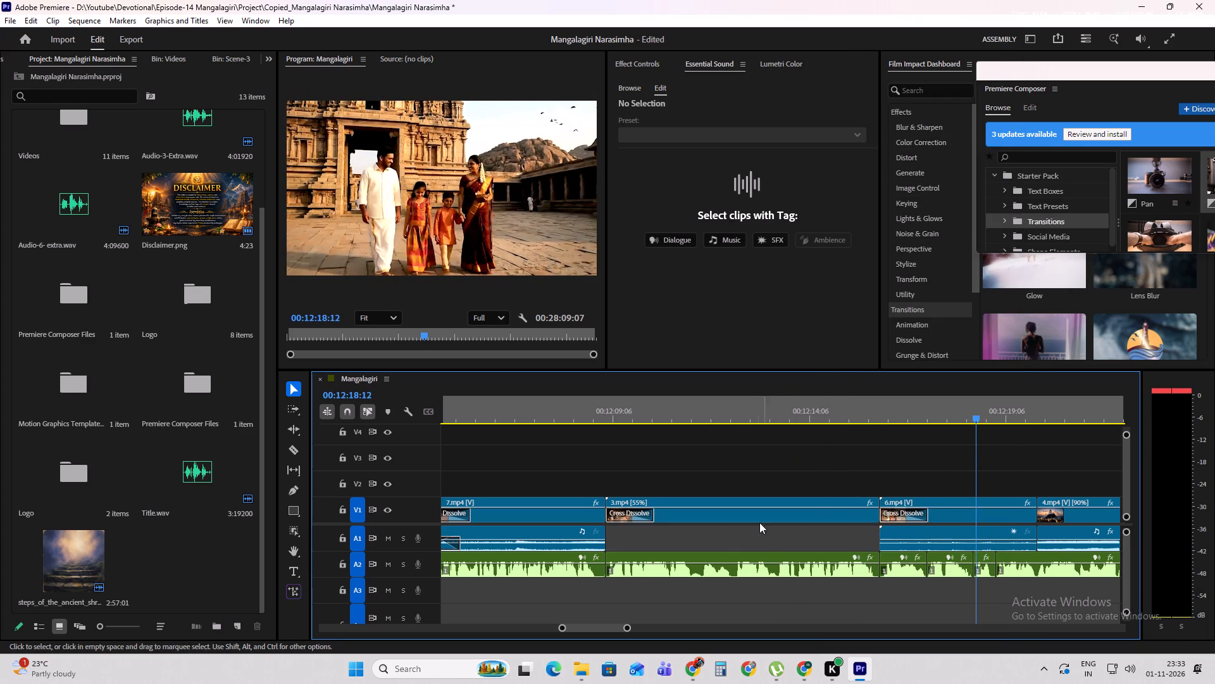
Play back parts of 3.mp4 and the transition from 7.mp4 to check the sound without 3.mp4's audio.
click(802, 402)
key(space)
shift+scroll(708, 502, down, 5)
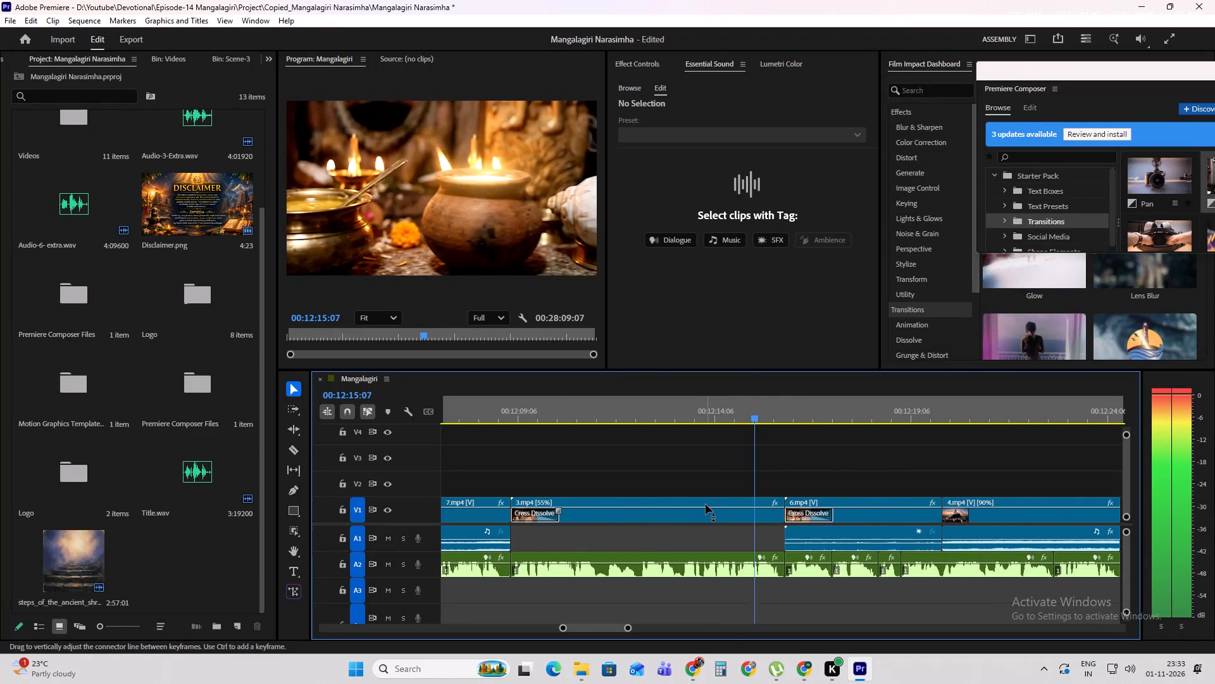
shift+scroll(706, 504, up, 4)
key(space)
click(555, 410)
key(space)
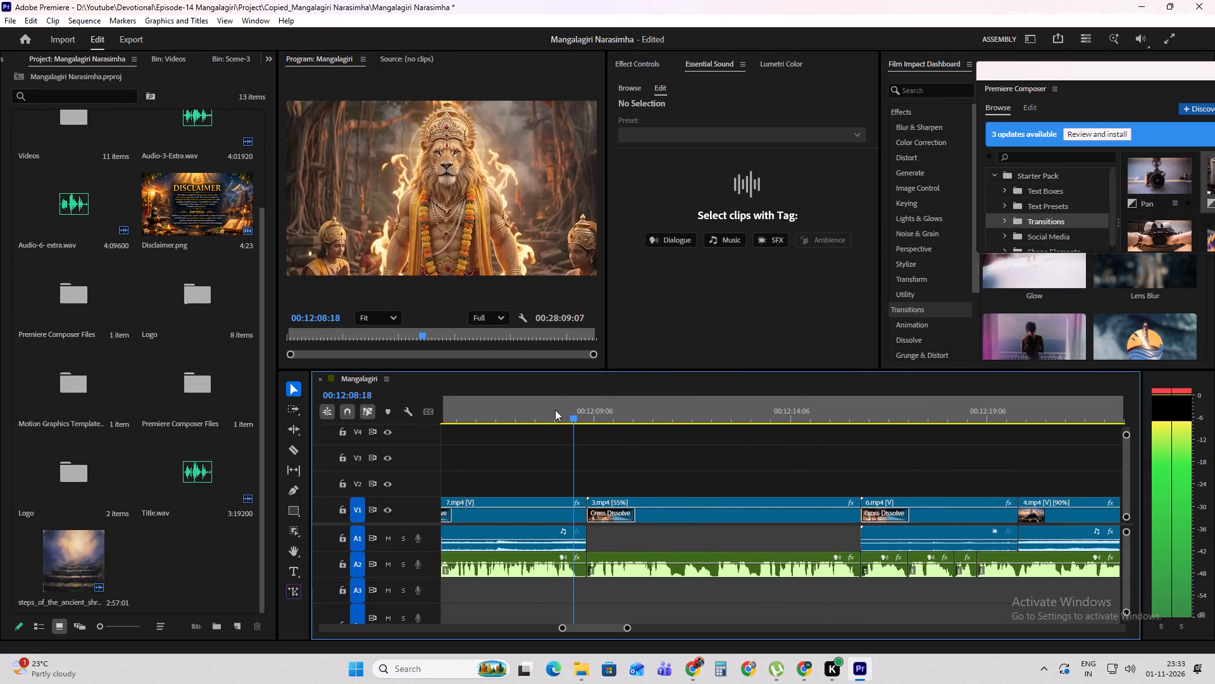
key(space)
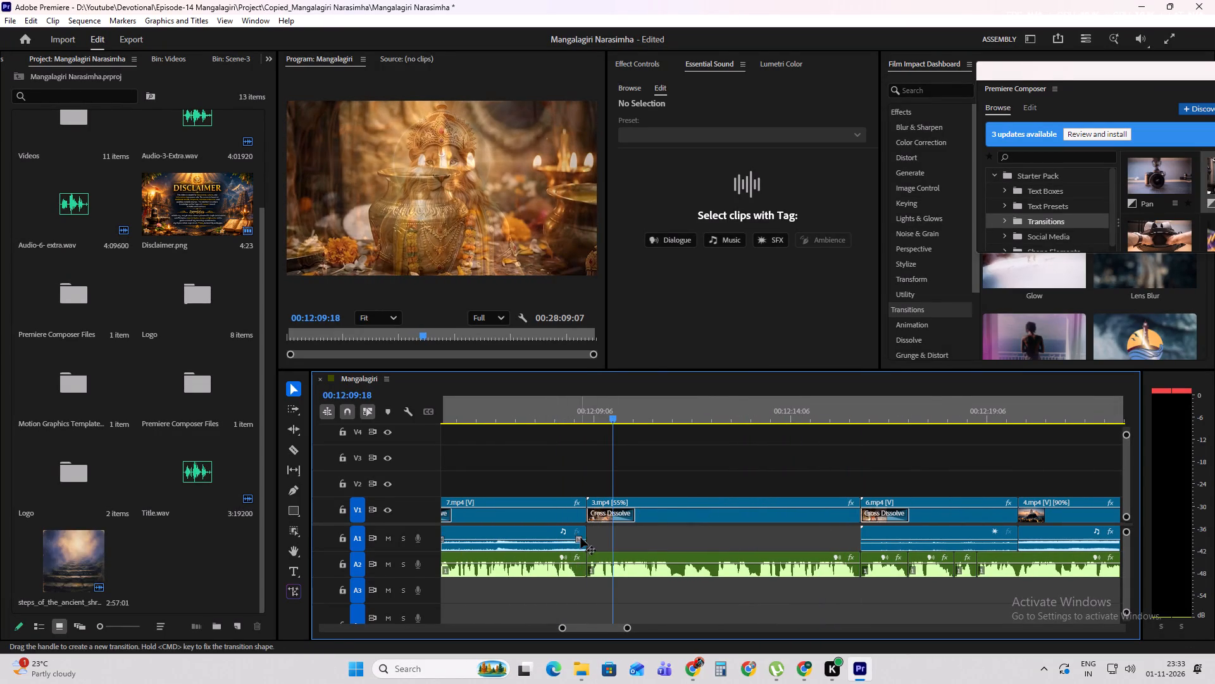
Add a short audio fade-out at the end of 7.mp4 on A1 and play it back.
drag(579, 538, 533, 526)
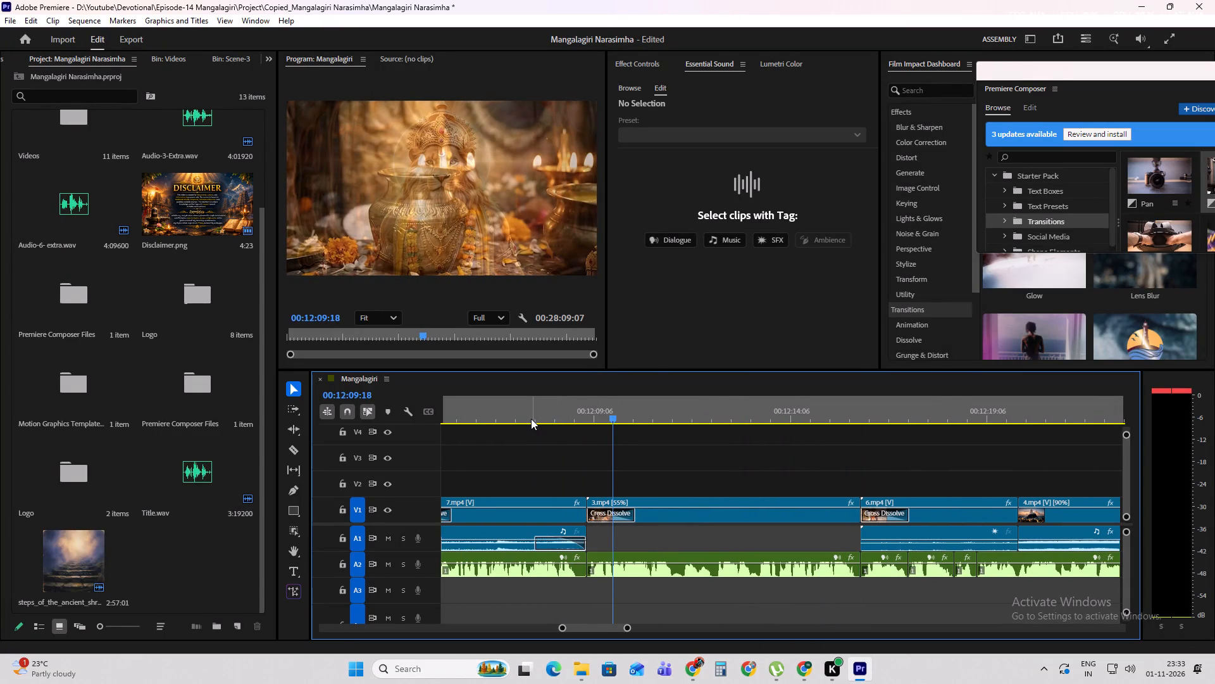
click(531, 415)
key(space)
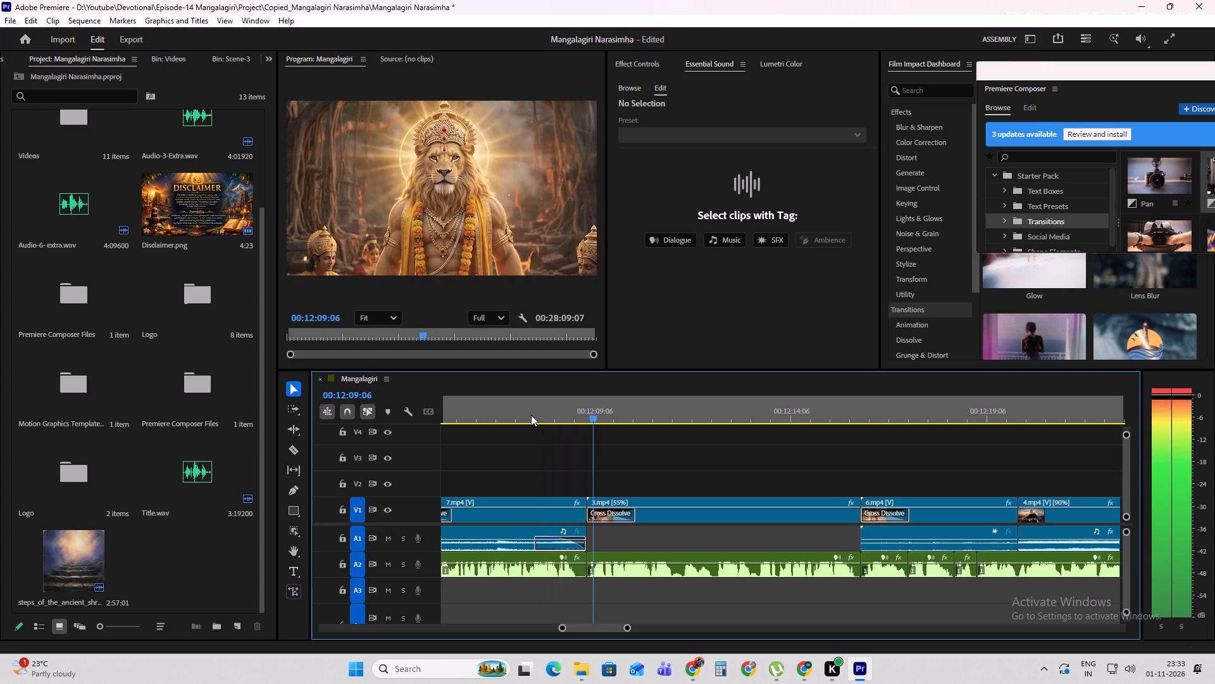
key(space)
Lengthen the audio fade-out at the end of 7.mp4 to the maximum, 00:00:03:16, and play through 3.mp4.
drag(537, 540, 465, 555)
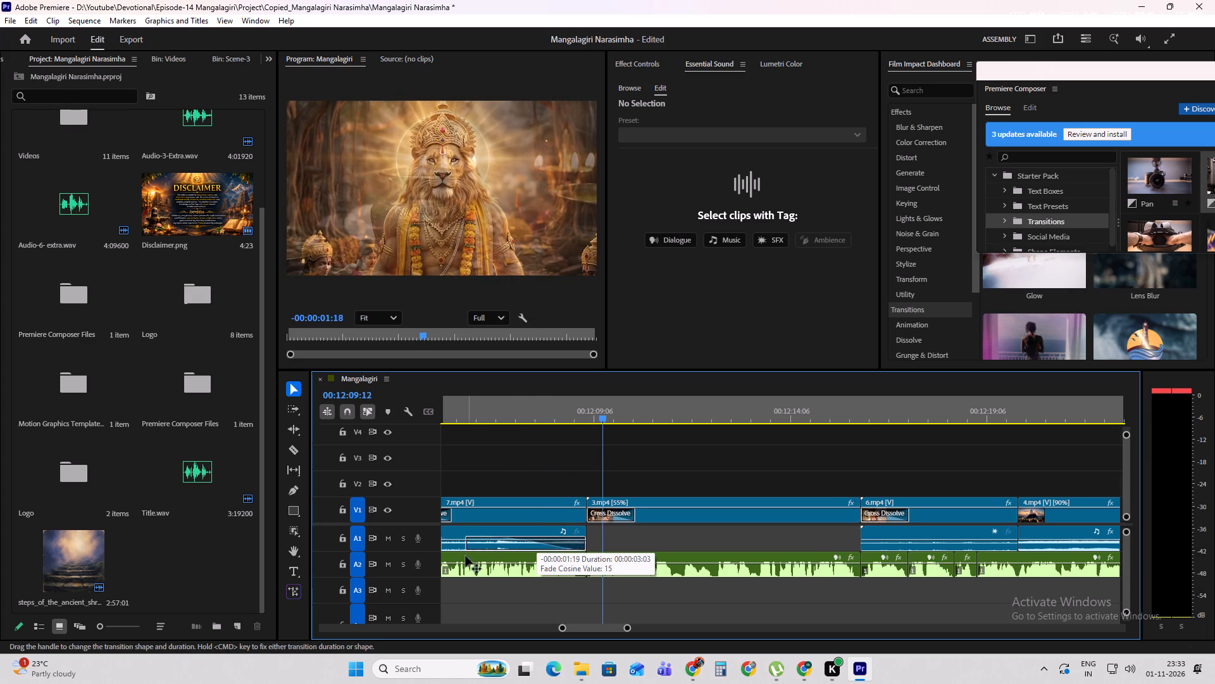
drag(465, 555, 535, 567)
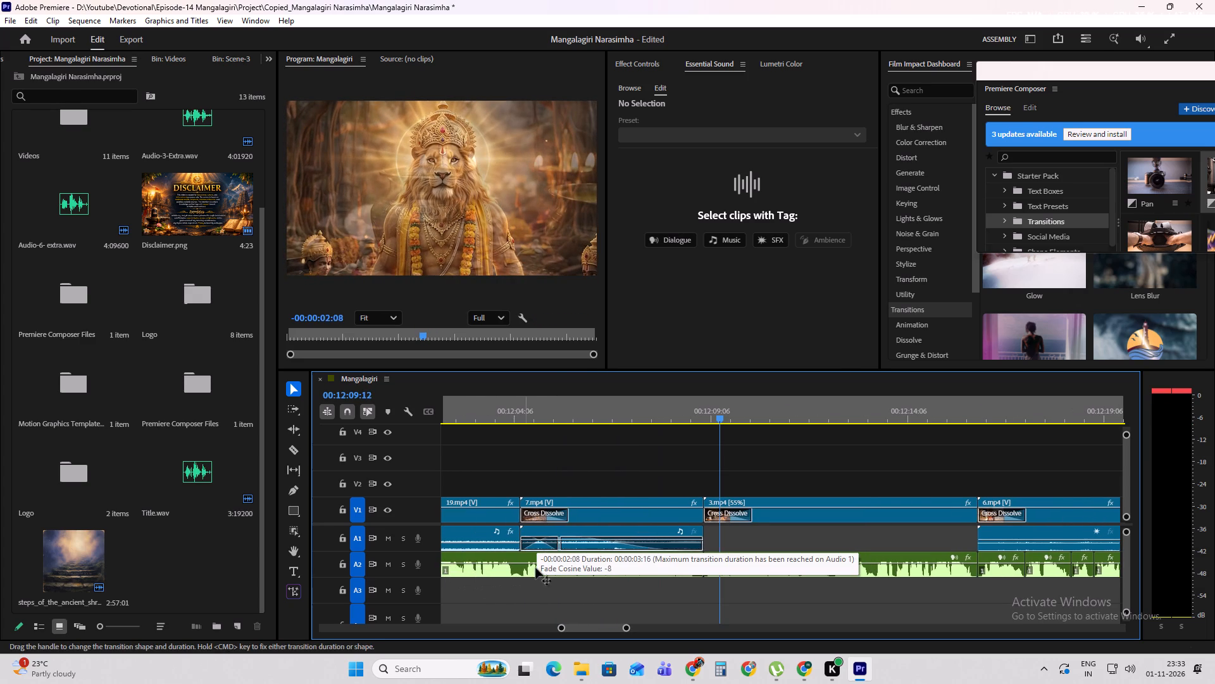
drag(535, 567, 525, 570)
click(561, 402)
key(space)
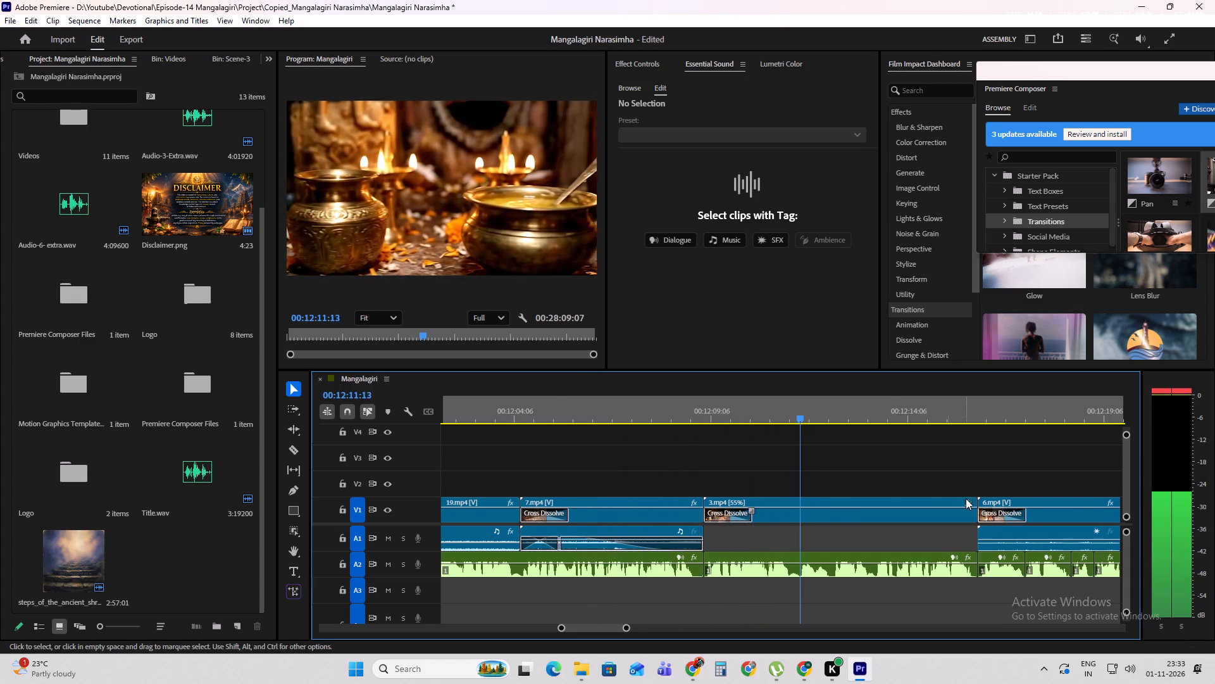
alt+scroll(966, 498, down, 9)
shift+scroll(846, 497, down, 10)
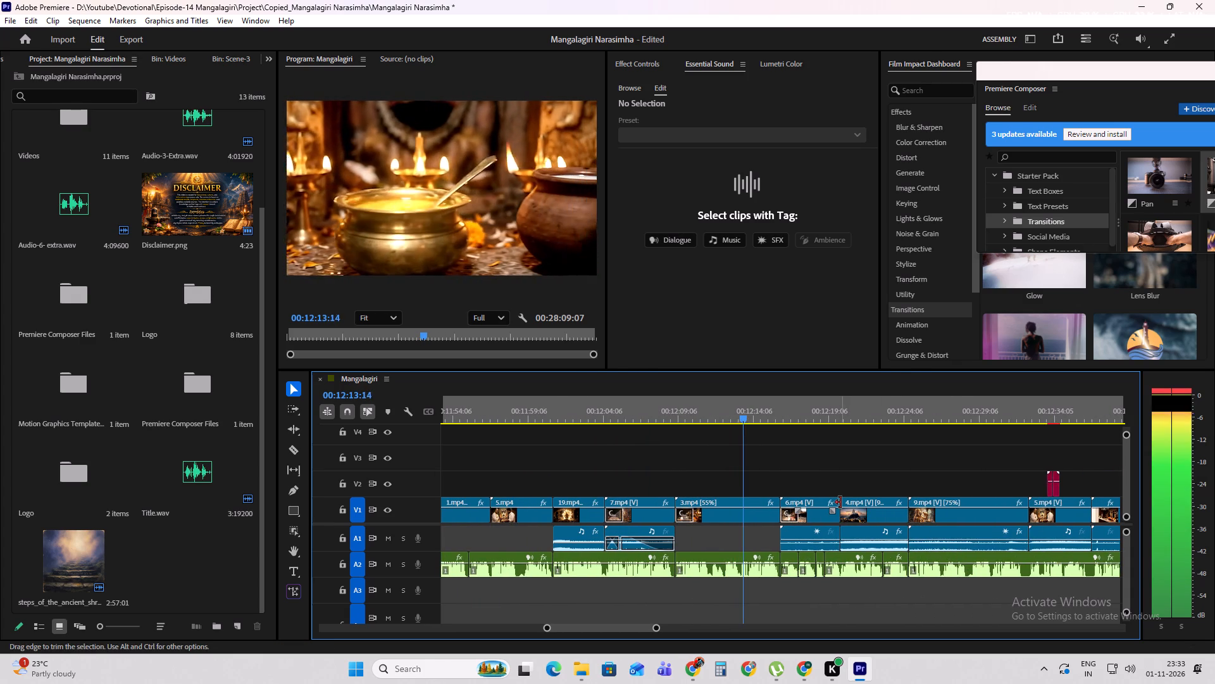
Move the V2 light leak pair from above 5.mp4 to the cut between 6.mp4 and 4.mp4.
drag(1069, 452, 1027, 484)
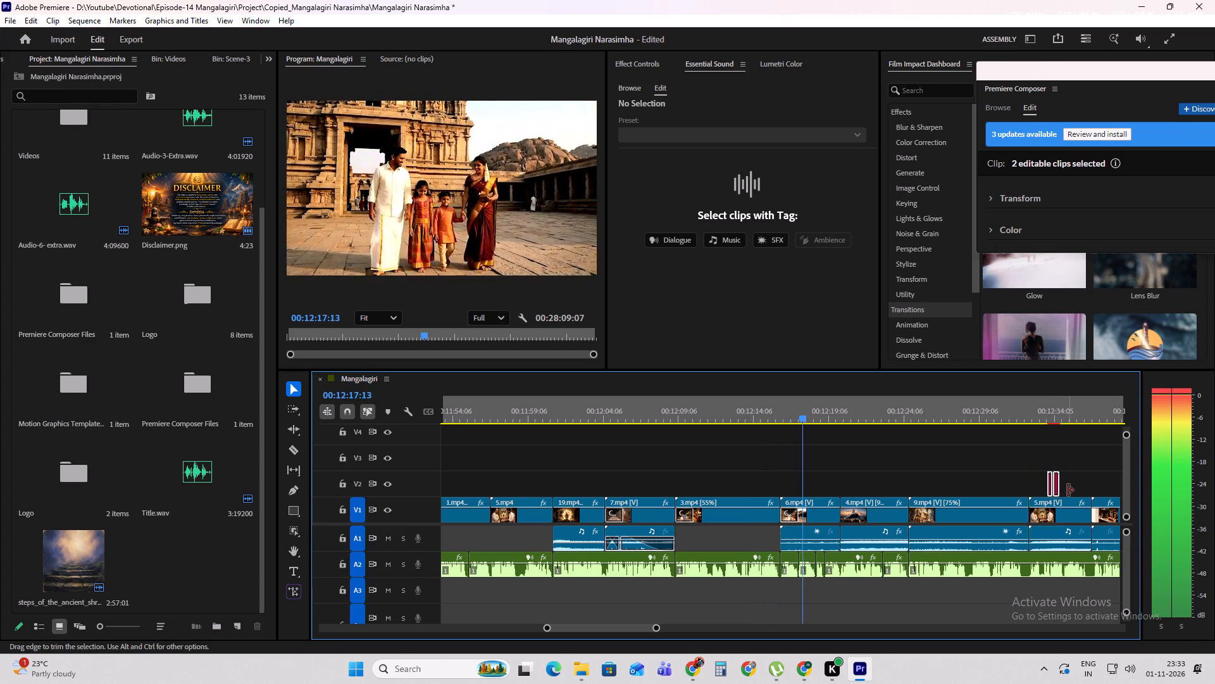
drag(1056, 490, 852, 492)
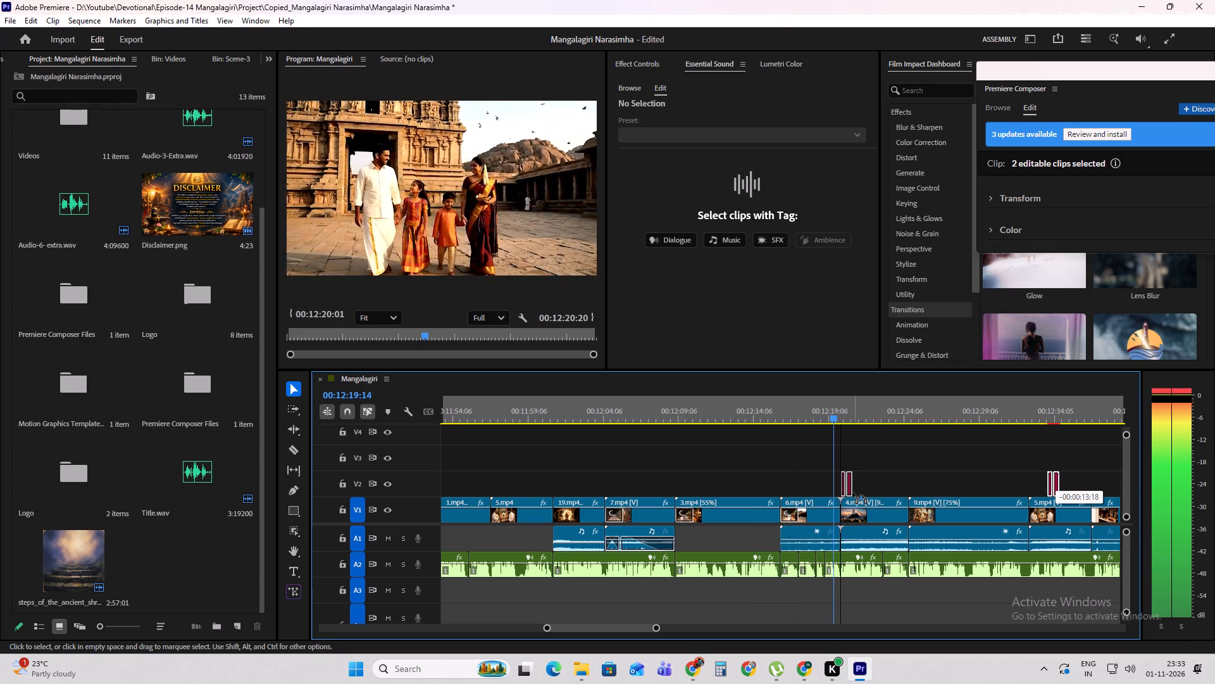
drag(852, 492, 843, 494)
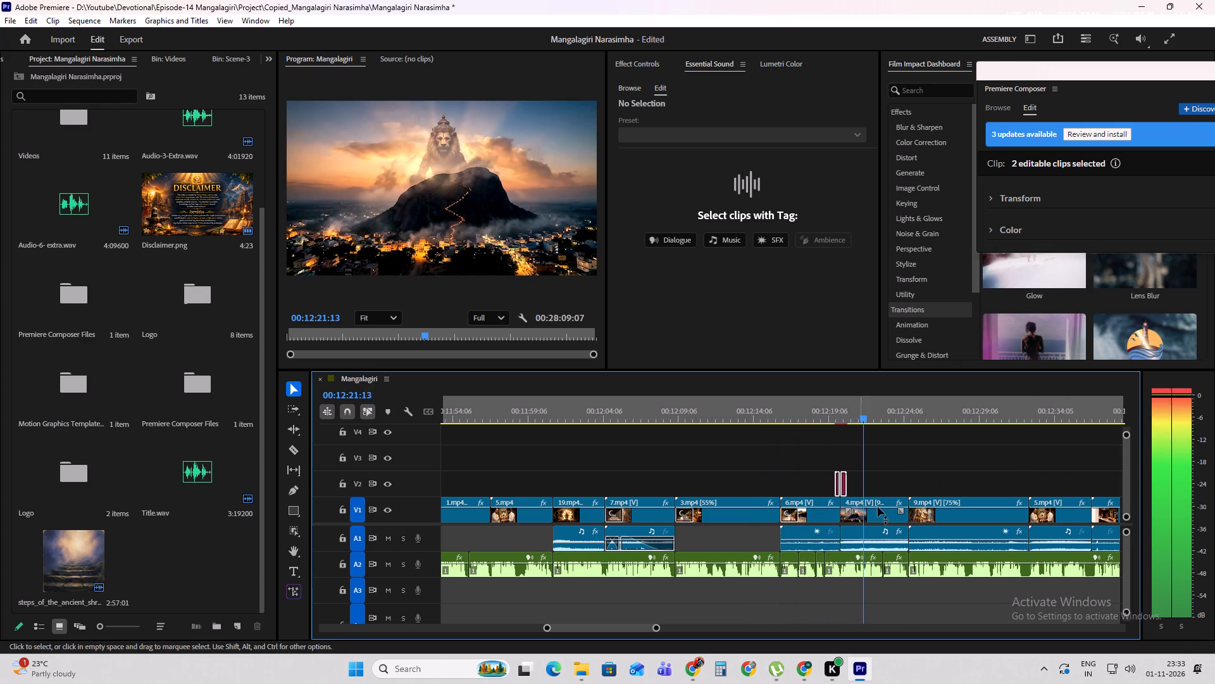
Duplicate the V2 light leak pair onto the cut between 4.mp4 and 9.mp4 and play across it.
key(space)
alt+scroll(845, 499, up, 14)
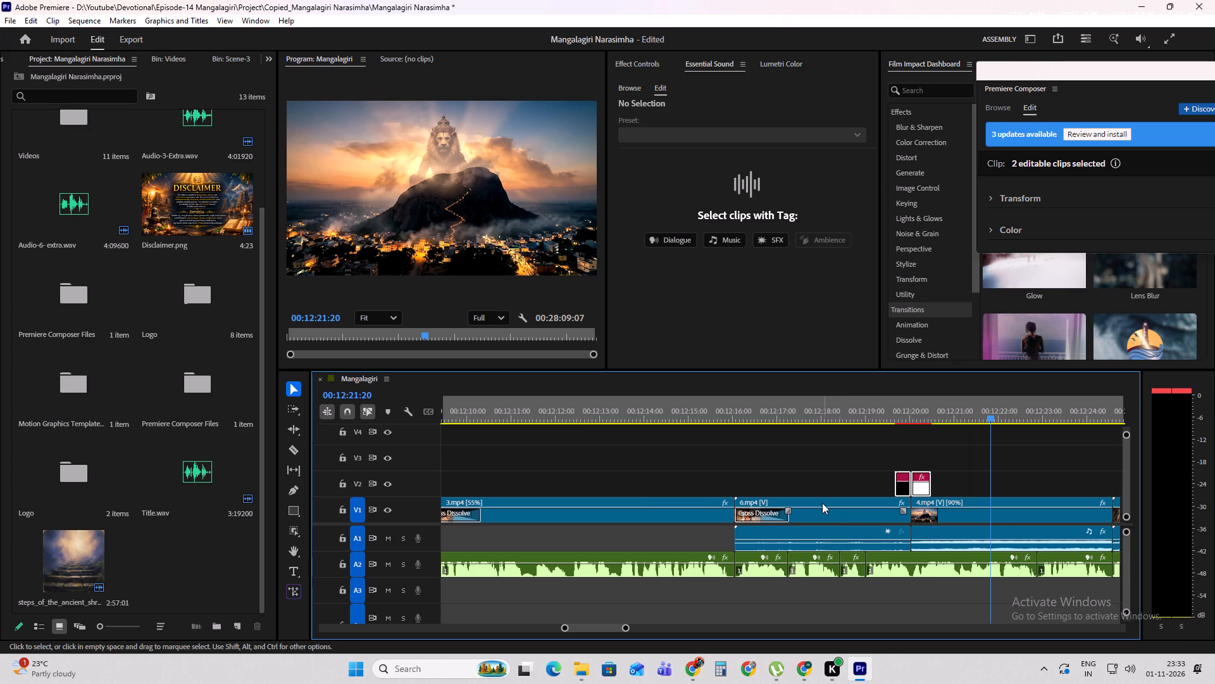
shift+scroll(822, 503, down, 17)
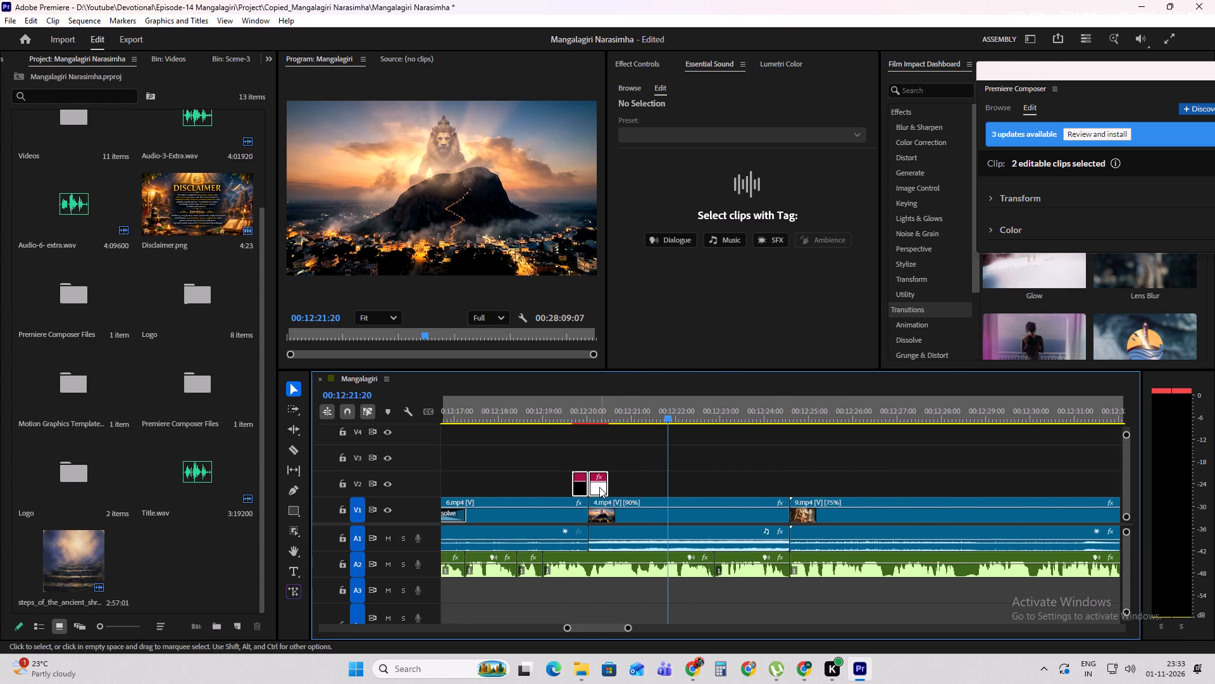
drag(599, 487, 802, 491)
key(space)
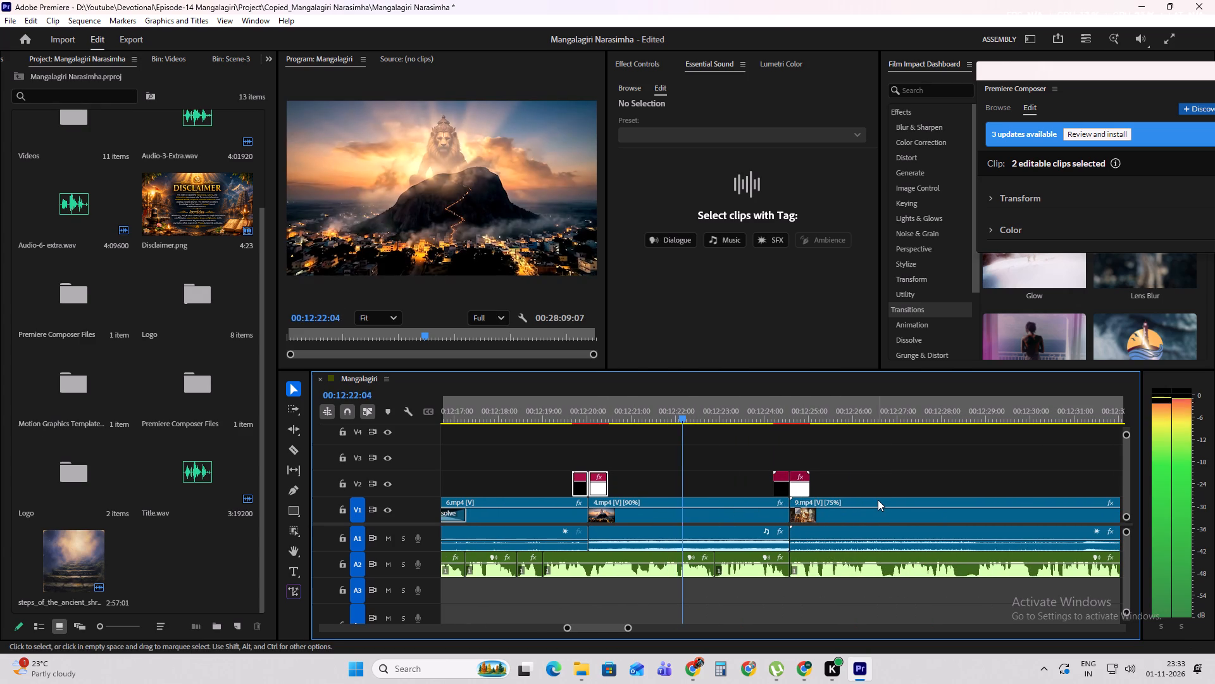
shift+scroll(878, 500, down, 4)
alt+scroll(712, 481, down, 5)
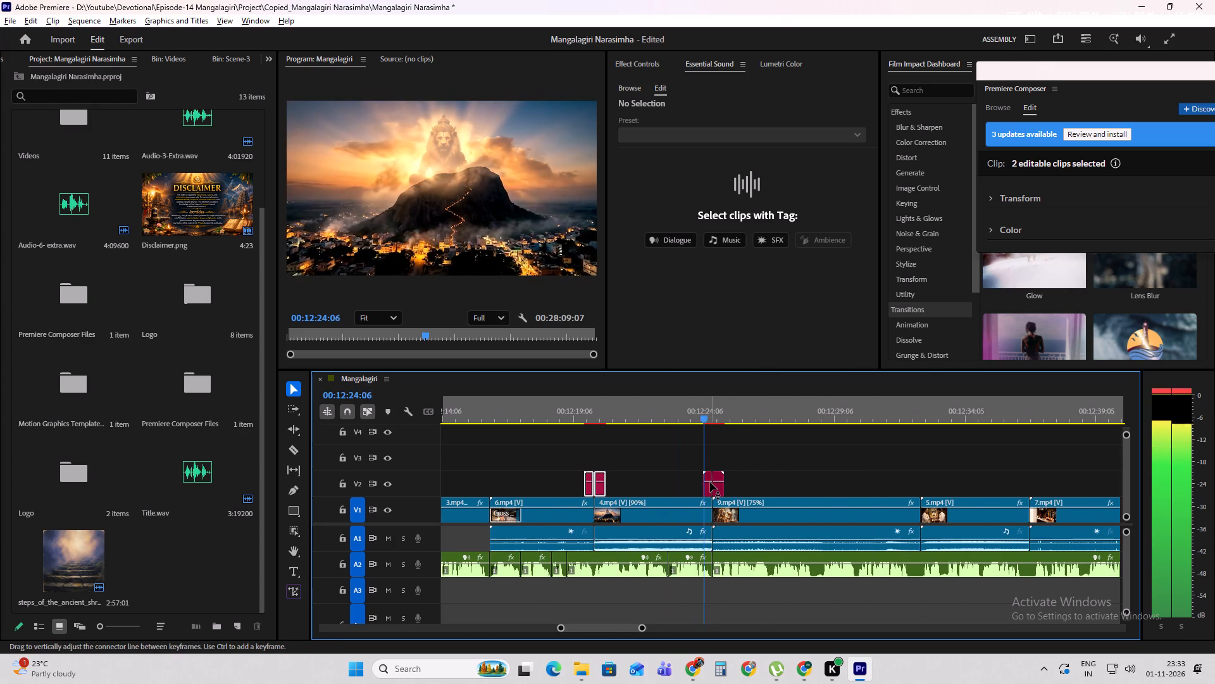
key(space)
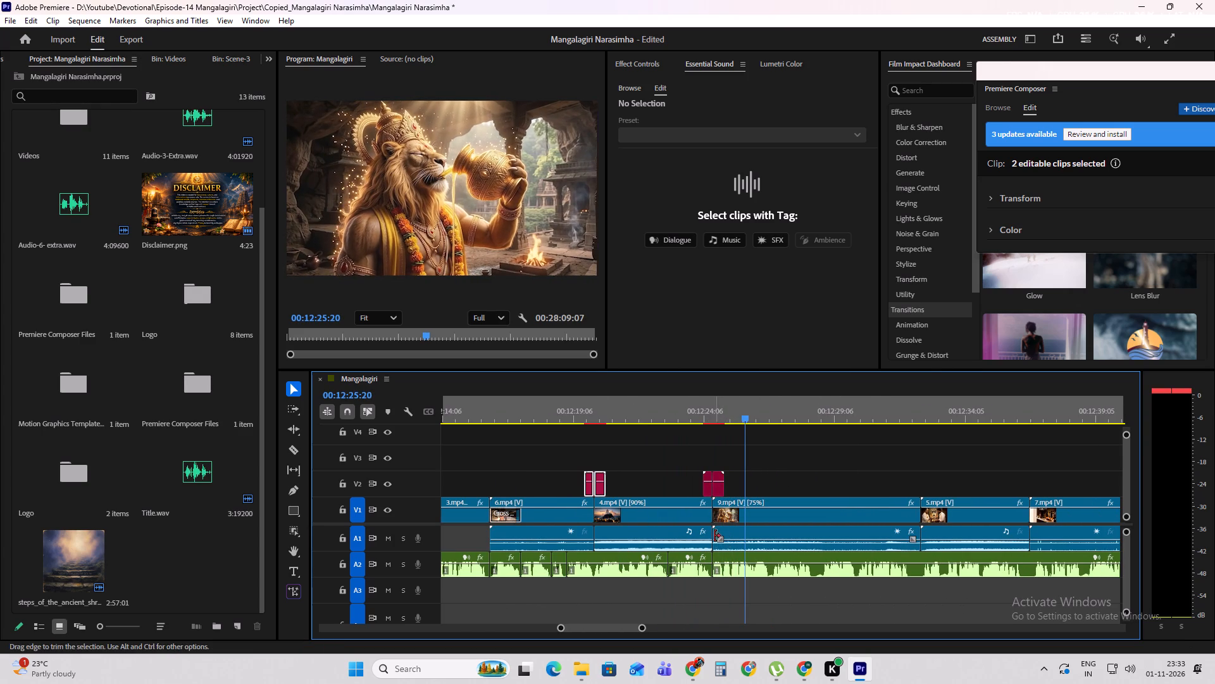
Unlink 4.mp4 and delete its A1 audio, keeping the video.
click(681, 536)
right_click(681, 535)
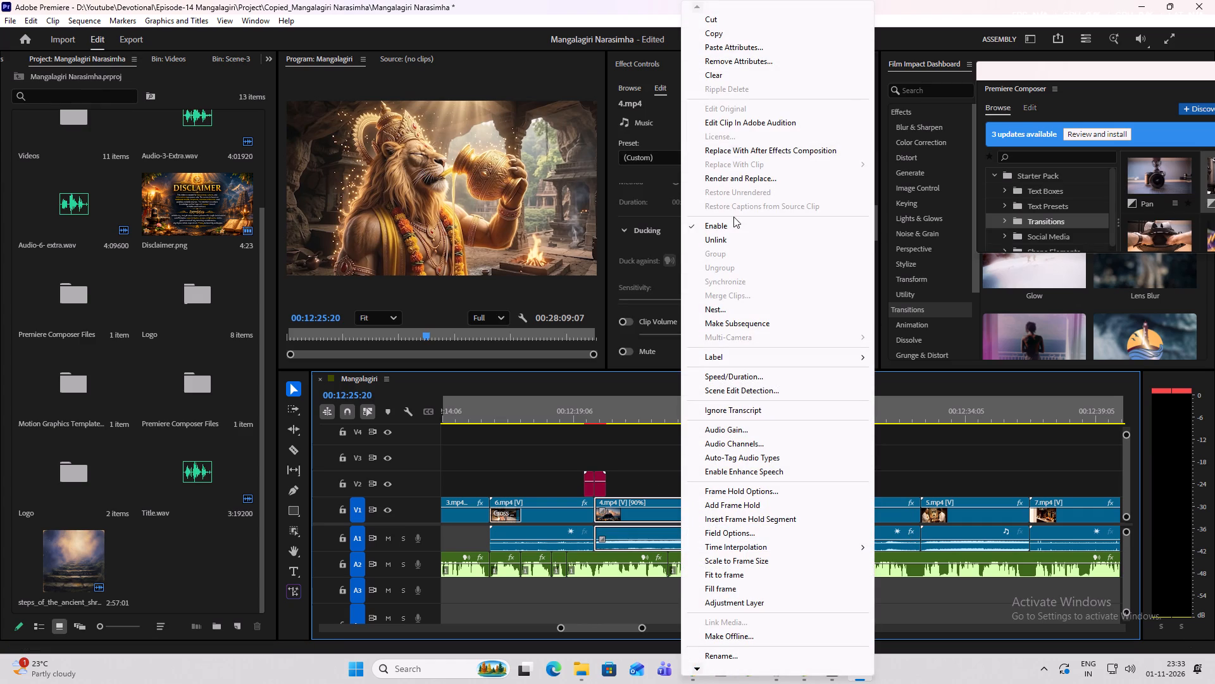
click(728, 234)
click(654, 530)
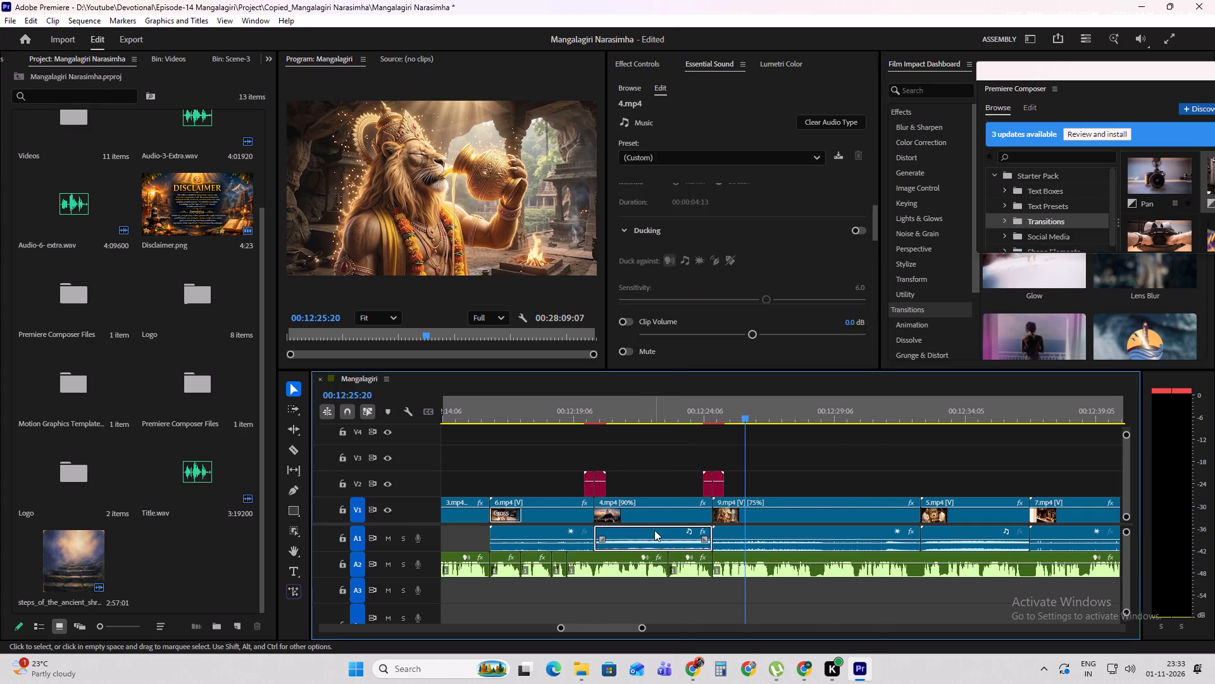
key(Delete)
Play back from the end of 4.mp4 through 9.mp4, 5.mp4 and 7.mp4 to check the sound.
click(685, 394)
click(683, 405)
key(space)
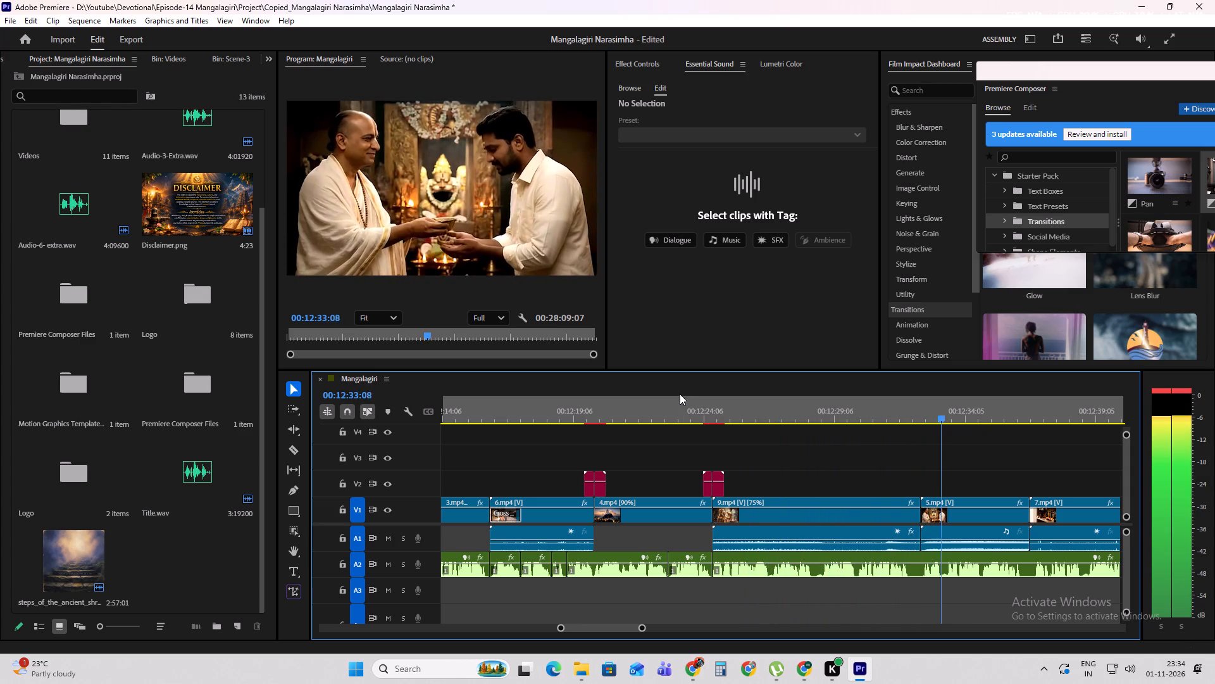
shift+scroll(707, 474, down, 18)
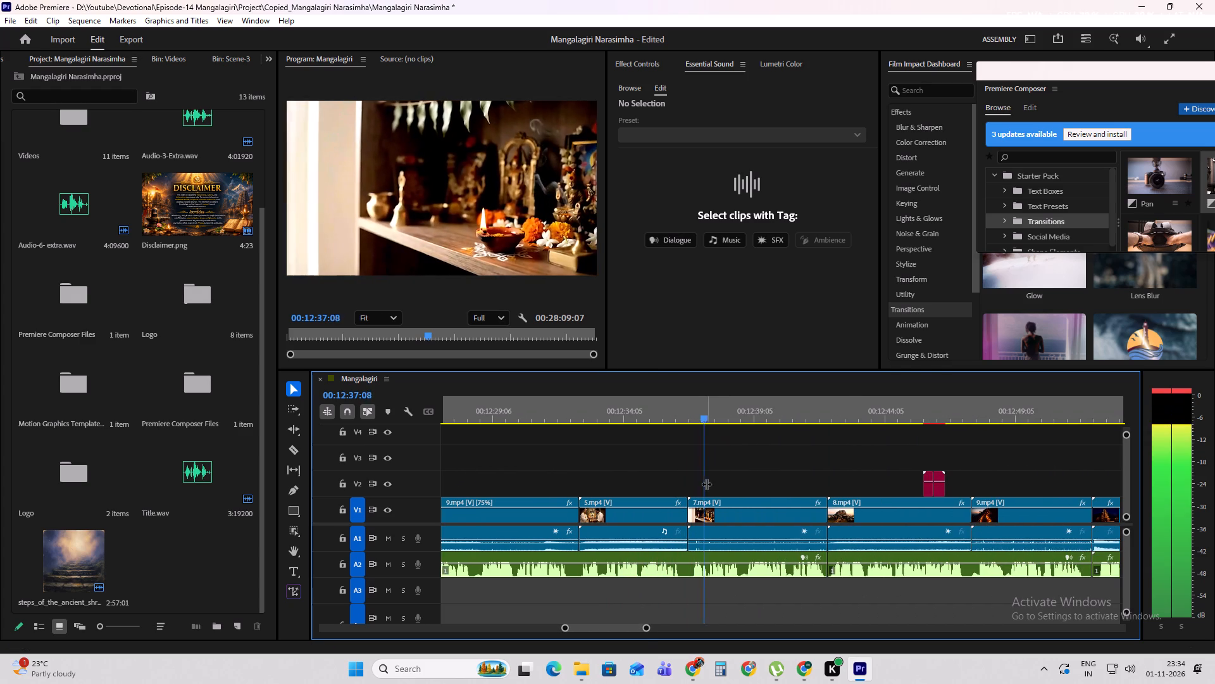
key(space)
alt+scroll(756, 485, down, 5)
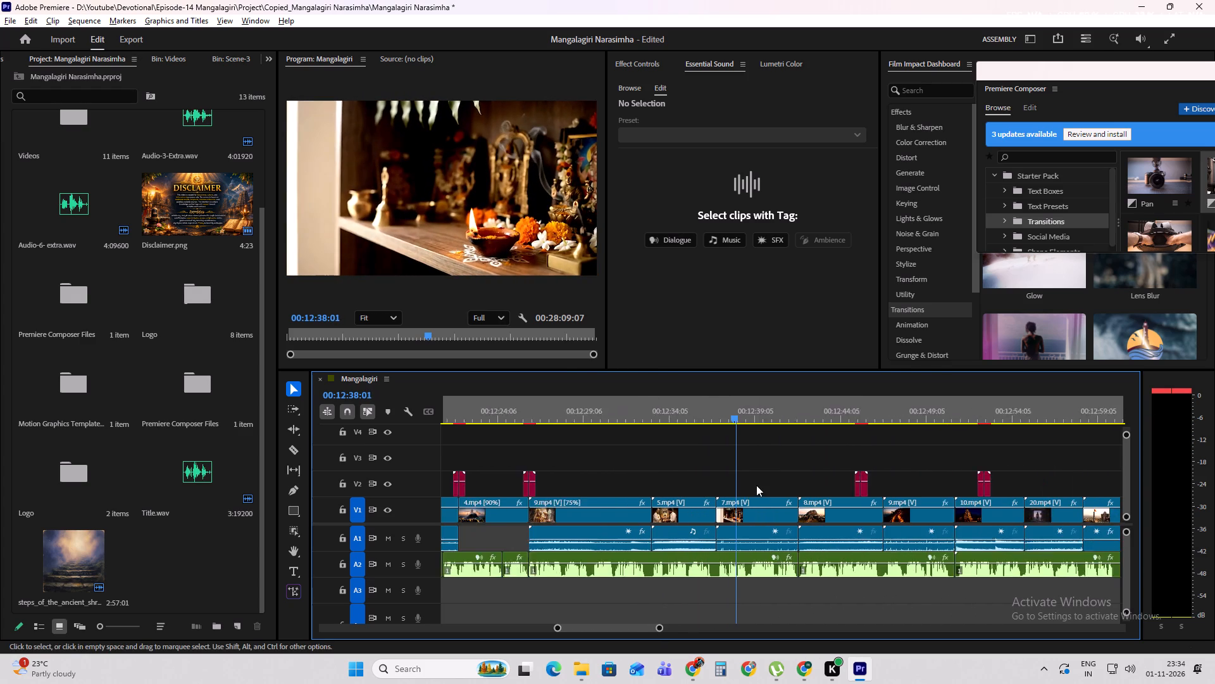
alt+scroll(756, 485, down, 5)
key(space)
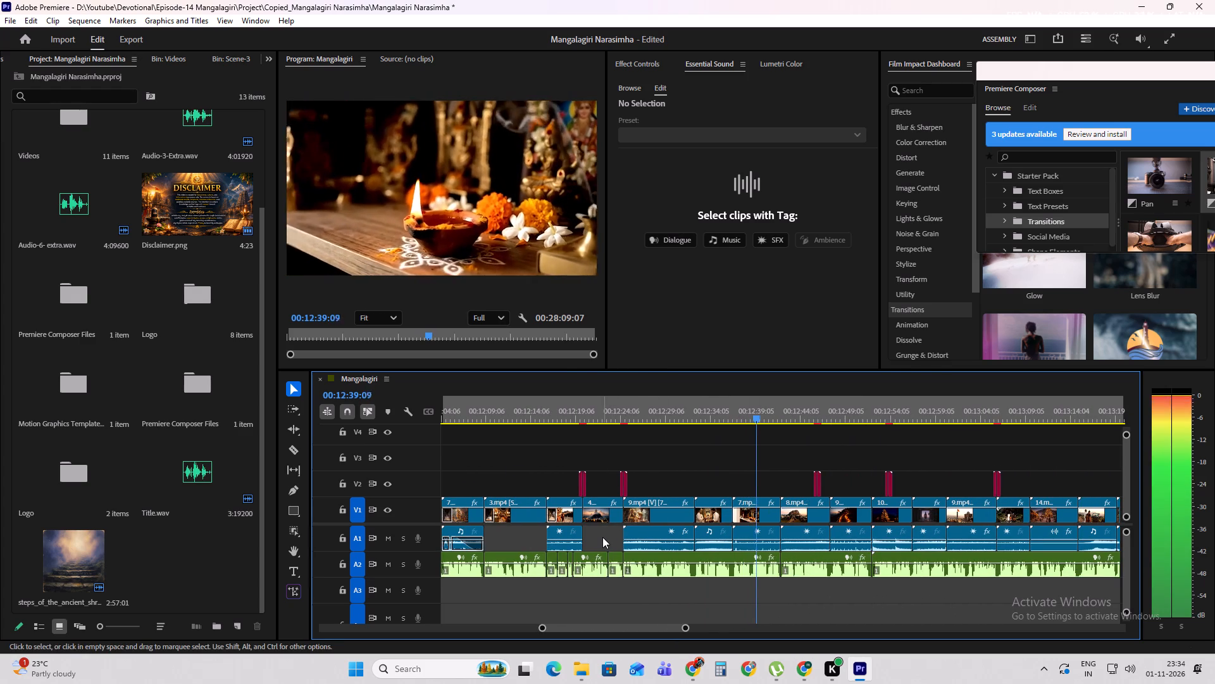
During playback, select the consecutive clips from 5.mp4 at about 00:12:32 through 14.mp4 as one multiple selection.
click(701, 547)
click(708, 548)
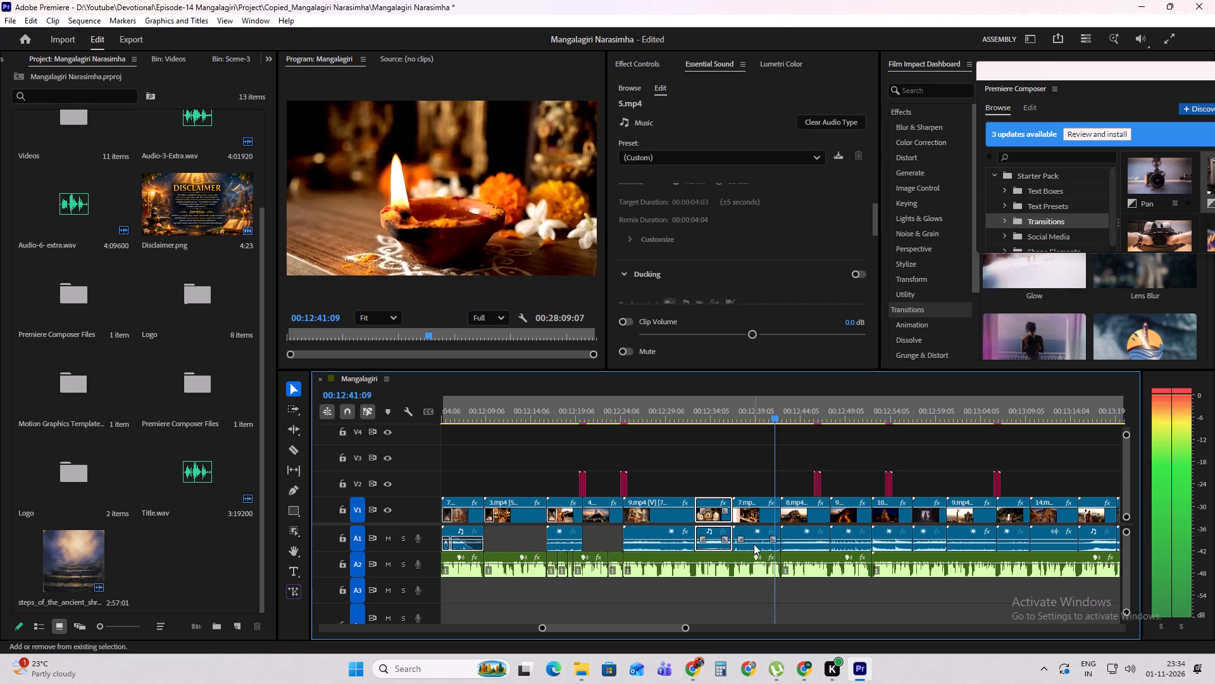
shift+click(754, 544)
shift+click(803, 541)
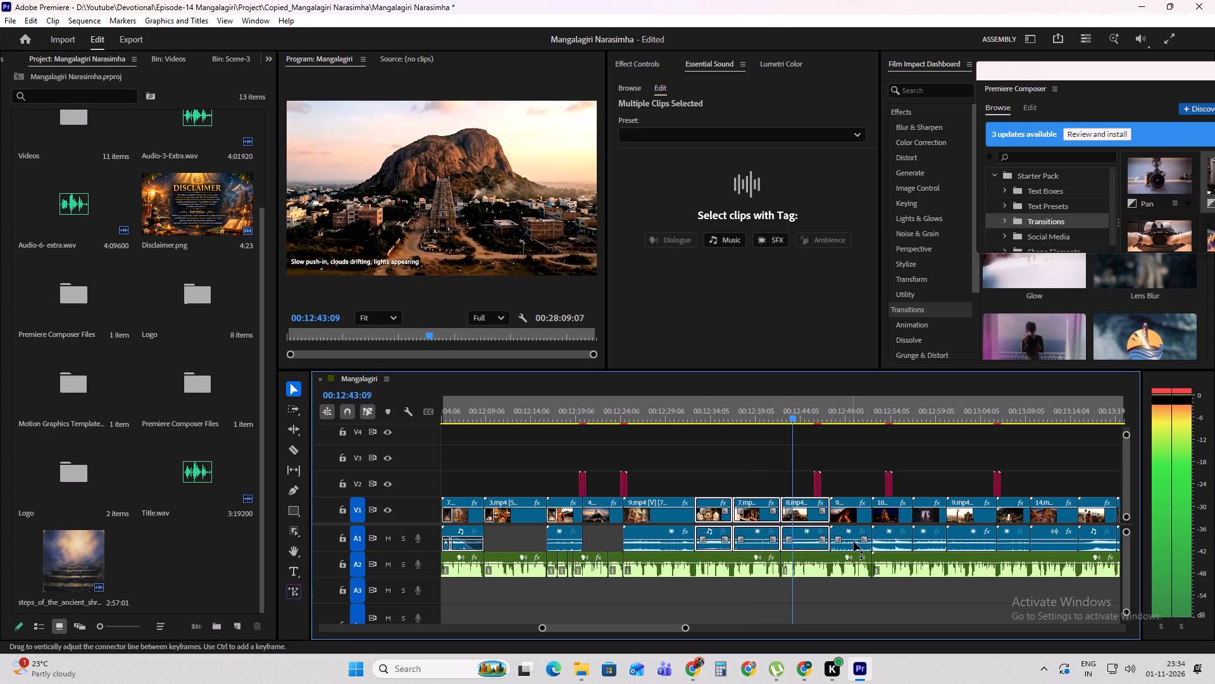
shift+click(854, 541)
shift+click(892, 540)
shift+click(928, 540)
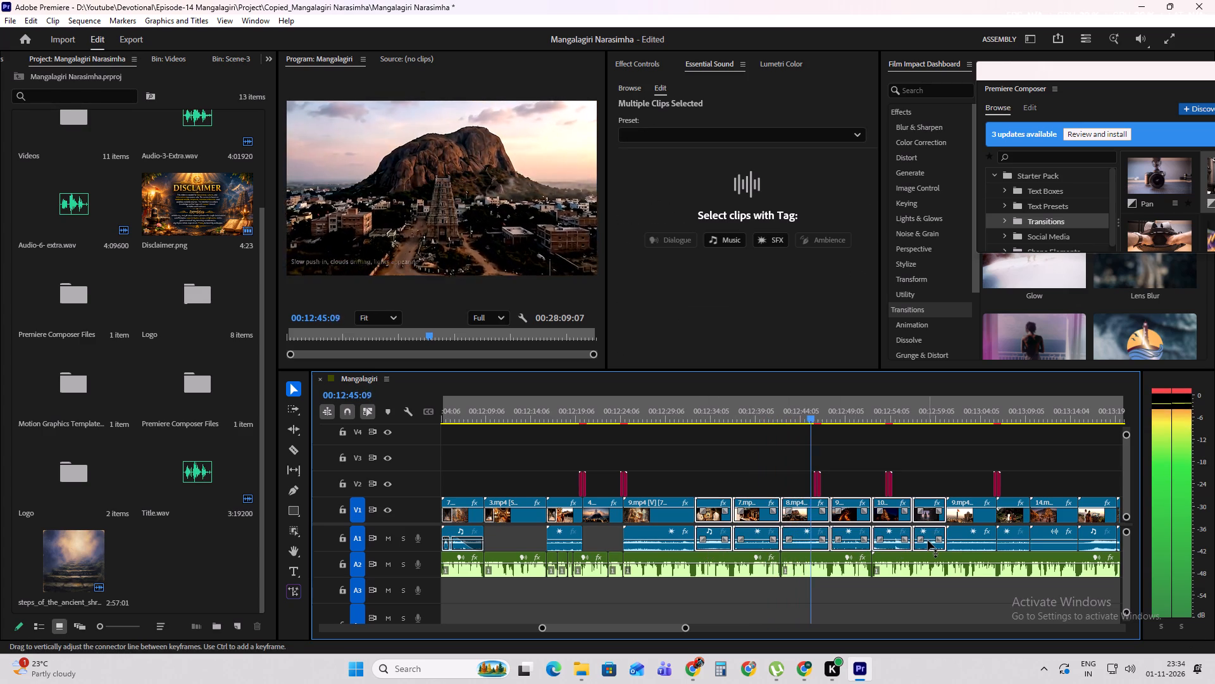
shift+click(960, 540)
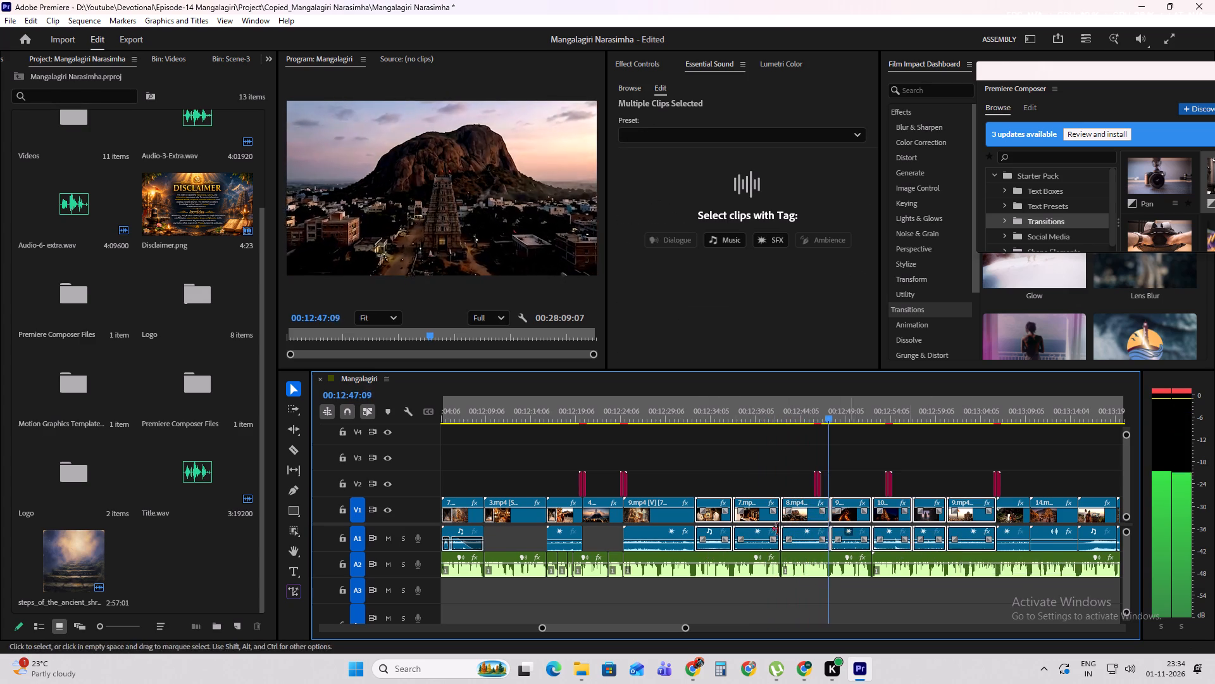
shift+scroll(705, 521, down, 12)
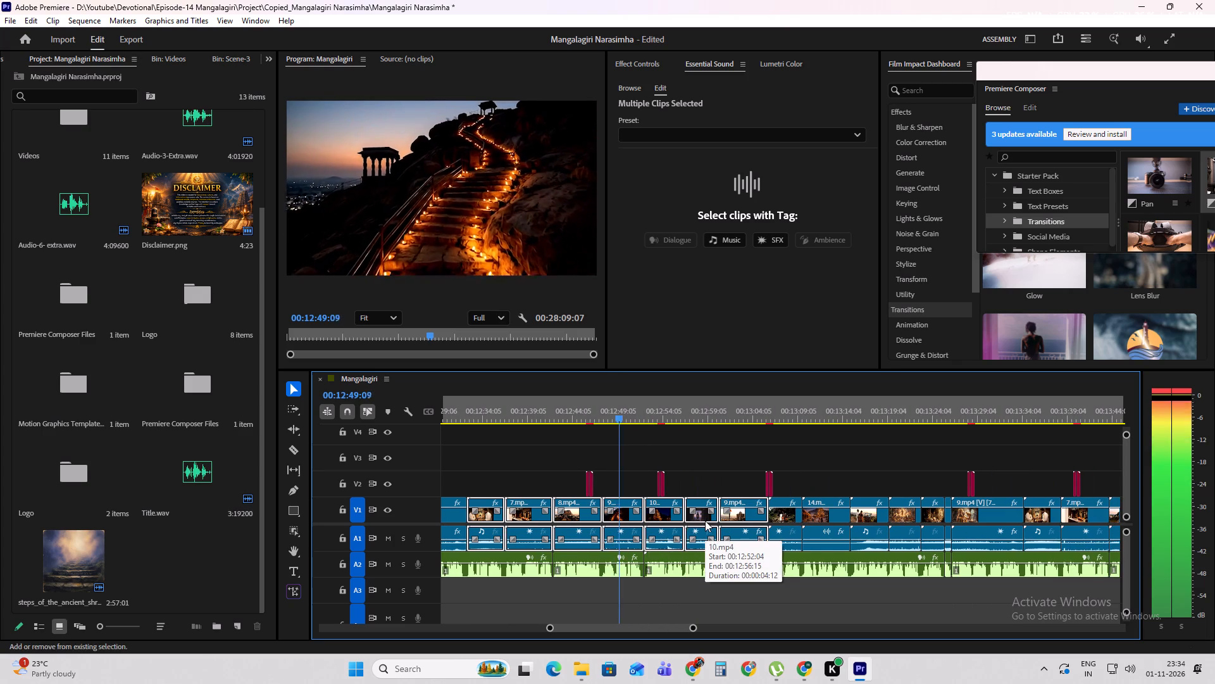
shift+click(787, 543)
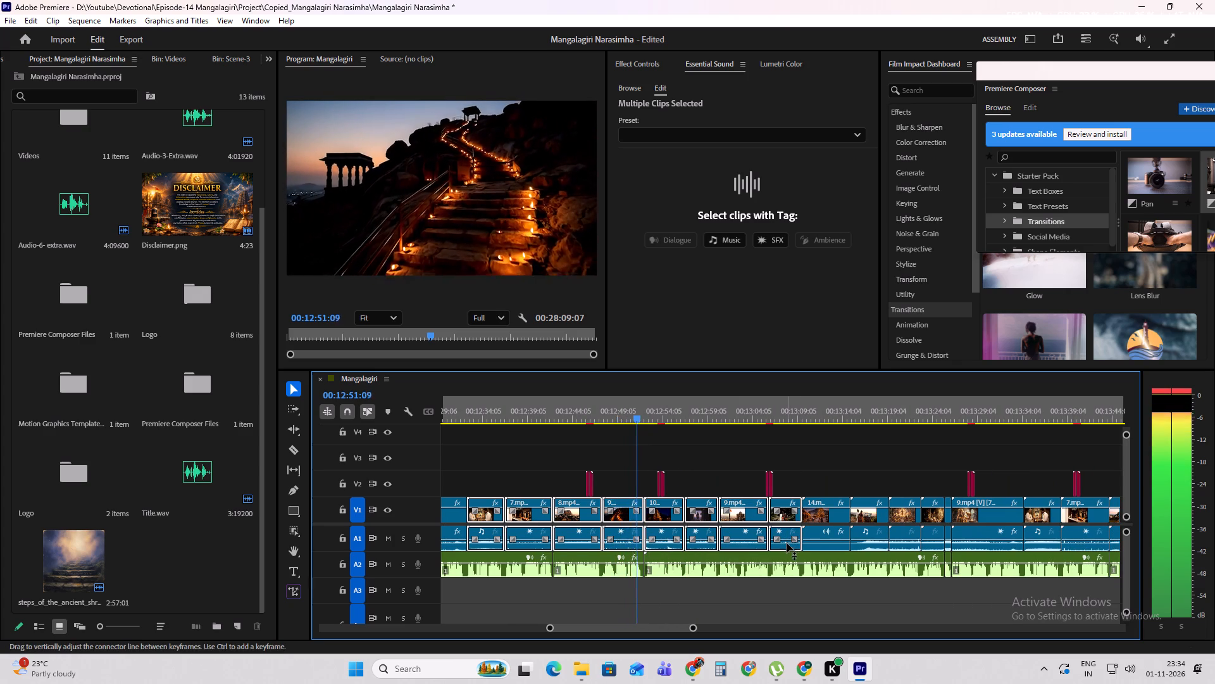
shift+click(825, 543)
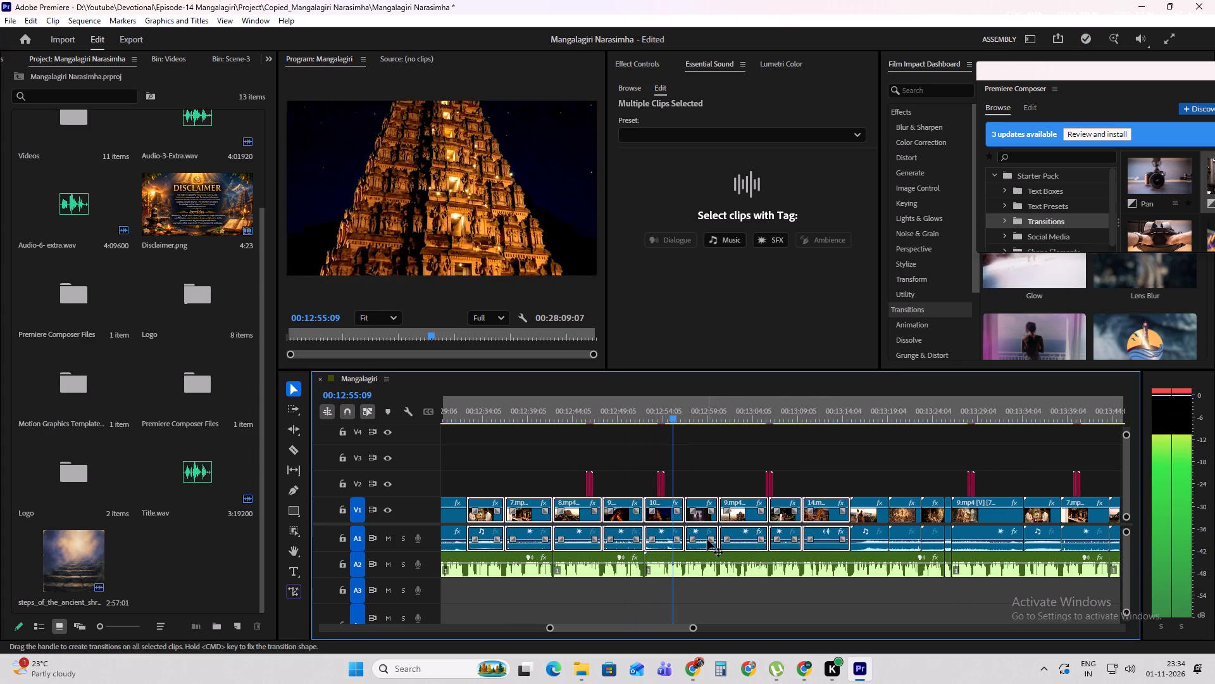
Remove the 10.mp4 at 00:12:52 from the selection and add the 10.mp4, 6.mp4 and 13.mp4 that follow 14.mp4.
shift+click(666, 544)
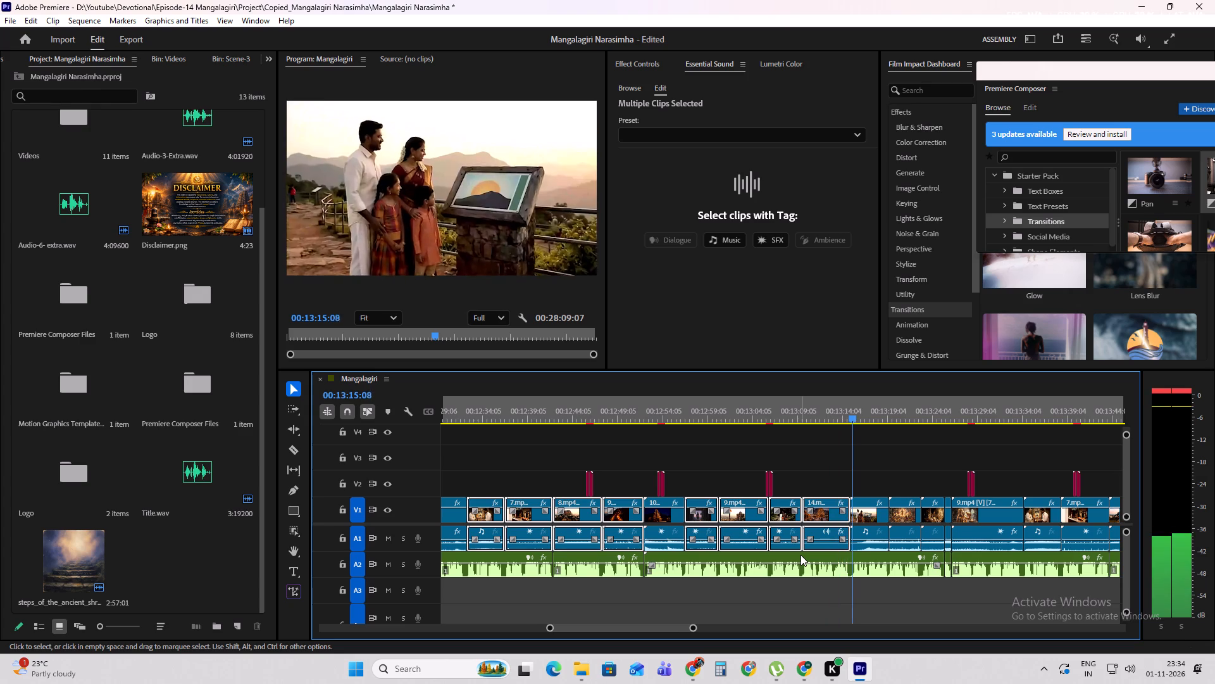
shift+click(857, 535)
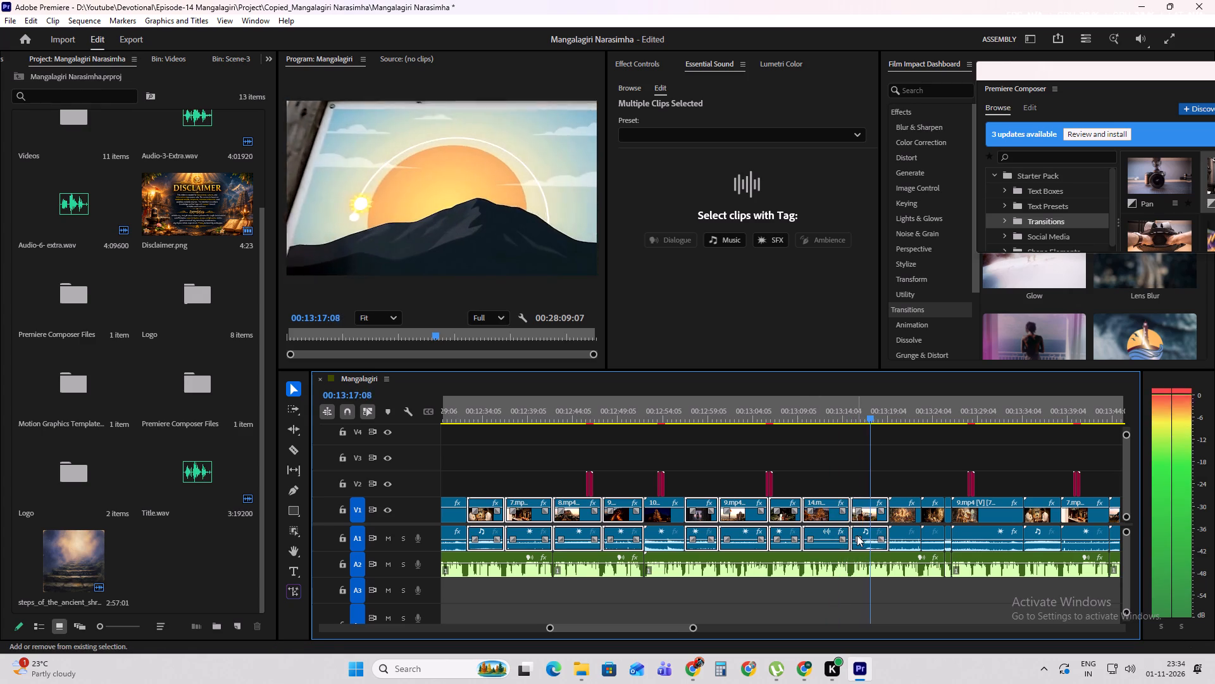
scroll(730, 533, down, 4)
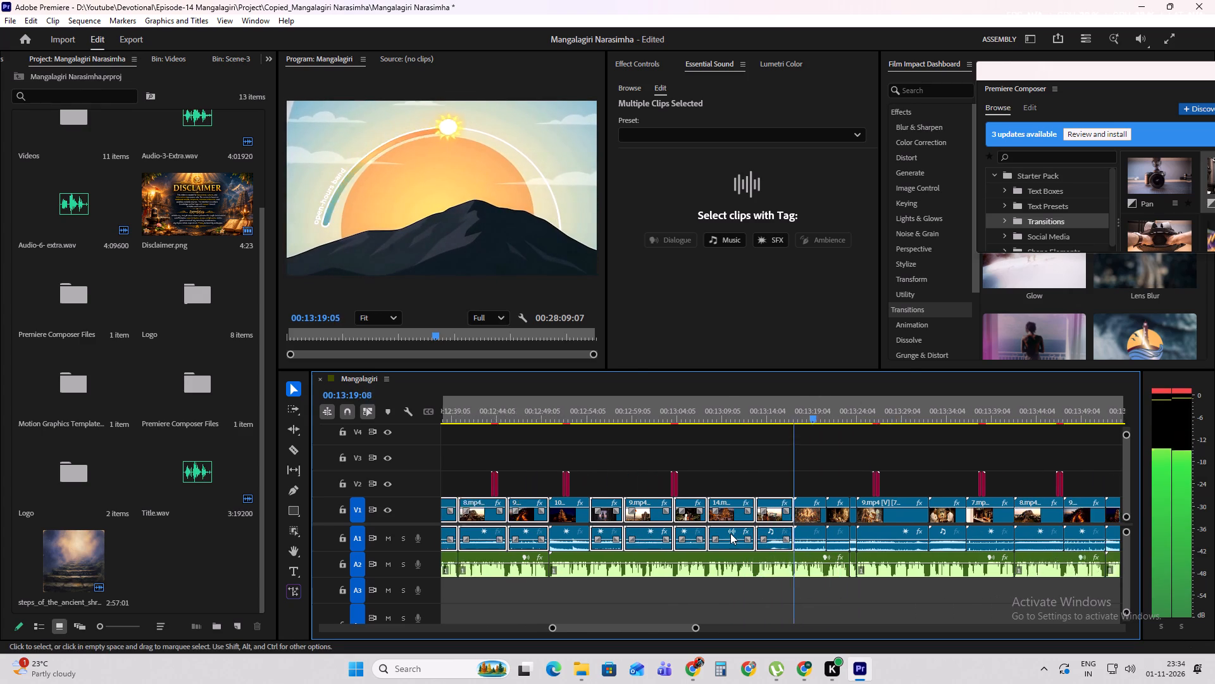
scroll(730, 533, down, 7)
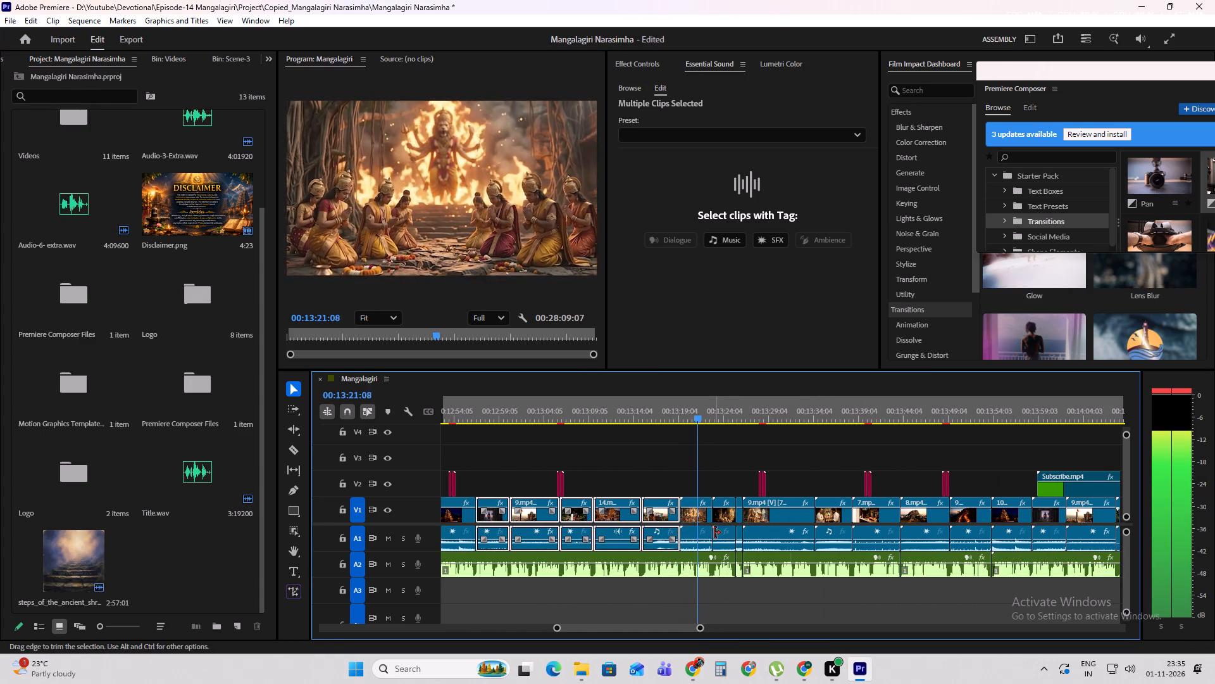
shift+click(687, 538)
shift+click(693, 548)
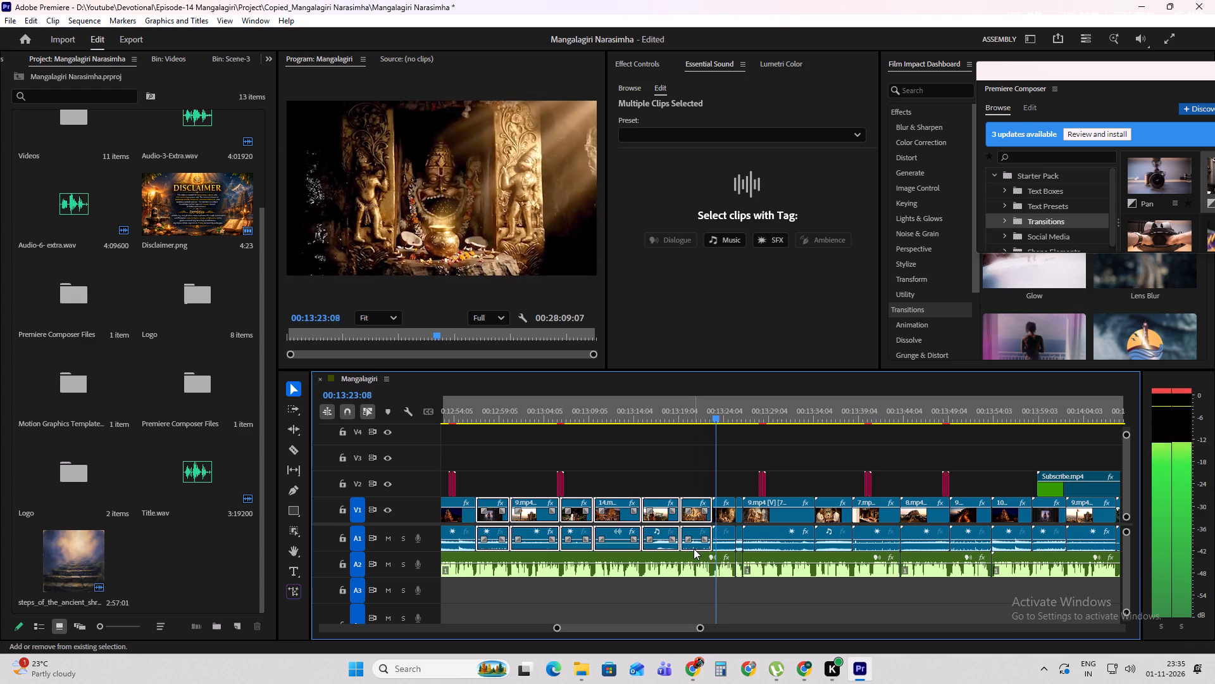
shift+click(722, 544)
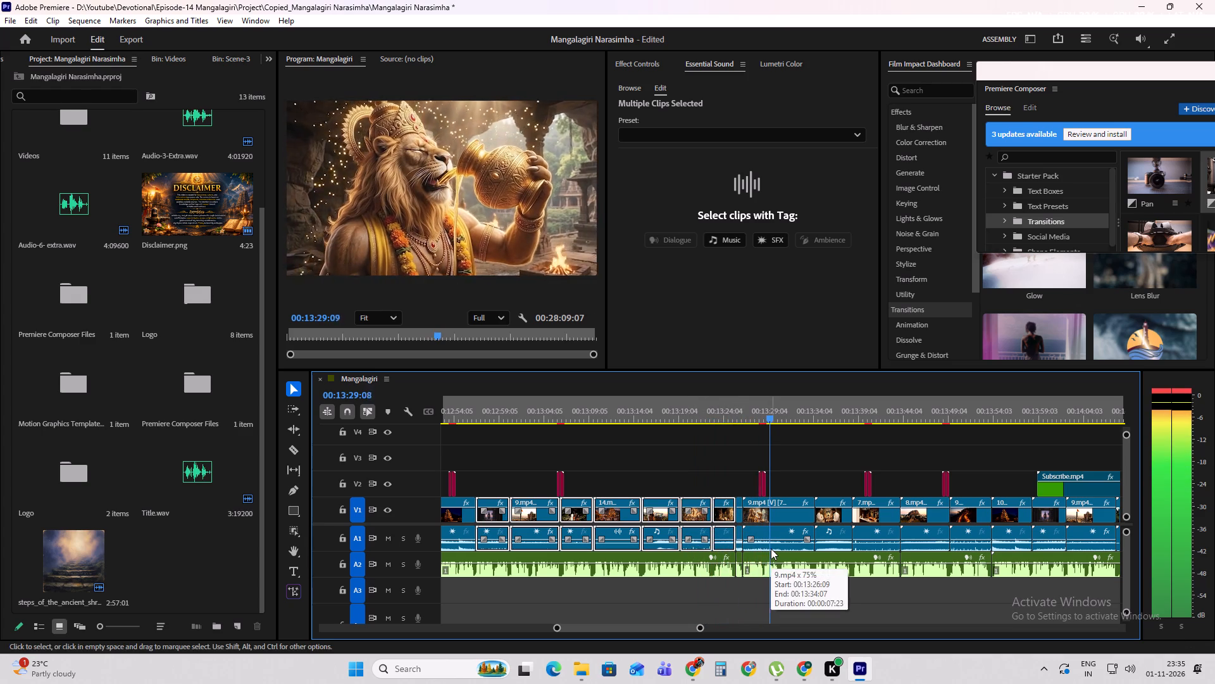
Play back from about 00:13:22, and again from about 00:13:13, to check the sound up to the following 9.mp4.
alt+scroll(764, 526, down, 10)
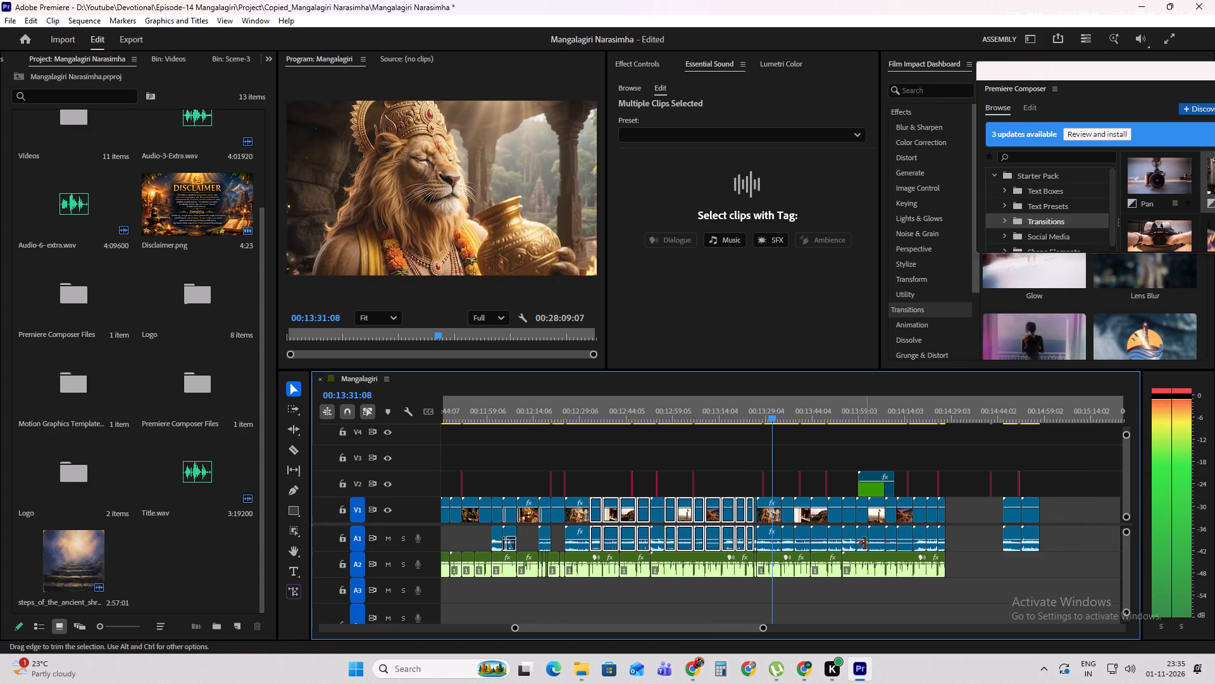
key(space)
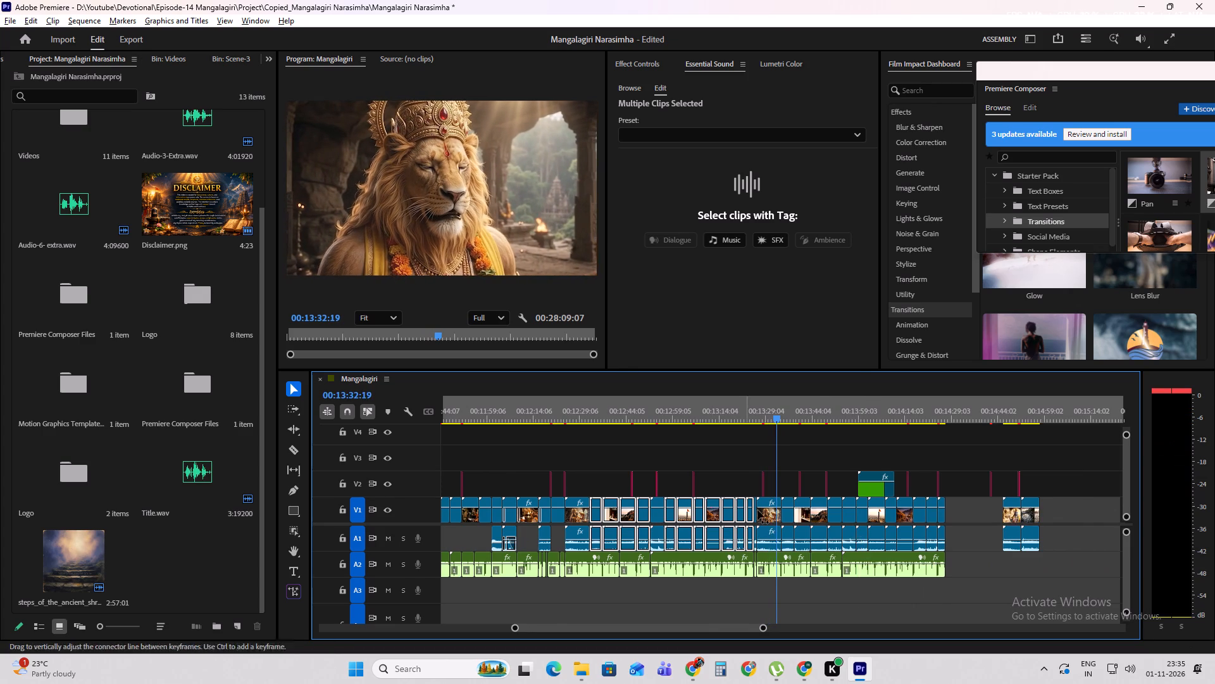
alt+scroll(757, 510, up, 18)
click(670, 411)
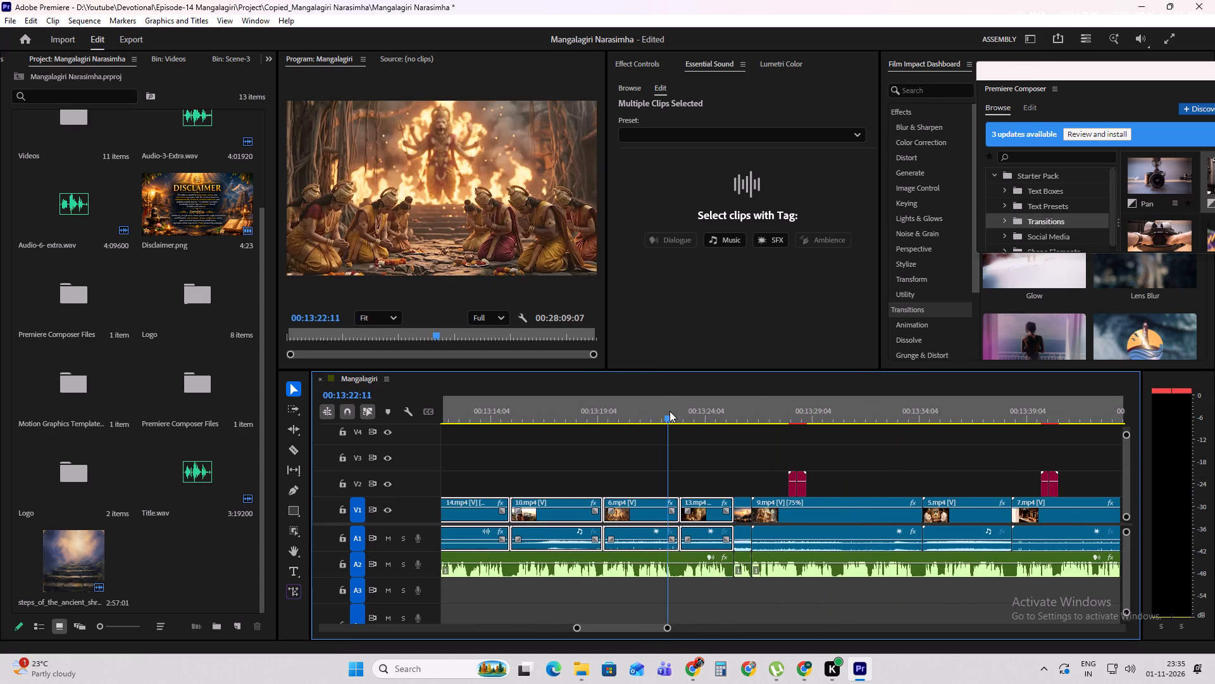
key(space)
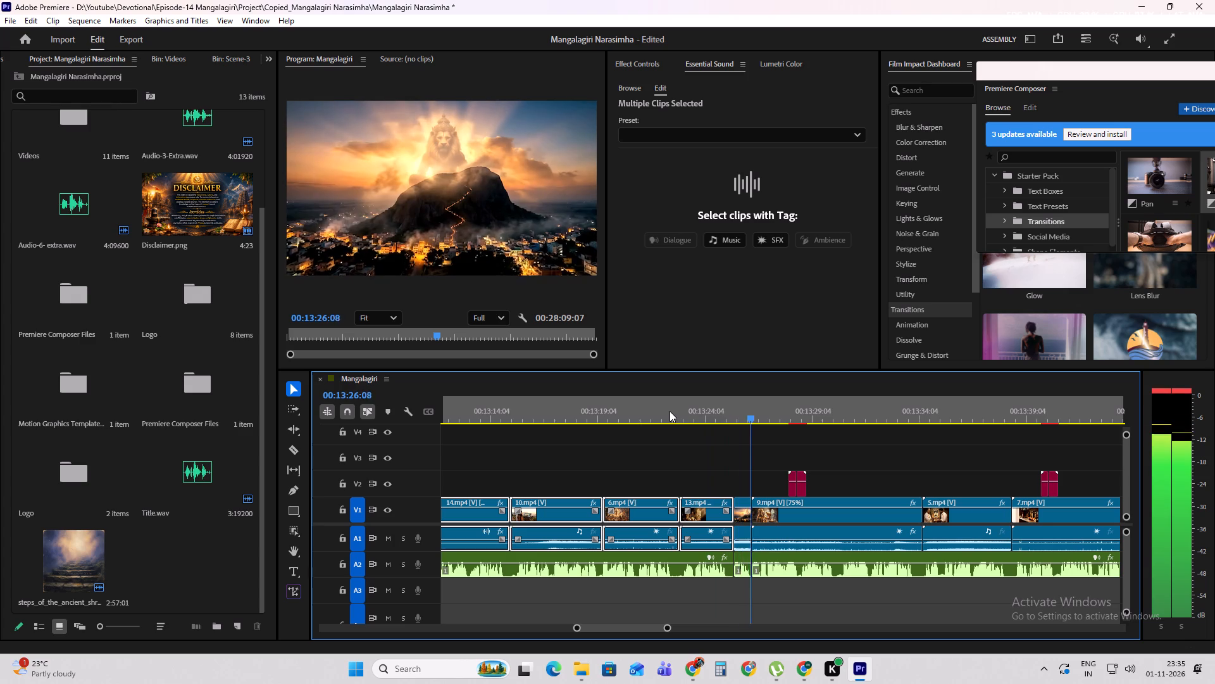
key(space)
drag(666, 408, 477, 413)
key(space)
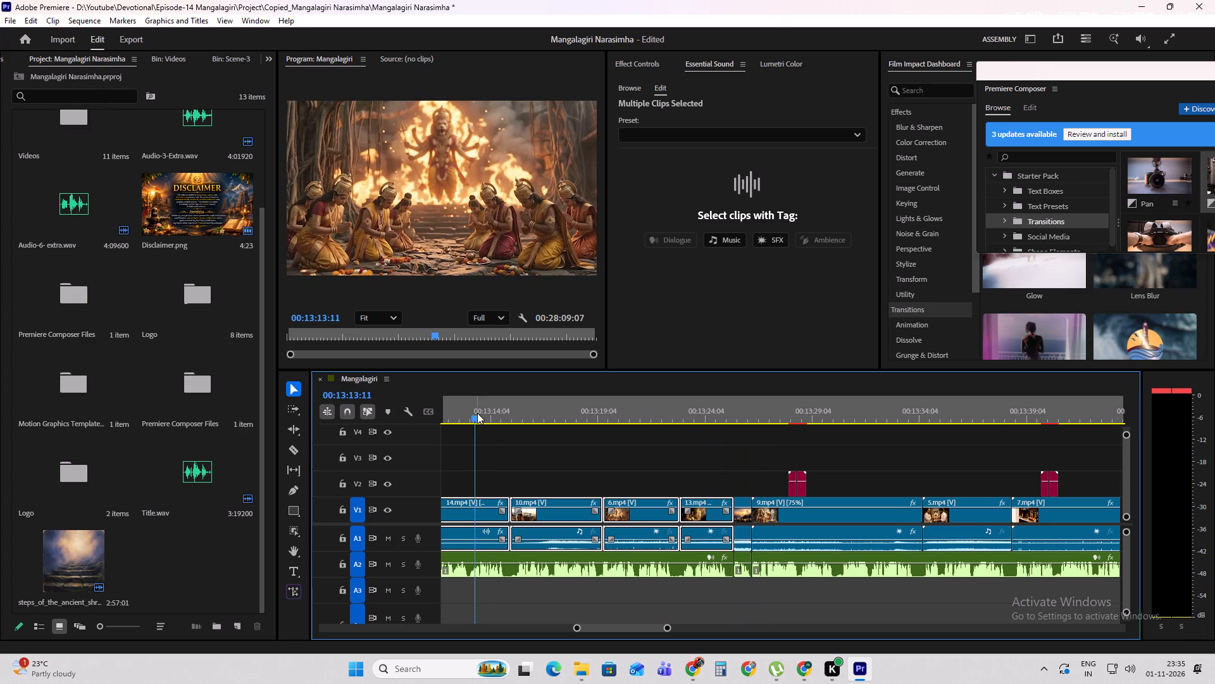
alt+scroll(737, 552, down, 4)
shift+scroll(630, 553, up, 4)
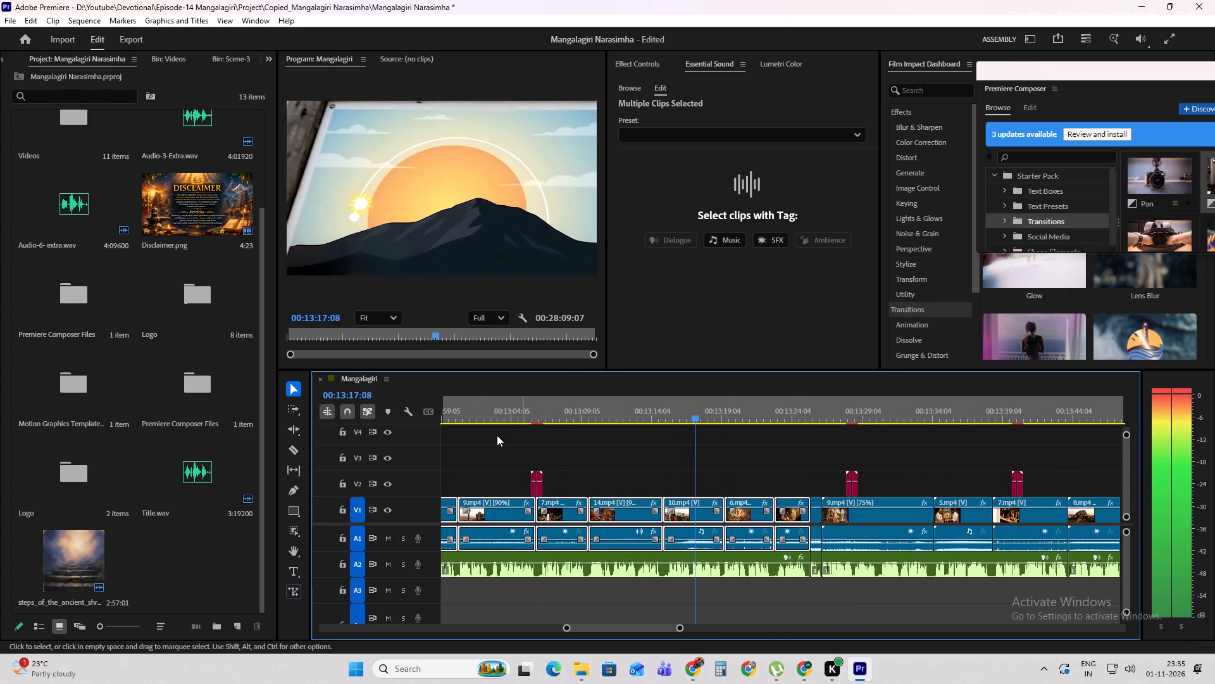
Play back from about 00:13:01 through 9.mp4, 7.mp4 and 14.mp4, and review the clips that come after them.
click(473, 417)
key(space)
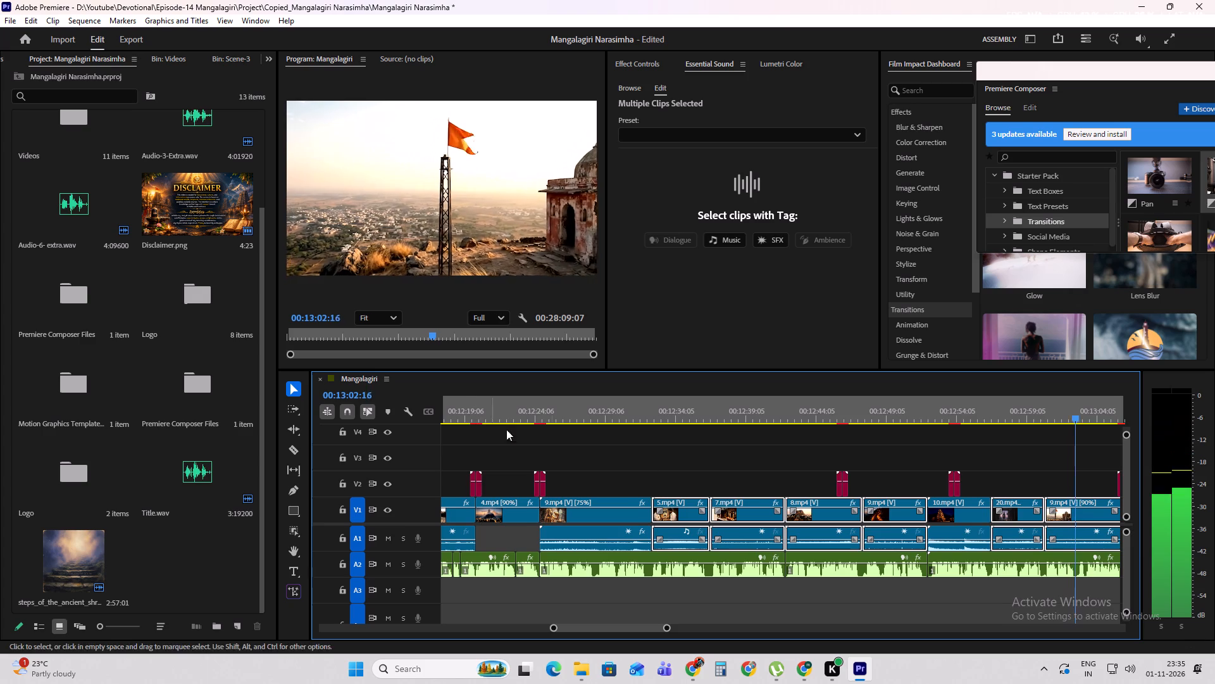
shift+scroll(769, 497, down, 20)
shift+scroll(769, 497, down, 9)
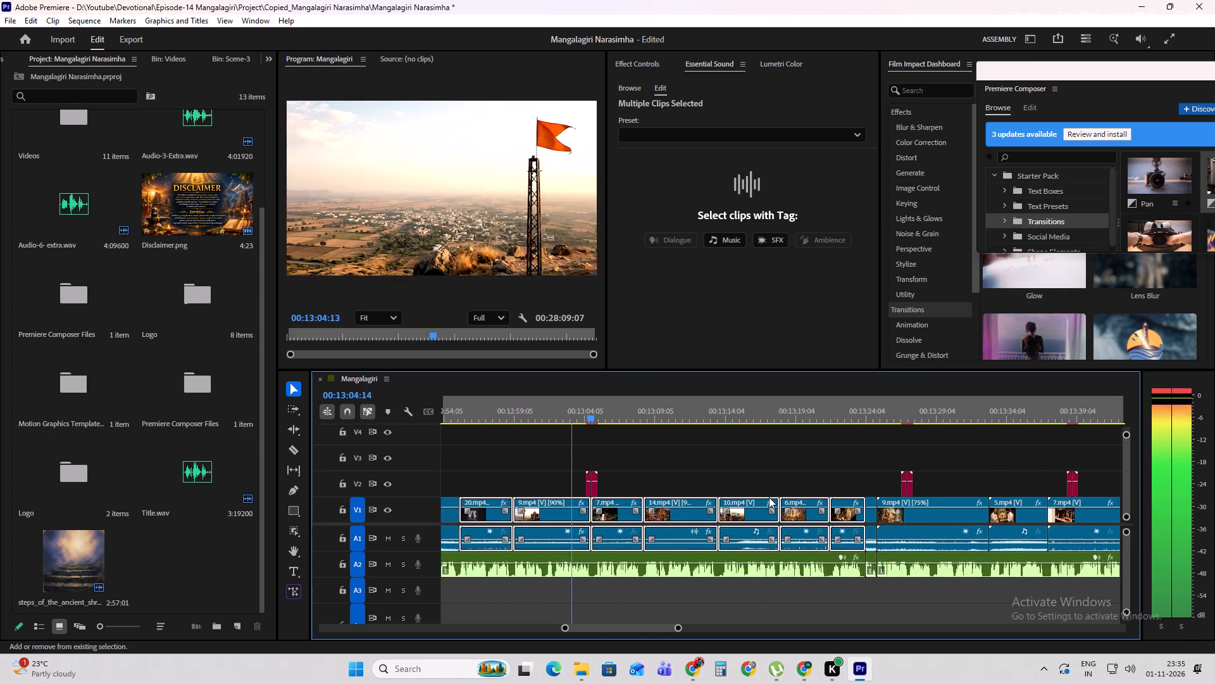
shift+scroll(769, 497, down, 15)
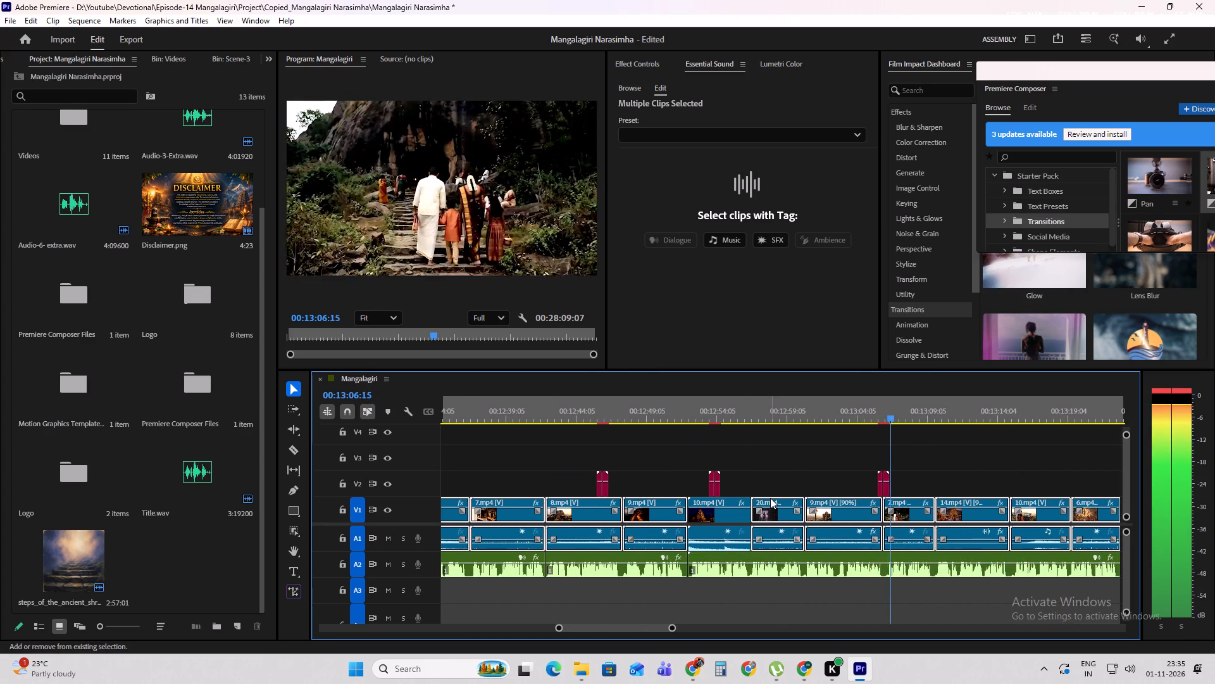
shift+scroll(770, 498, down, 13)
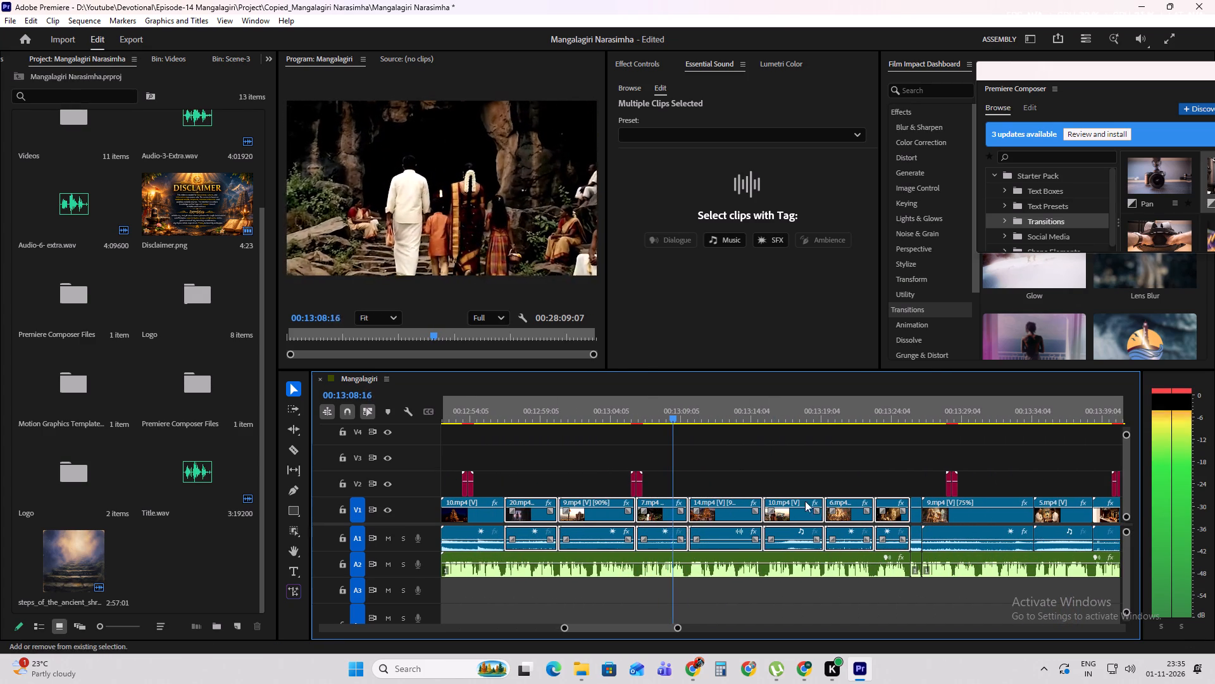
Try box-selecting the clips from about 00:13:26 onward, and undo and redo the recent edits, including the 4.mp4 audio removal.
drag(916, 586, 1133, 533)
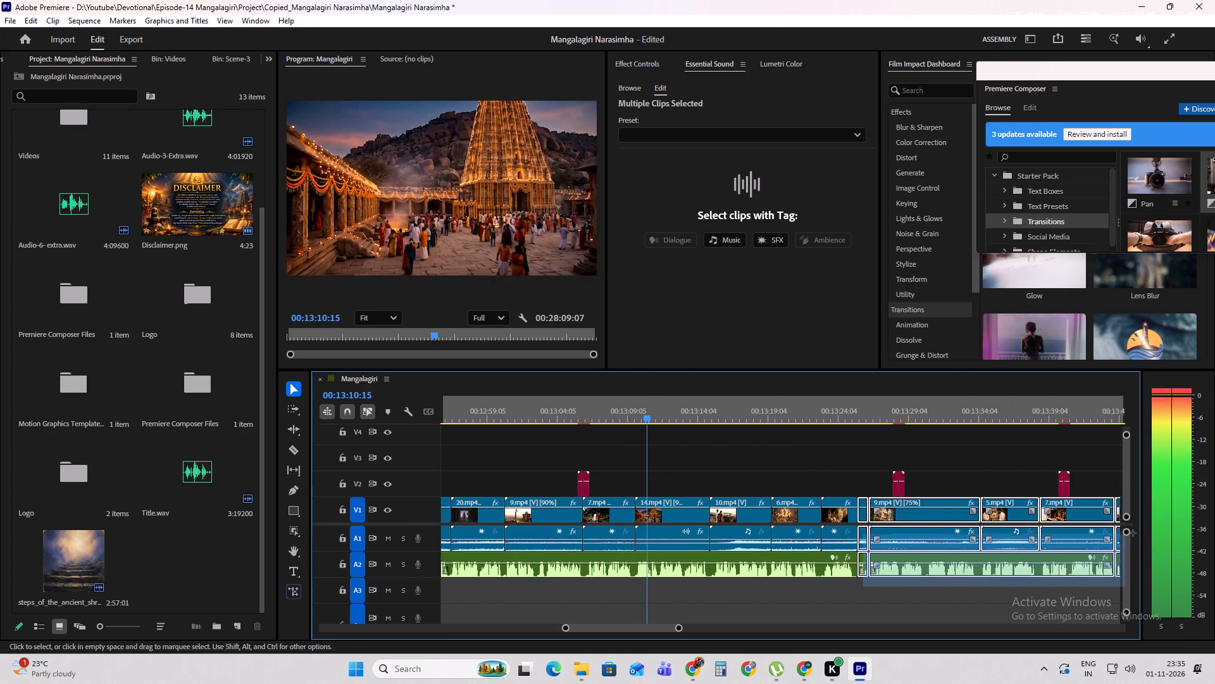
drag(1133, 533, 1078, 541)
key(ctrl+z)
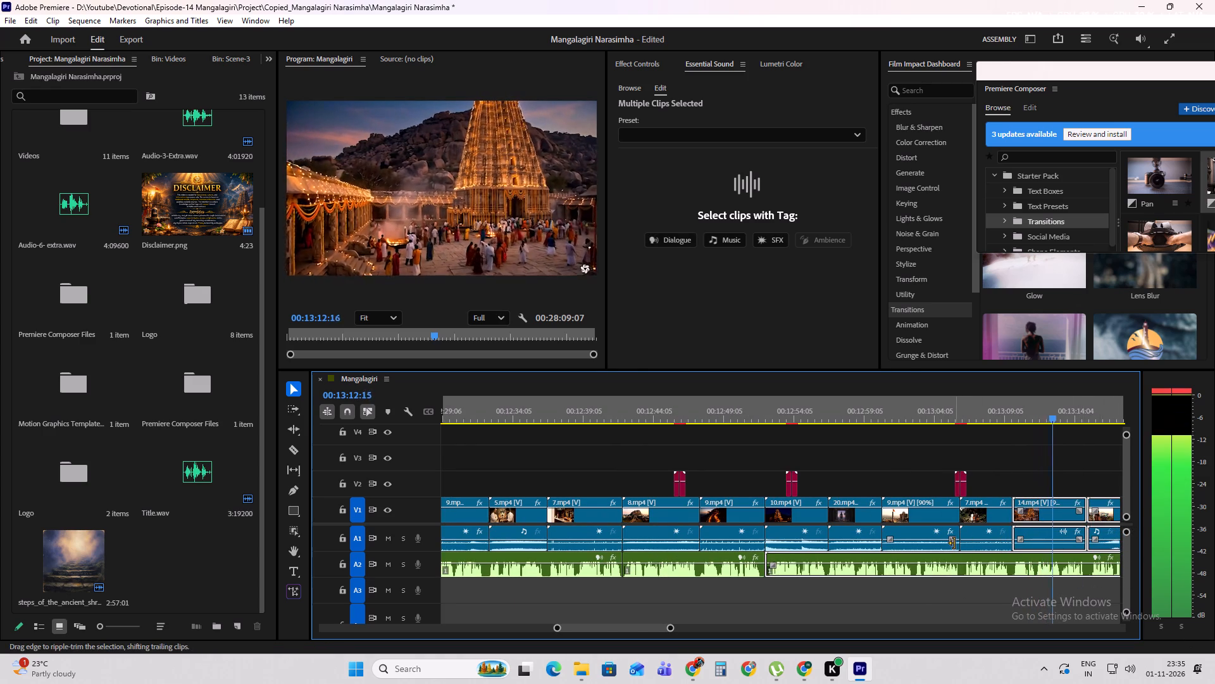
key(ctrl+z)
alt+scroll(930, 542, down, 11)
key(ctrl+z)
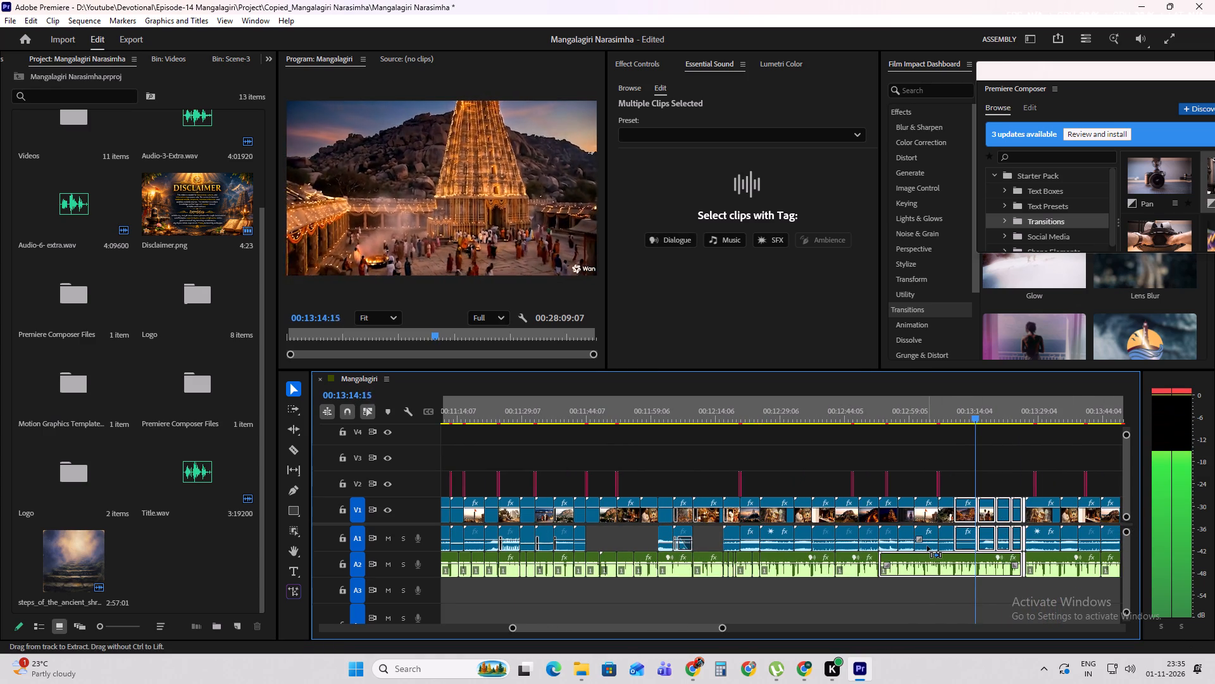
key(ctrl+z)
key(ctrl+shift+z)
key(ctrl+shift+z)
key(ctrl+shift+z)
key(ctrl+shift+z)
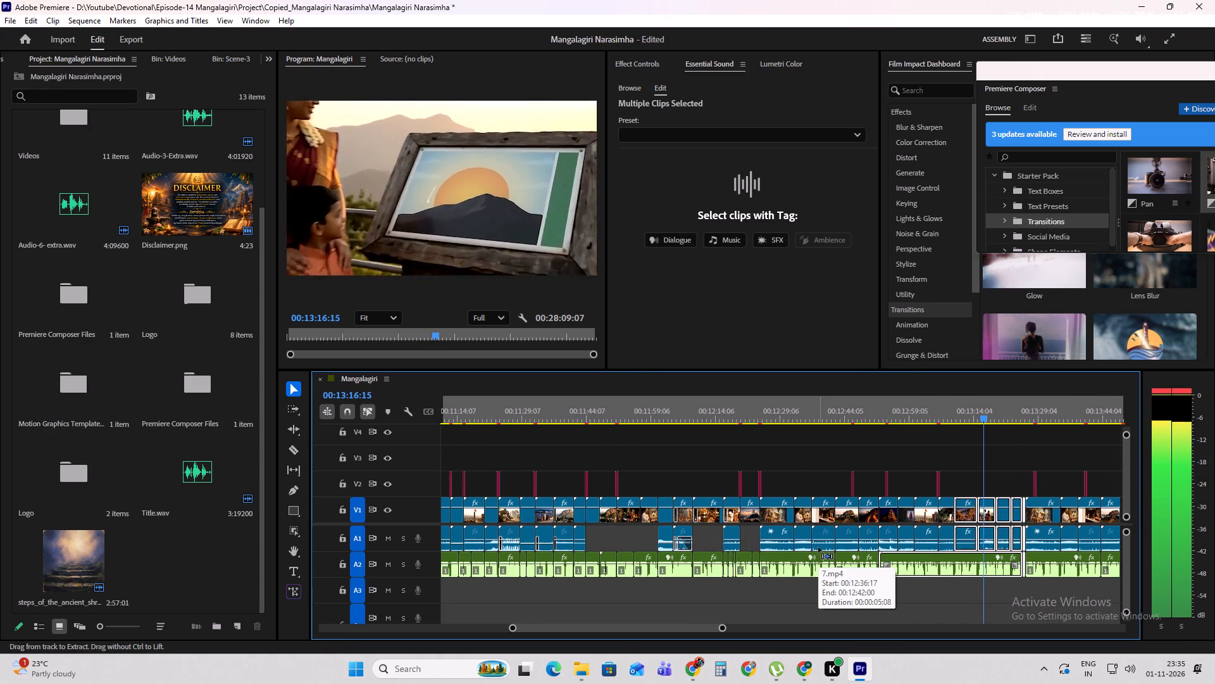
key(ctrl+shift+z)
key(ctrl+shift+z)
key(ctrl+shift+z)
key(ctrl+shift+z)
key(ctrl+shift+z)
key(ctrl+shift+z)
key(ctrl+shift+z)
Delete all V1, A1 and A2 clips between about 00:13:26 and 00:14:27, keeping the V2 clips, and stop playback.
alt+scroll(1024, 562, up, 3)
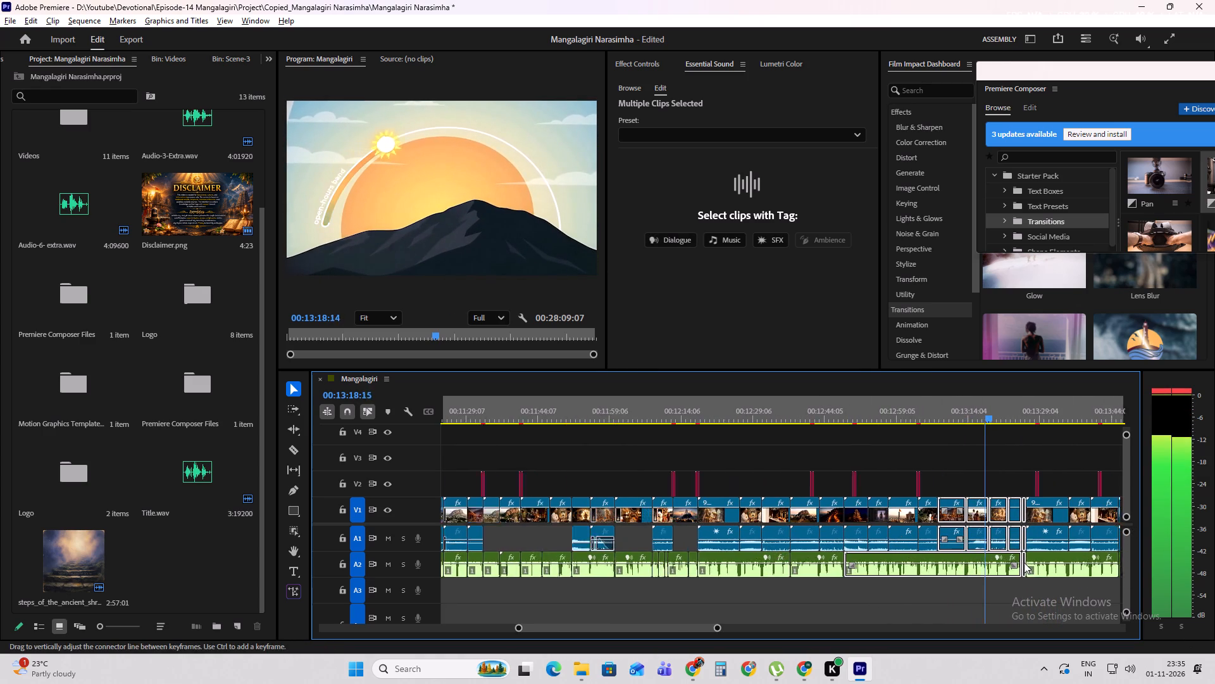
alt+scroll(1024, 562, up, 1)
shift+scroll(813, 541, down, 13)
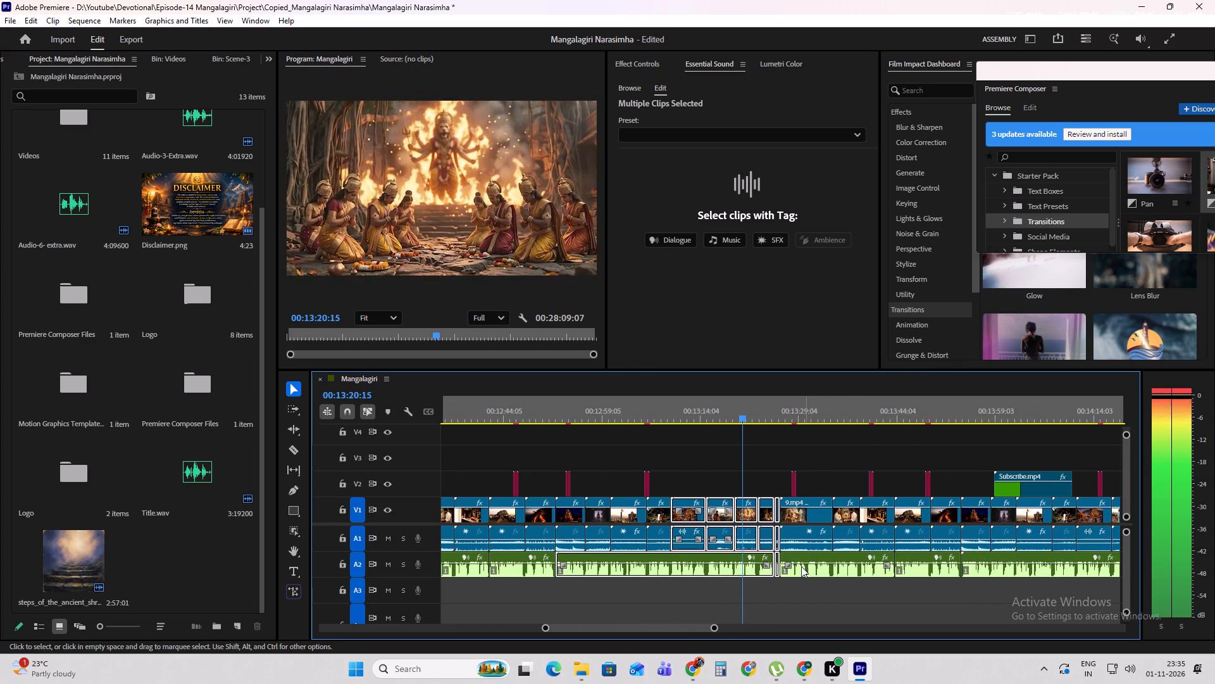
click(783, 588)
drag(775, 584, 1106, 551)
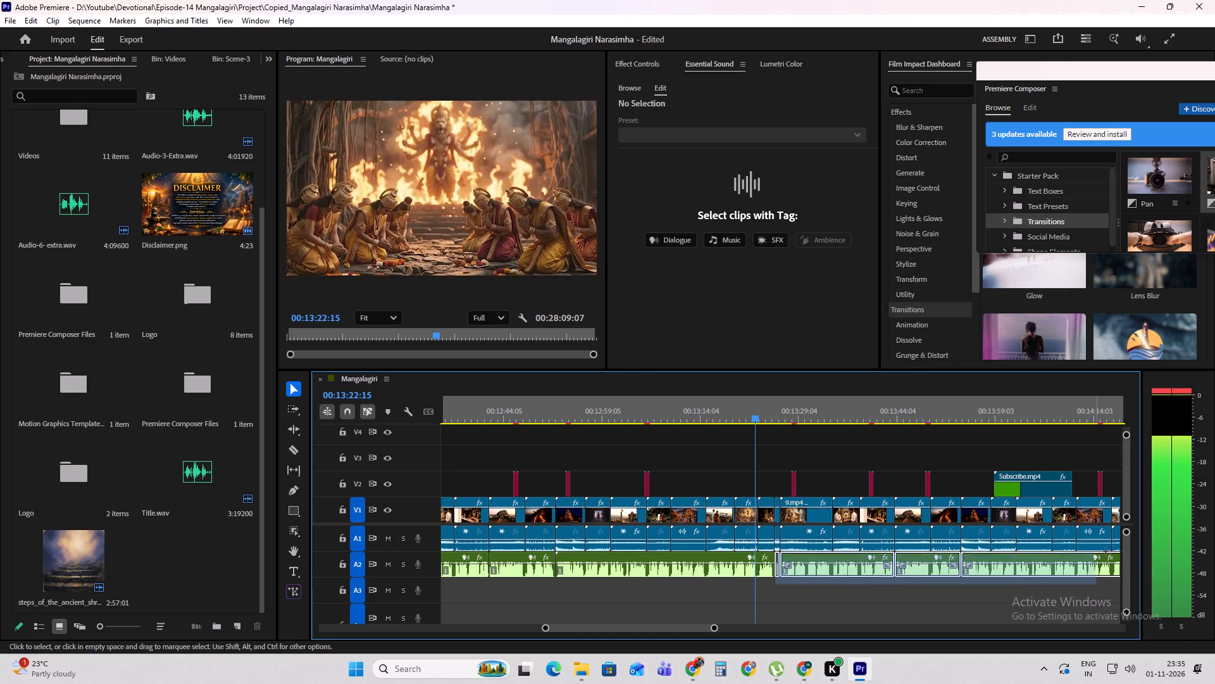
drag(1106, 551, 923, 510)
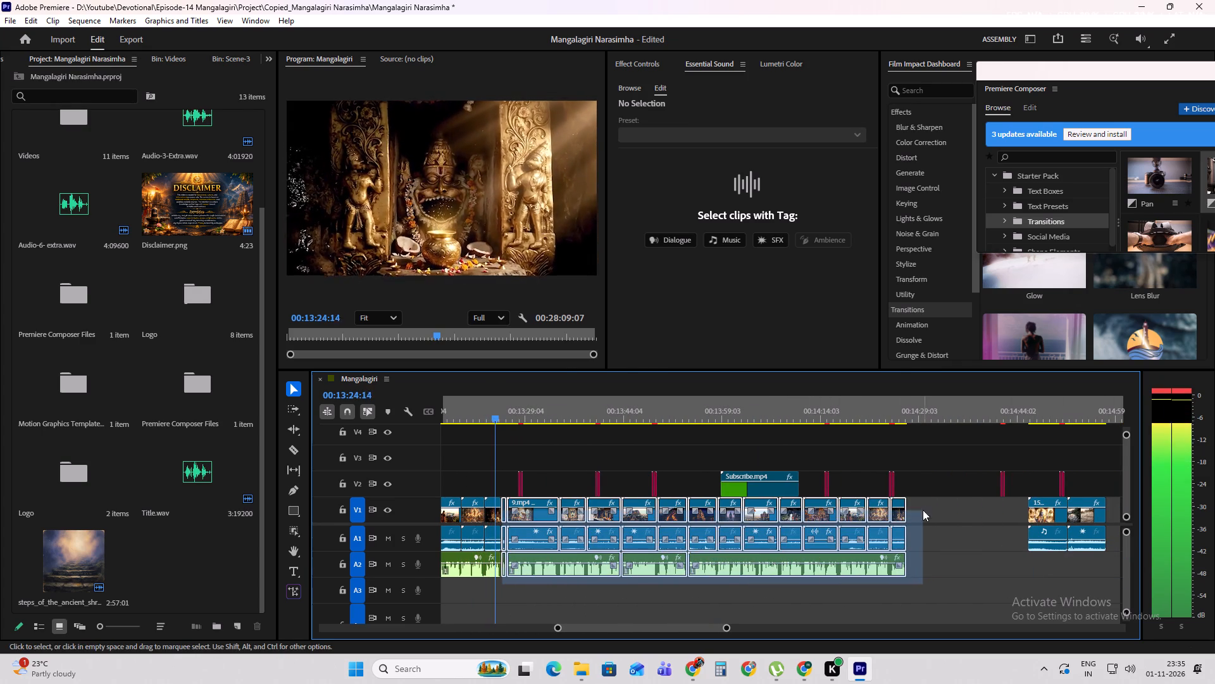
key(Delete)
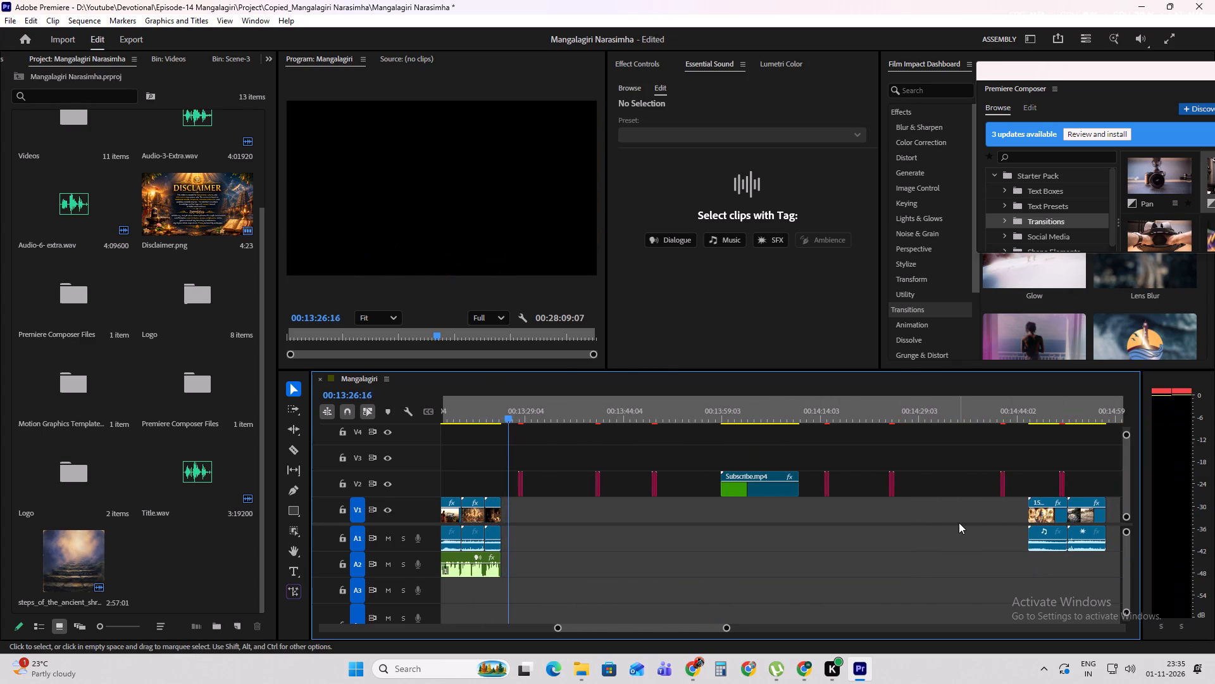
key(space)
Unlink the clips from 5.mp4 at about 00:12:32 through the last one near 00:13:25, leaving out 10.mp4 at about 00:12:52.
click(483, 407)
shift+scroll(502, 498, up, 8)
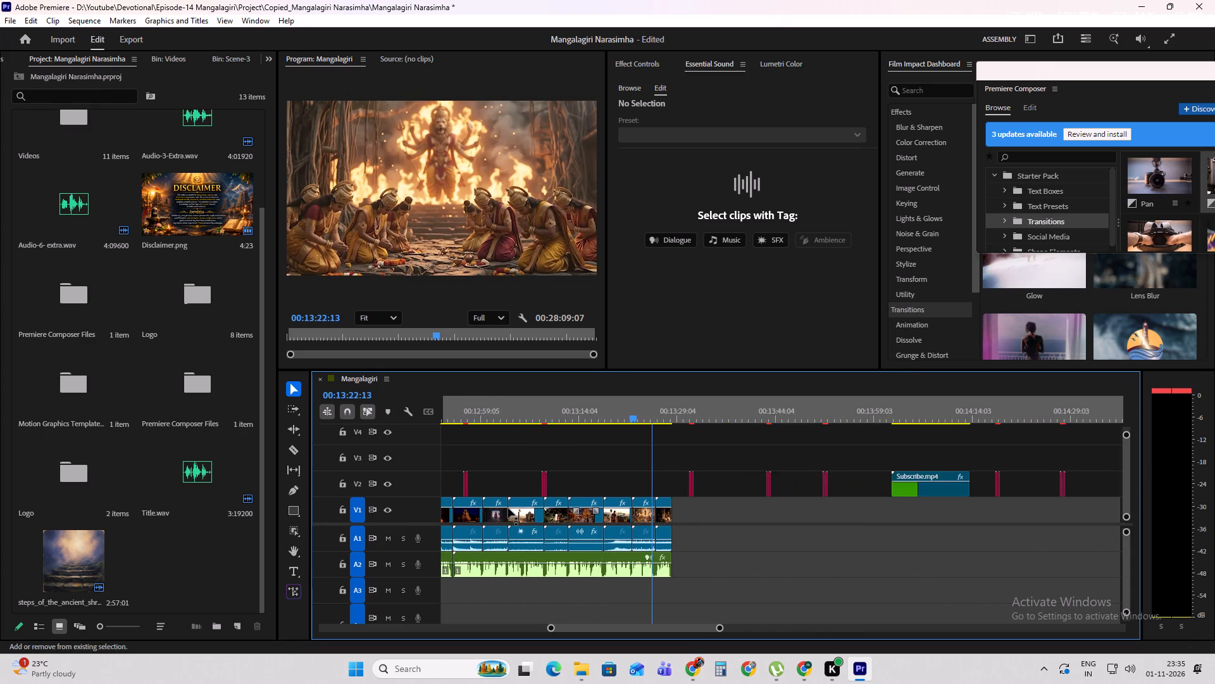
shift+scroll(508, 508, up, 15)
scroll(590, 517, up, 3)
shift+scroll(608, 526, up, 4)
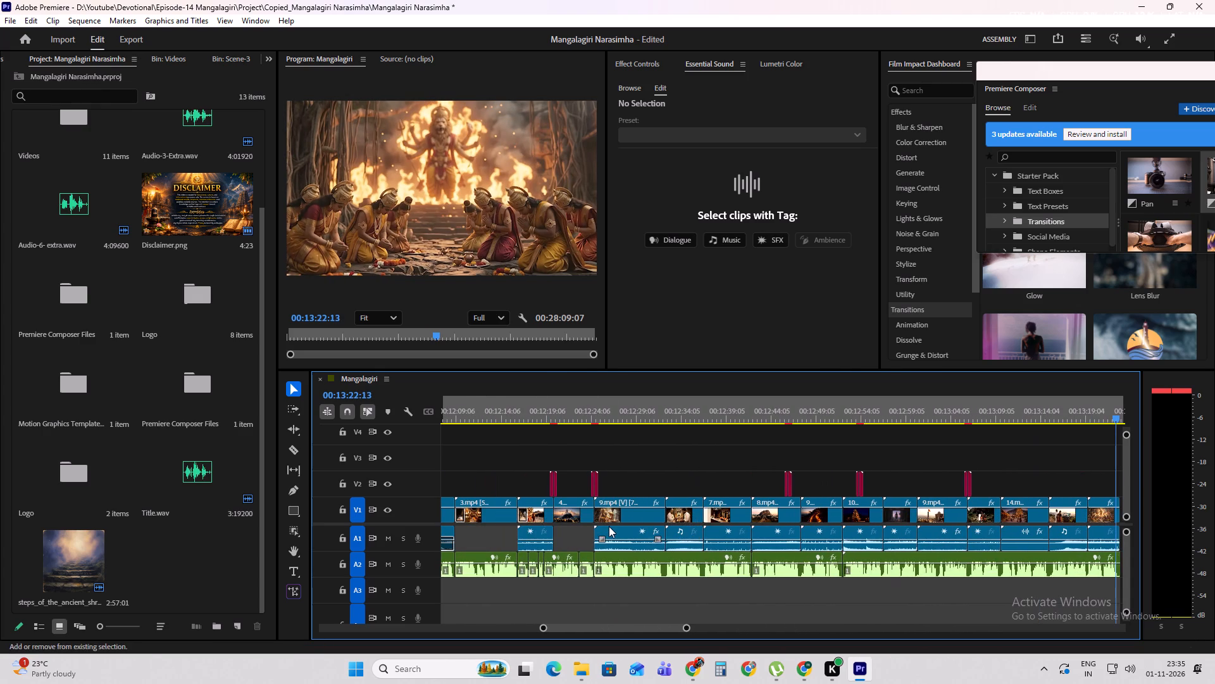
drag(566, 536, 984, 547)
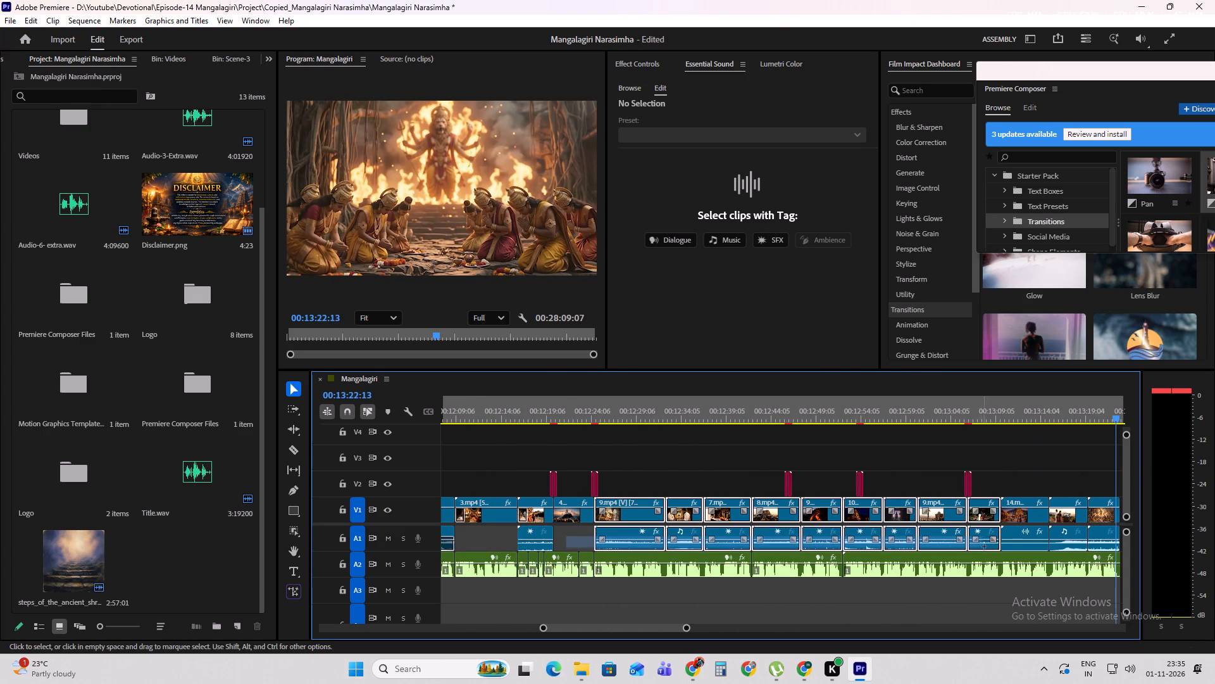
drag(984, 547, 916, 540)
shift+scroll(585, 559, up, 8)
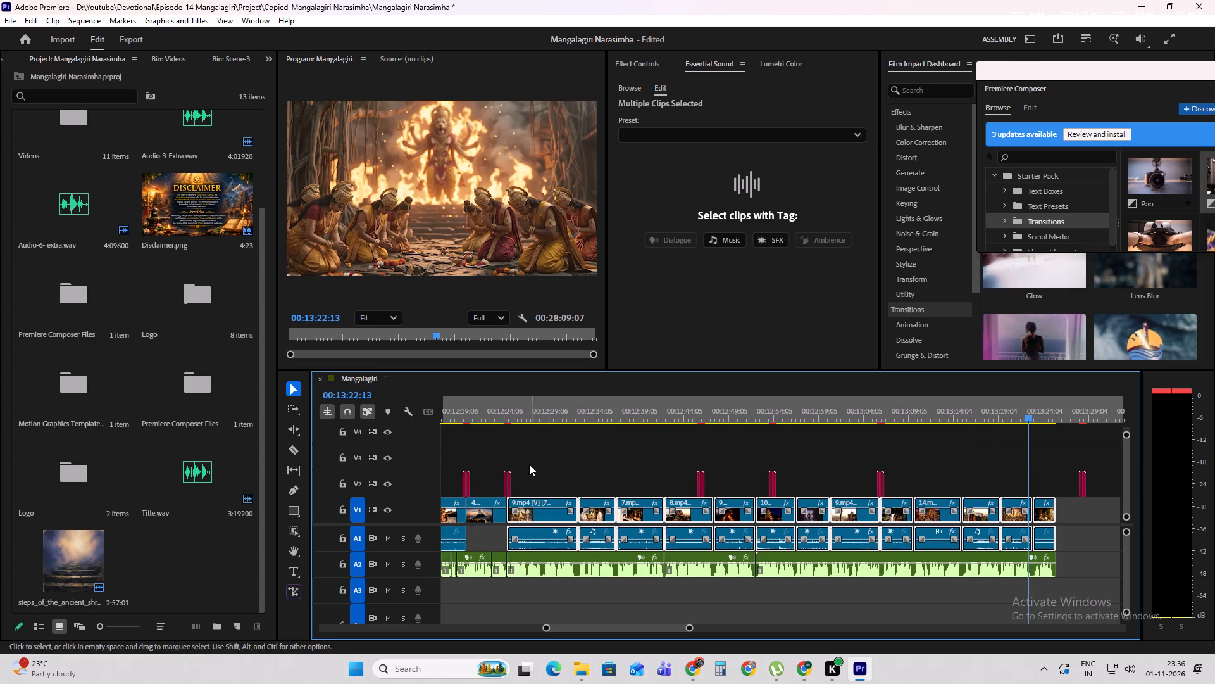
drag(511, 407, 559, 404)
shift+click(540, 533)
drag(556, 415, 690, 433)
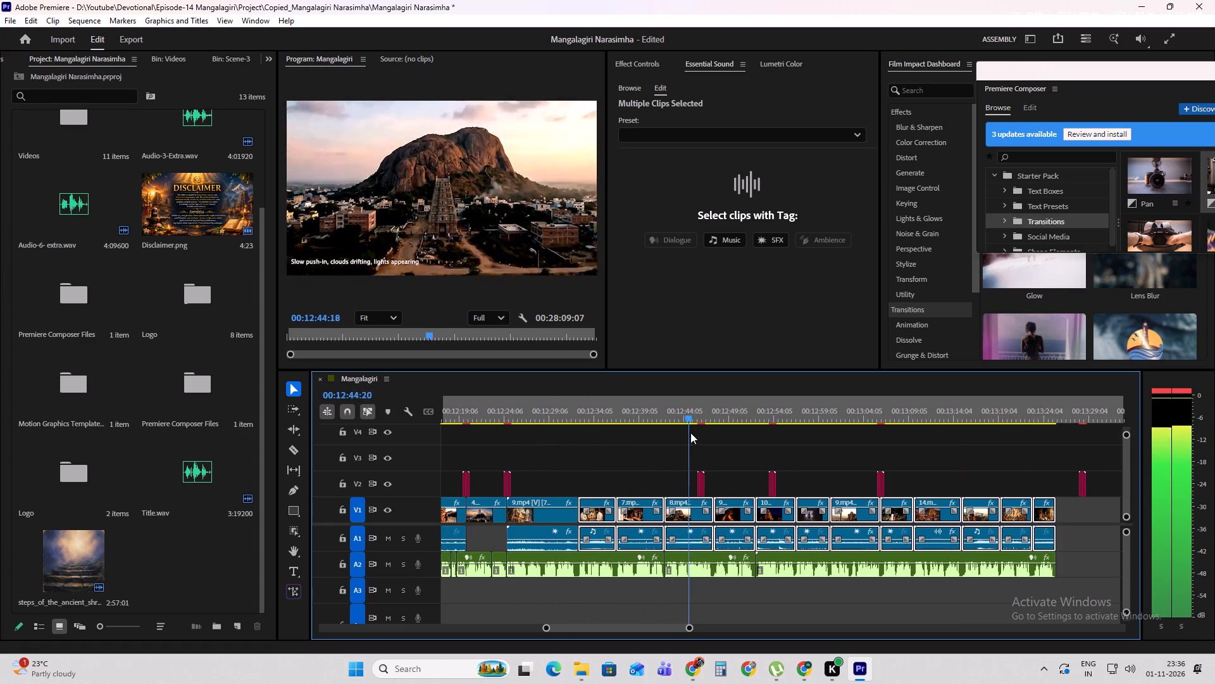
drag(690, 433, 791, 453)
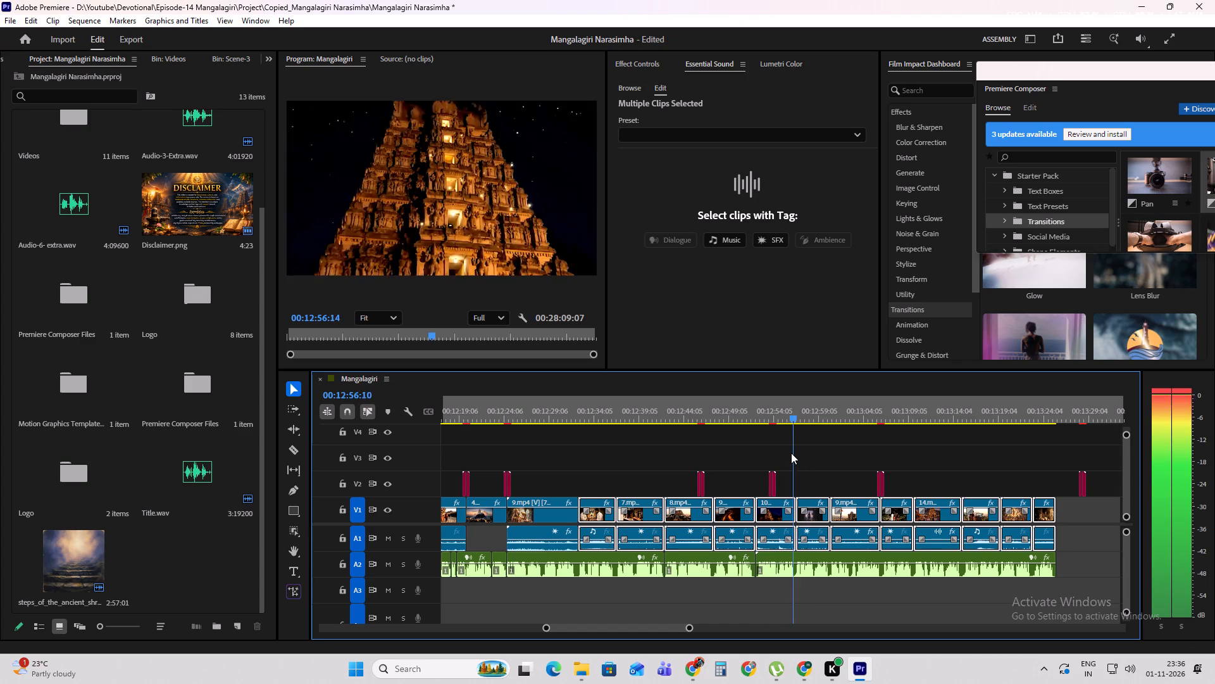
drag(791, 453, 780, 454)
shift+click(768, 539)
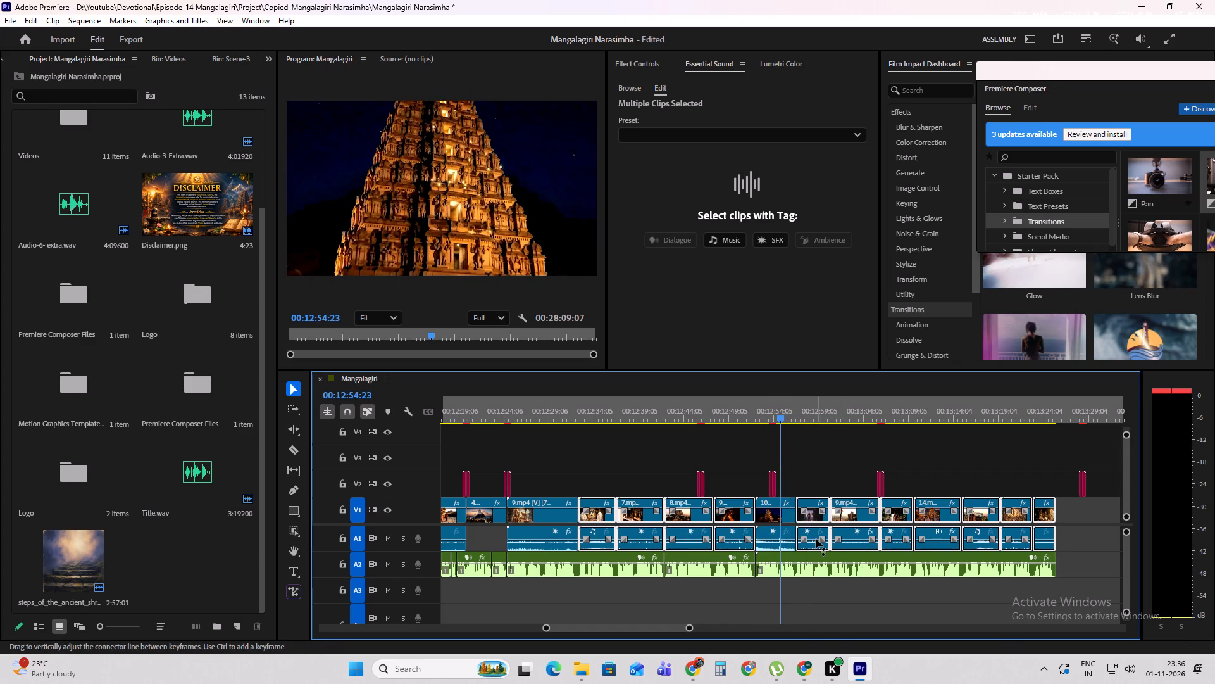
right_click(816, 538)
click(865, 243)
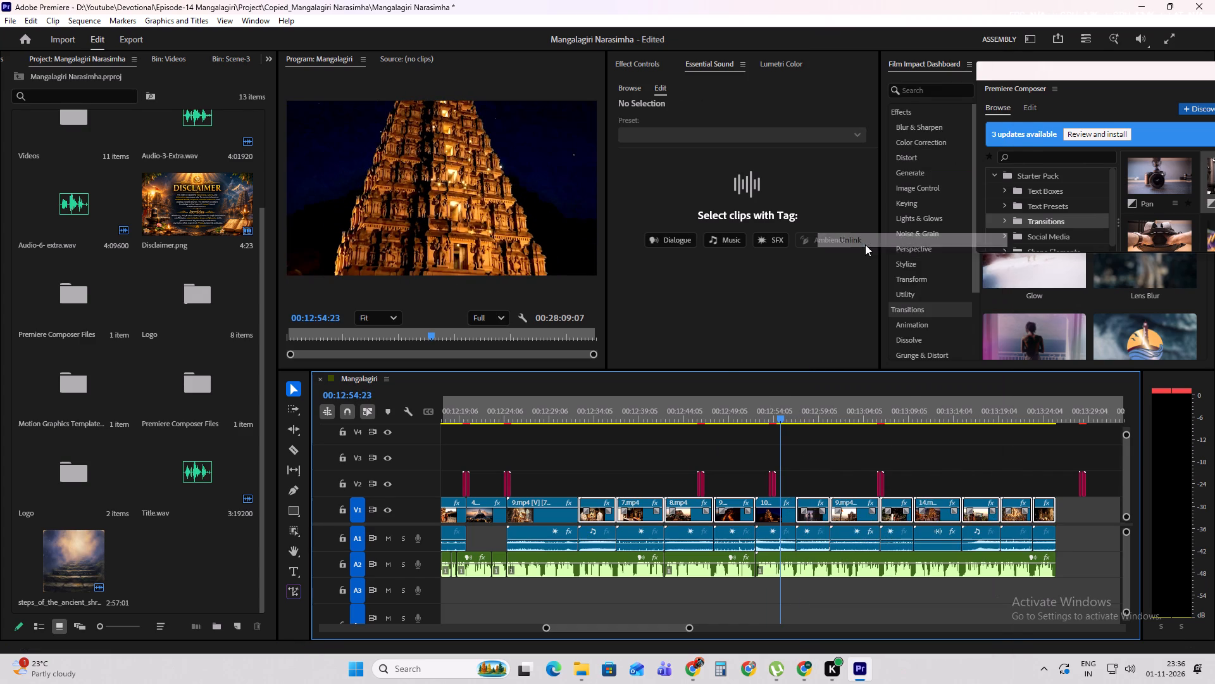
Delete the A1 audio of the unlinked clips, keeping the audio of 9.mp4 and 10.mp4, and save the project.
drag(1071, 533, 915, 545)
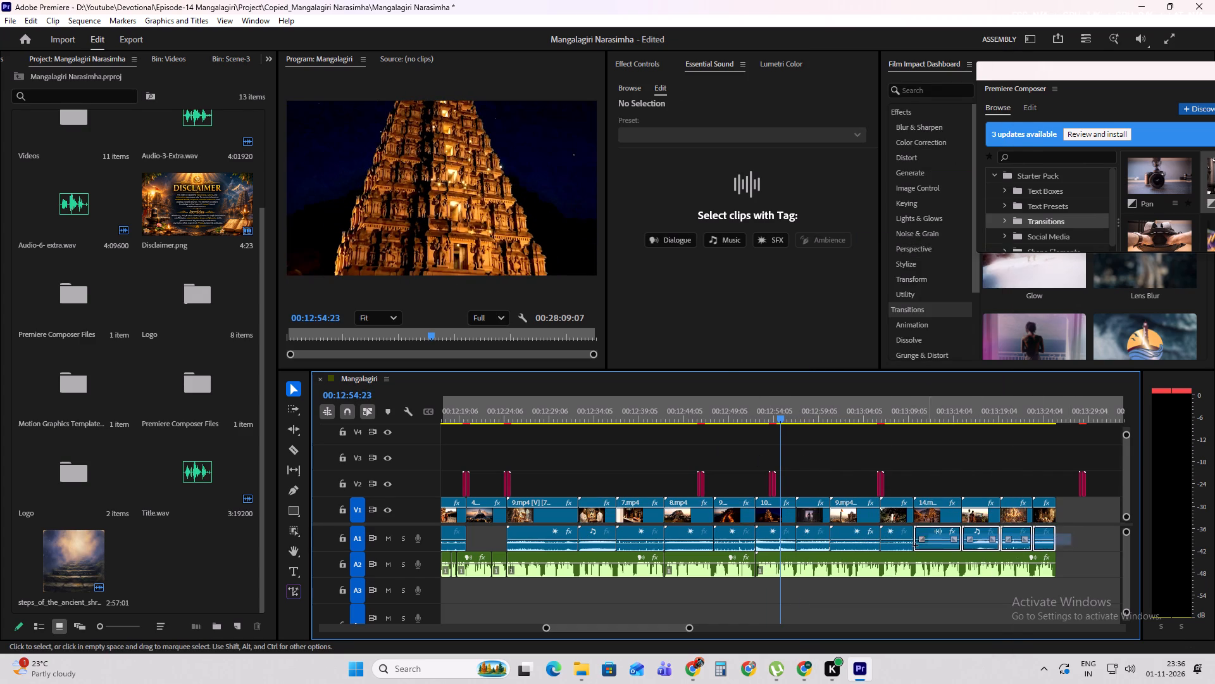
drag(915, 545, 609, 541)
shift+click(771, 513)
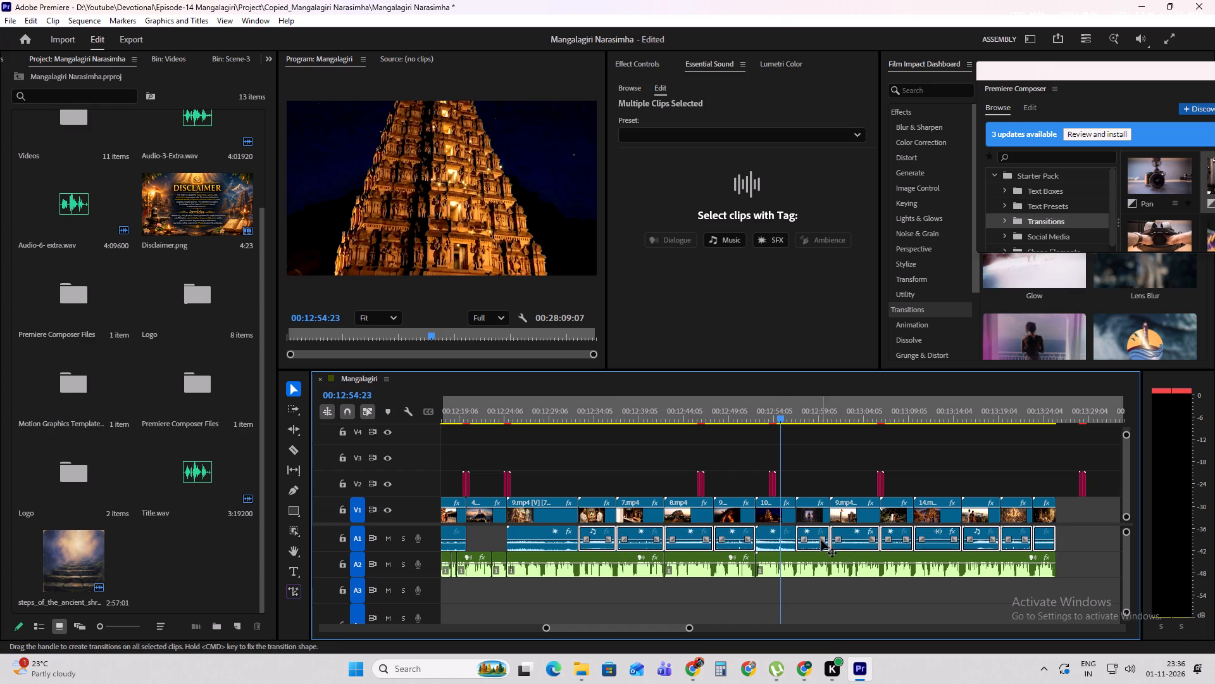
key(Delete)
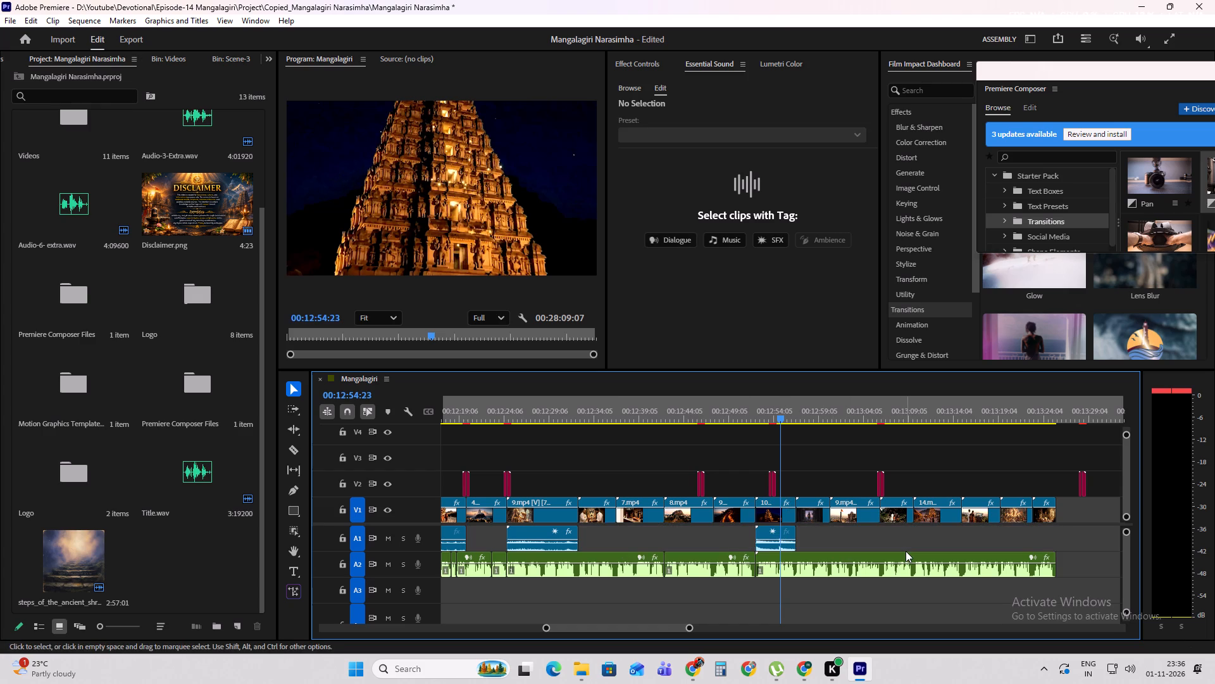
key(ctrl+s)
Copy the two V2 light leaks at both ends of 4.mp4 earlier, placing the first copy over the 5.mp4 and 19.mp4 cut.
alt+scroll(992, 453, down, 4)
shift+scroll(729, 523, up, 9)
alt+scroll(638, 517, up, 10)
shift+scroll(662, 507, down, 4)
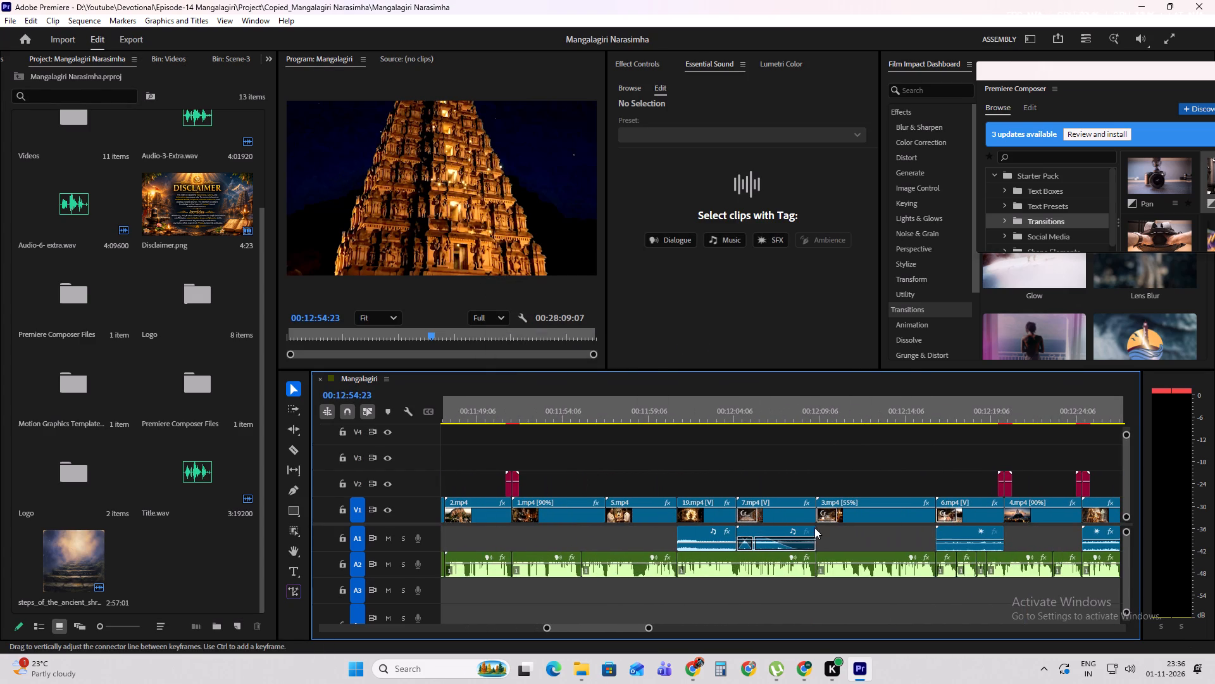
drag(1026, 440, 967, 483)
drag(1099, 453, 981, 478)
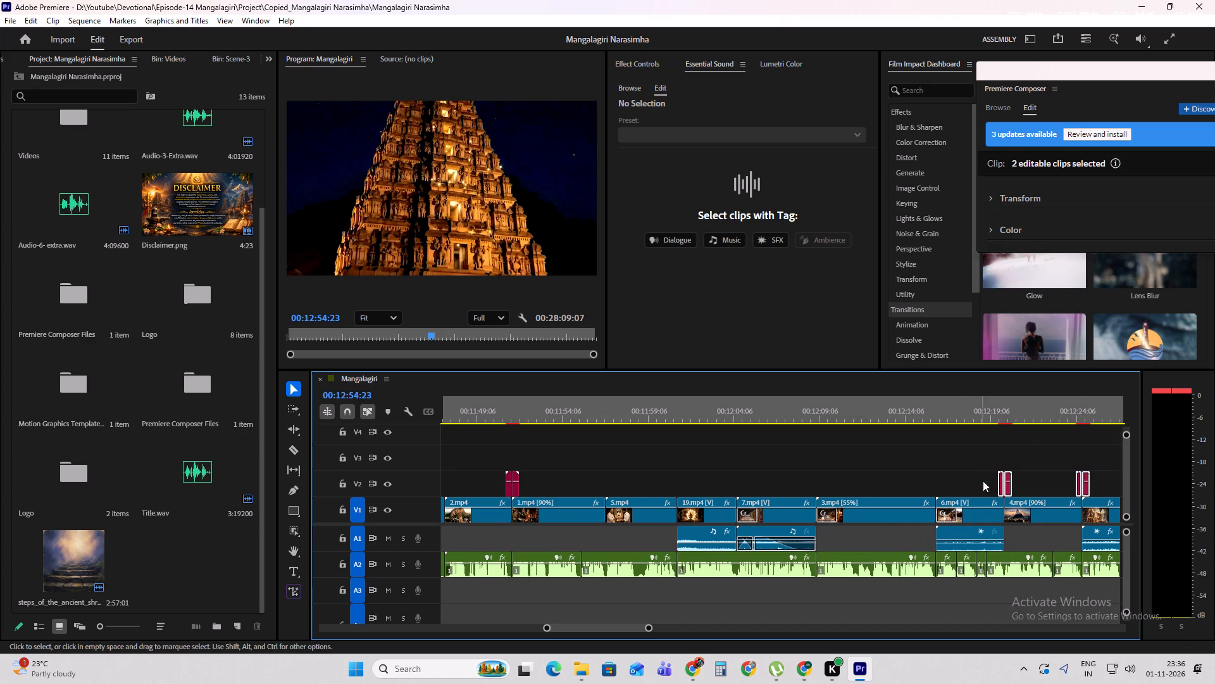
alt+drag(1009, 490, 677, 480)
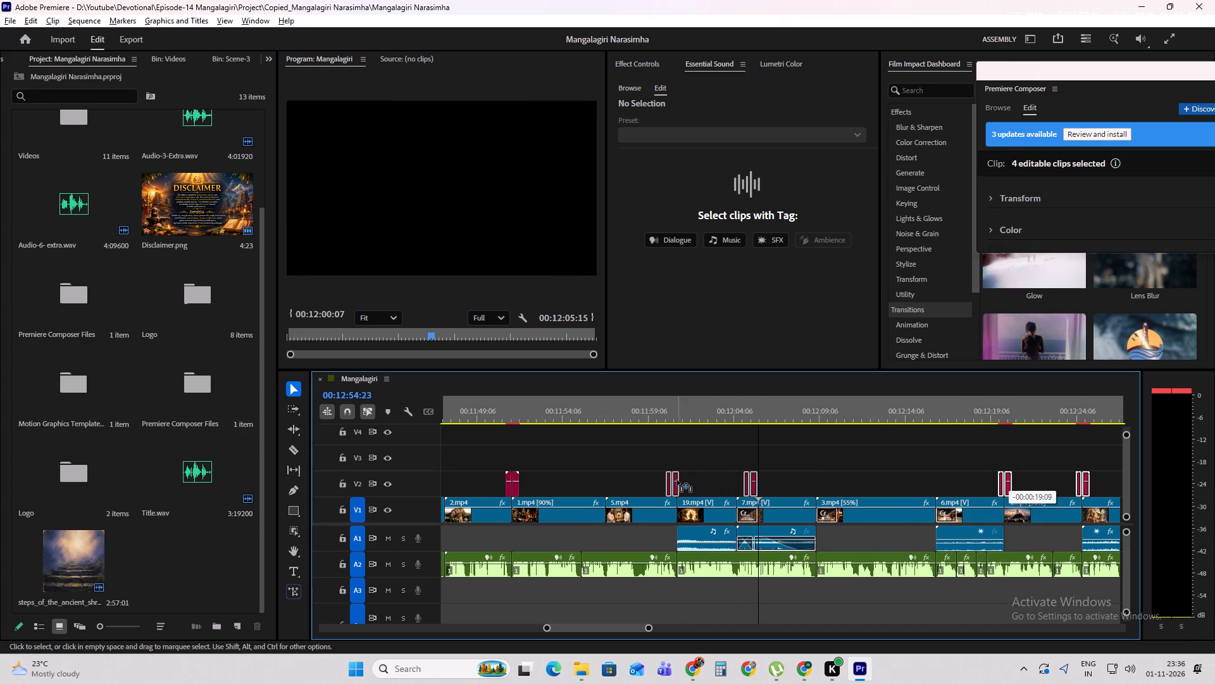
alt+drag(677, 480, 681, 482)
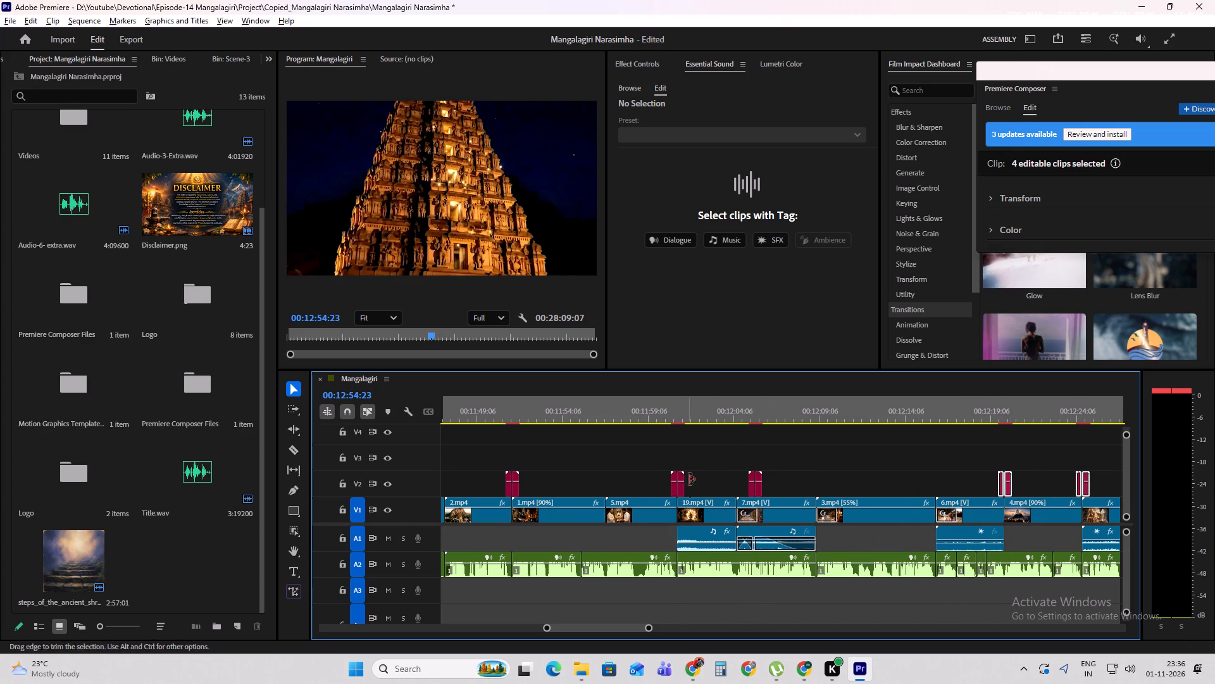
Move the V2 light leaks from the 19.mp4/7.mp4 cut onto 7.mp4/3.mp4 at about 00:12:09, and from 4.mp4/9.mp4 onto 9.mp4/5.mp4 at about 00:12:32.
click(787, 453)
drag(780, 454, 720, 476)
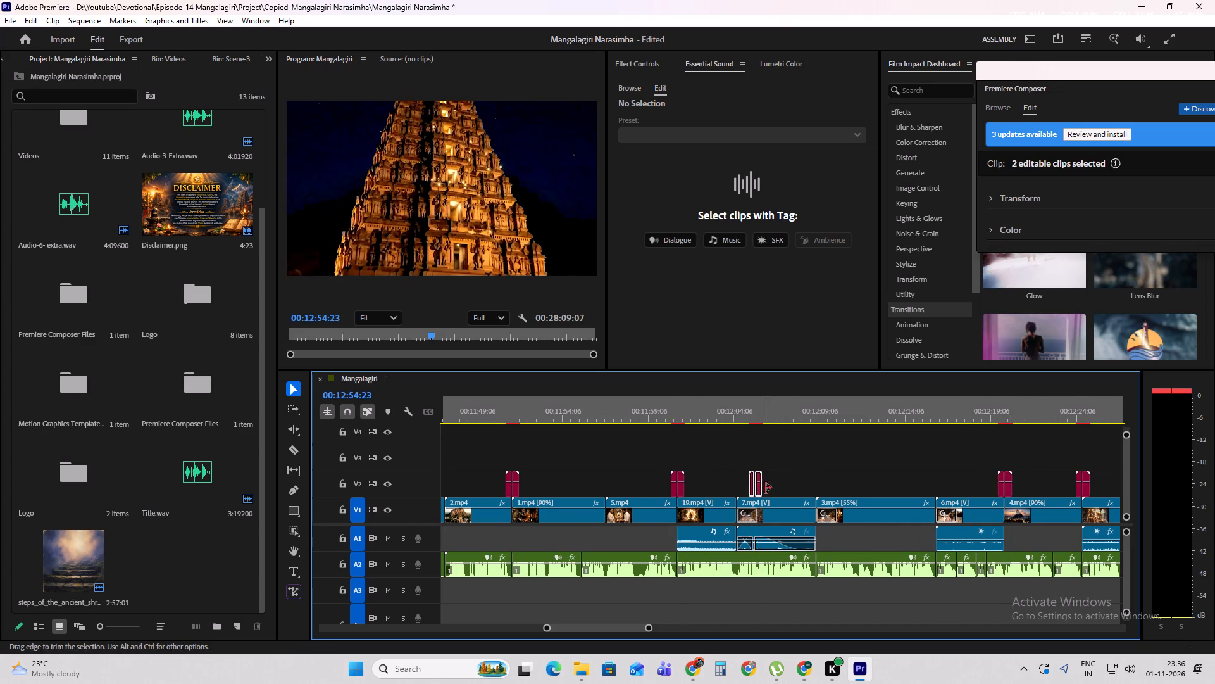
drag(759, 490, 823, 491)
shift+scroll(742, 490, down, 7)
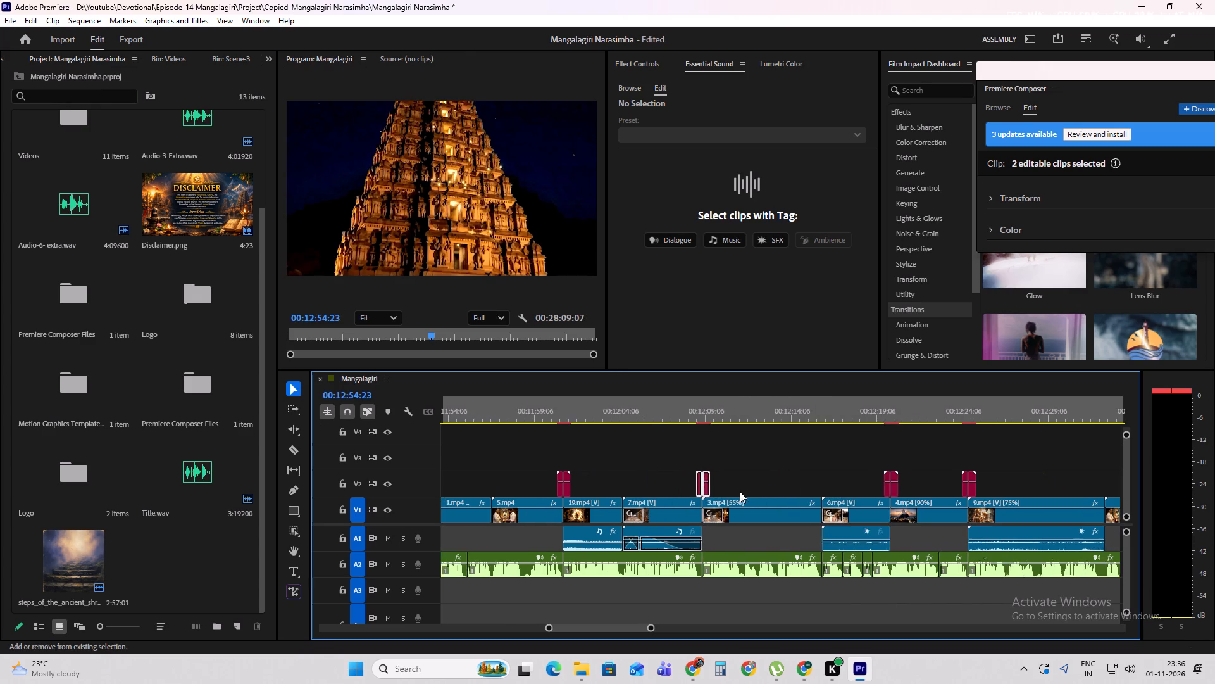
shift+scroll(740, 491, down, 10)
drag(764, 490, 884, 495)
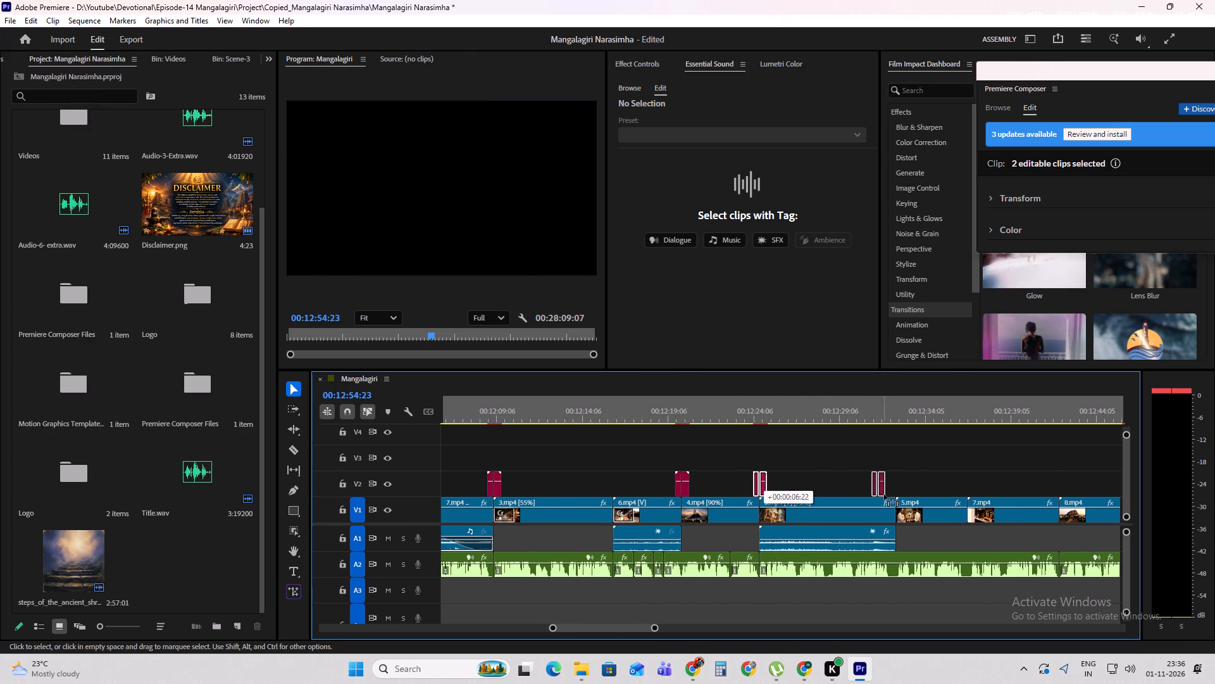
drag(884, 495, 901, 495)
Align the light leaks over 8.mp4 and 10.mp4 with the 7.mp4/8.mp4 cut at about 00:12:42 and the 9.mp4/10.mp4 cut at about 00:12:52.
shift+scroll(771, 484, down, 12)
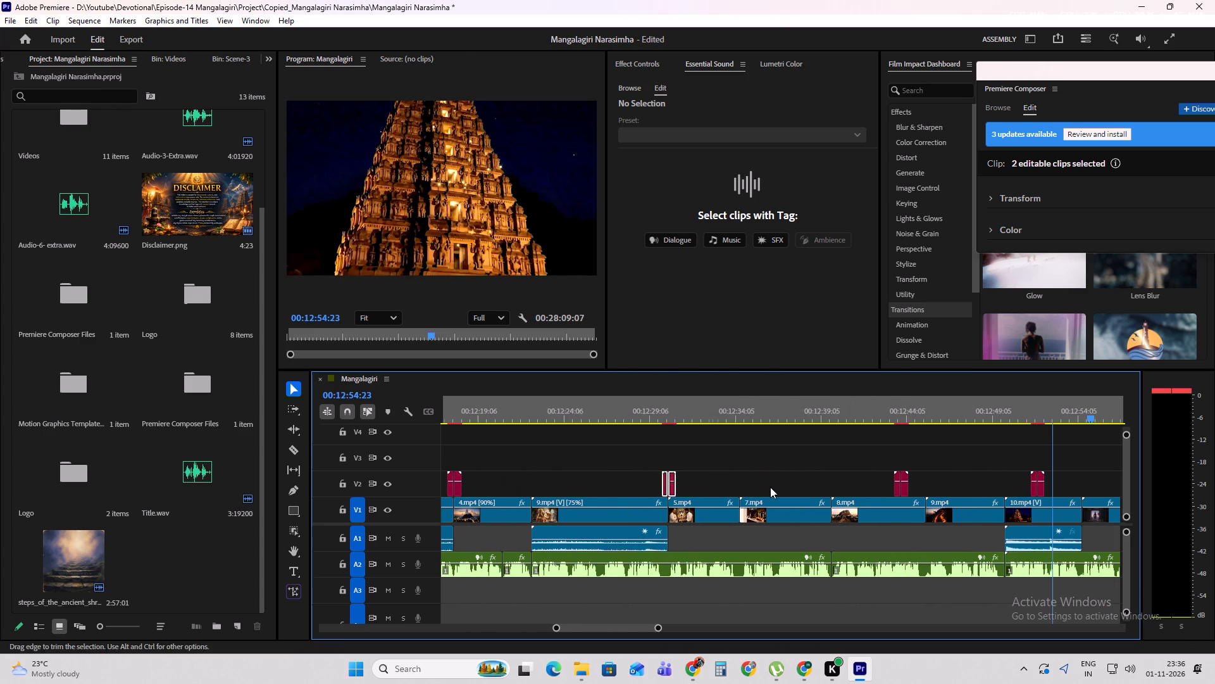
drag(905, 489, 837, 489)
shift+scroll(756, 486, down, 12)
drag(812, 491, 782, 490)
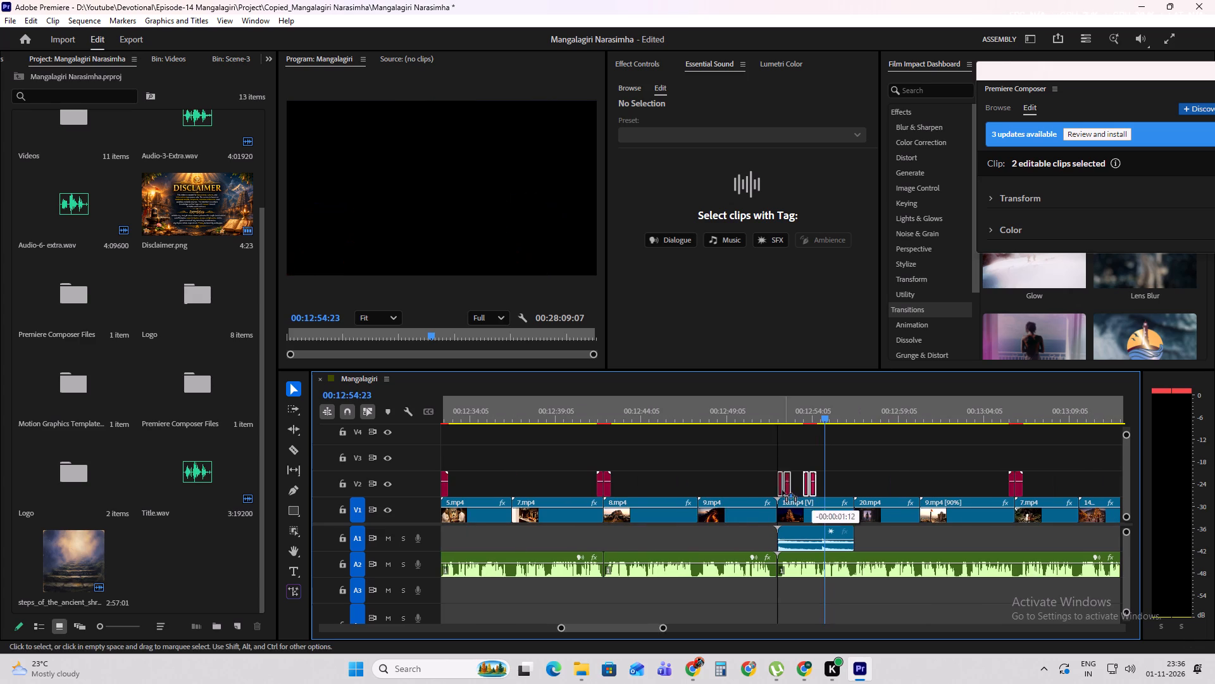
drag(782, 490, 781, 490)
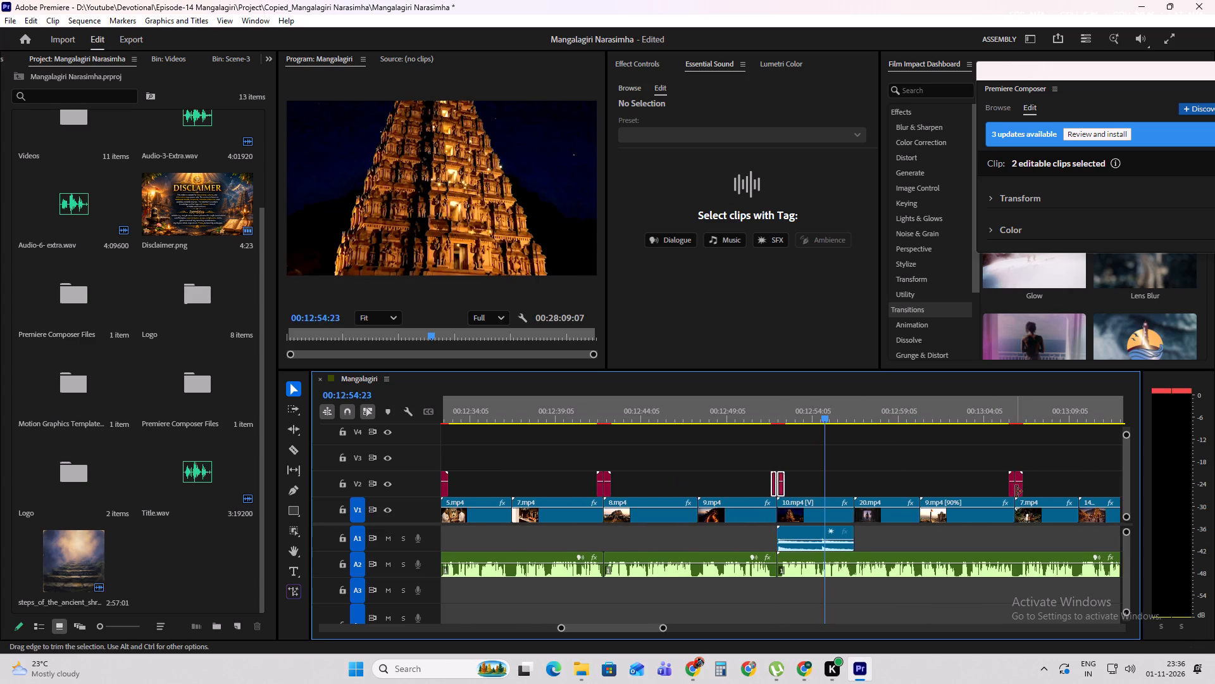
Copy the light leak at 9.mp4/7.mp4 onto the 20.mp4/9.mp4 cut at about 00:13:00, and move the original onto 7.mp4/14.mp4 at about 00:13:09.
drag(1019, 491, 921, 493)
shift+scroll(759, 476, down, 10)
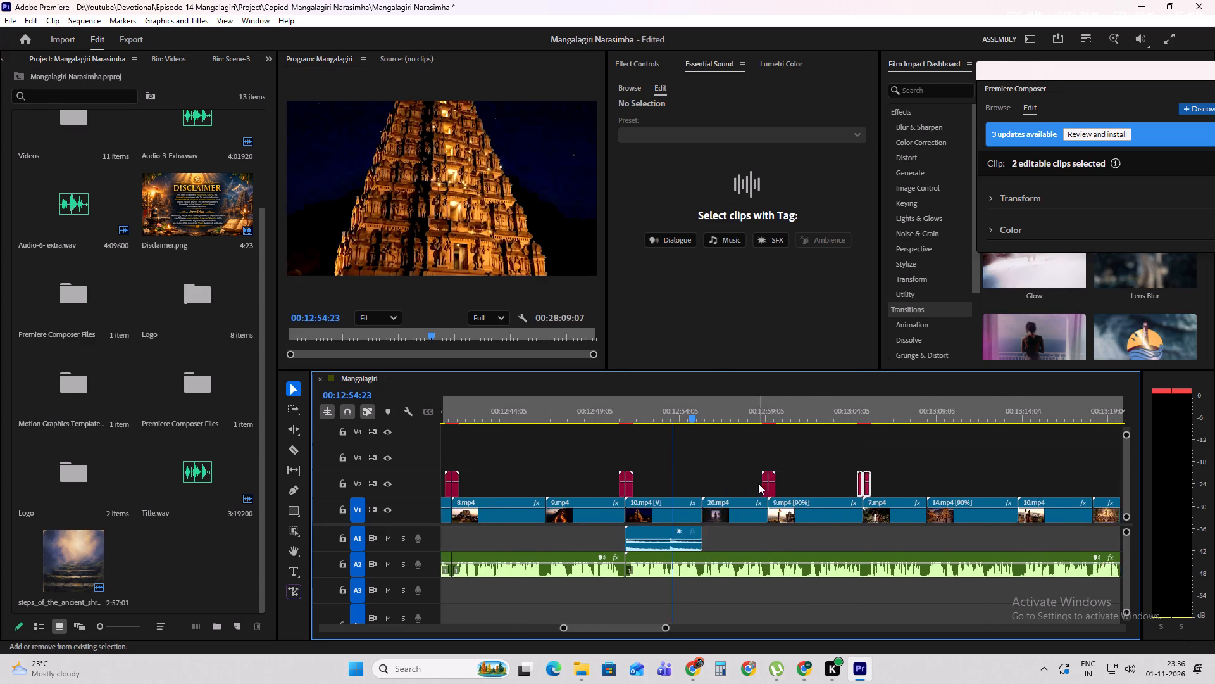
shift+scroll(758, 483, down, 9)
drag(657, 490, 725, 490)
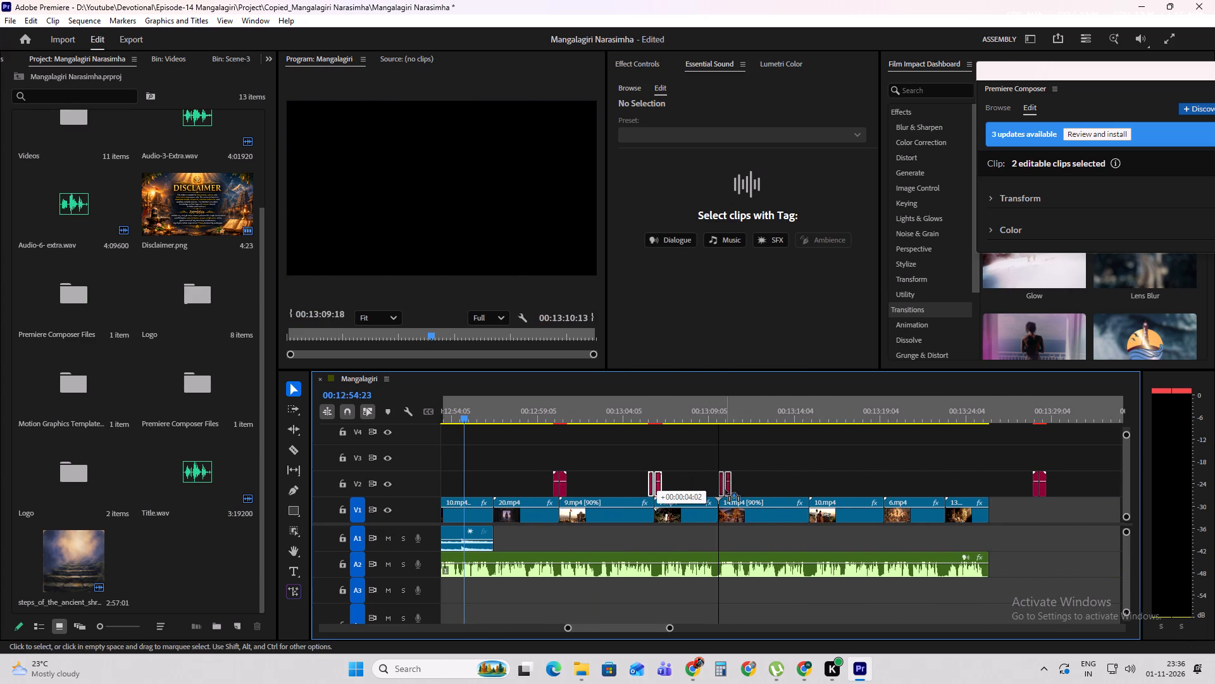
drag(725, 490, 721, 490)
Copy the 7.mp4/14.mp4 light leak onto the 10.mp4/6.mp4 cut at about 00:13:19 and save the project.
drag(721, 489, 885, 491)
key(ctrl+s)
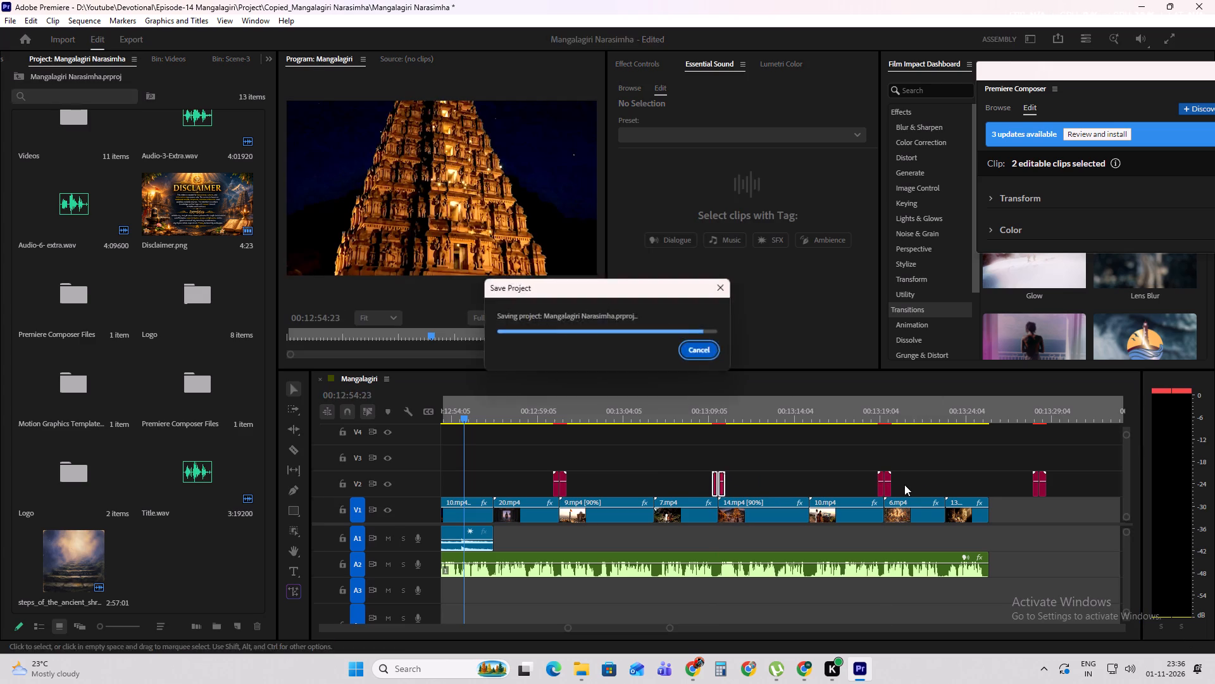
Place the playhead at the end of the last V1 clip, 13.mp4, at 00:13:25:14.
click(987, 412)
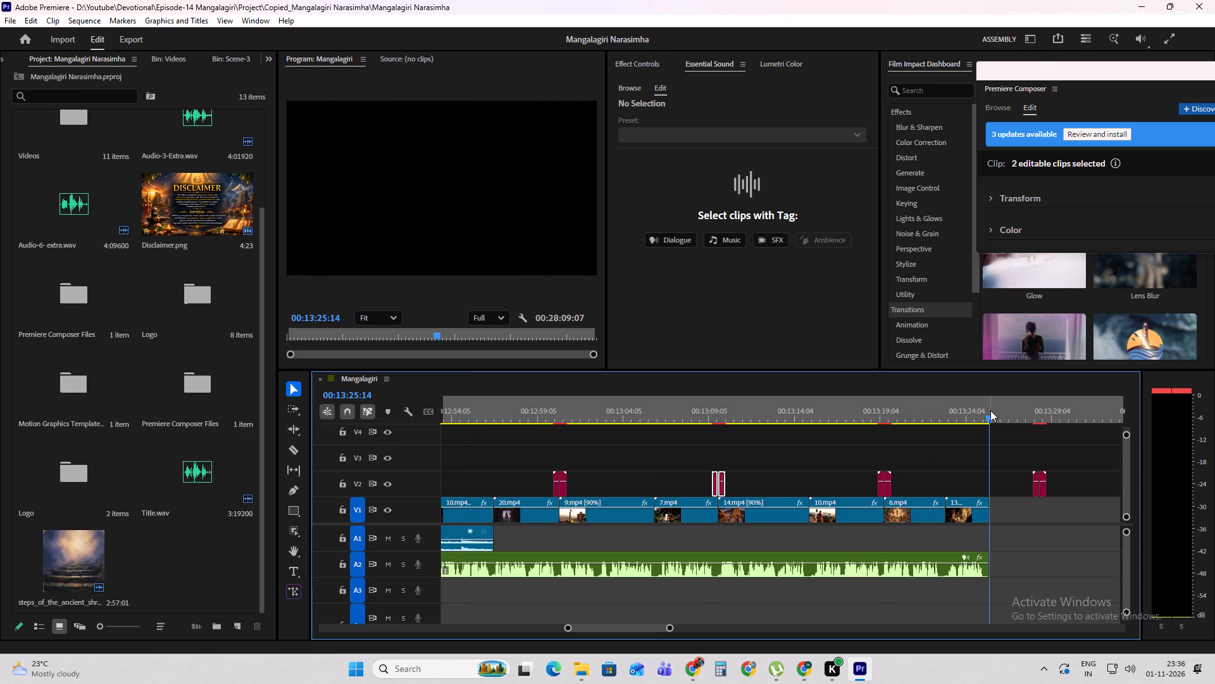
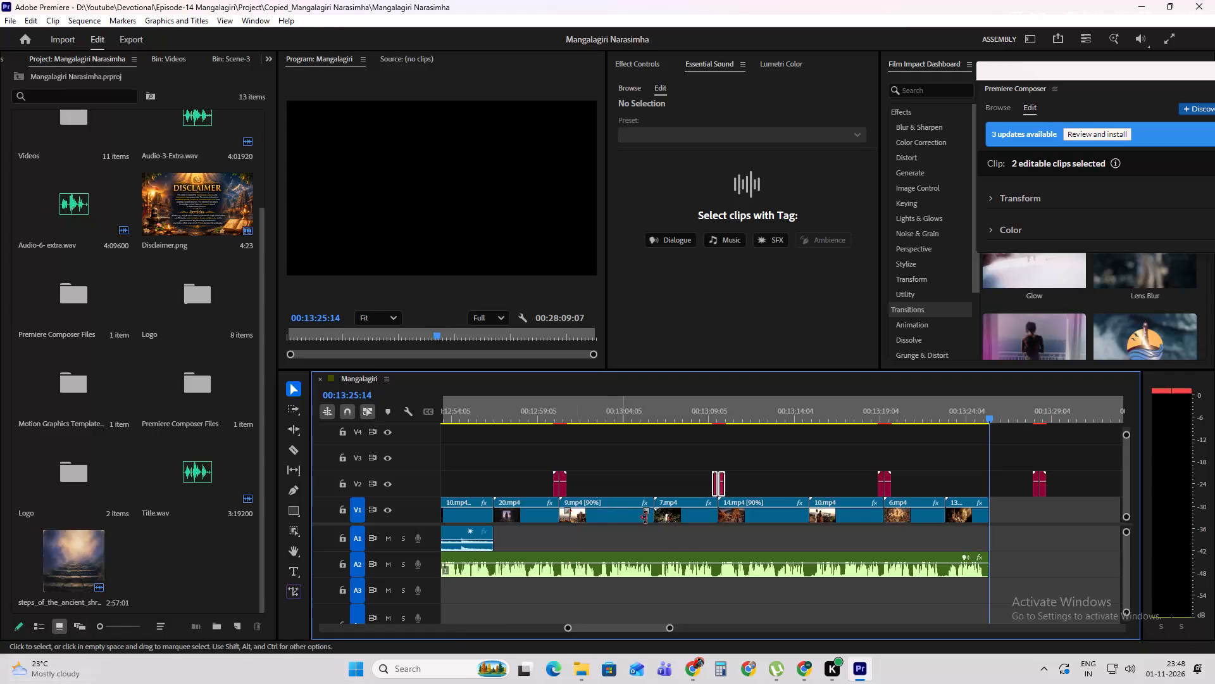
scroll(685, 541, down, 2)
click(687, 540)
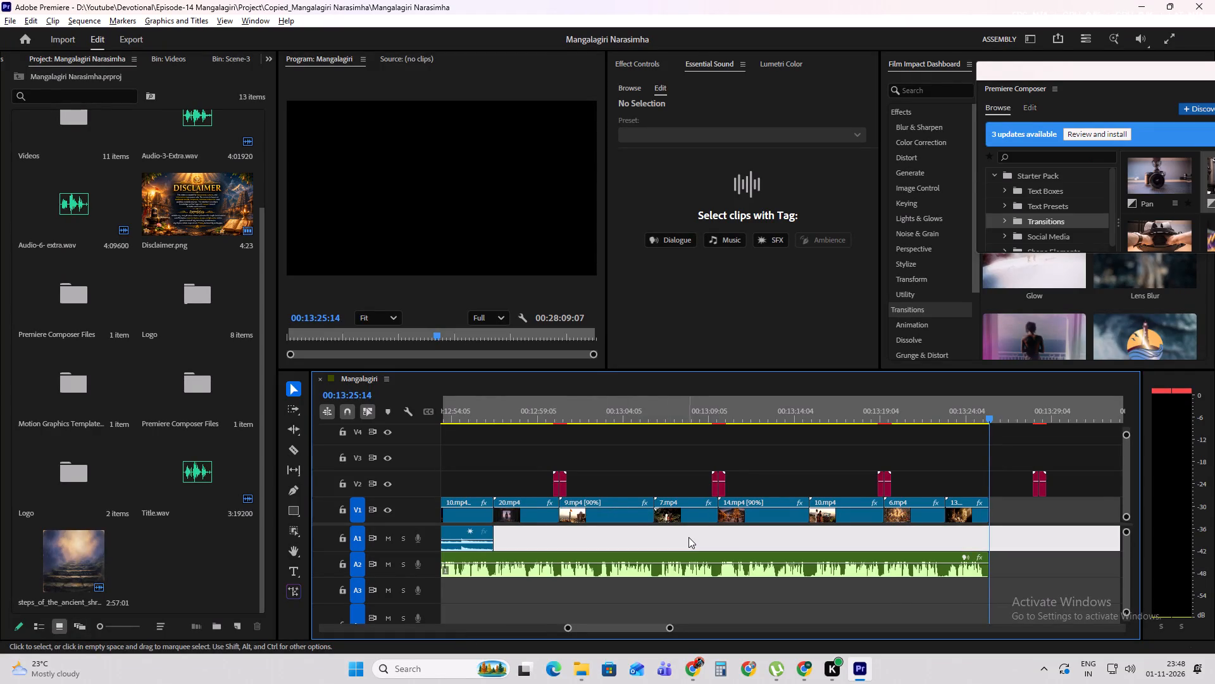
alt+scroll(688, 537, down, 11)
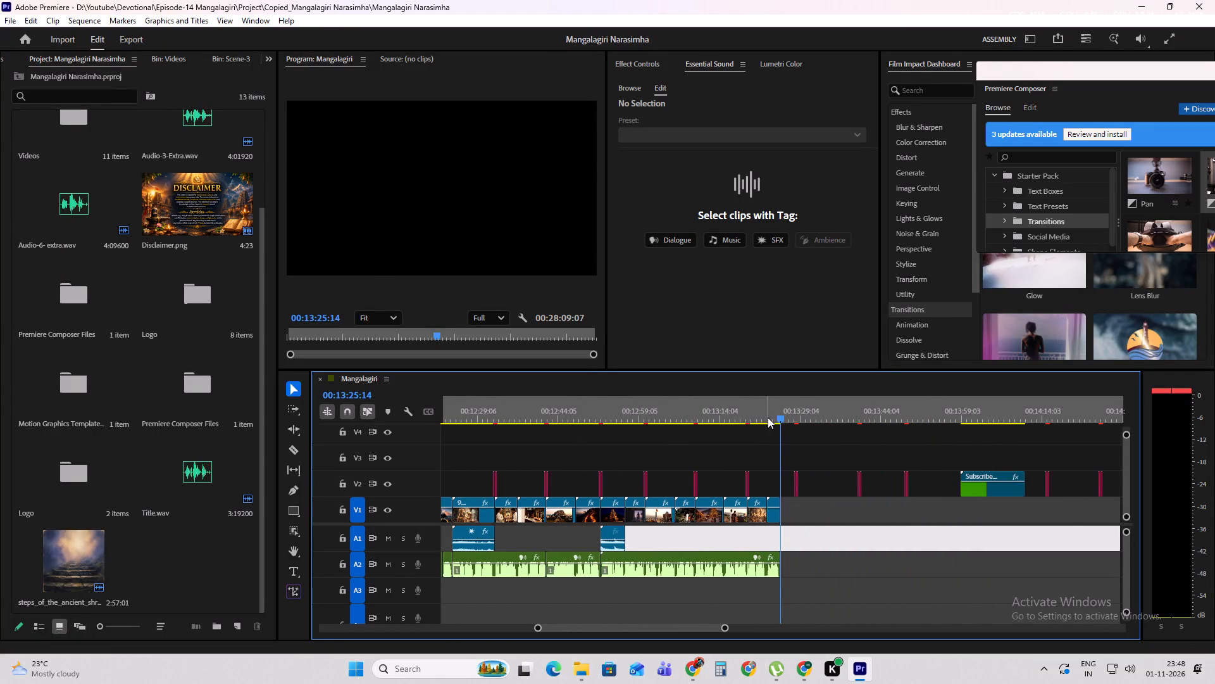
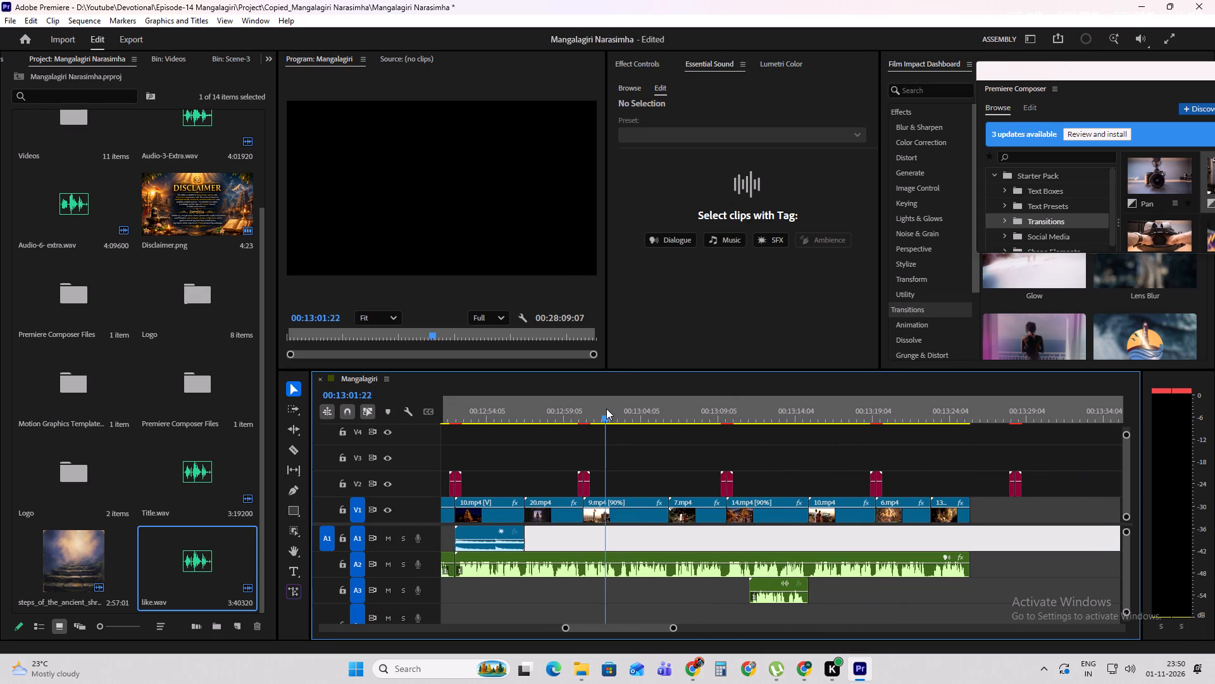
key(space)
key(space)
click(568, 410)
key(space)
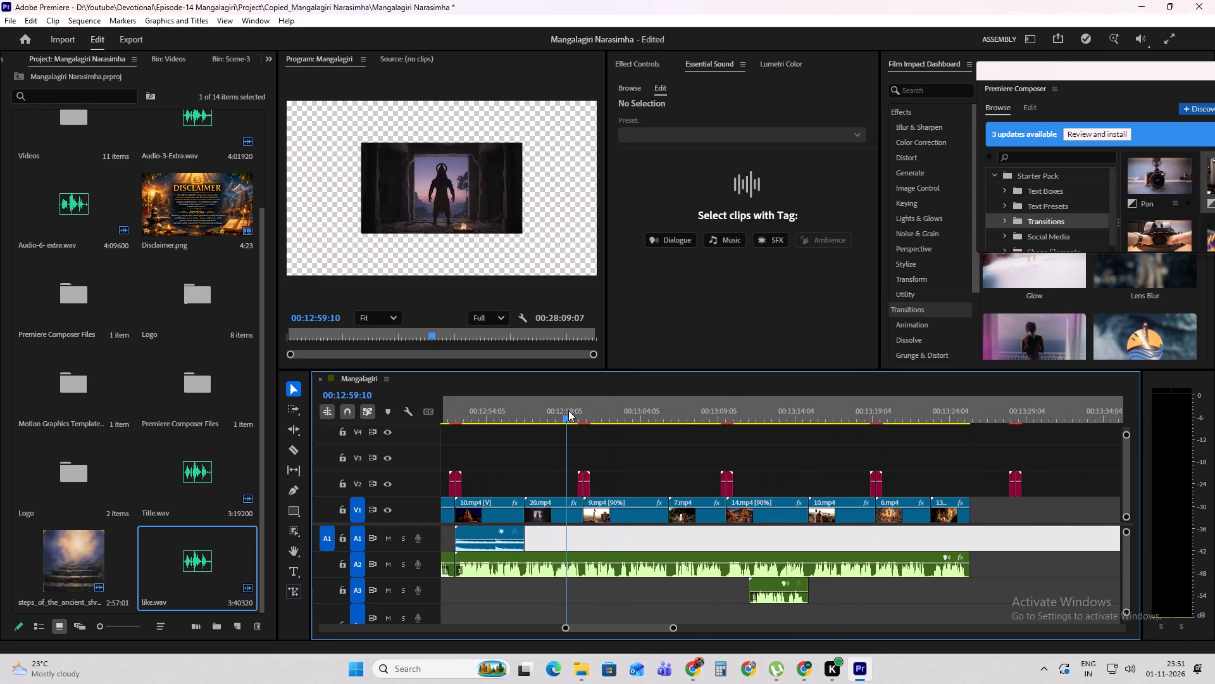
alt+scroll(568, 486, up, 6)
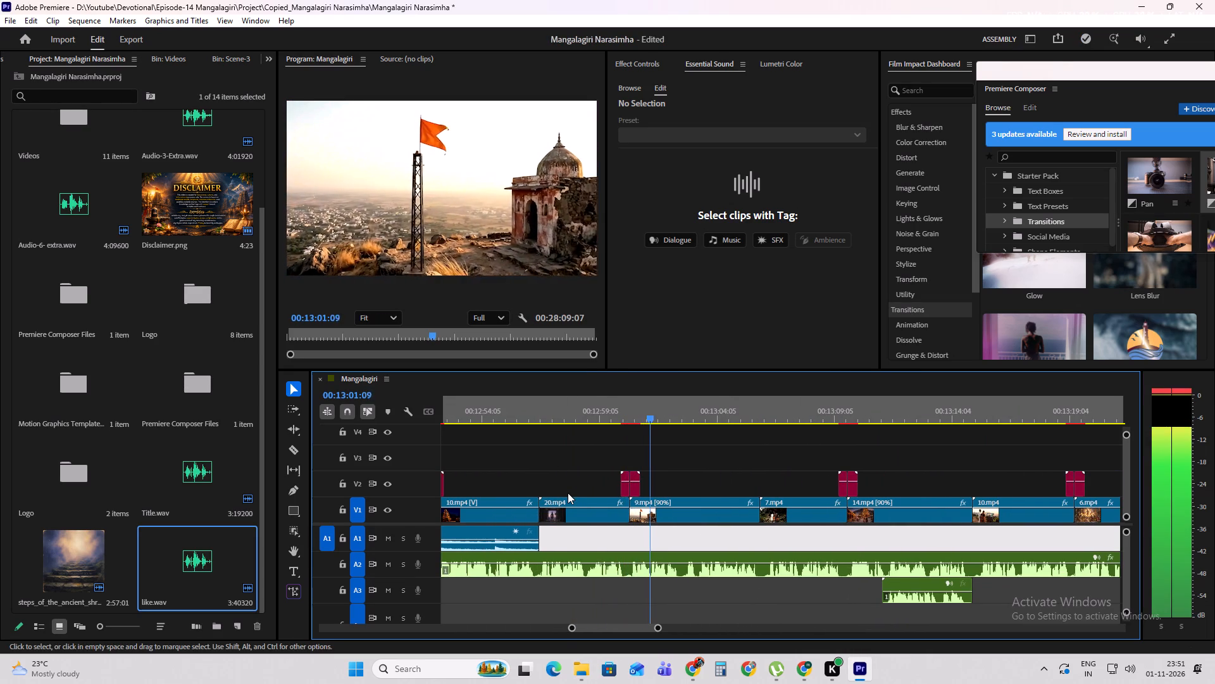
key(space)
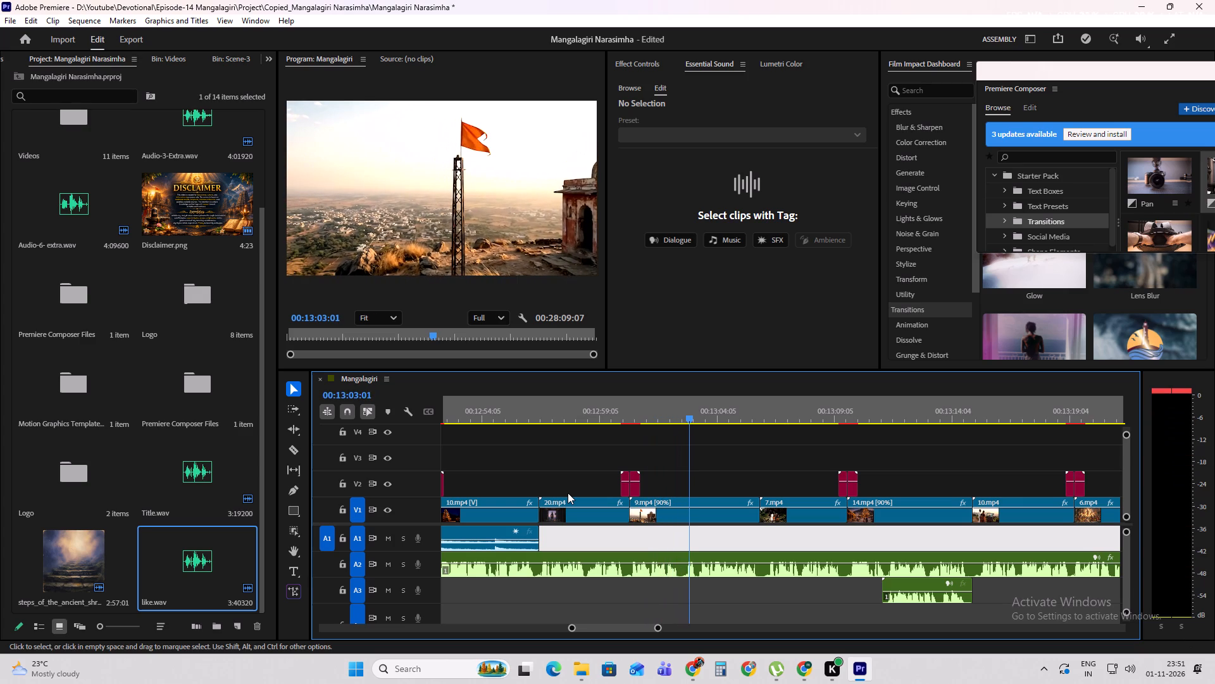
click(558, 417)
key(space)
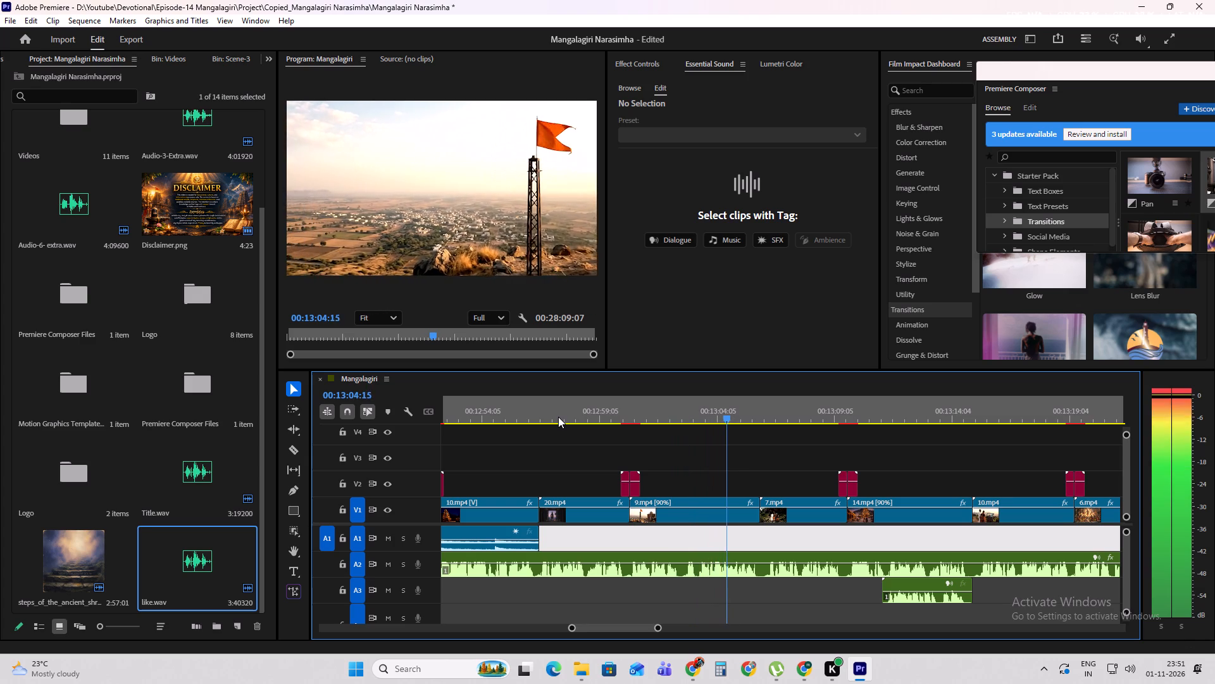
key(space)
click(514, 415)
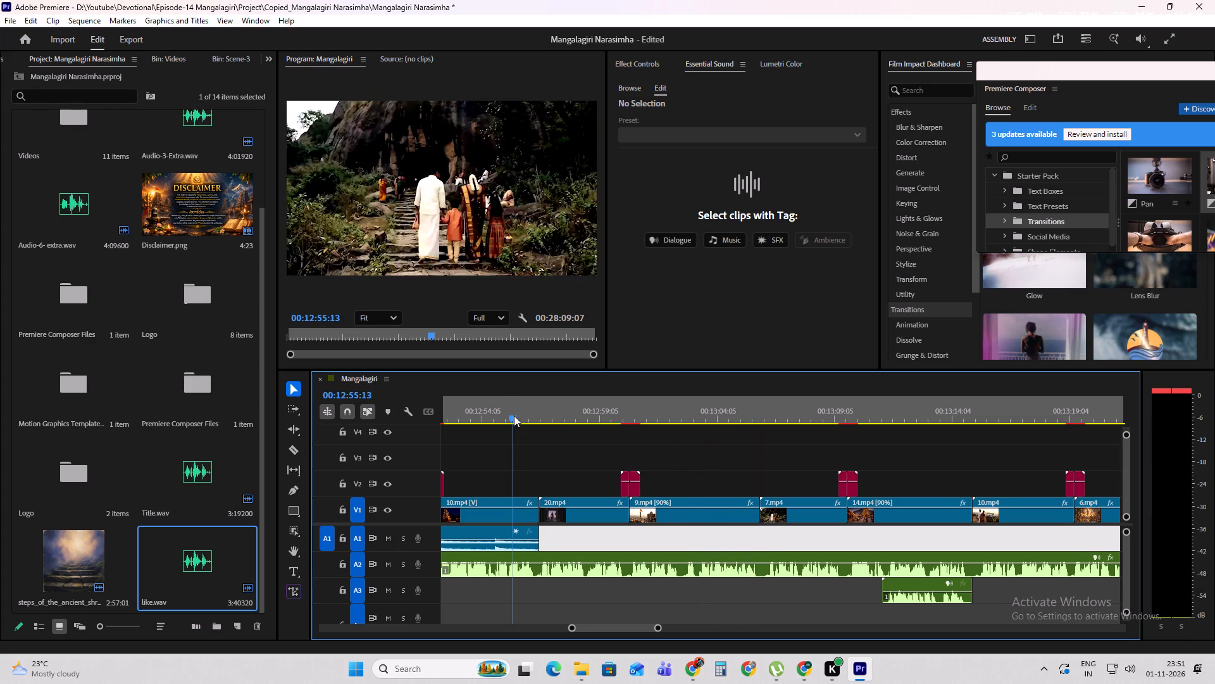
key(space)
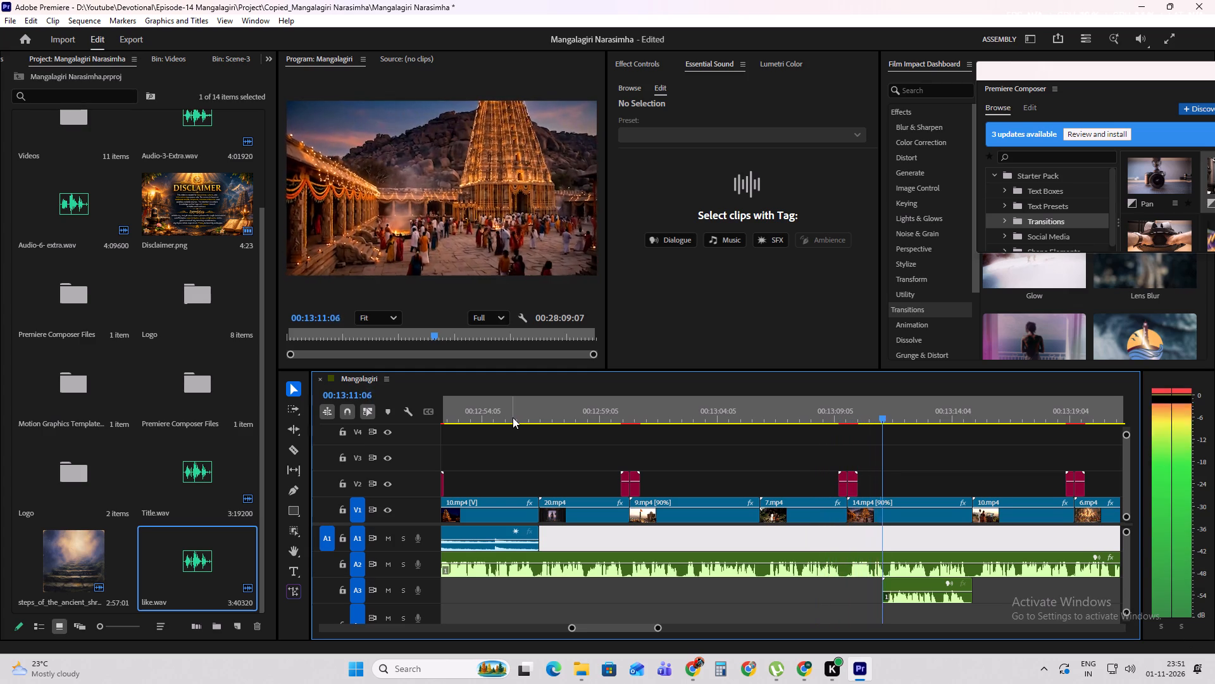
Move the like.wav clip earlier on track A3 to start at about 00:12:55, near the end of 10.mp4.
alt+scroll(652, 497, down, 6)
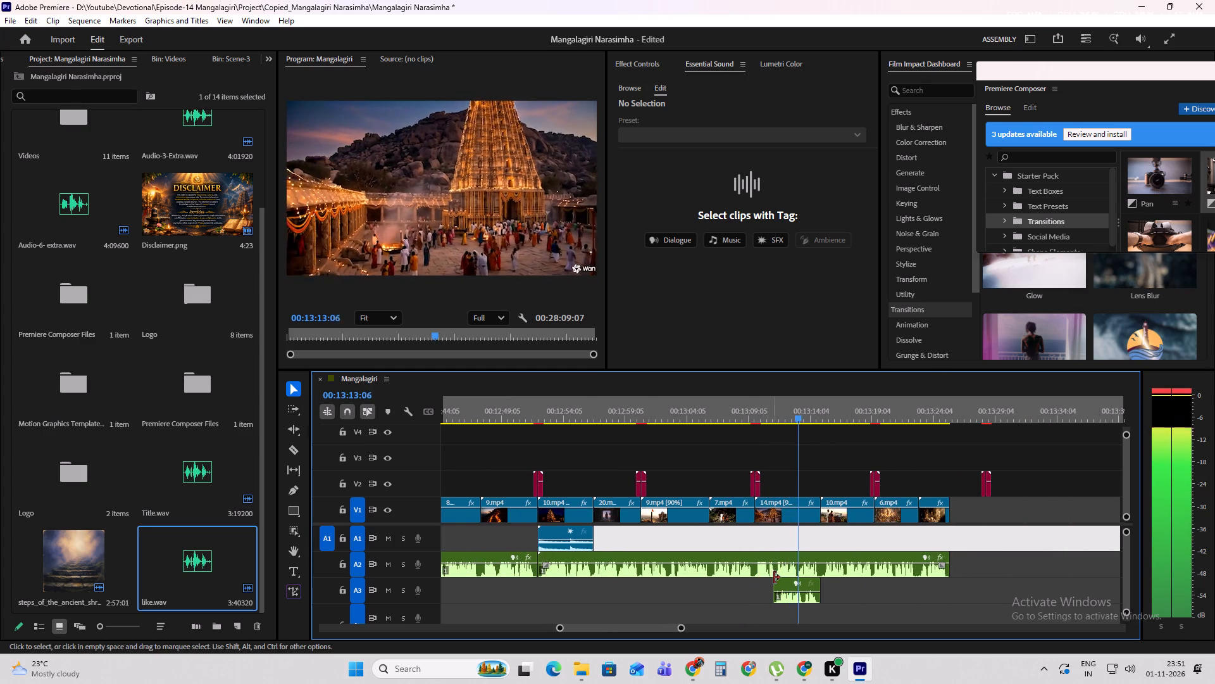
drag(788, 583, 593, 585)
Play the sequence from about 00:12:51 to 00:12:59 to judge the like.wav placement against the narration.
click(607, 415)
key(space)
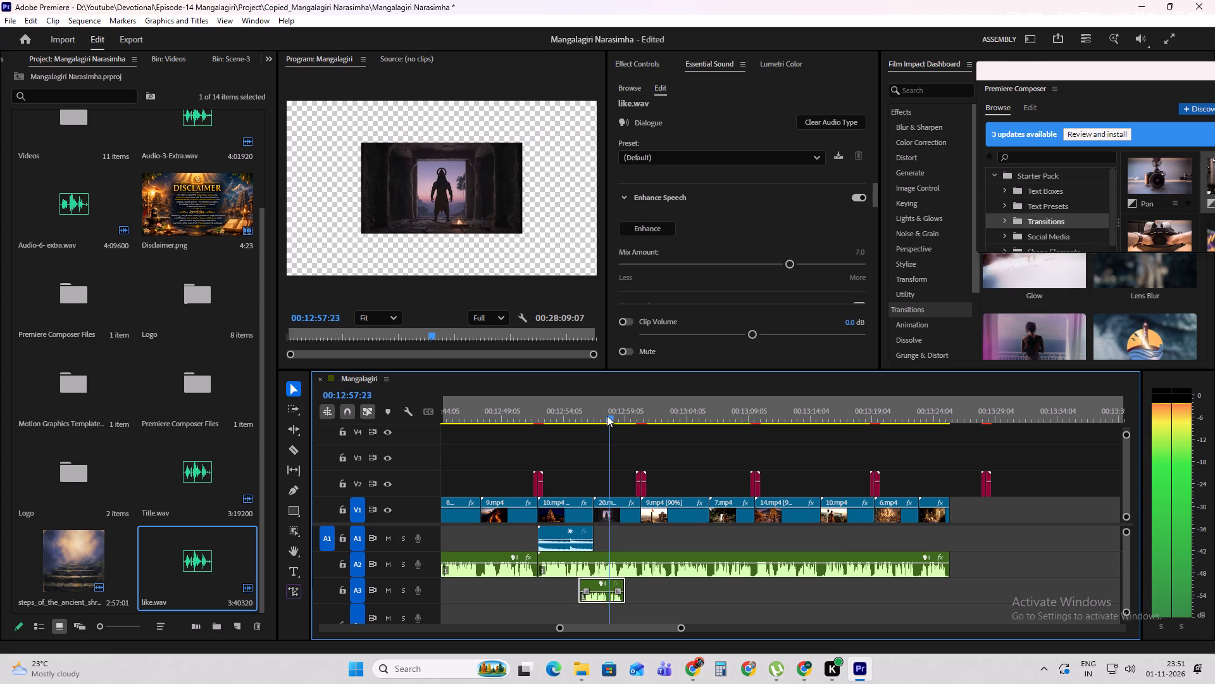
alt+scroll(642, 547, up, 8)
key(space)
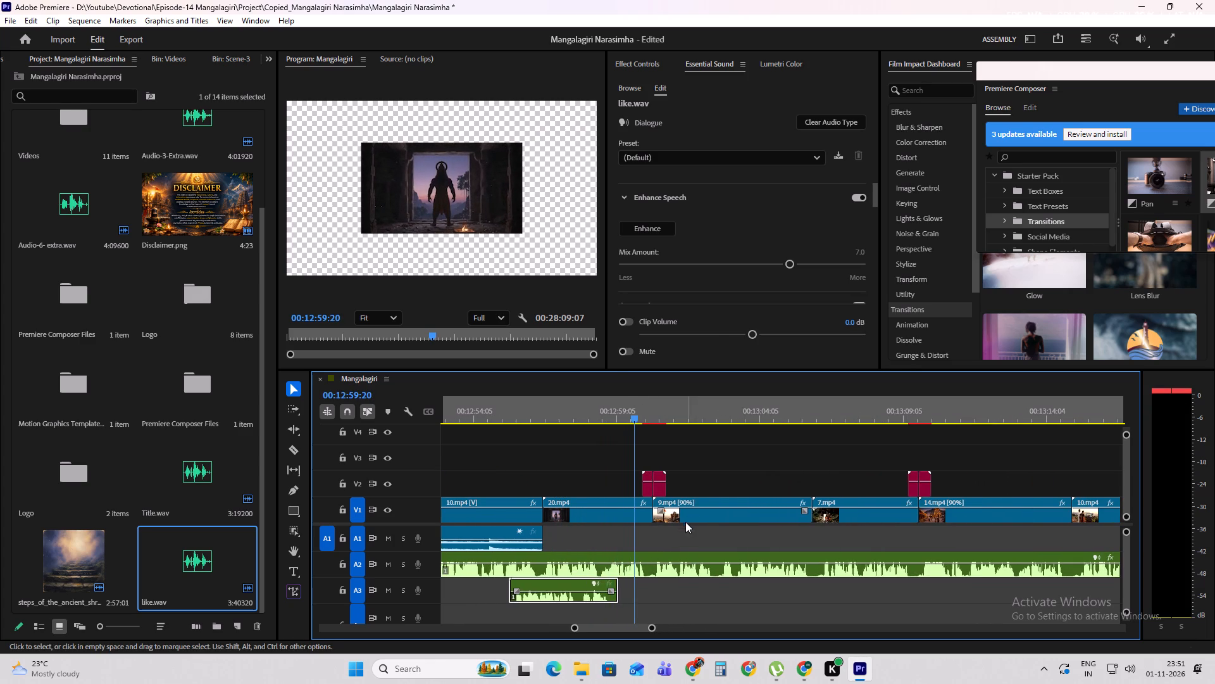
shift+scroll(675, 582, up, 10)
click(644, 404)
key(space)
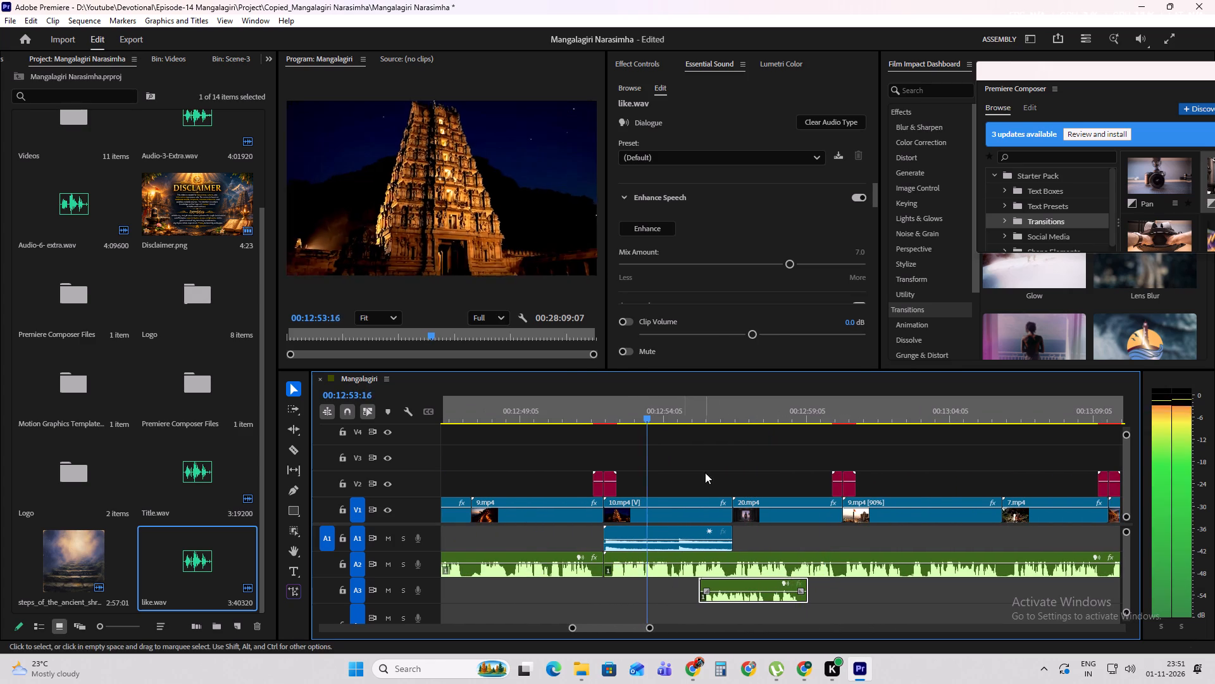
alt+scroll(710, 513, up, 6)
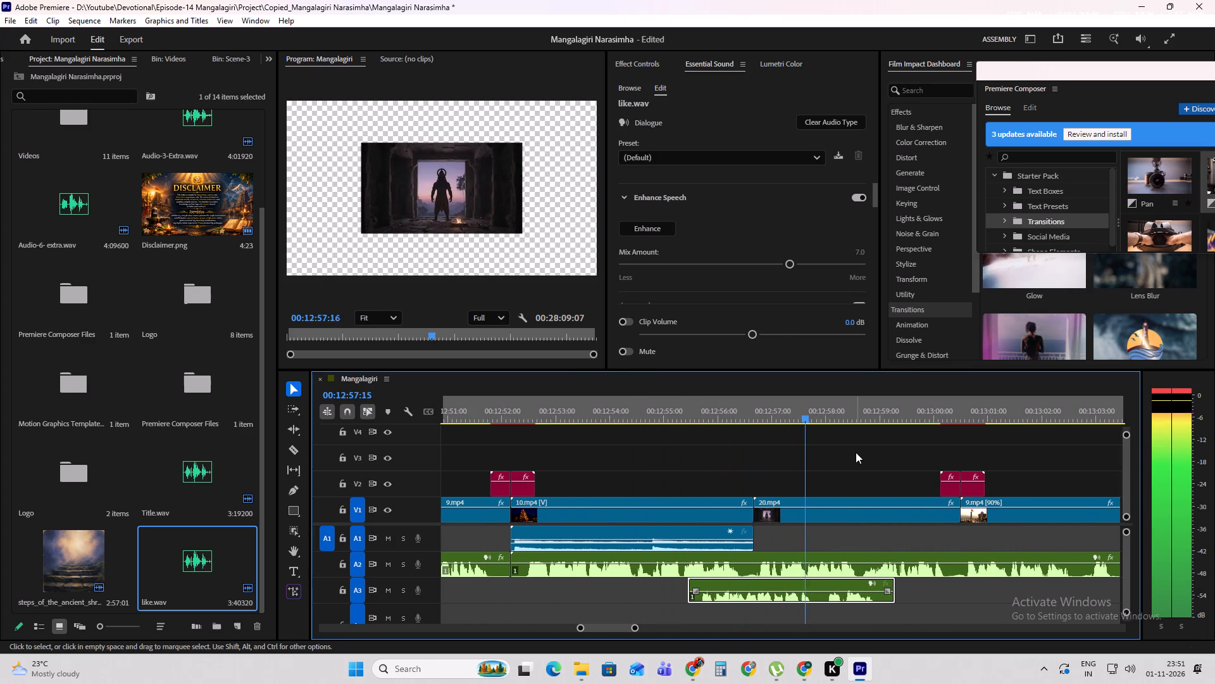
key(space)
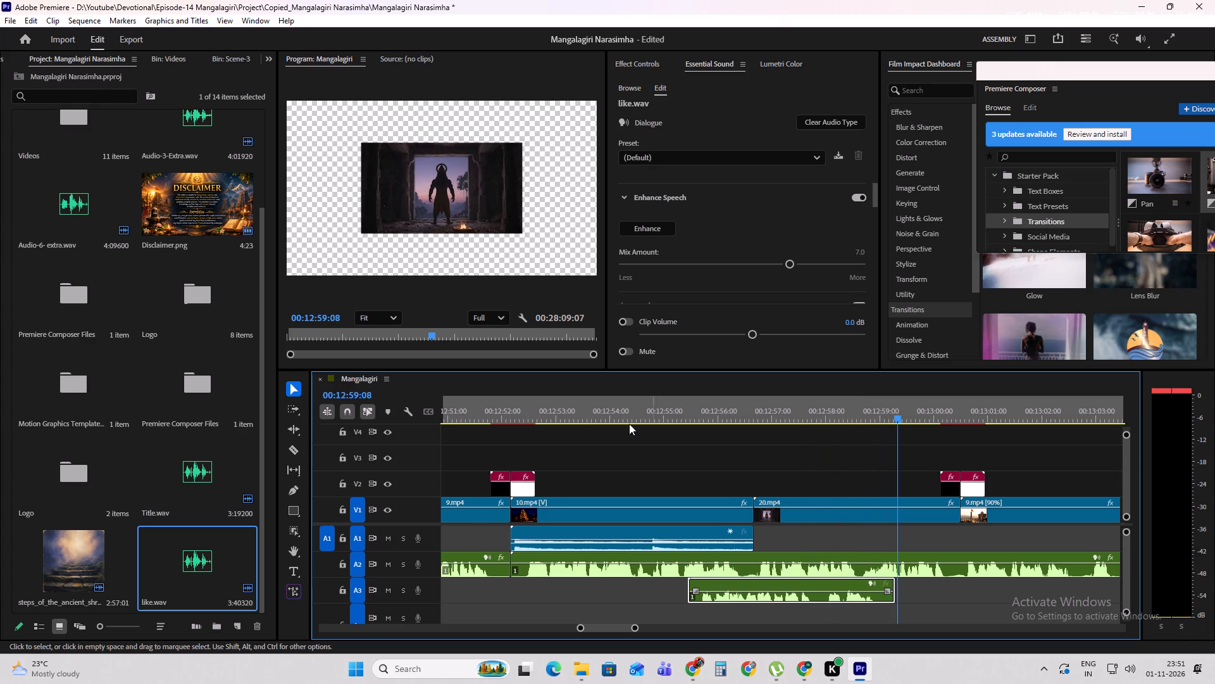
click(477, 408)
key(space)
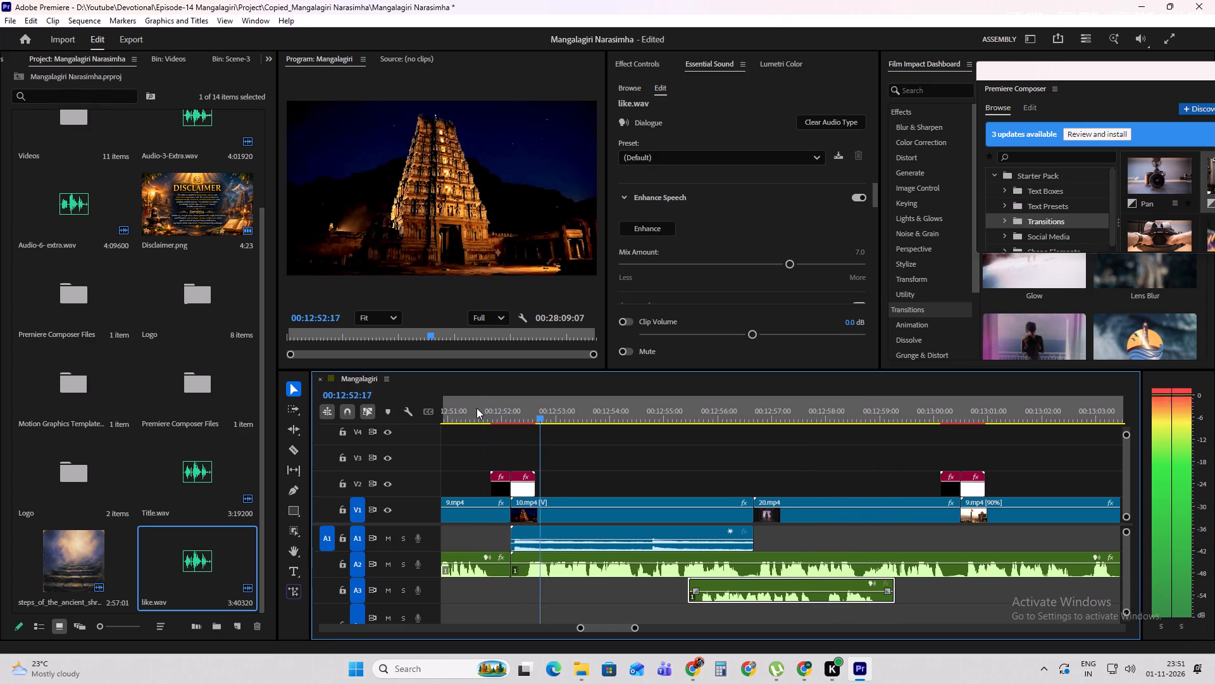
alt+scroll(742, 502, down, 4)
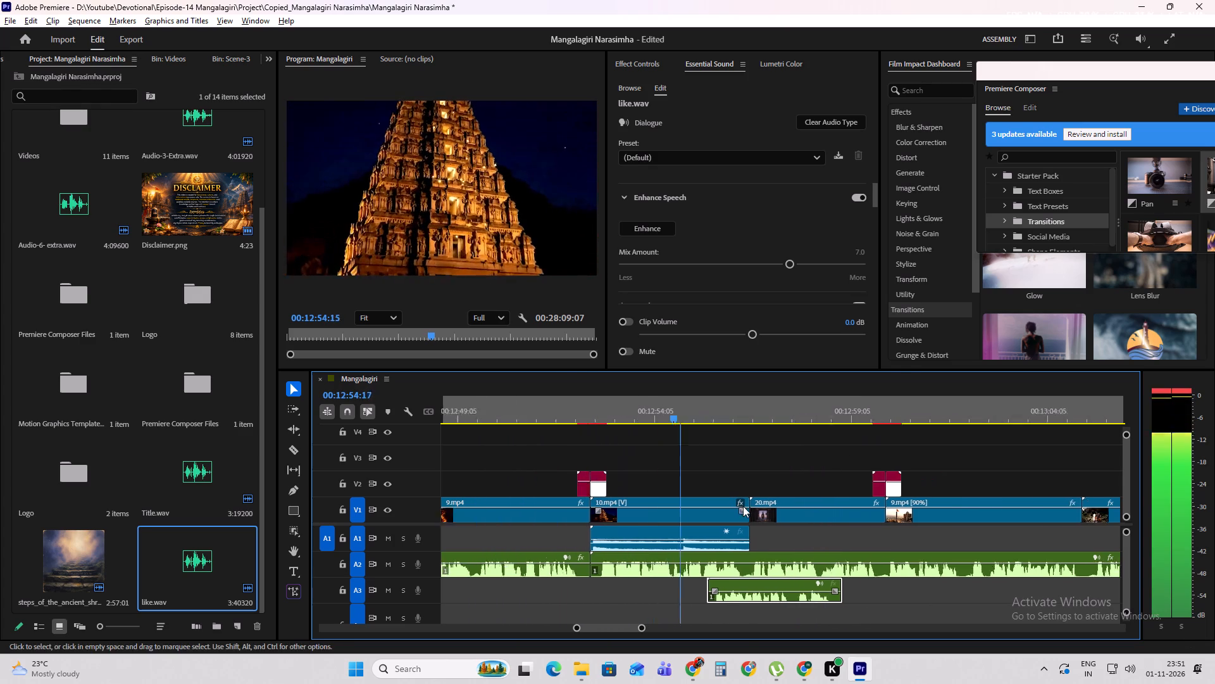
alt+scroll(743, 506, down, 6)
key(space)
Shift the video and narration clips from 10.mp4 at 00:12:52 onward about 13 seconds later, opening a gap on the timeline.
alt+scroll(723, 523, down, 10)
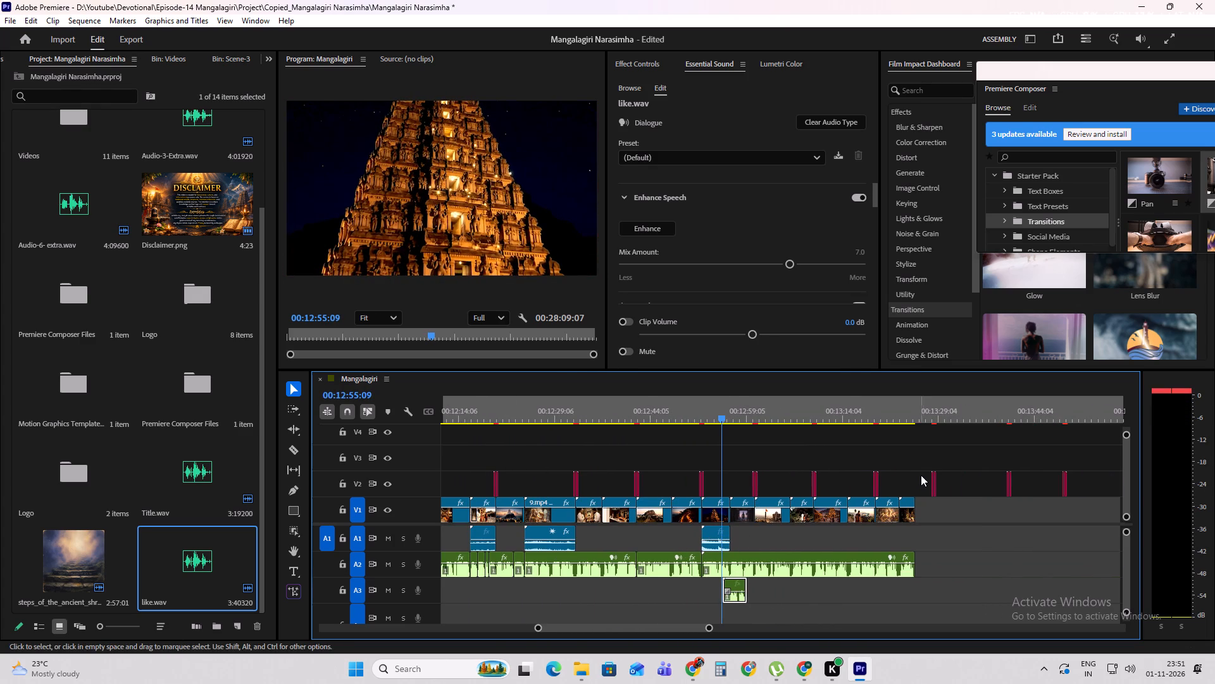
drag(919, 464, 722, 560)
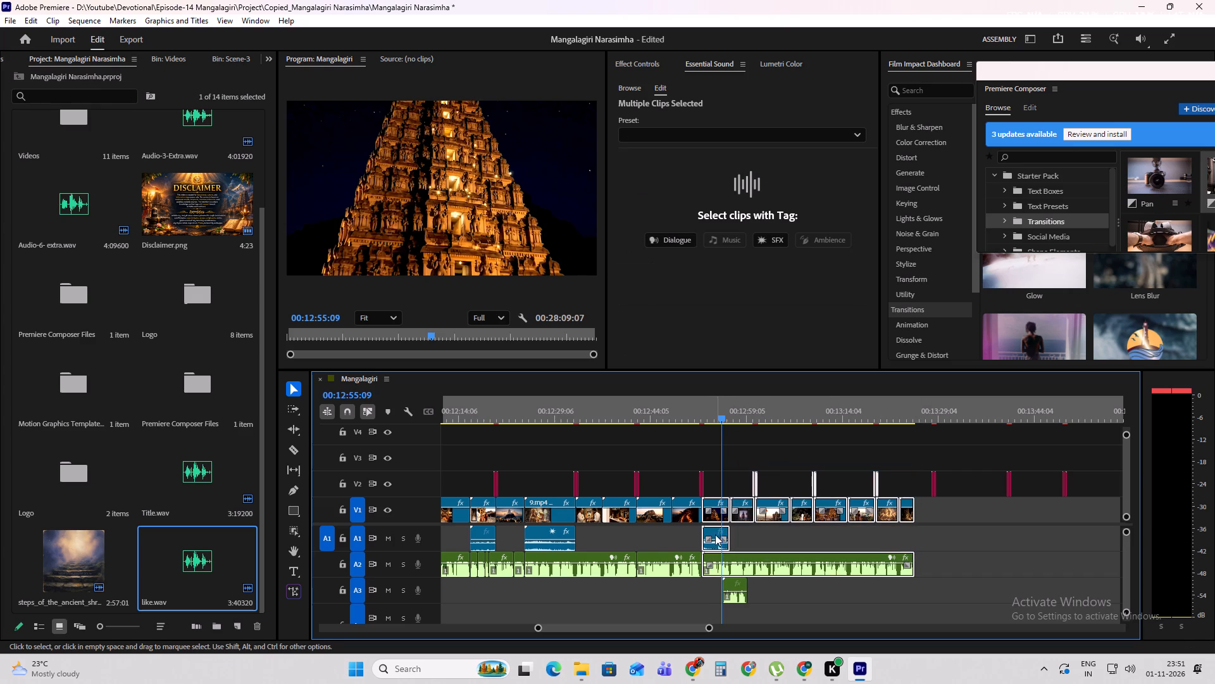
drag(713, 516, 790, 524)
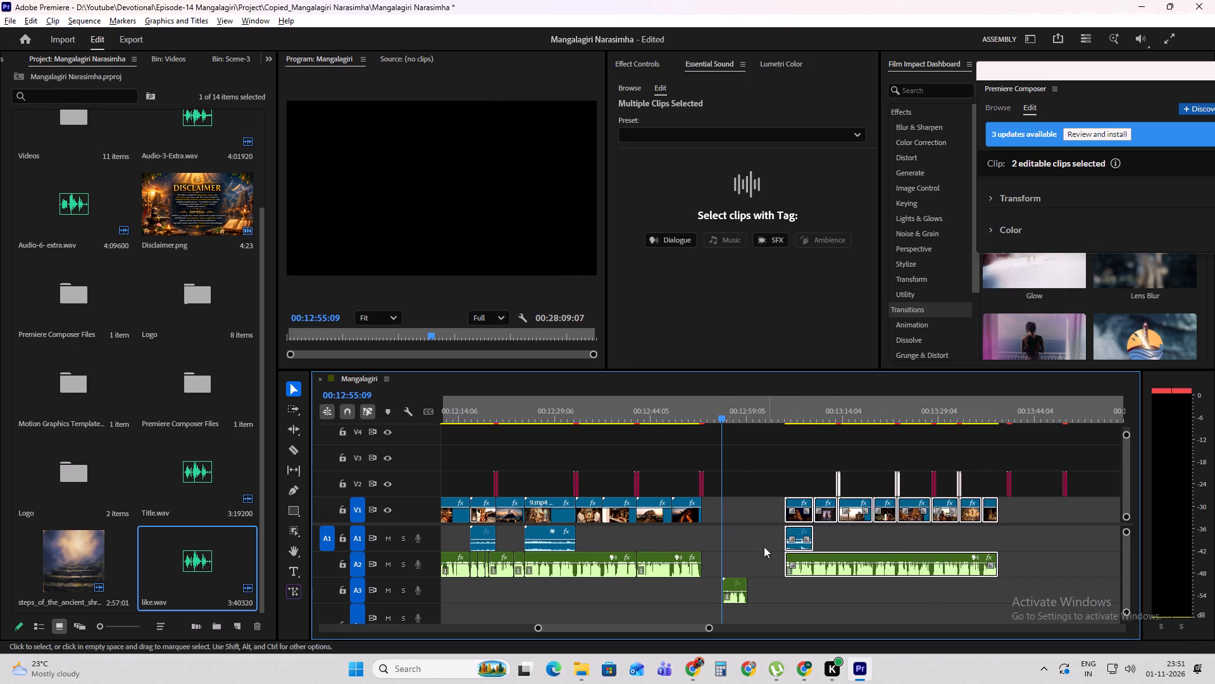
Move like.wav onto track A2, directly after the narration clip that ends at about 00:12:52.
alt+scroll(720, 591, up, 8)
drag(742, 583, 702, 567)
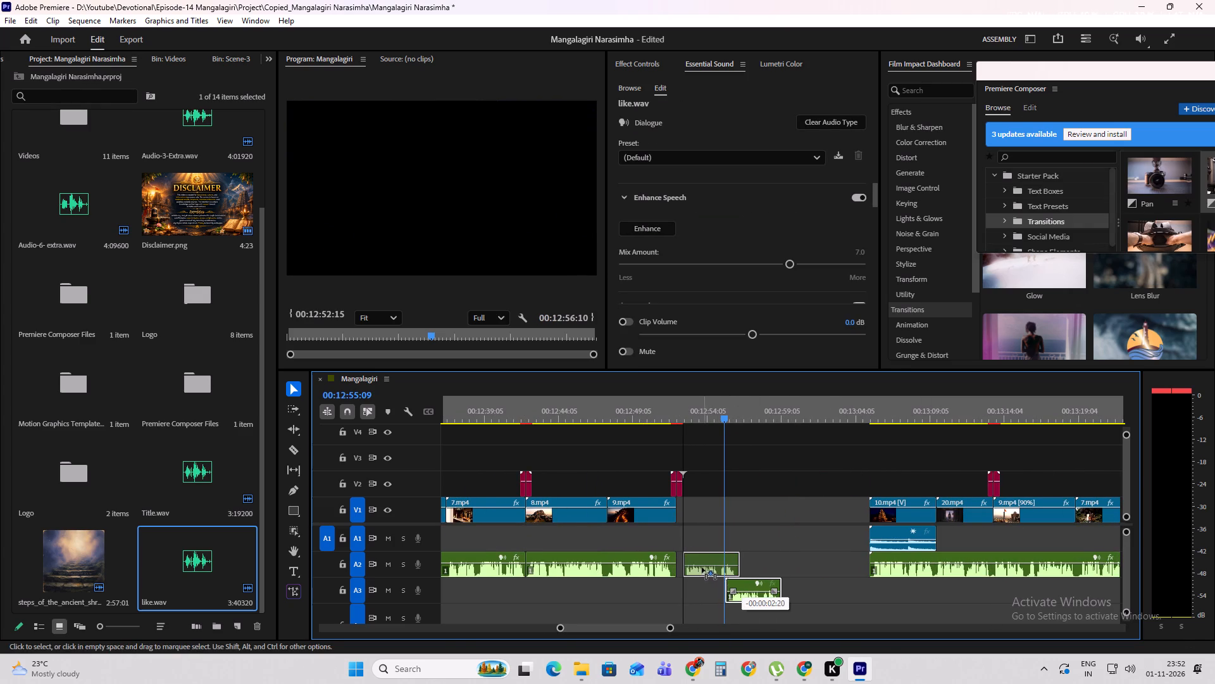
drag(702, 567, 695, 564)
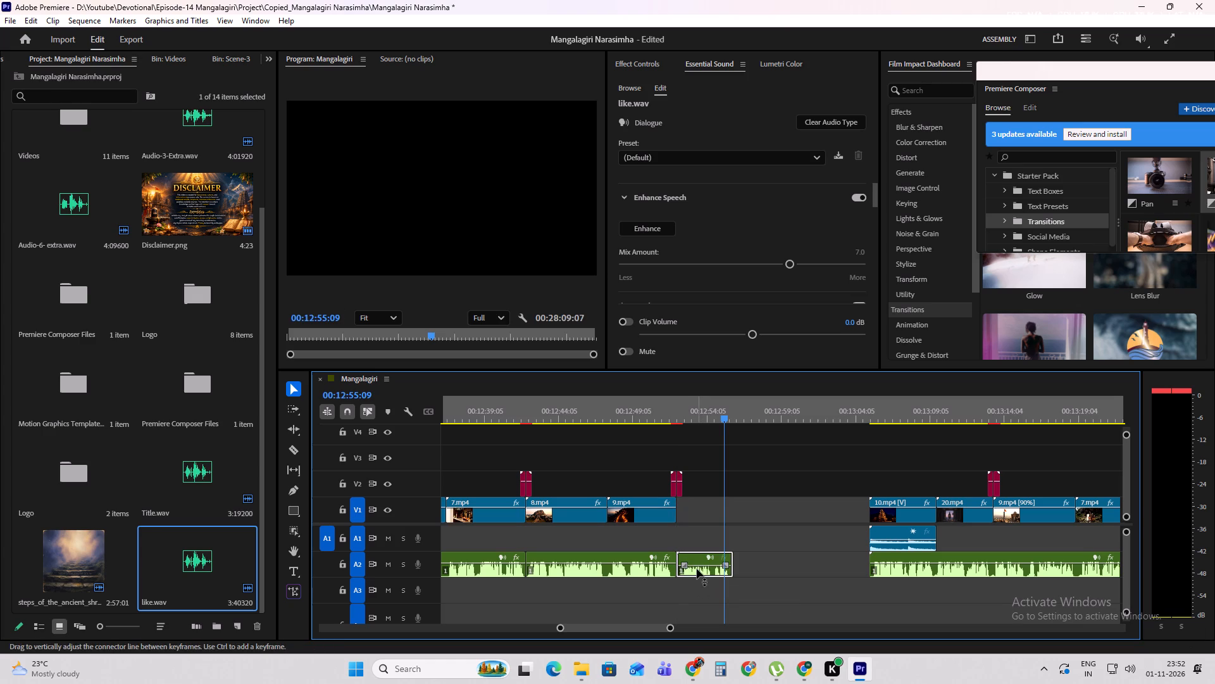
Set the volume level of the like.wav clip on track A2 to 10 dB.
scroll(682, 294, down, 9)
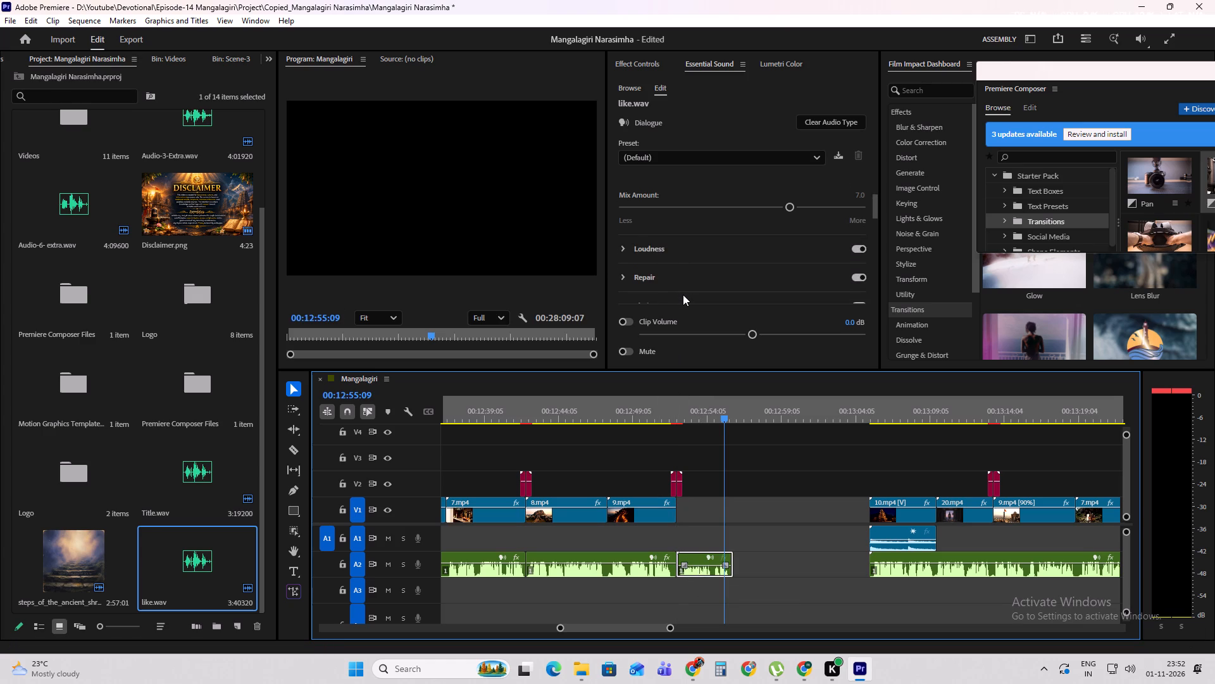
scroll(683, 294, down, 17)
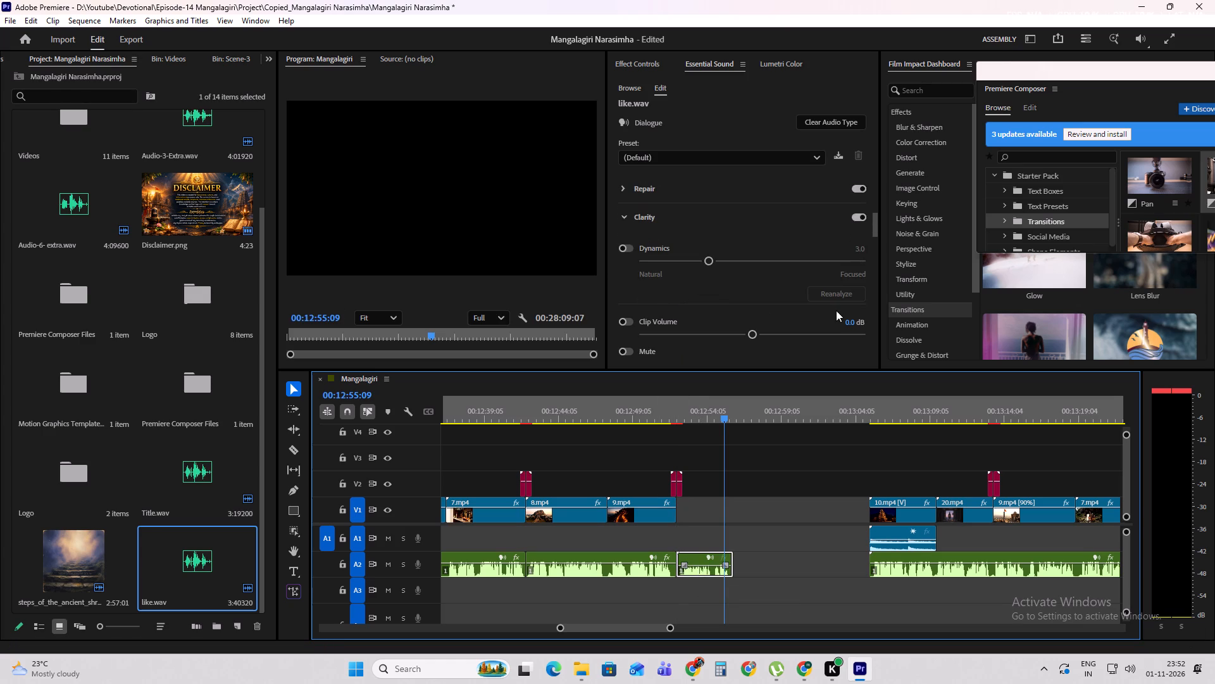
click(632, 63)
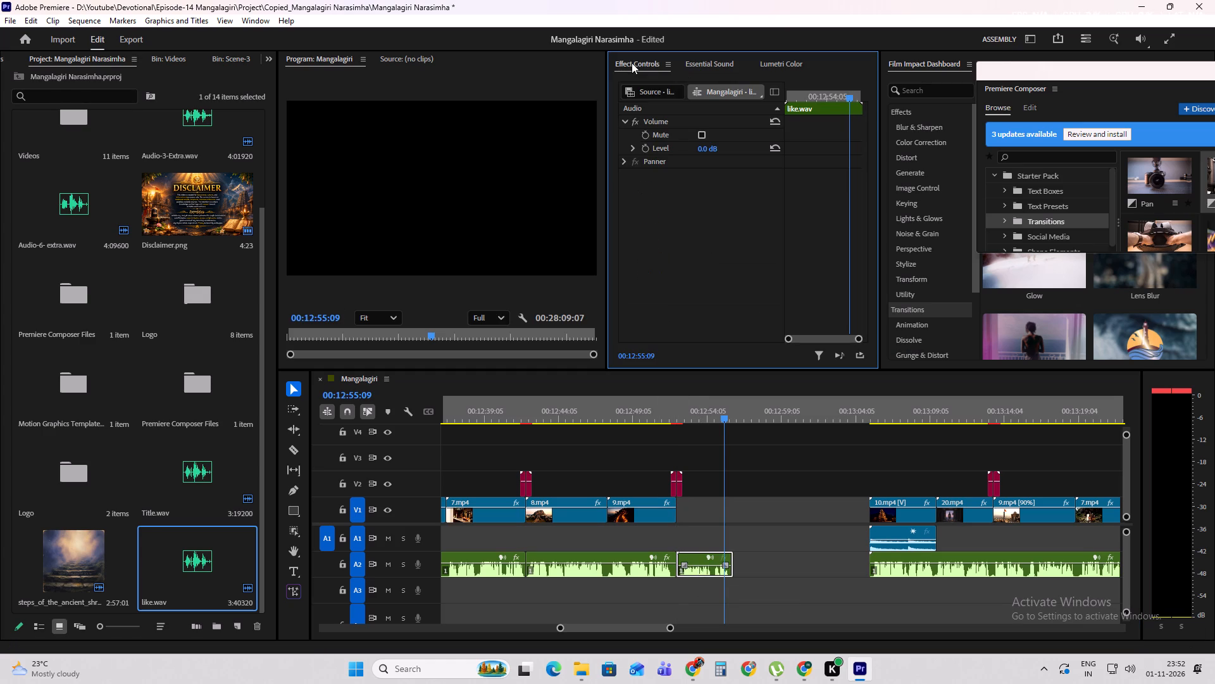
click(706, 149)
text(10)
key(Return)
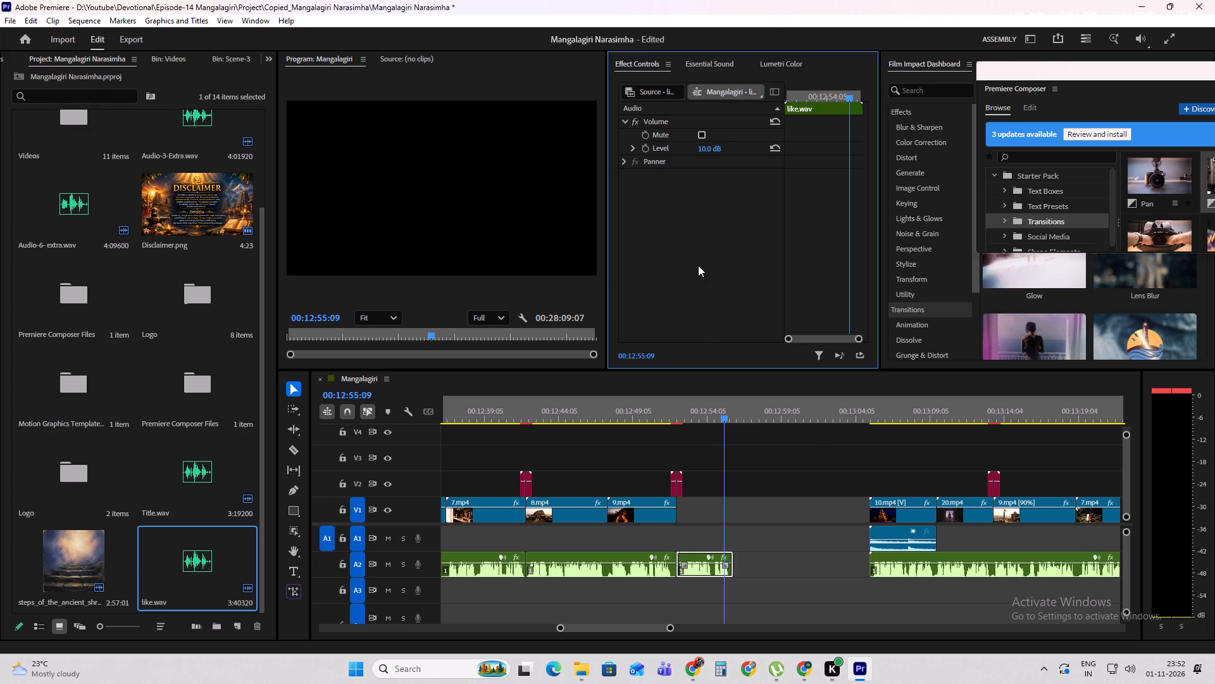
Play the sequence from about 00:12:51 to 00:12:56 to judge the like.wav loudness against the preceding narration.
alt+scroll(686, 572, up, 5)
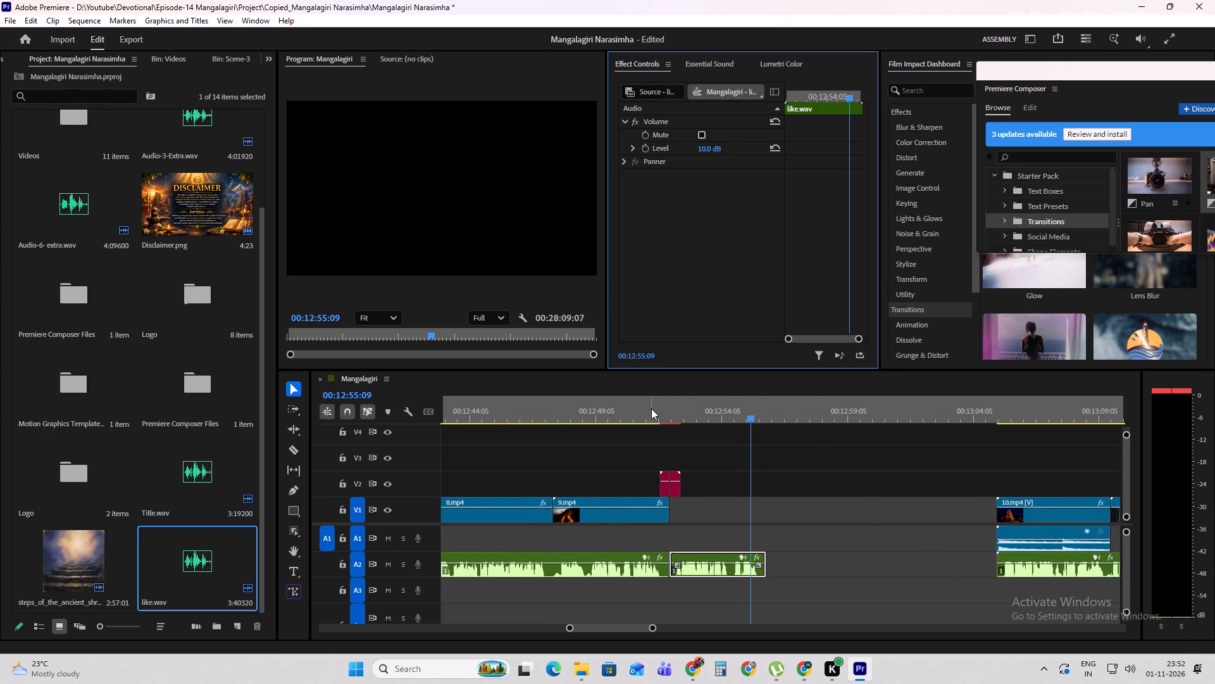
click(651, 408)
key(space)
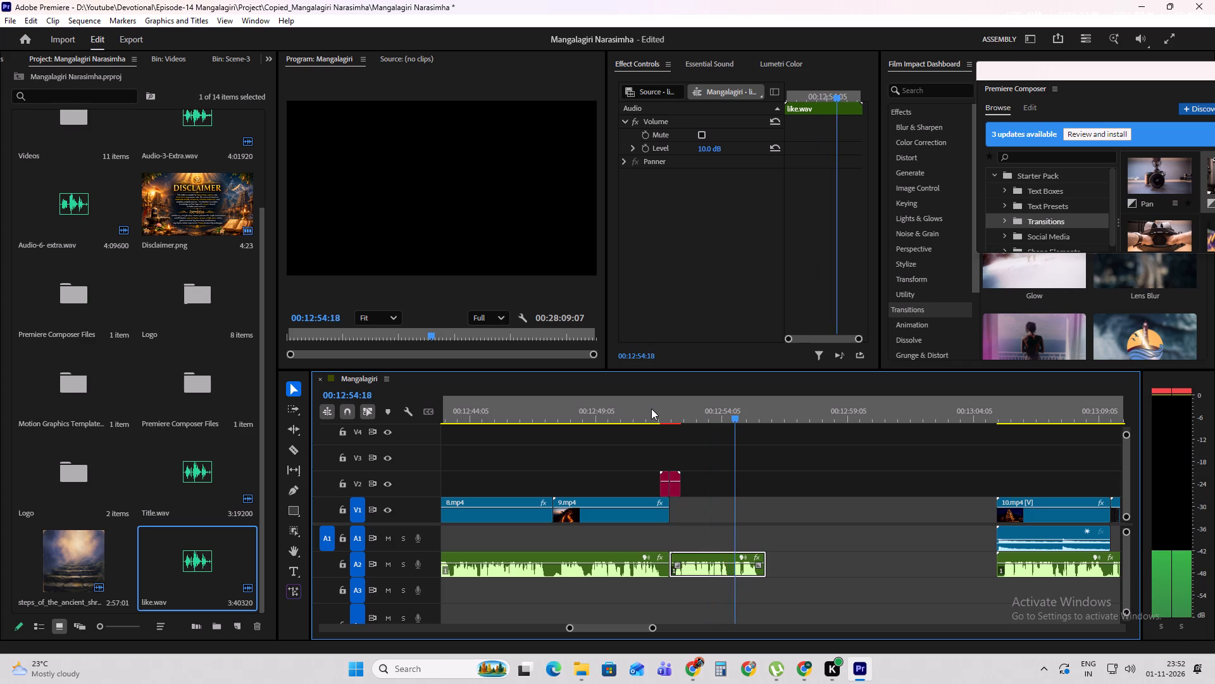
key(space)
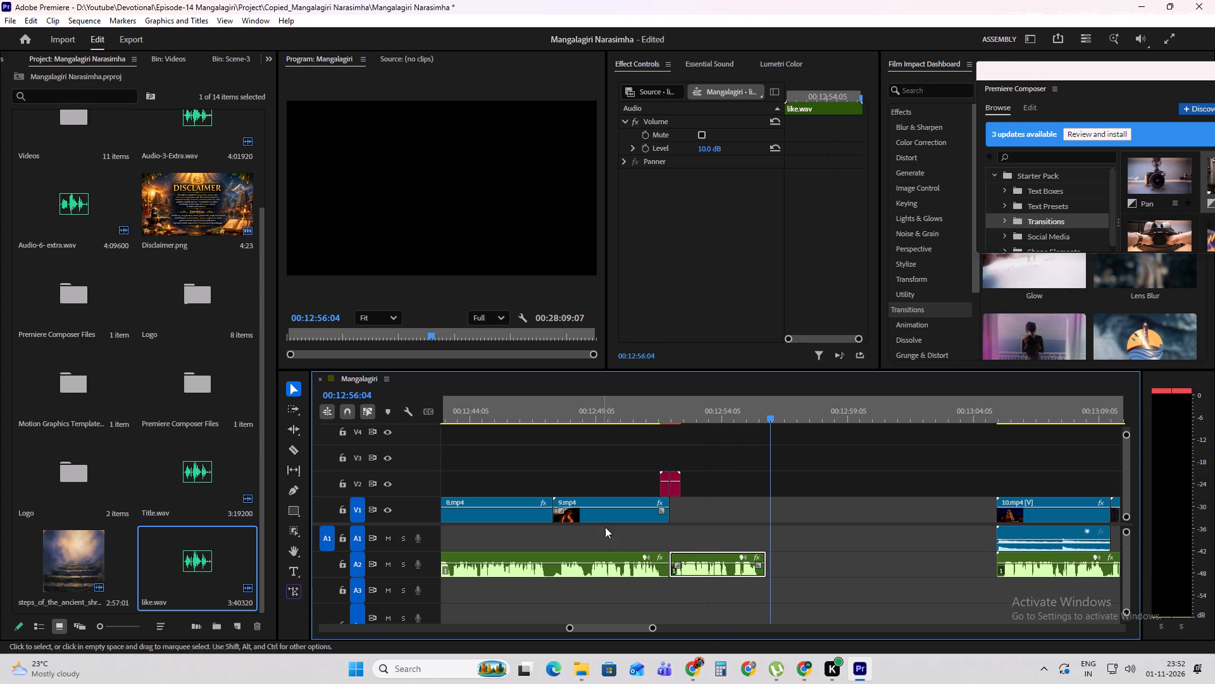
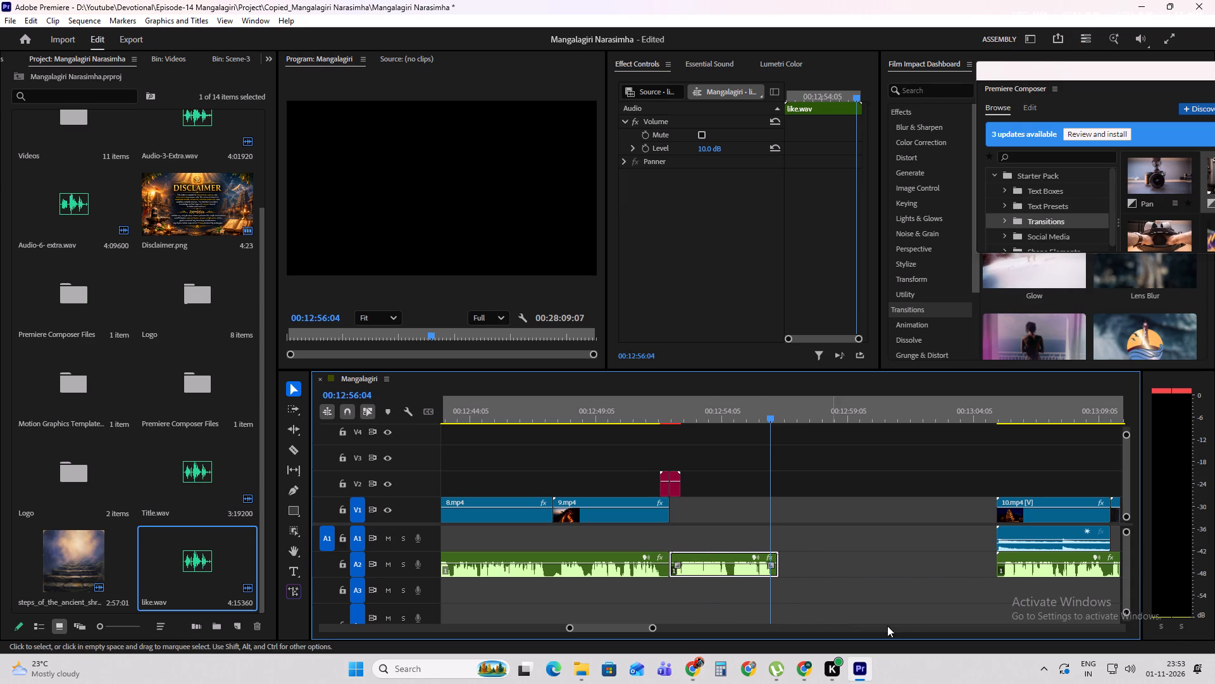
Place 7.mp4 from the Scene-5 bin on track V1 directly after 9.mp4, above the like.wav clip.
click(15, 75)
click(16, 75)
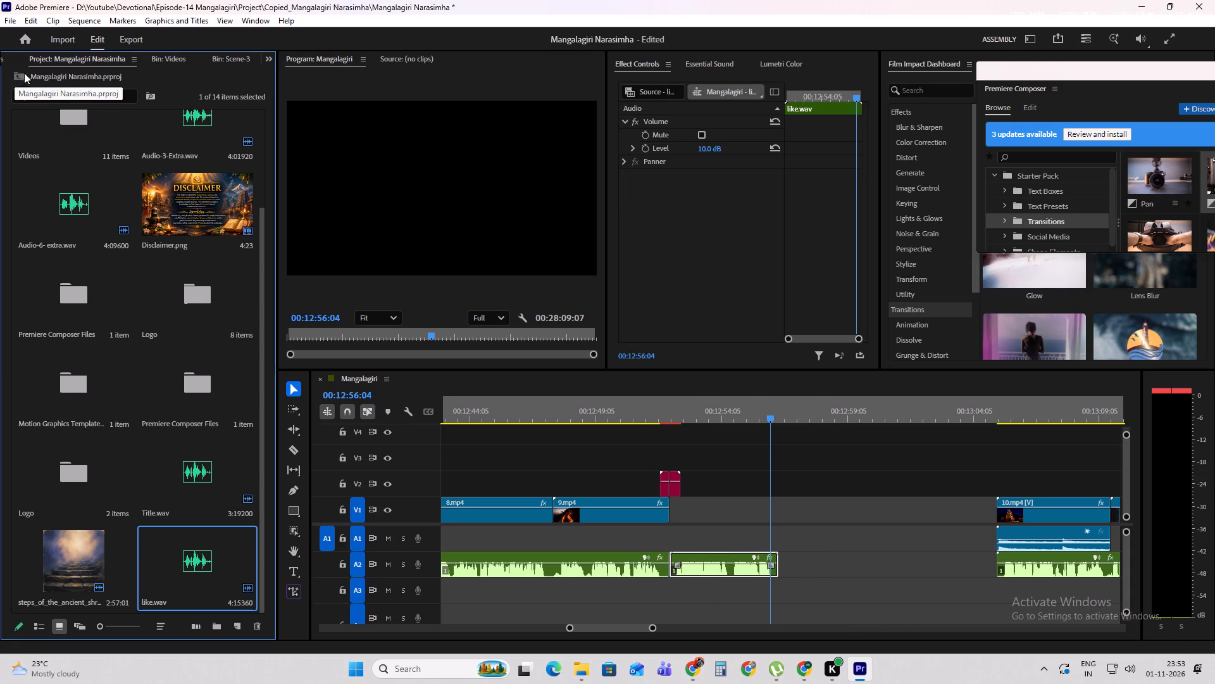
scroll(88, 396, up, 1)
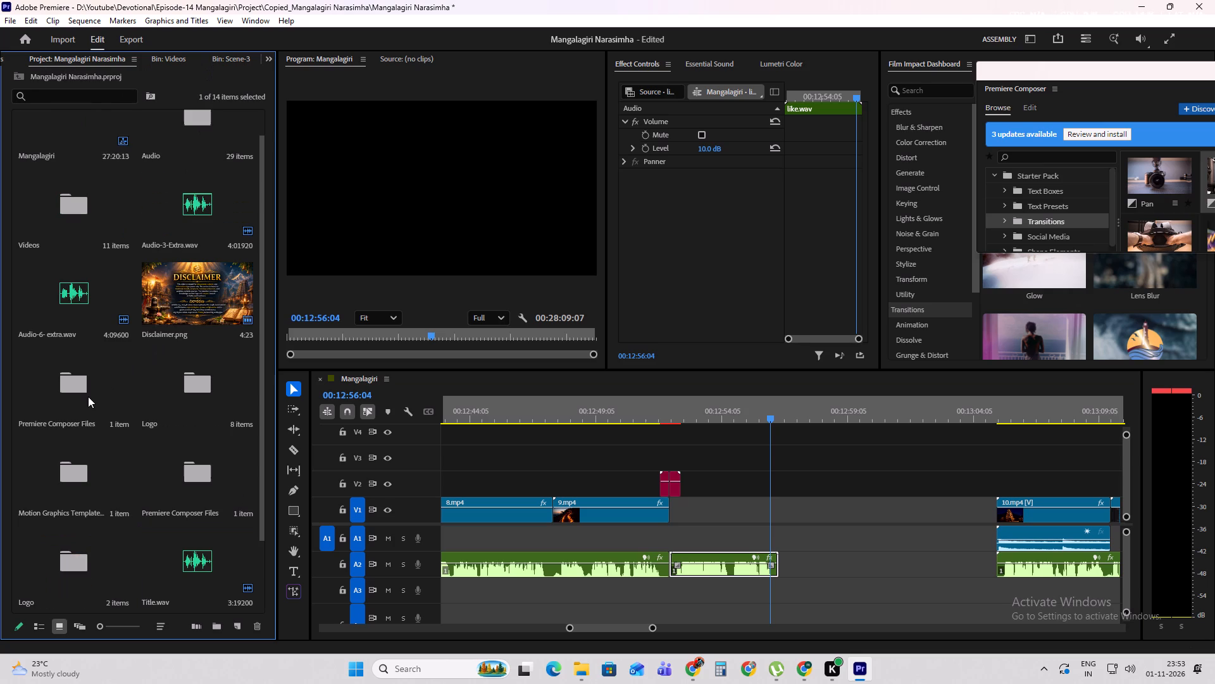
scroll(206, 417, up, 6)
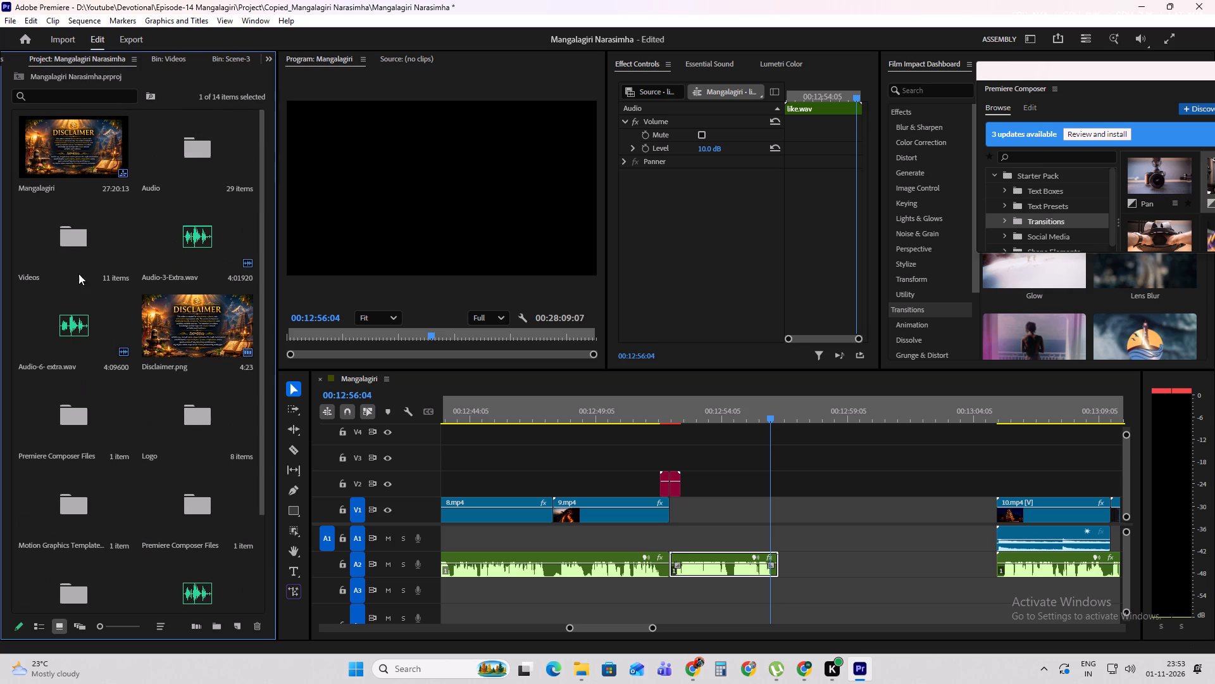
click(50, 222)
double_click(66, 233)
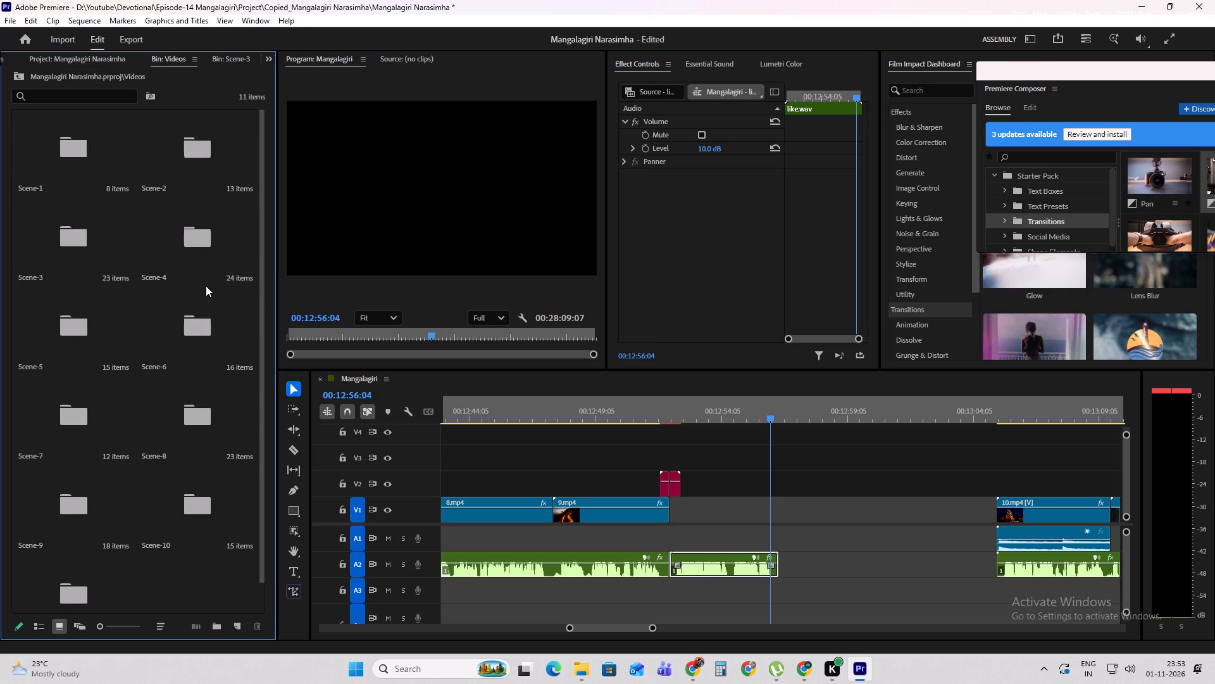
double_click(64, 333)
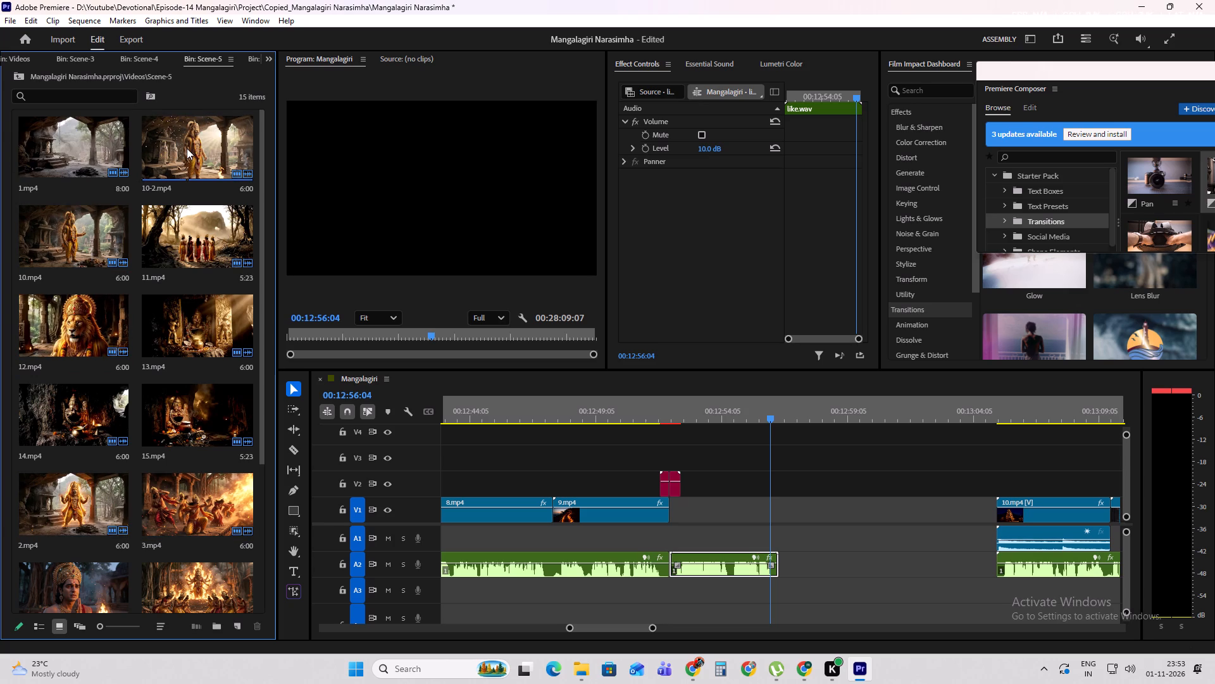
scroll(217, 320, down, 1)
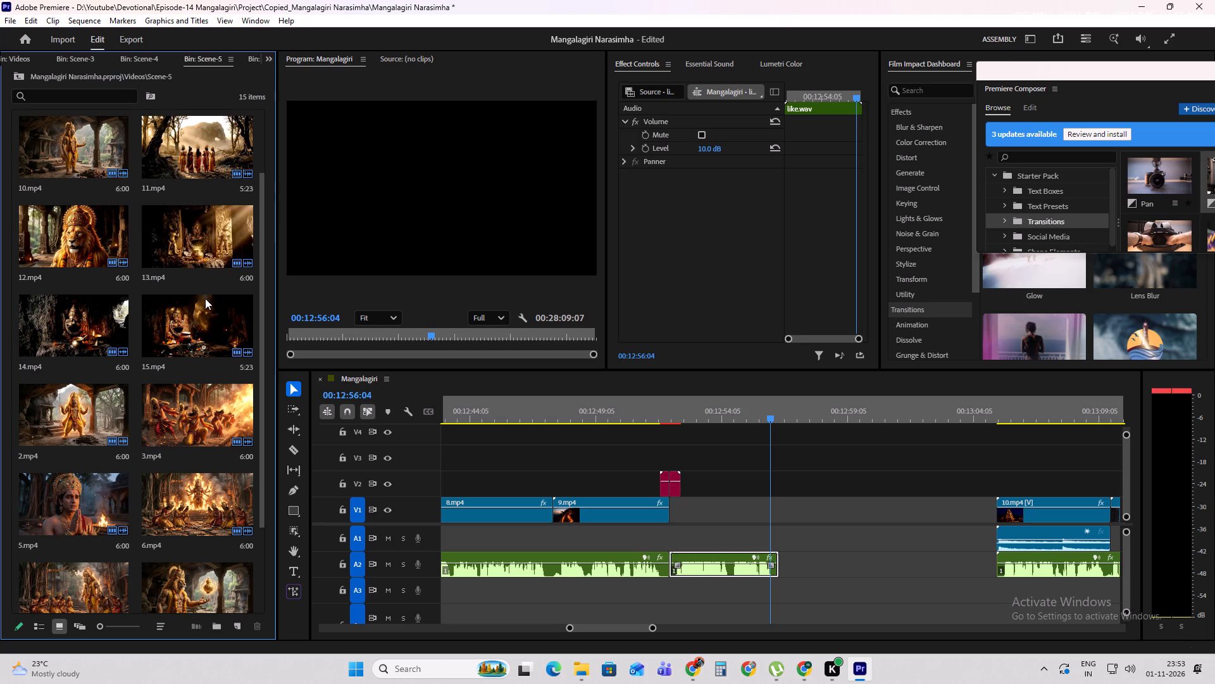
scroll(203, 308, down, 2)
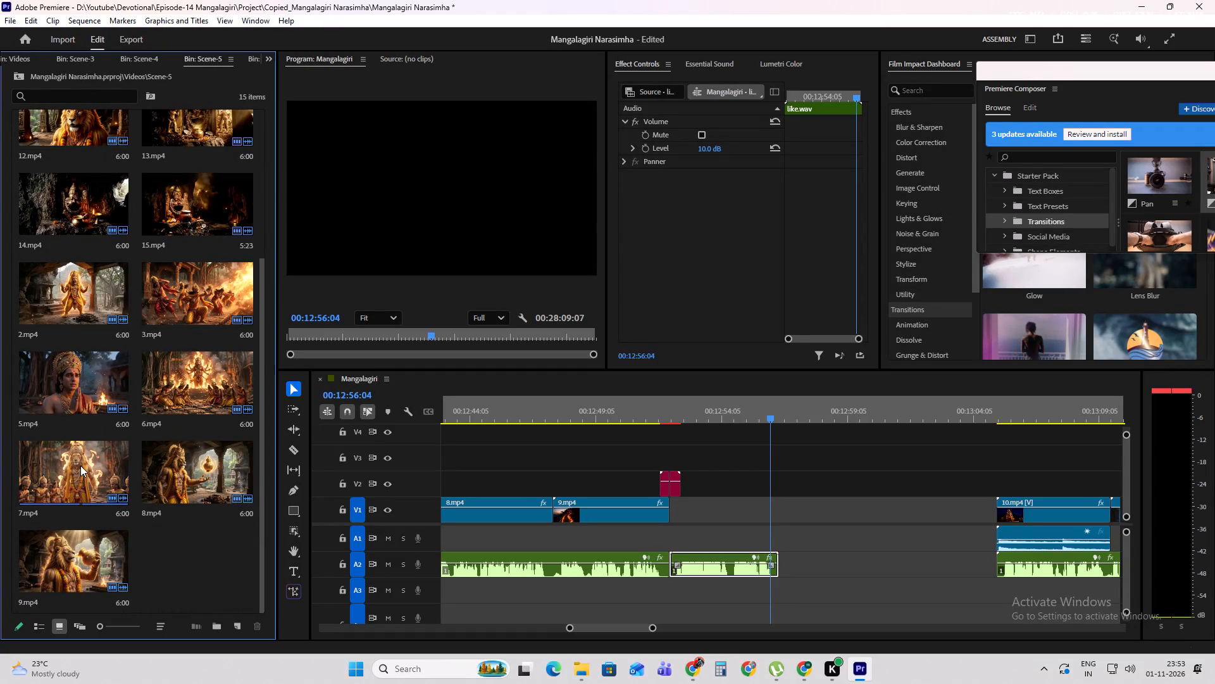
drag(80, 465, 700, 545)
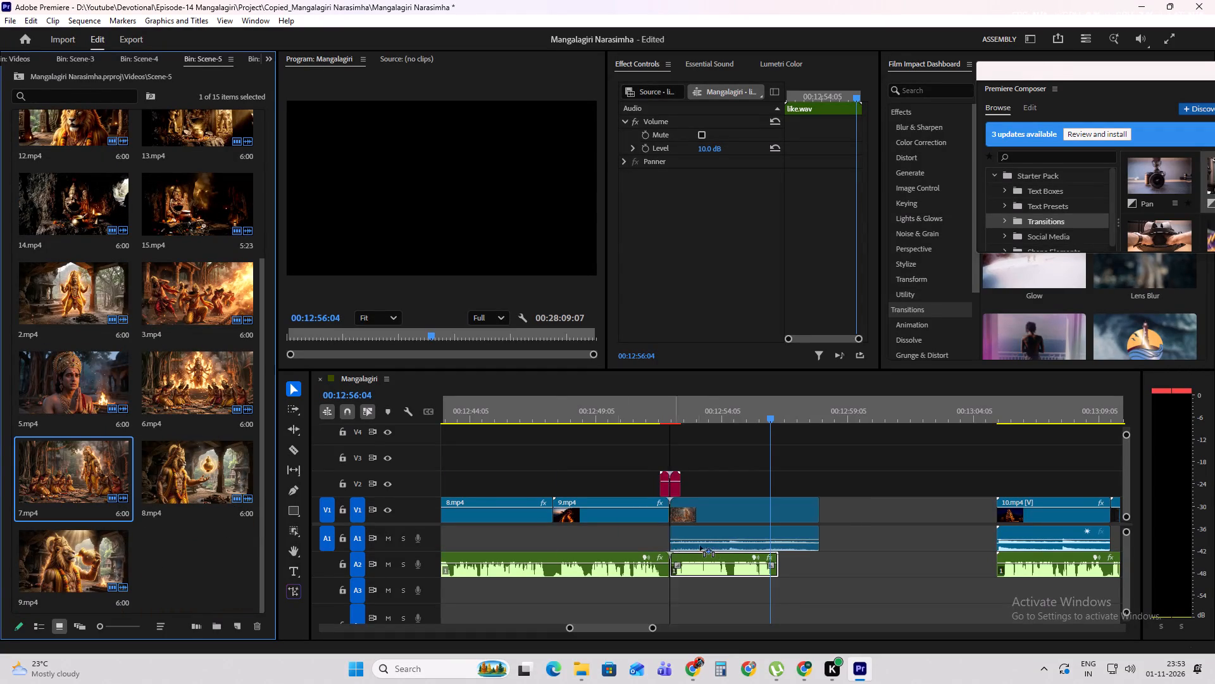
drag(700, 545, 671, 548)
Unlink the newly placed 7.mp4 clip and delete its audio part from track A1.
click(666, 410)
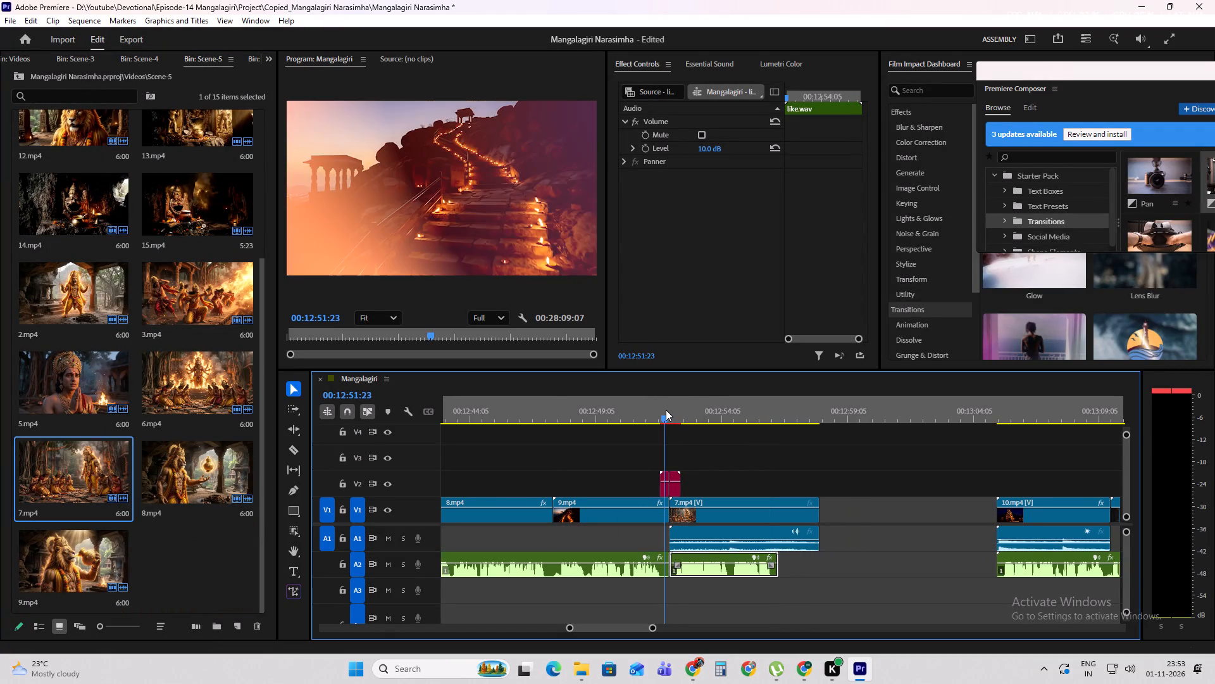
key(space)
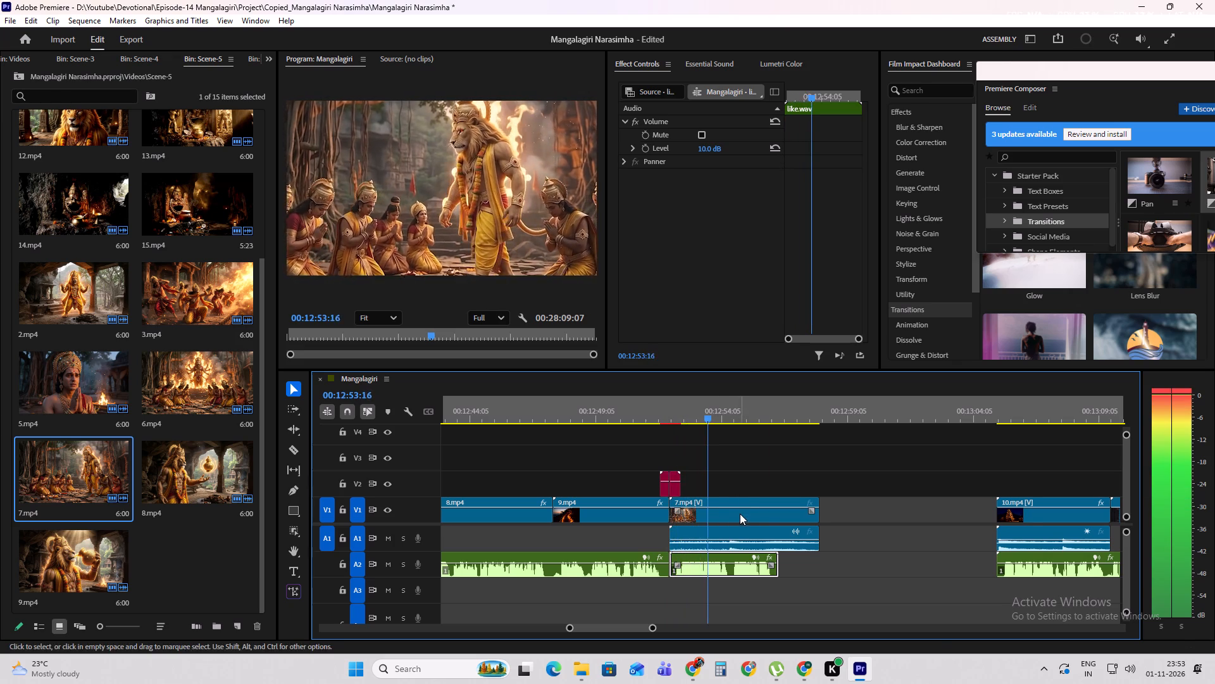
right_click(740, 514)
click(786, 236)
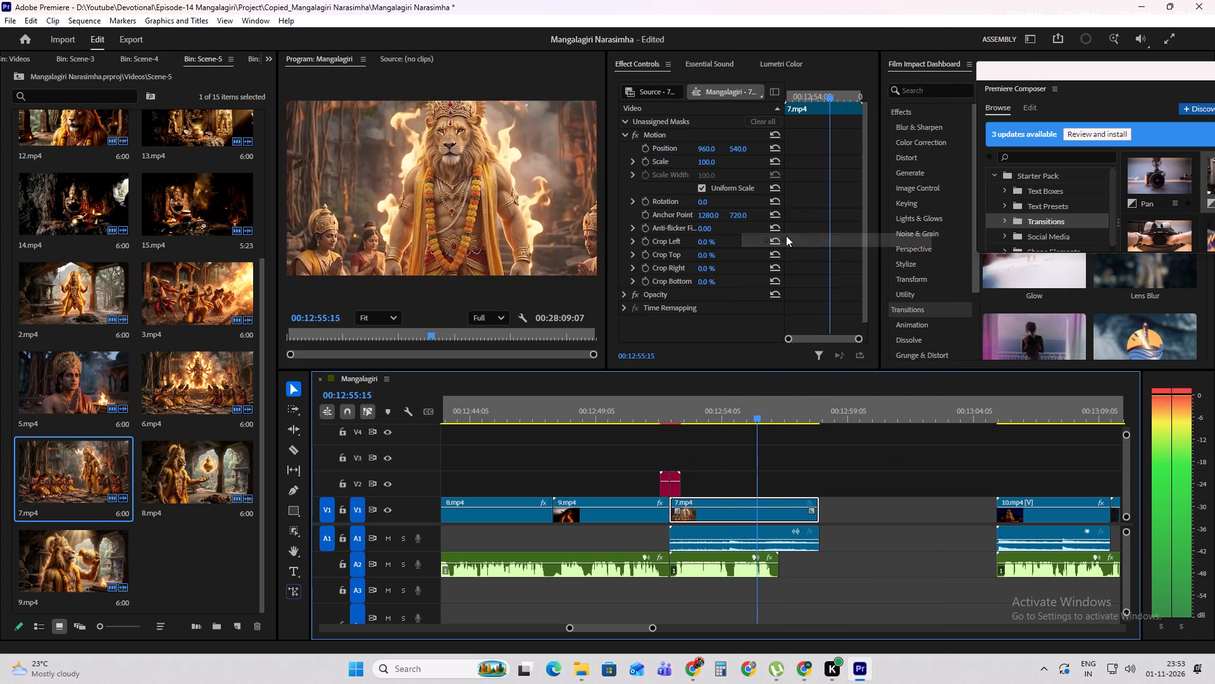
key(space)
click(739, 527)
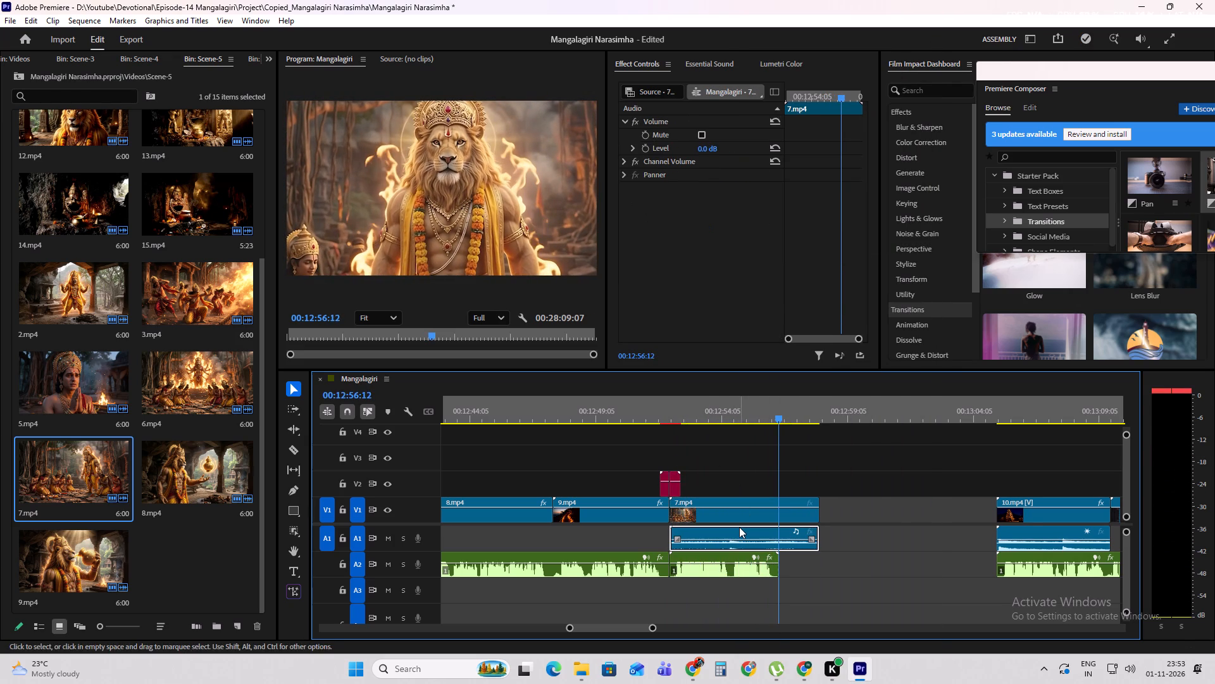
key(Delete)
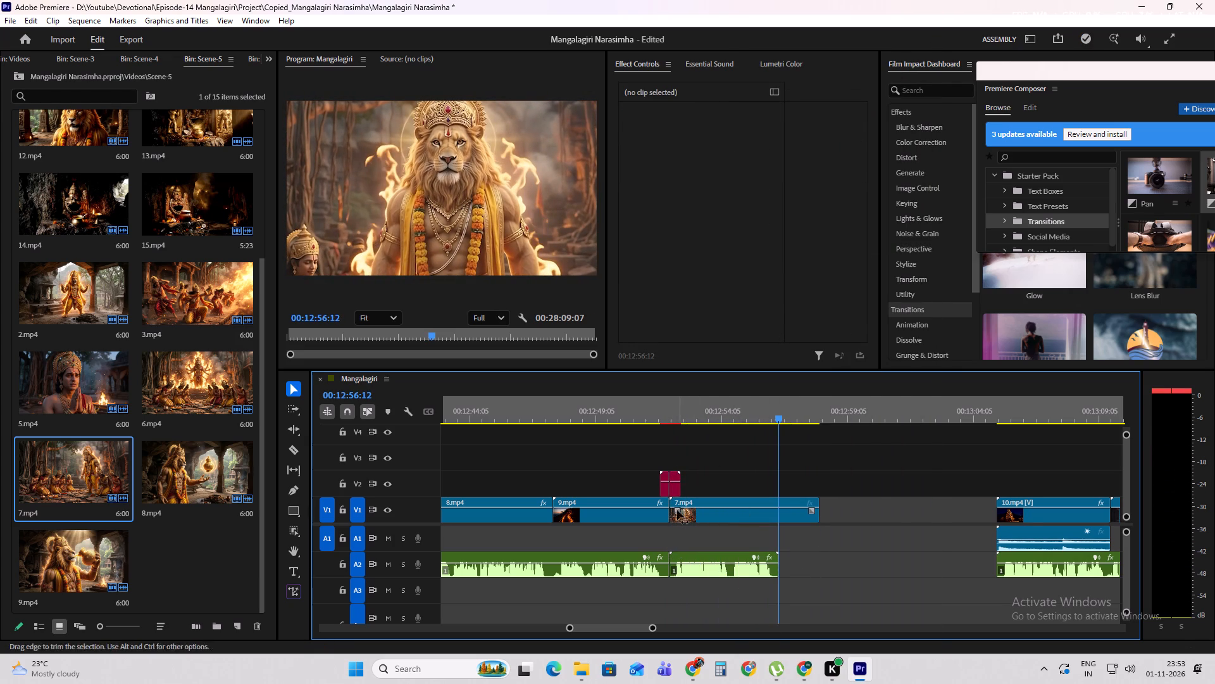
Trim the start of 7.mp4 and reposition it to span from the end of 9.mp4 to about 00:12:56, then check playback.
drag(672, 502, 726, 505)
drag(762, 515, 758, 515)
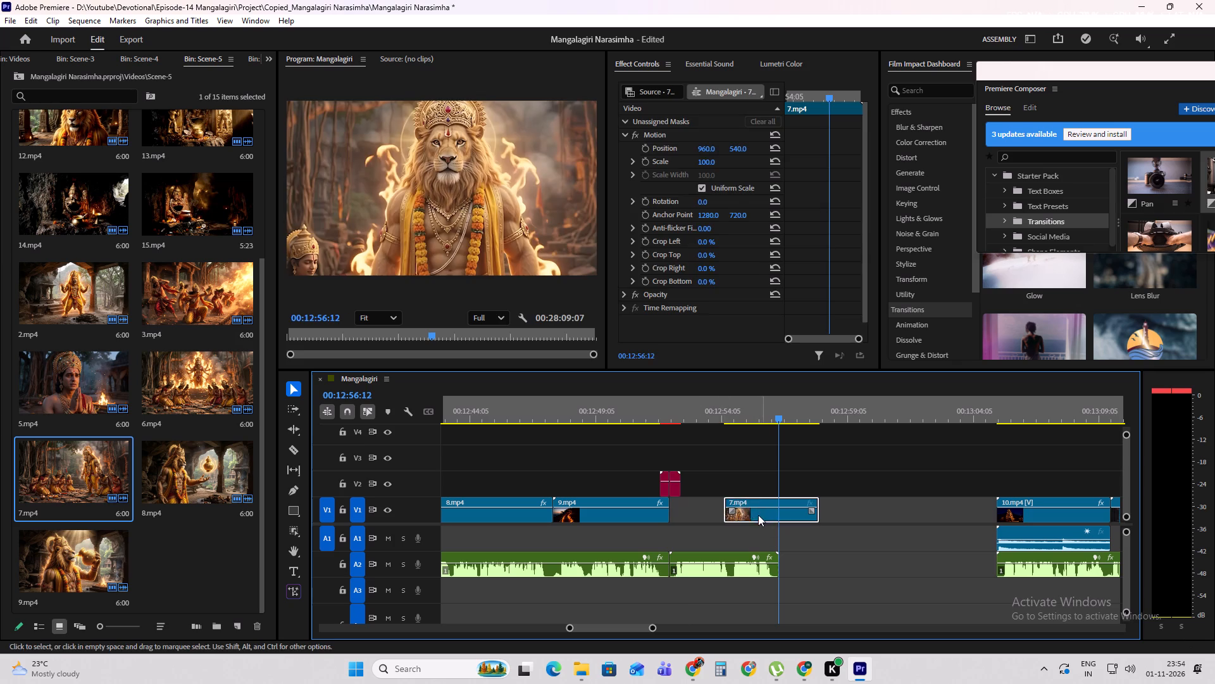
drag(758, 515, 718, 513)
drag(682, 503, 632, 497)
click(647, 400)
key(space)
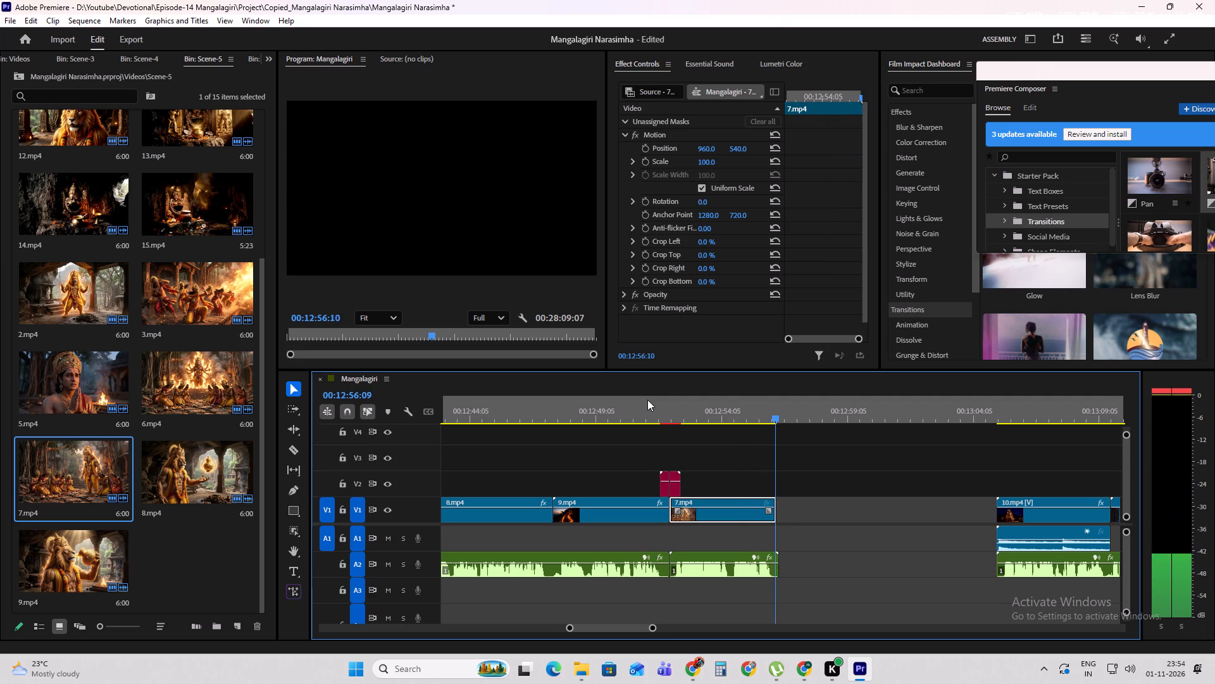
key(space)
Move the video, transition and narration clips from 10.mp4 onward earlier, closing the gap against 7.mp4 at about 00:12:56.
alt+scroll(829, 495, down, 11)
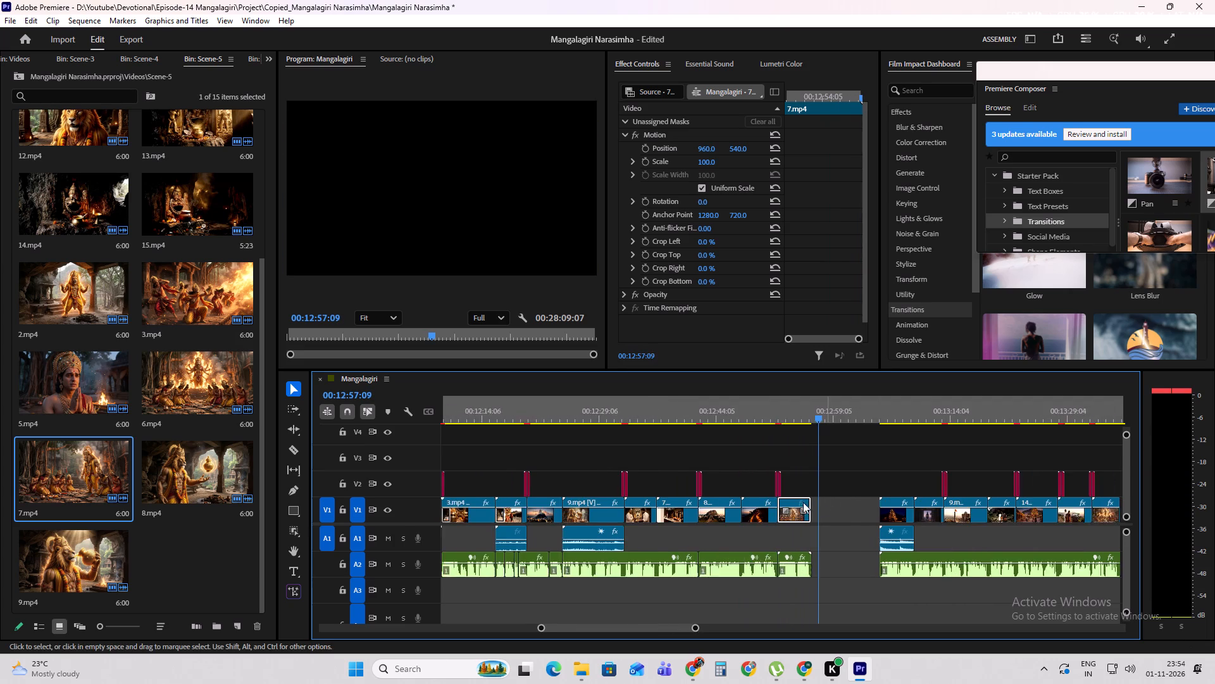
shift+scroll(760, 502, down, 10)
drag(676, 452, 904, 595)
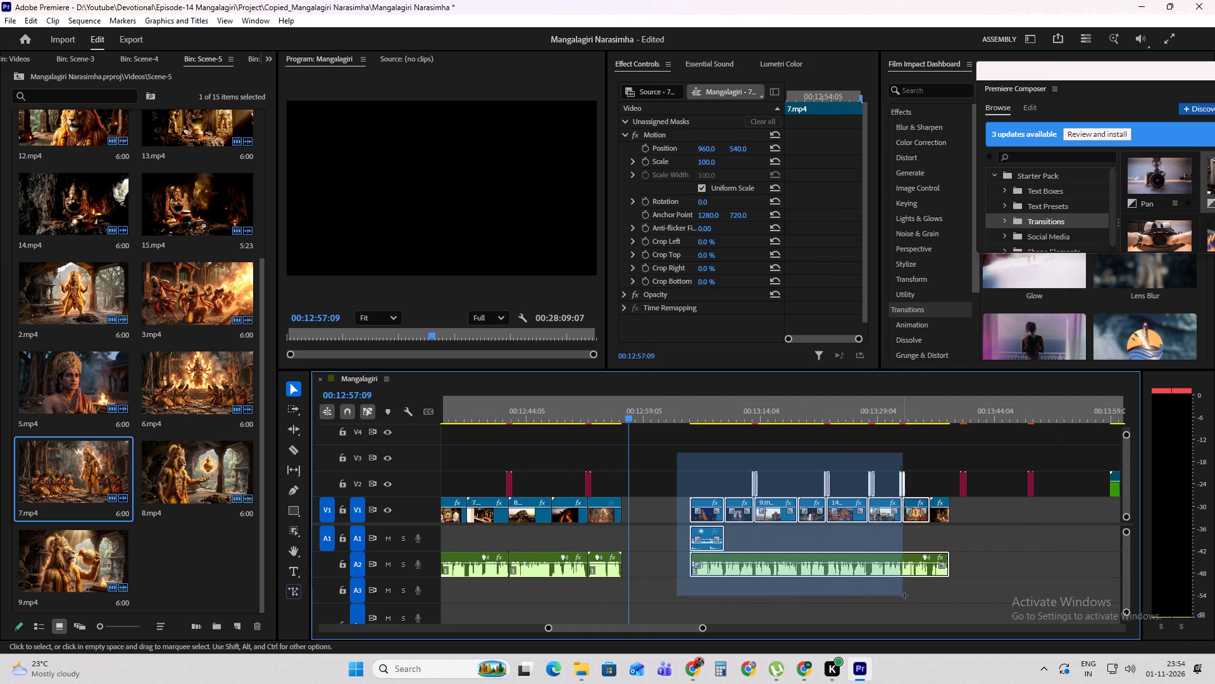
drag(904, 595, 948, 598)
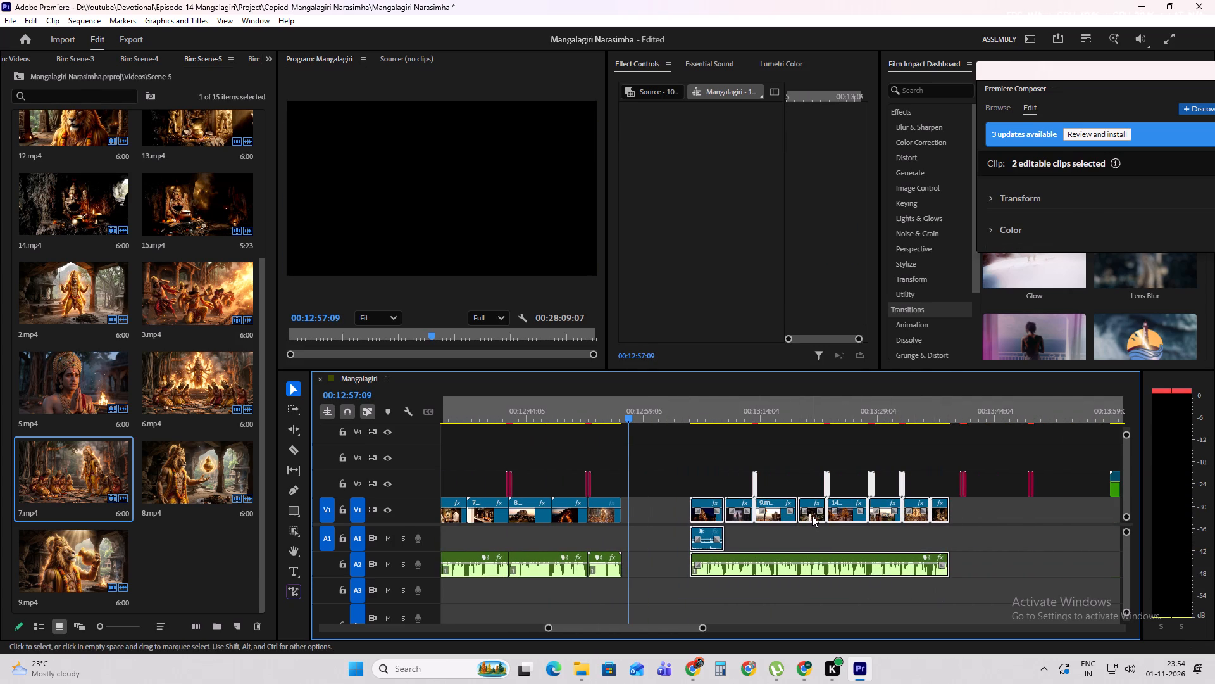
drag(812, 516, 752, 507)
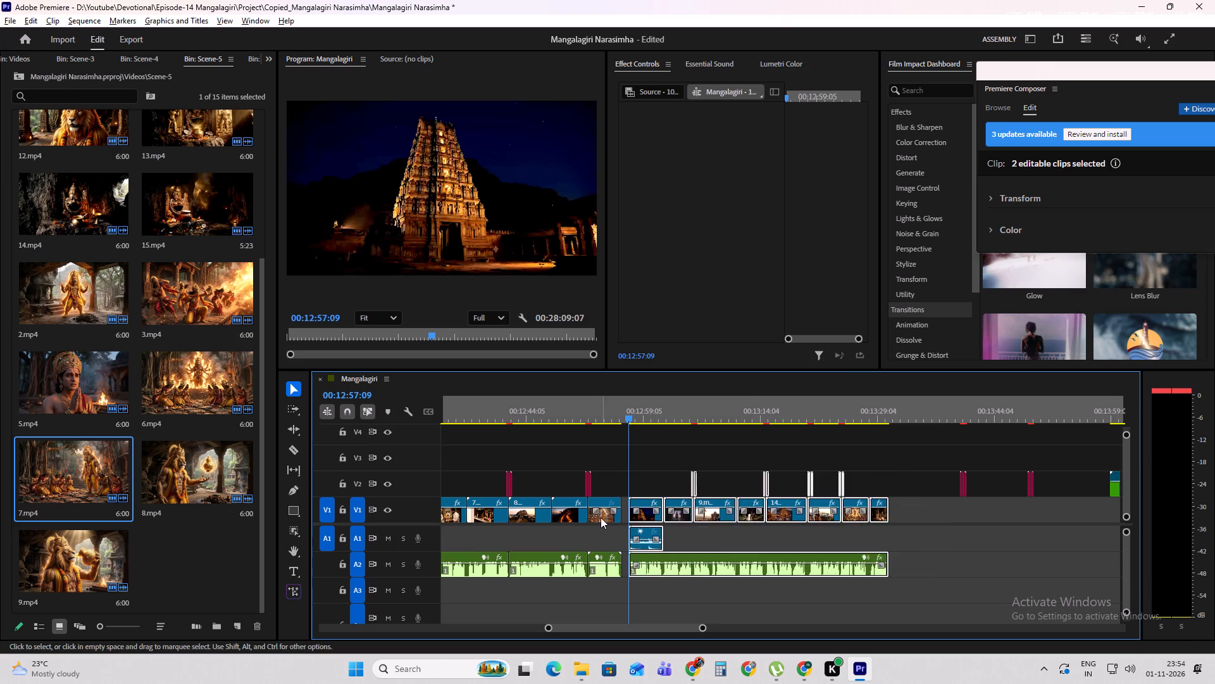
alt+scroll(601, 518, up, 17)
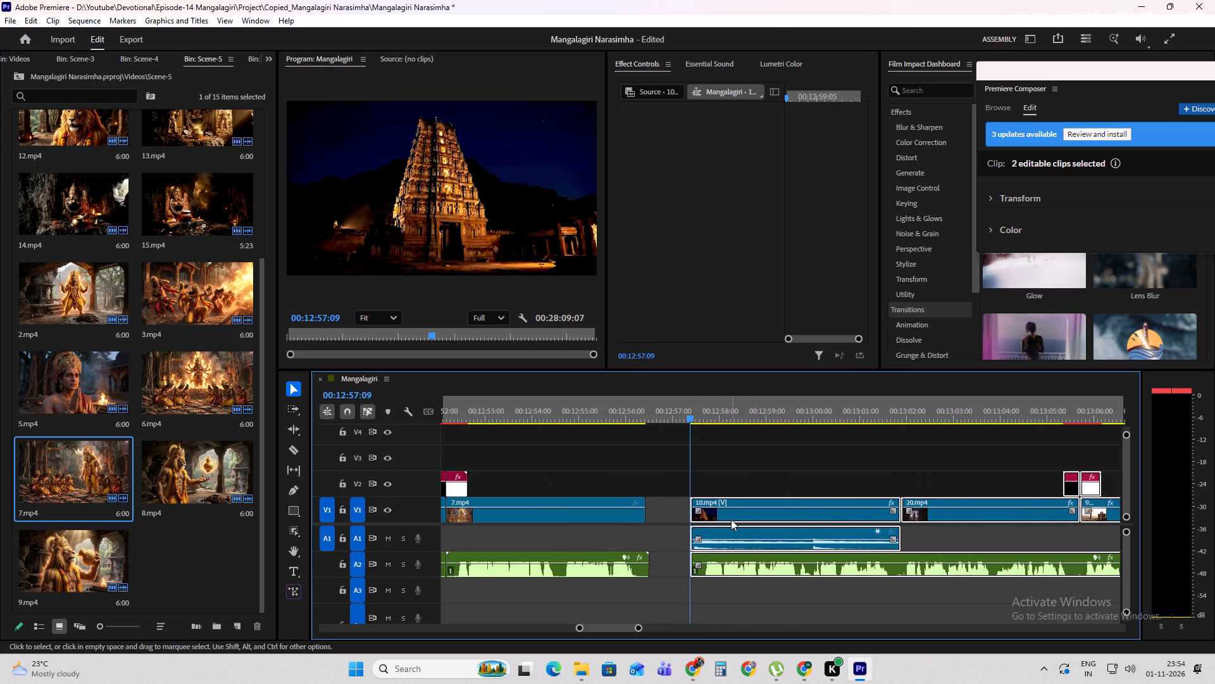
drag(730, 517, 685, 517)
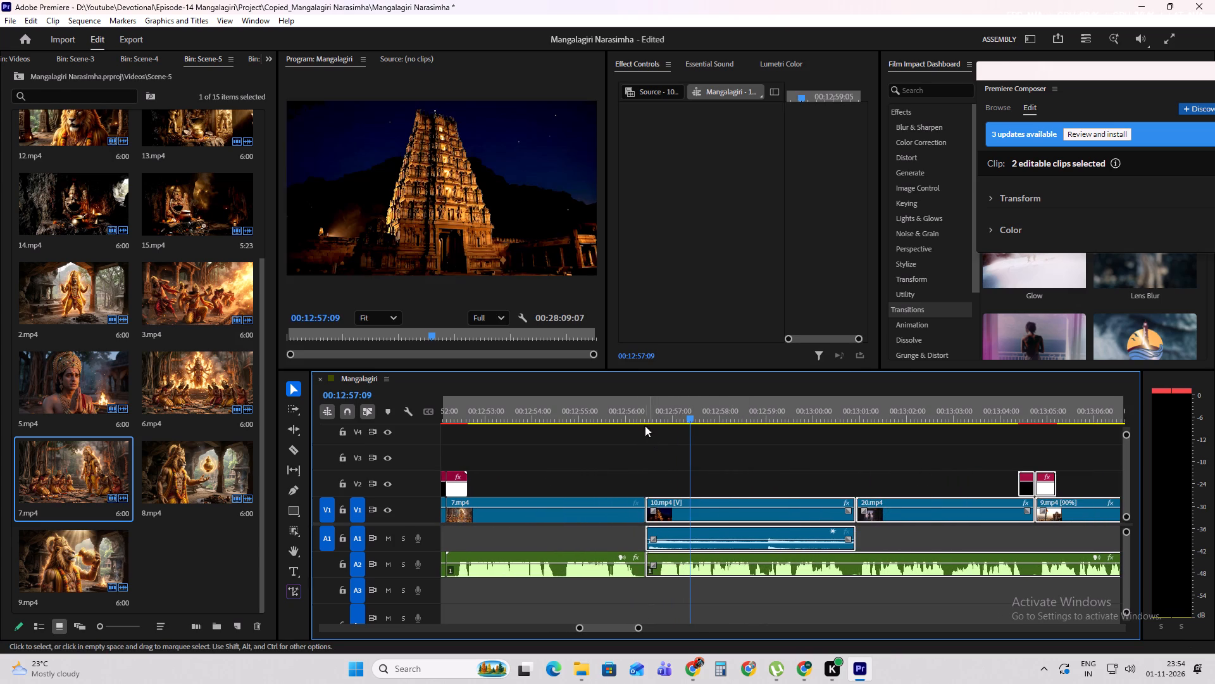
Play the sequence from about 00:12:56 to 00:13:07 to check the joined clips and listen to the following narration.
click(621, 410)
key(space)
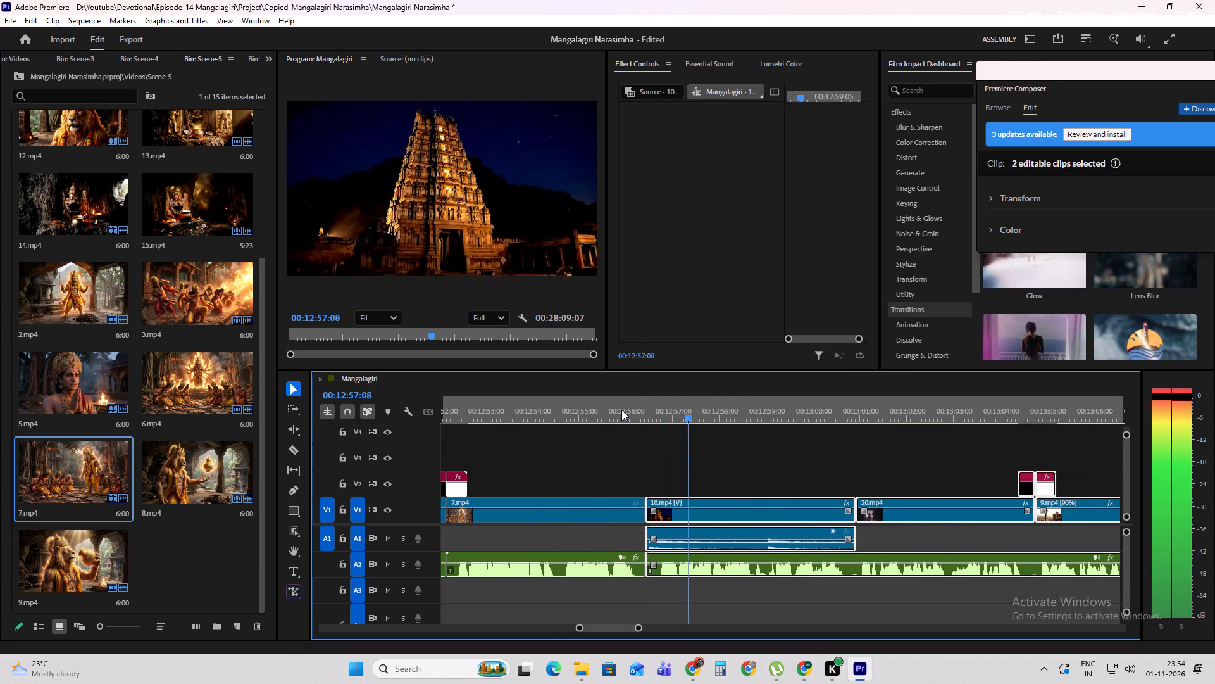
alt+scroll(725, 513, down, 5)
shift+scroll(645, 516, down, 6)
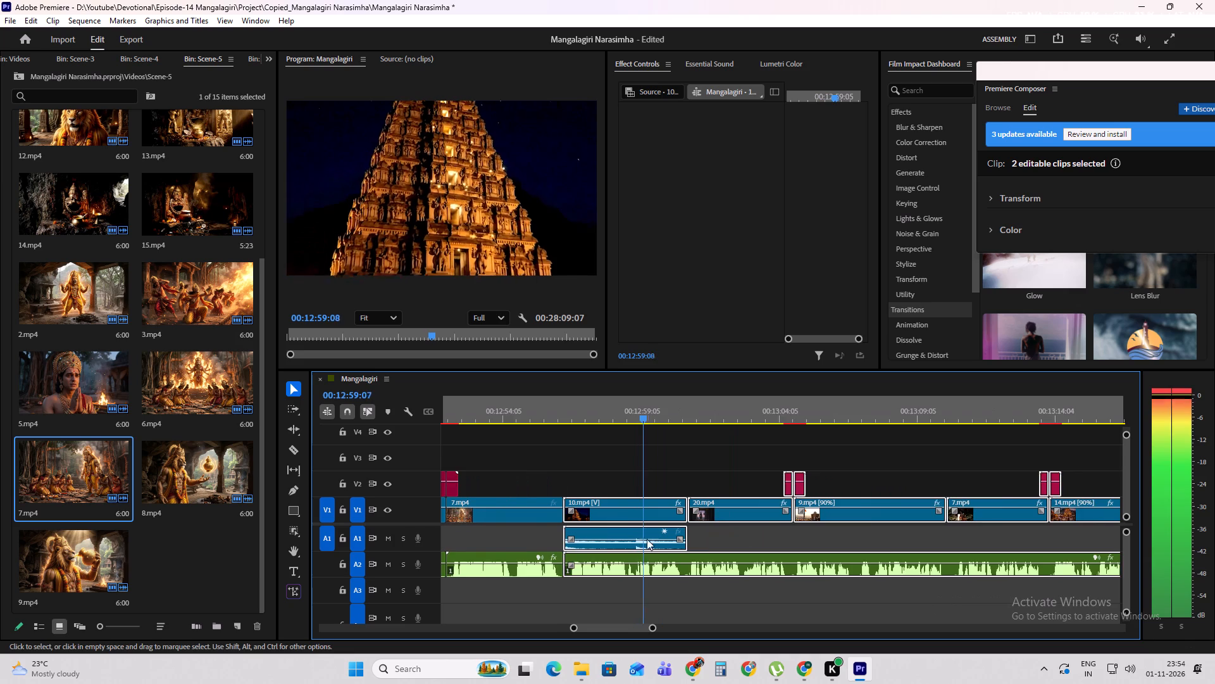
alt+scroll(651, 545, up, 11)
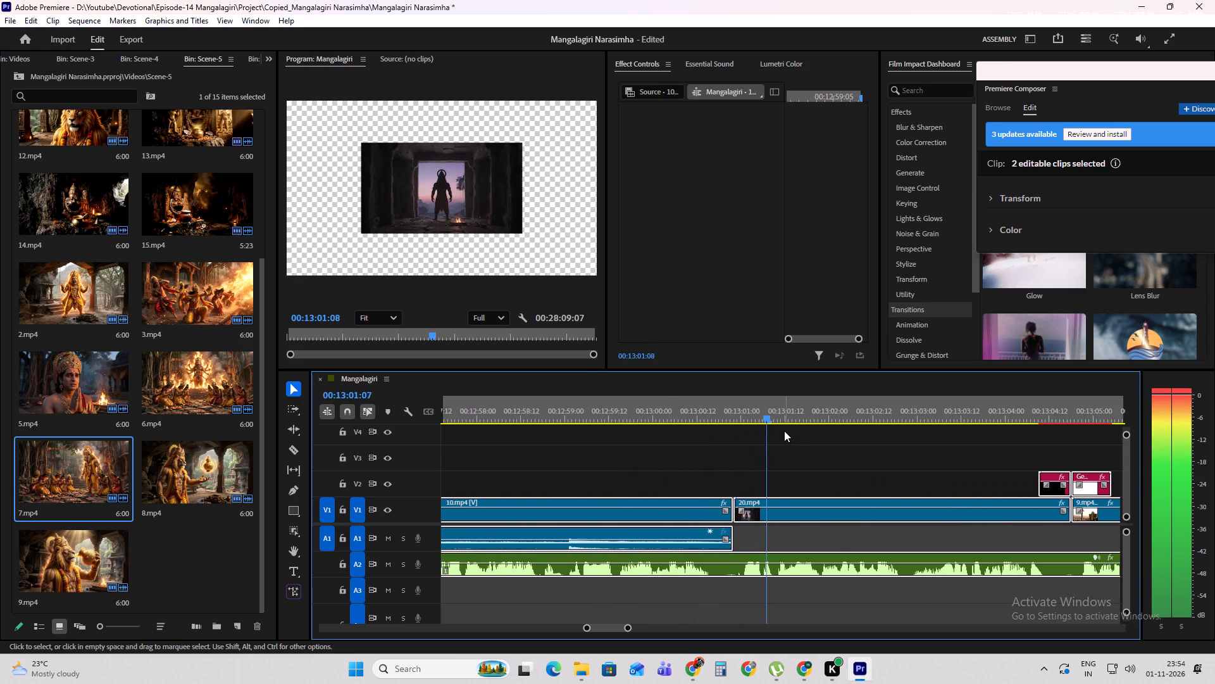
alt+scroll(722, 472, down, 8)
shift+scroll(688, 467, down, 5)
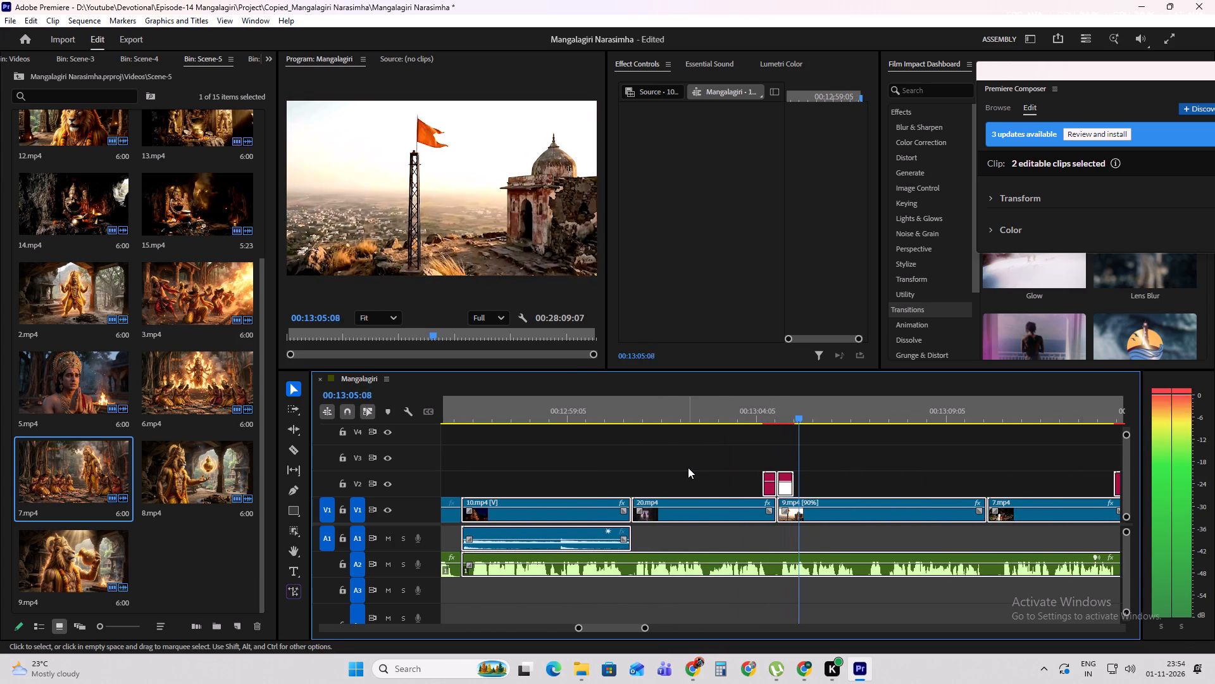
key(space)
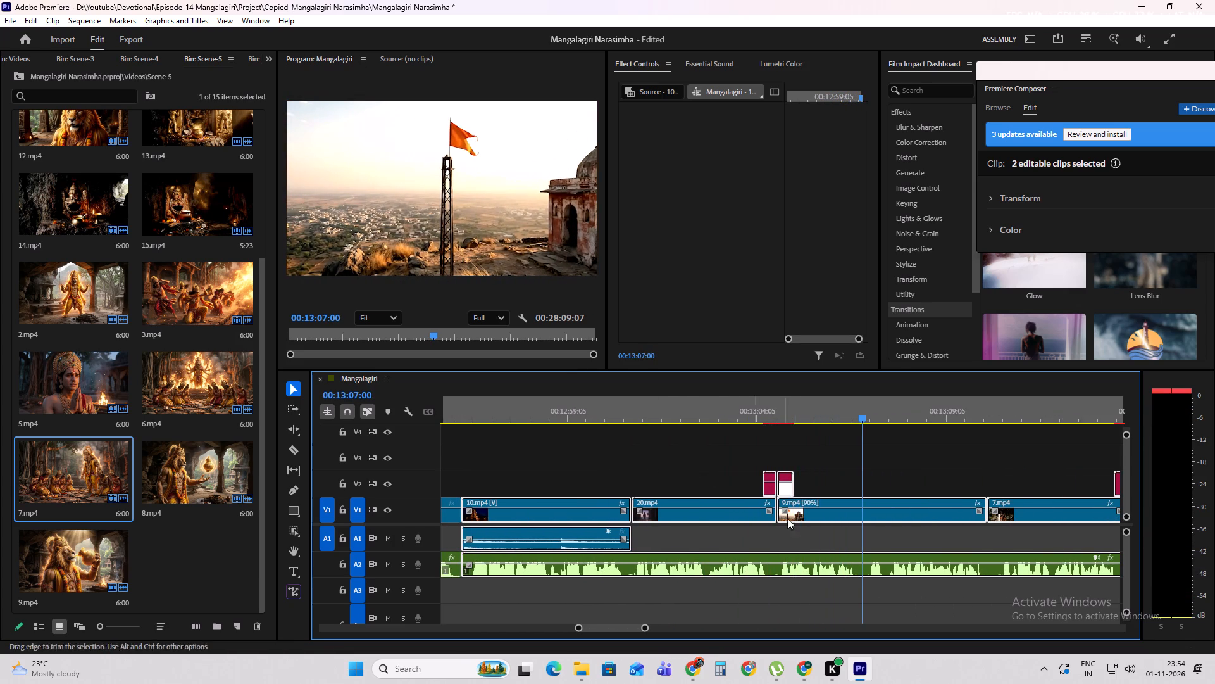
Split the Audio-11-3.wav narration on A2 at the start of 9.mp4 and at 00:13:07:00, and delete the section between.
key(c)
click(775, 567)
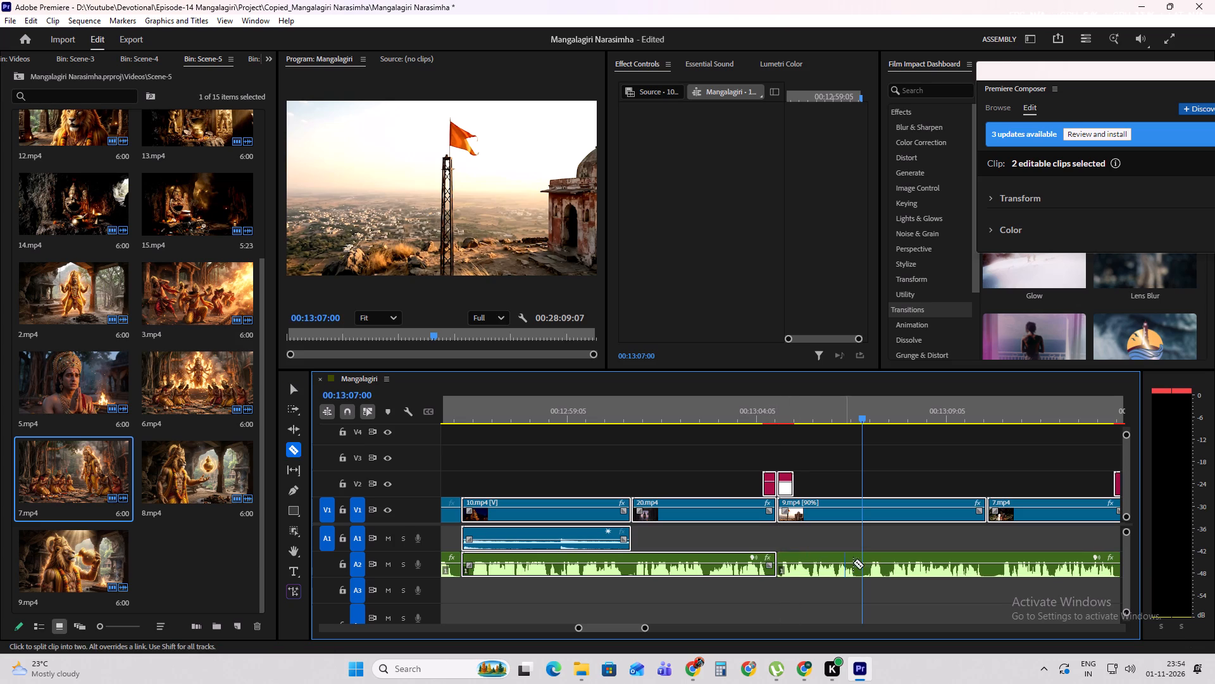
click(863, 563)
key(space)
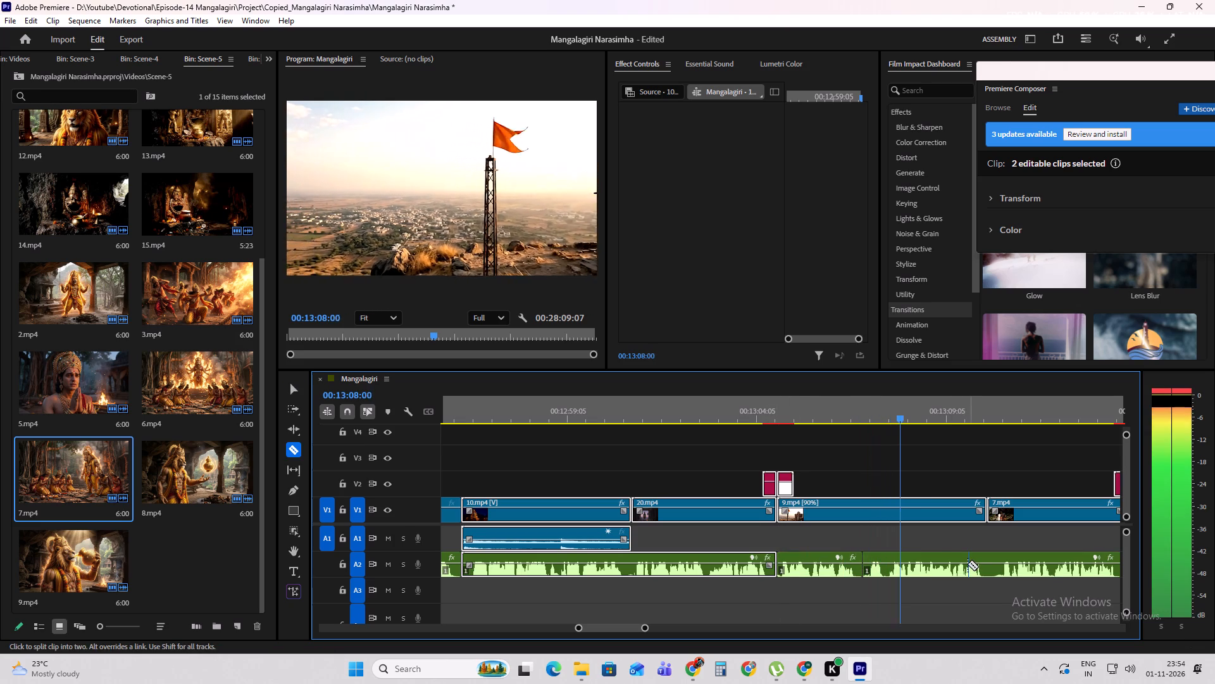
key(space)
key(v)
click(828, 574)
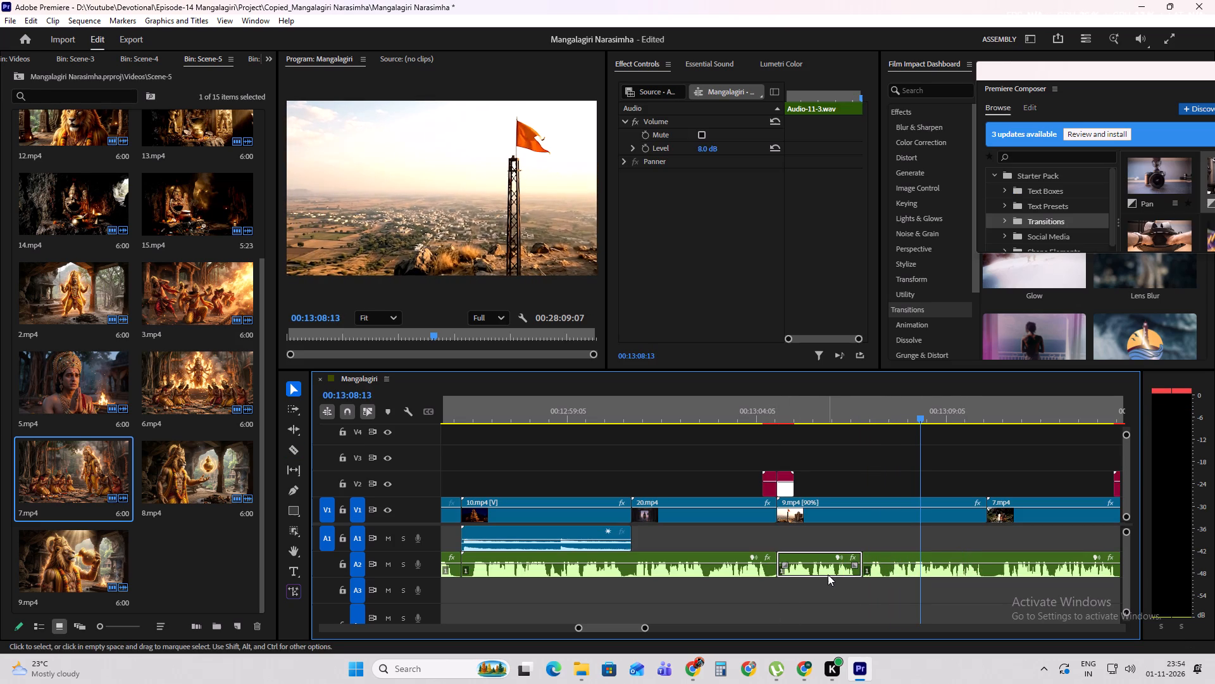
key(Delete)
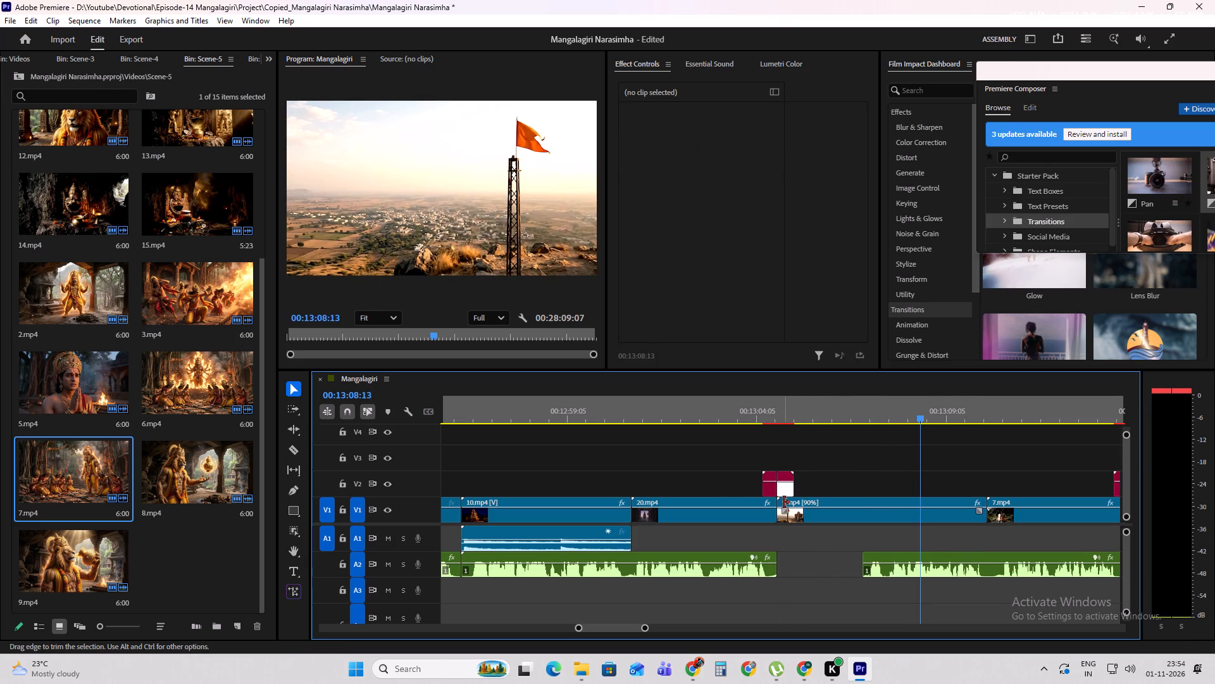
Trim the start of 9.mp4 on V1 to line up with the narration section starting at 00:13:07:00.
drag(780, 502, 830, 510)
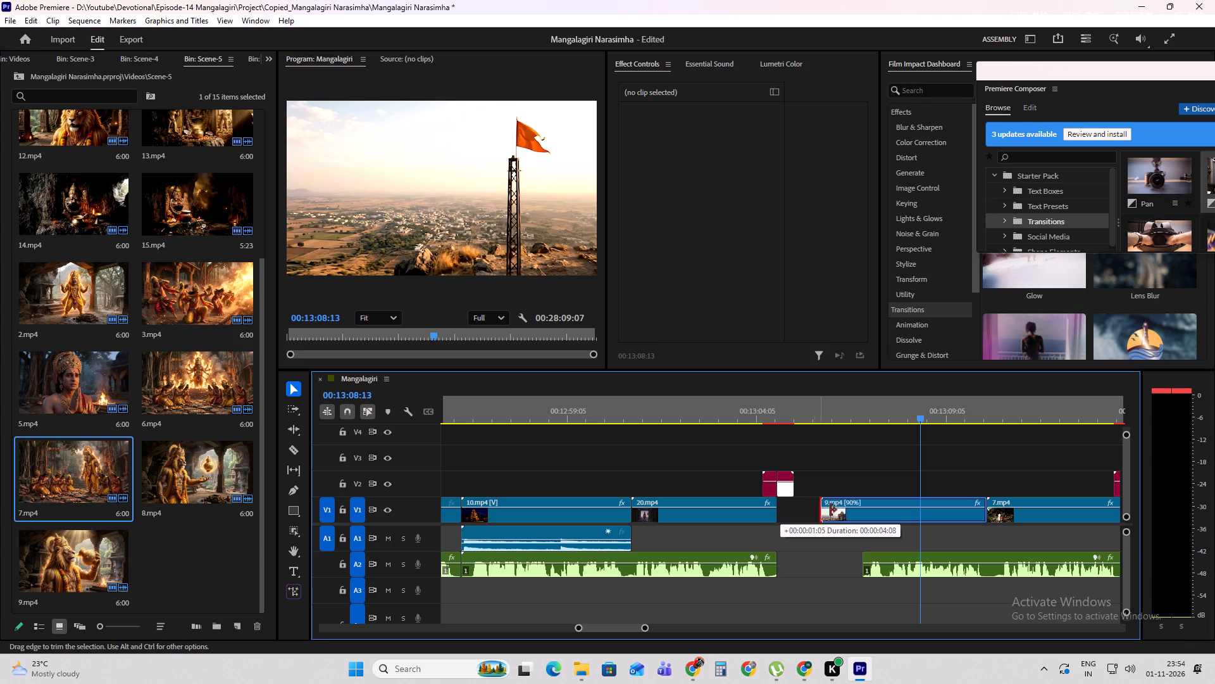
drag(830, 510, 869, 518)
Move the video, transition and narration clips from 9.mp4 onward earlier, against the end of 20.mp4 at 00:13:04:18.
alt+scroll(809, 522, down, 14)
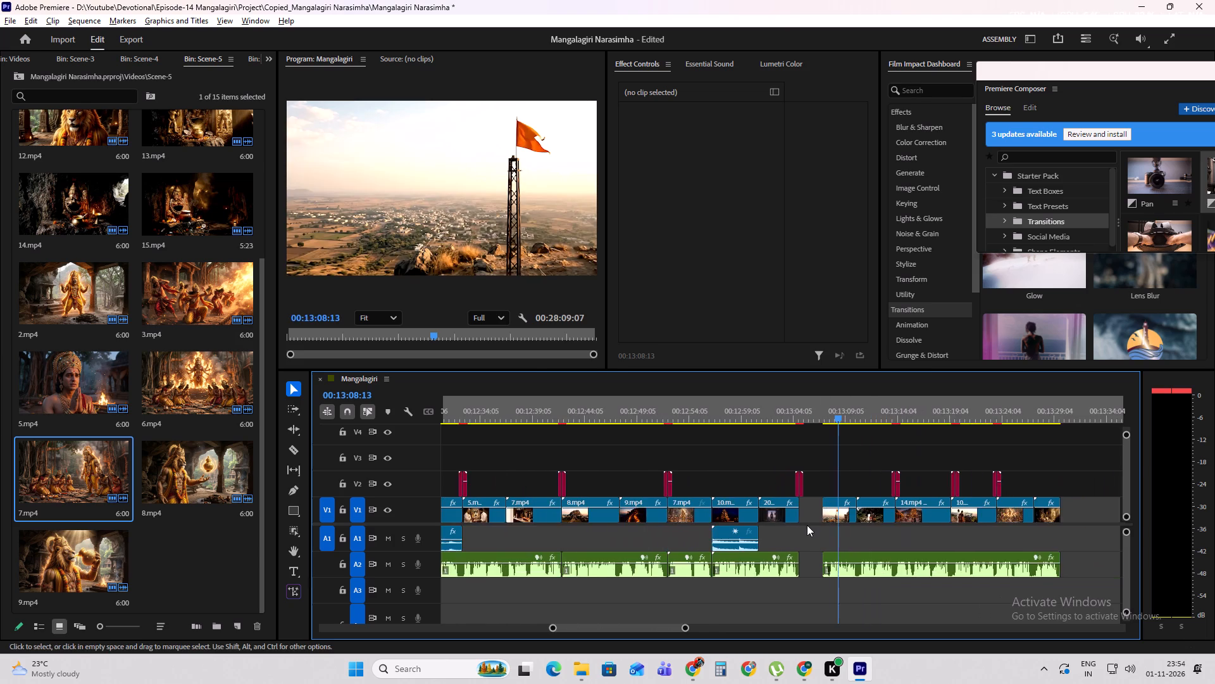
alt+scroll(807, 525, down, 2)
drag(989, 473, 823, 582)
alt+scroll(811, 544, up, 2)
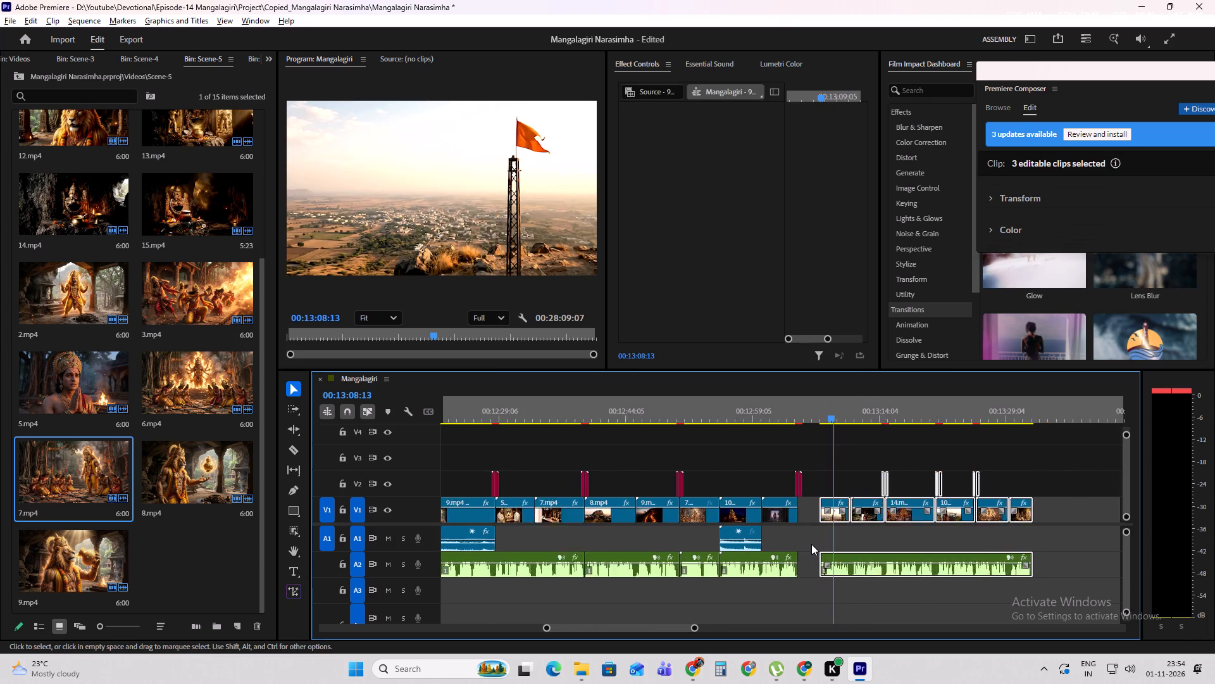
alt+scroll(811, 544, up, 16)
drag(889, 514, 815, 519)
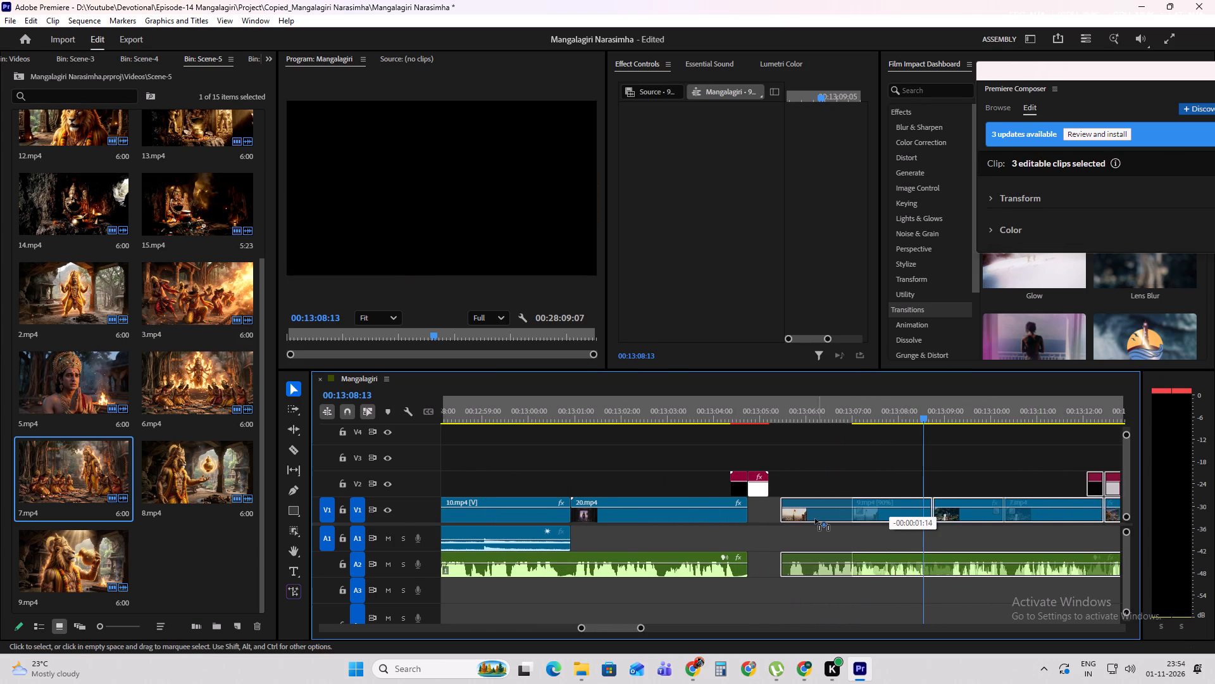
drag(815, 519, 788, 519)
Play the sequence from about 00:13:02 to 00:13:18 to check the closed gap and the following clips.
click(647, 396)
key(space)
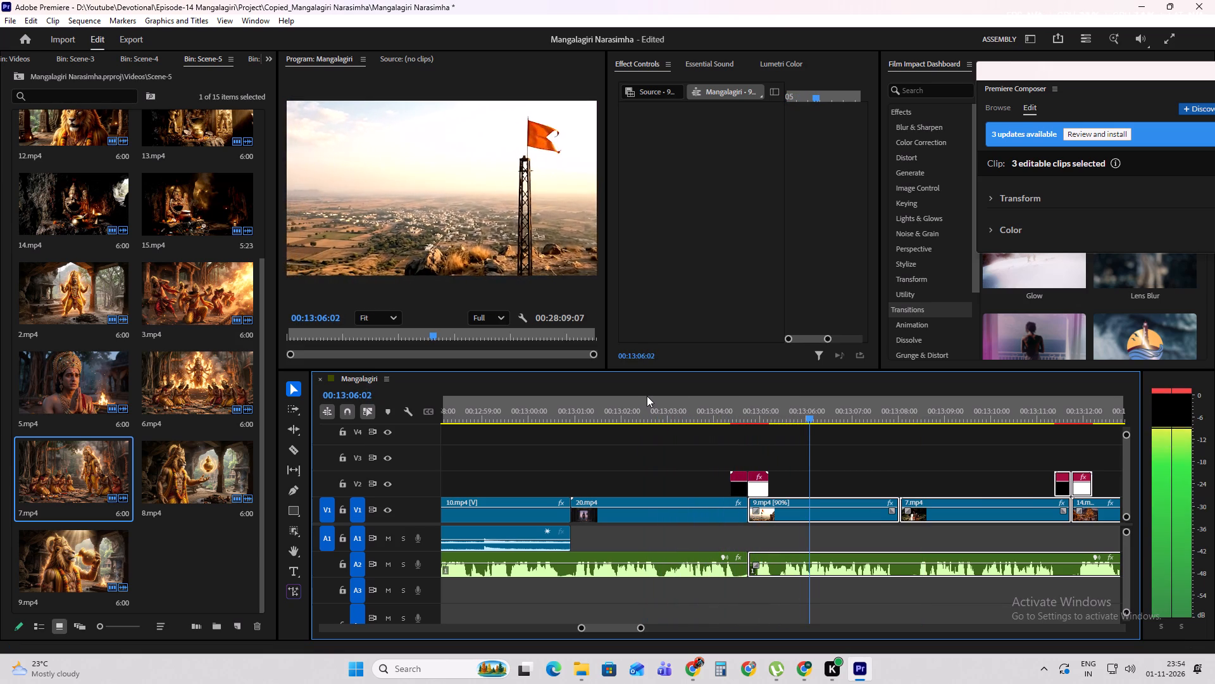
alt+scroll(790, 505, down, 5)
shift+scroll(738, 506, down, 3)
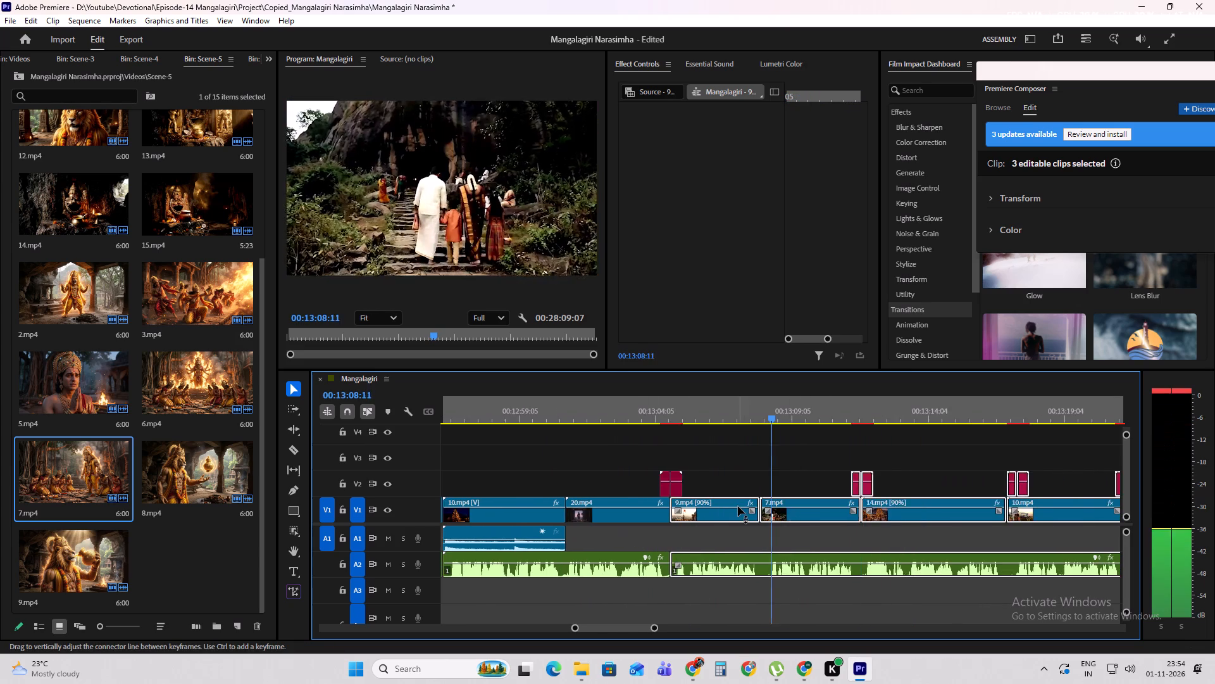
shift+scroll(738, 506, down, 10)
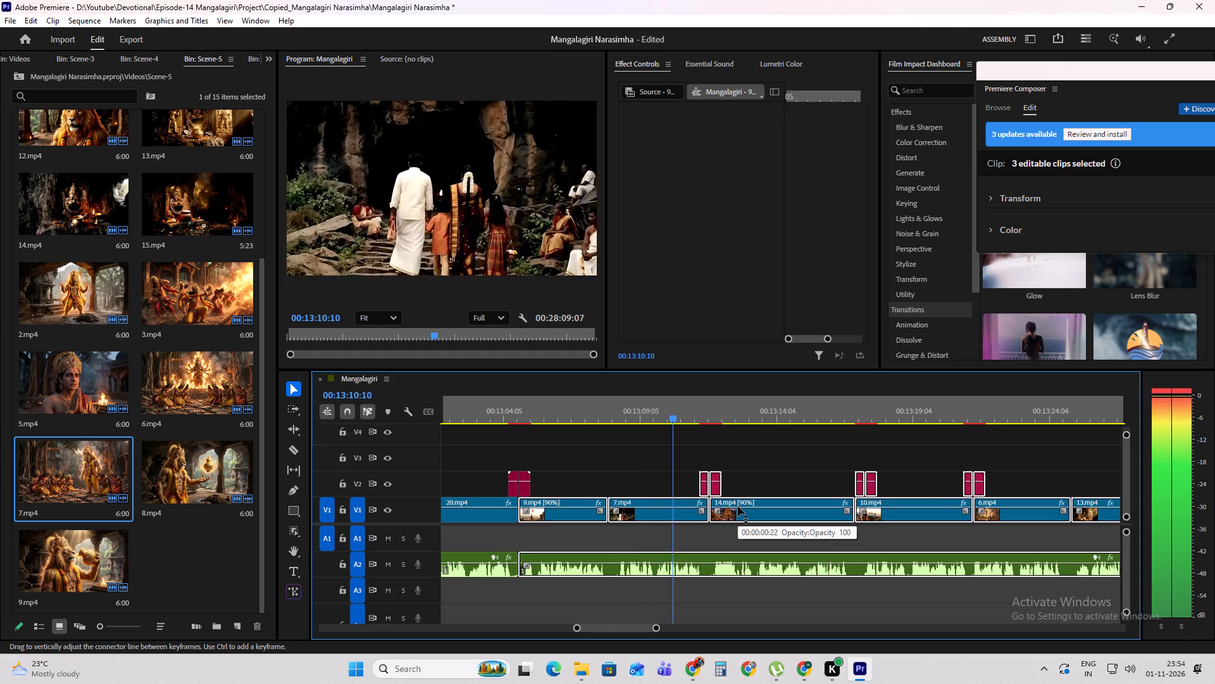
shift+scroll(738, 506, down, 6)
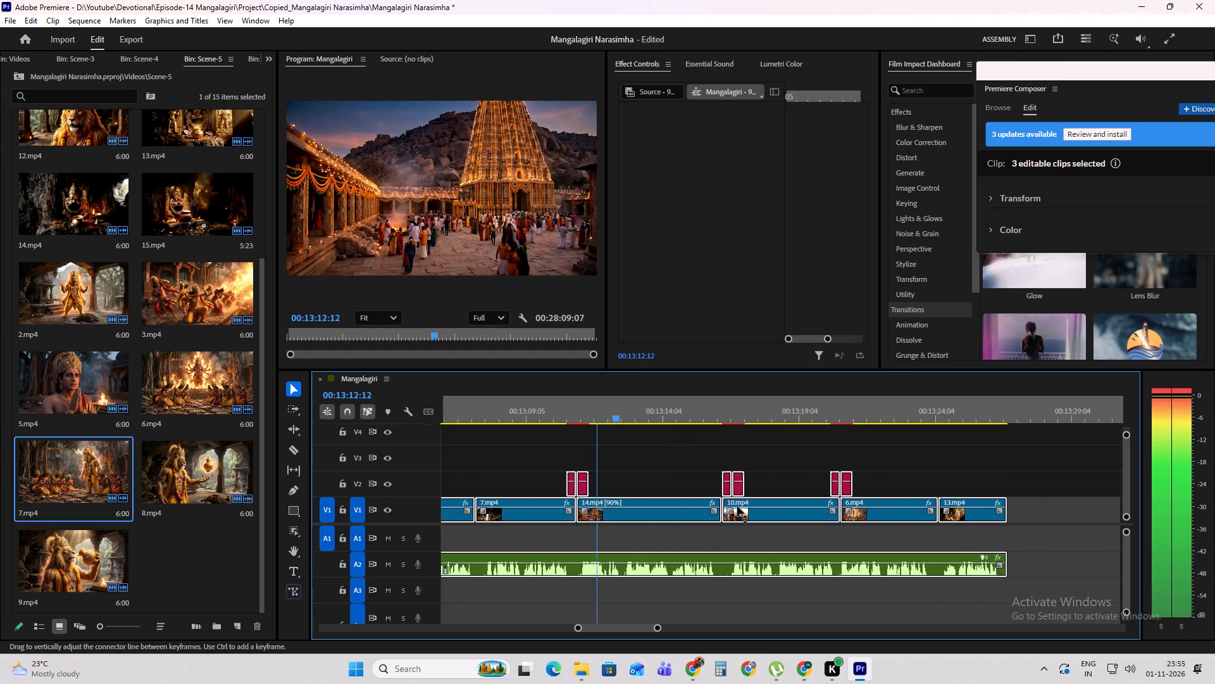
shift+scroll(737, 506, down, 1)
alt+scroll(733, 509, up, 4)
click(811, 469)
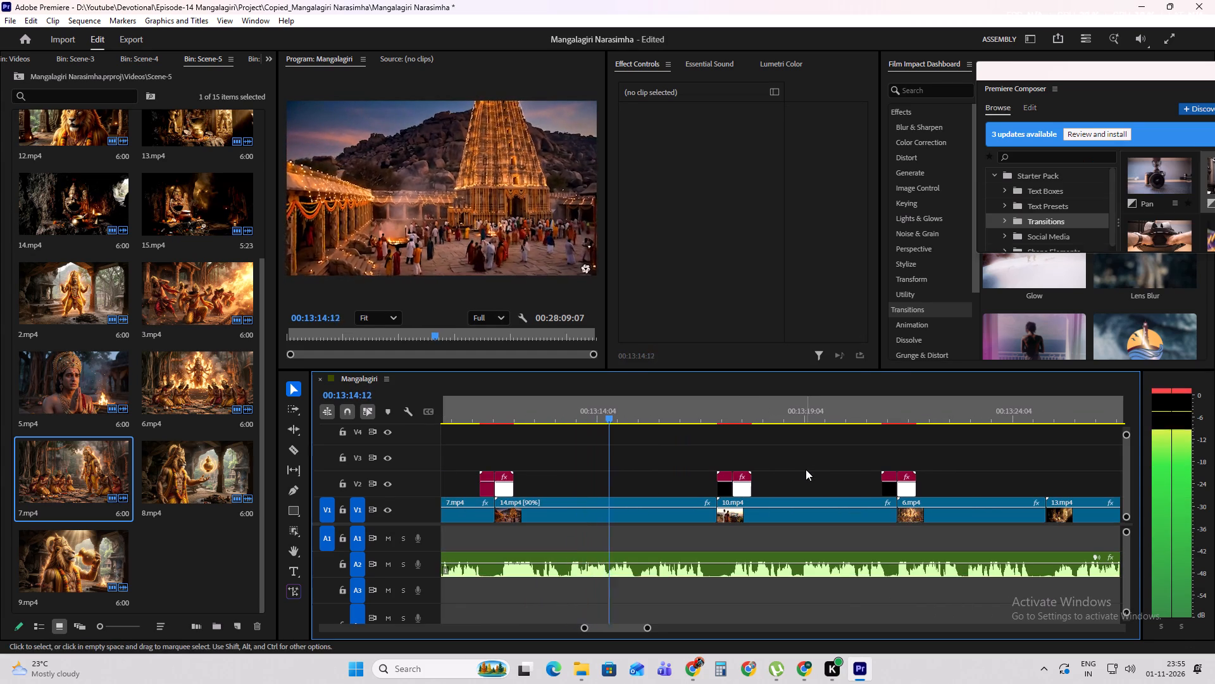
alt+scroll(811, 483, down, 3)
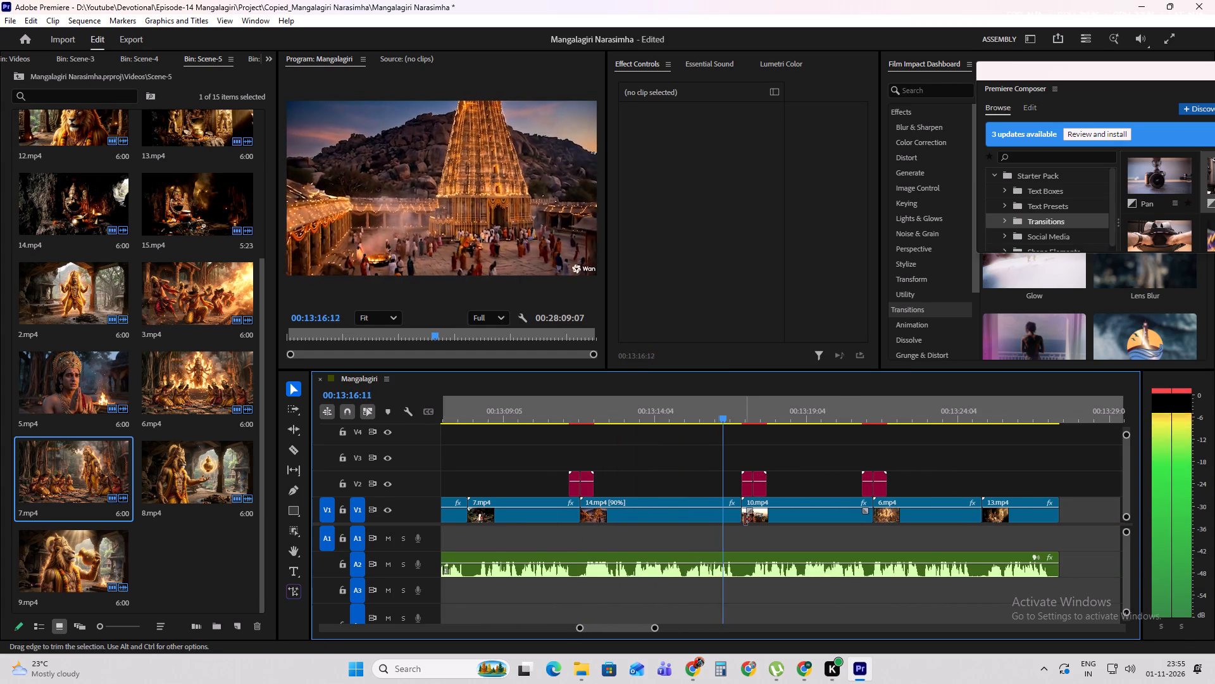
key(space)
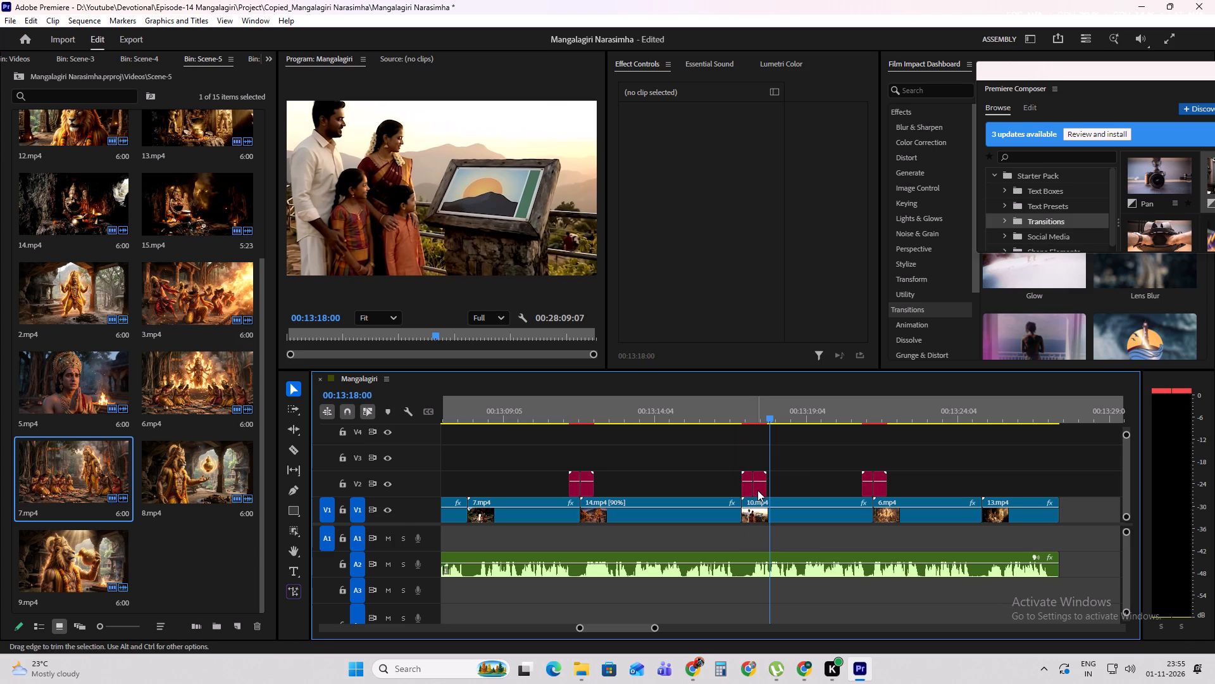
Move the V2 transition earlier to centre it on the cut between 14.mp4 and 10.mp4, and play through the end of 13.mp4.
drag(760, 493, 748, 491)
click(723, 412)
key(space)
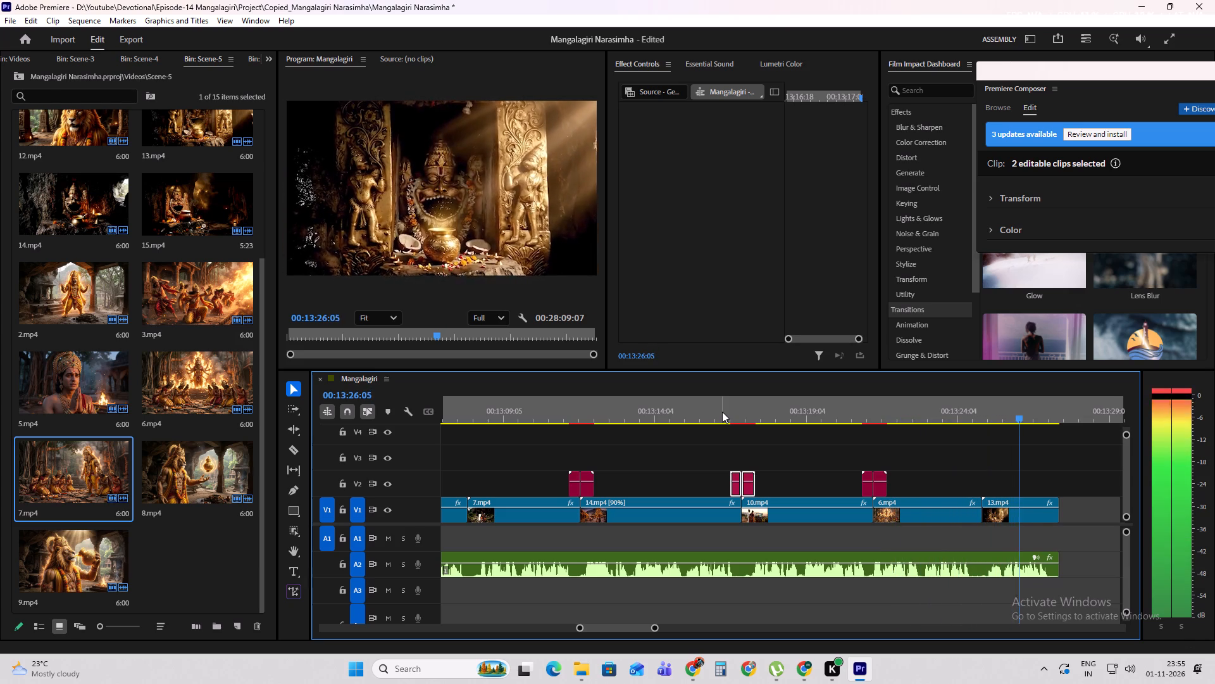
key(space)
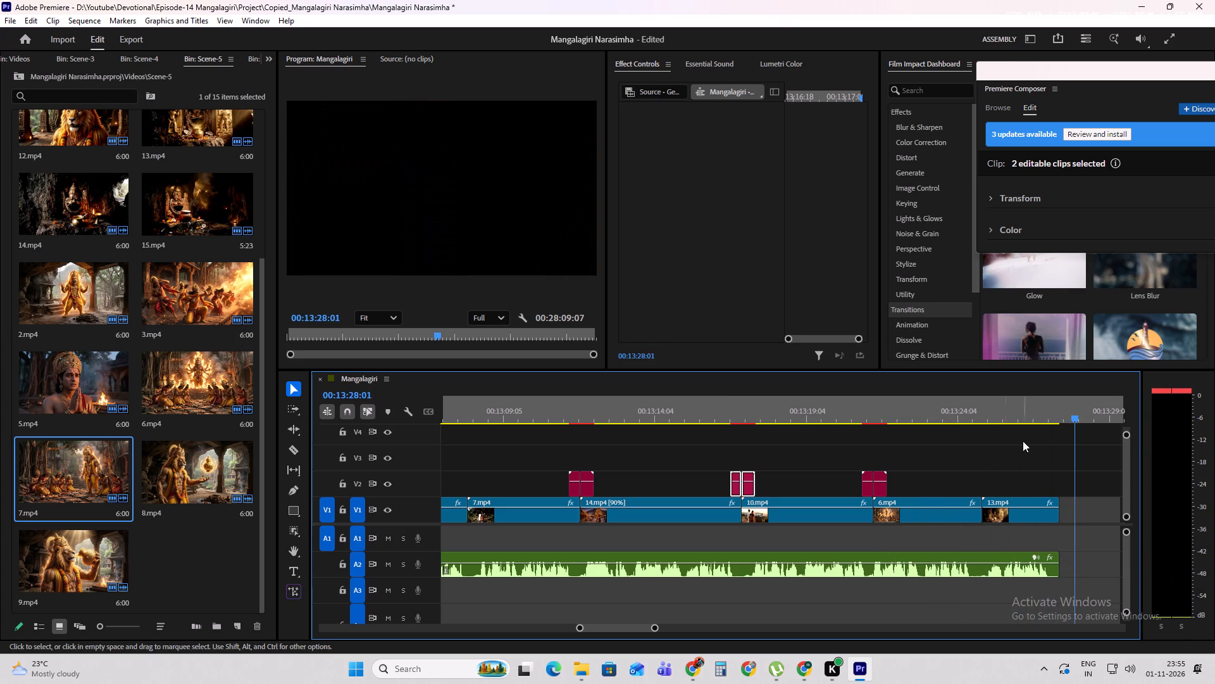
Set the sequence Out point at 00:13:27:12, at the end of 13.mp4.
drag(1042, 415, 1059, 413)
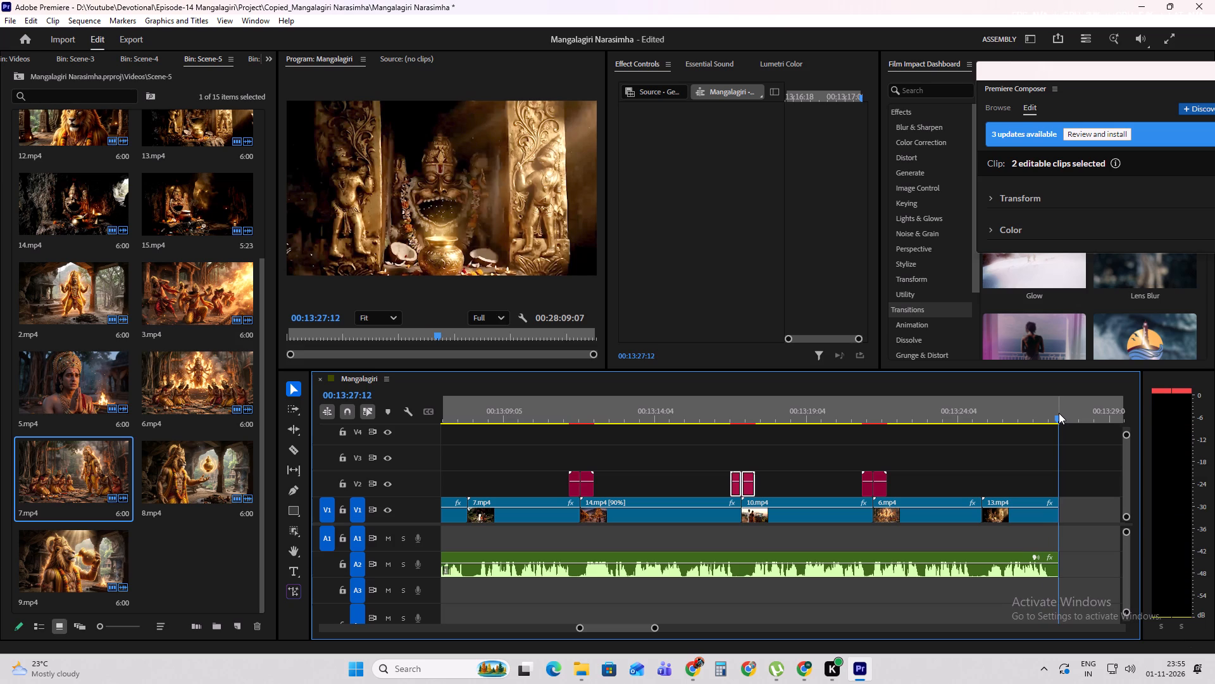
key(Right)
key(Left)
key(o)
Split the Audio-11-3.wav narration on A2 at the start of 13.mp4, about 00:13:25:00.
alt+scroll(1050, 503, up, 2)
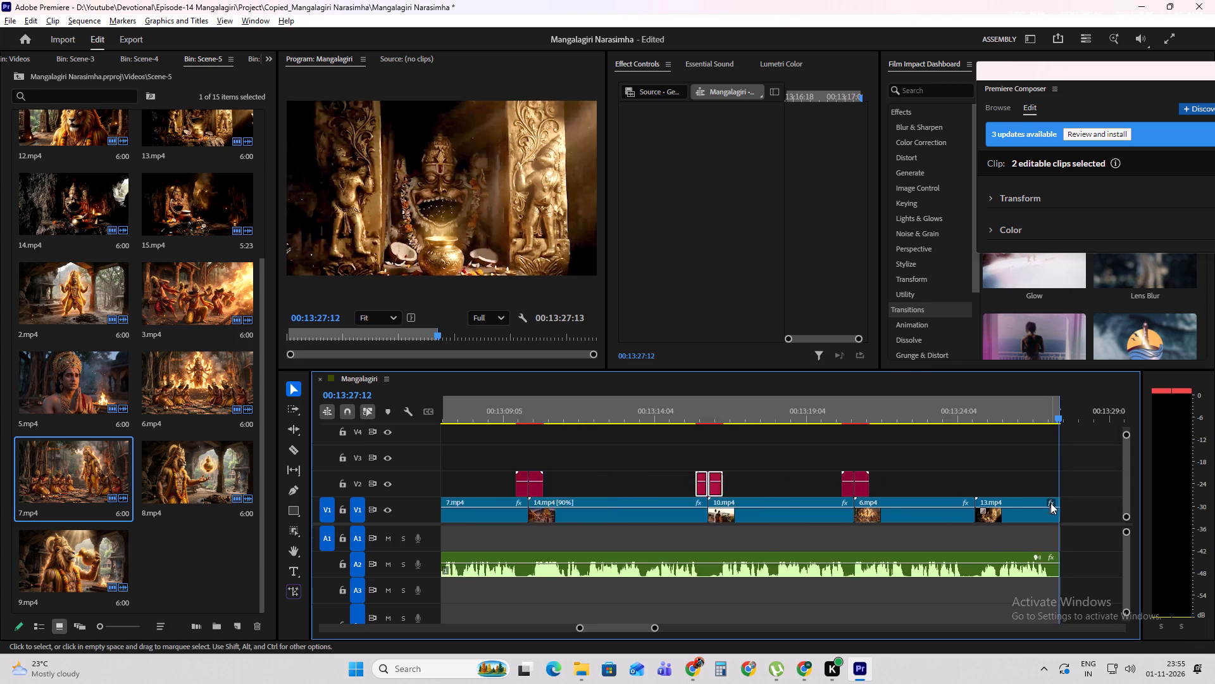
alt+scroll(1050, 503, up, 12)
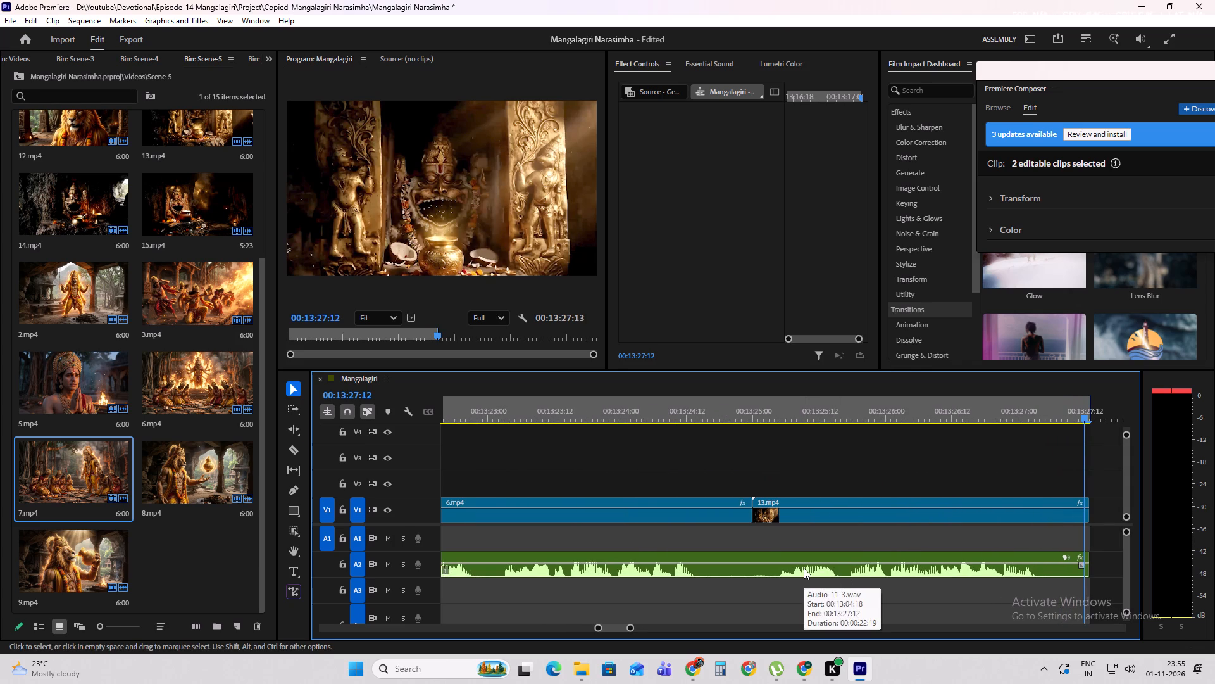
key(c)
click(753, 560)
key(b)
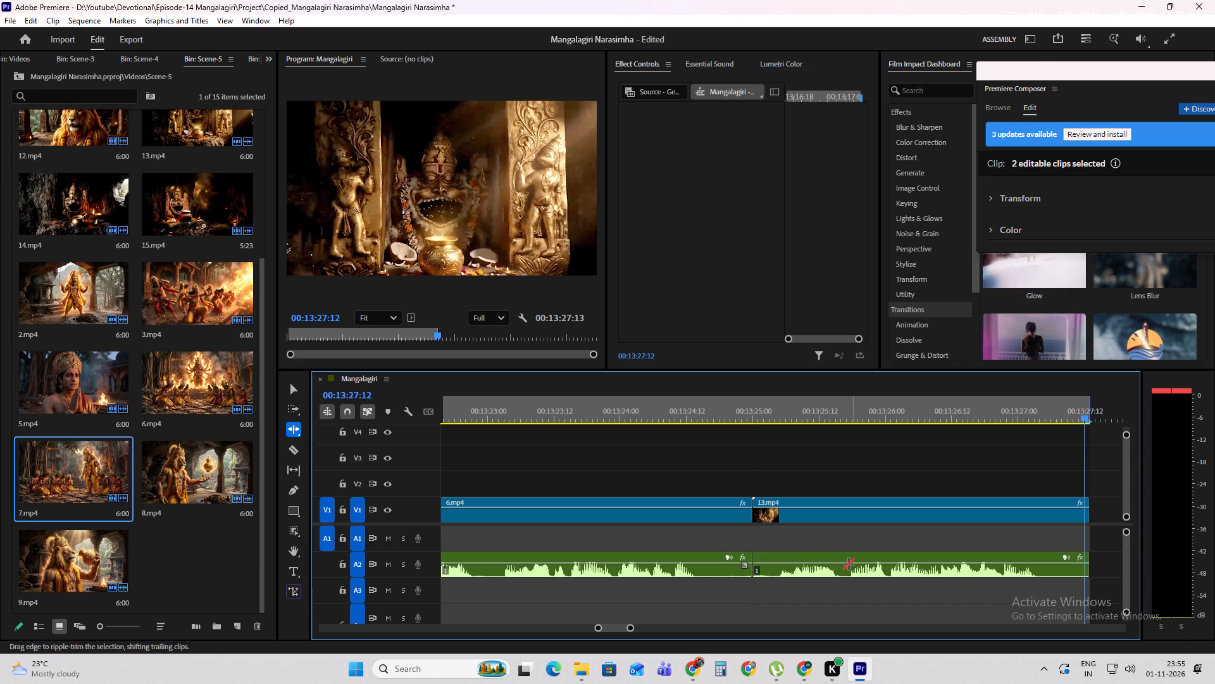
key(v)
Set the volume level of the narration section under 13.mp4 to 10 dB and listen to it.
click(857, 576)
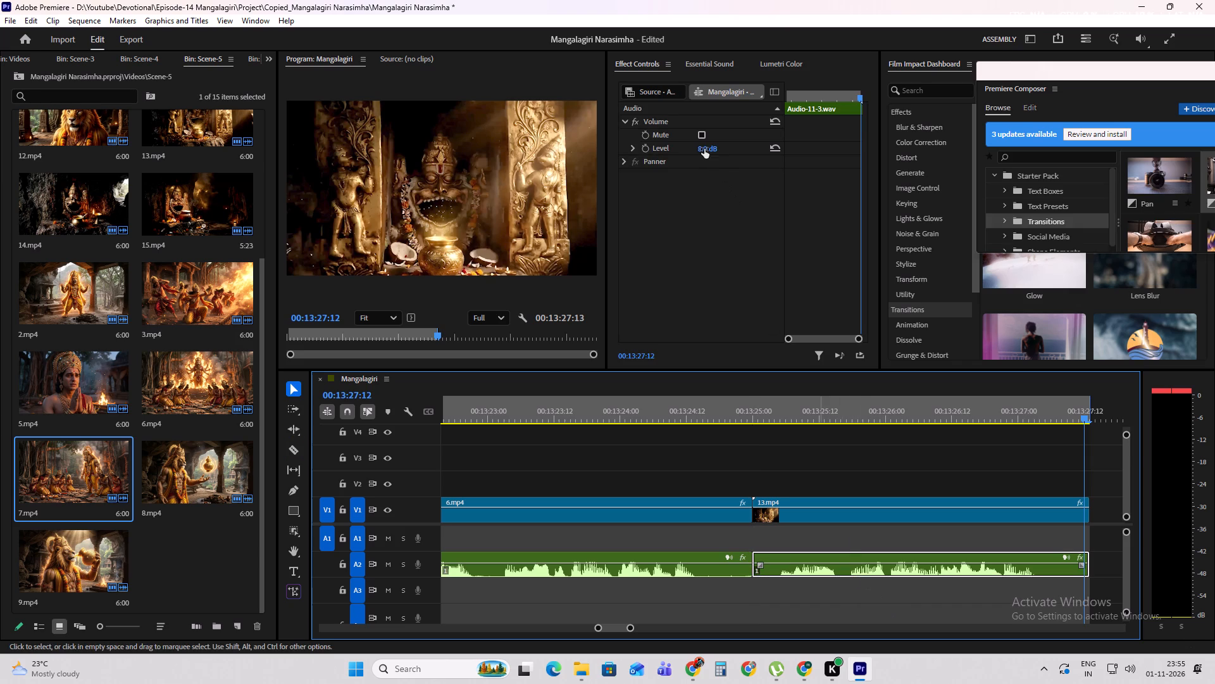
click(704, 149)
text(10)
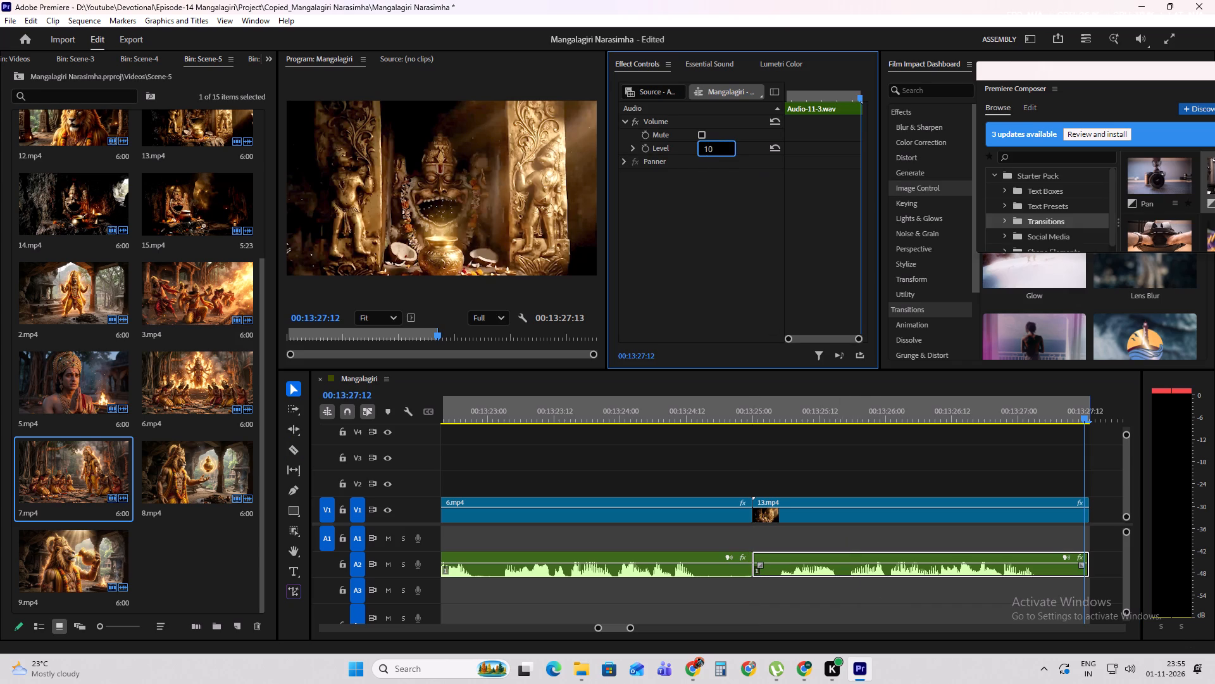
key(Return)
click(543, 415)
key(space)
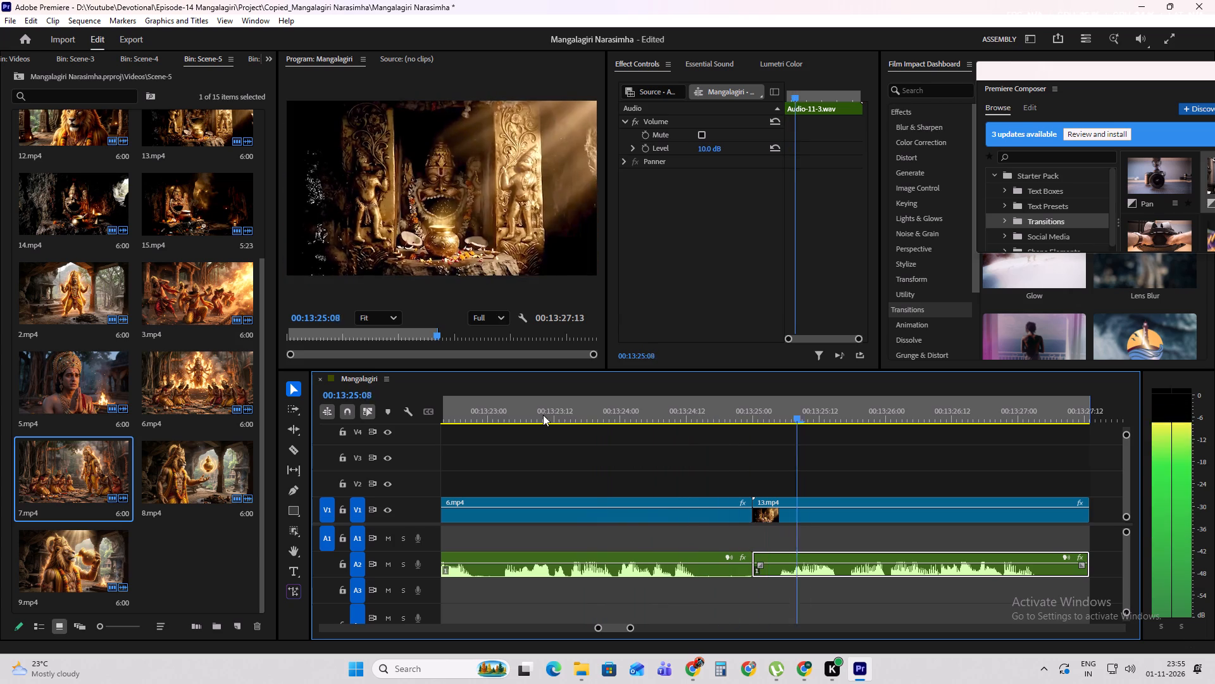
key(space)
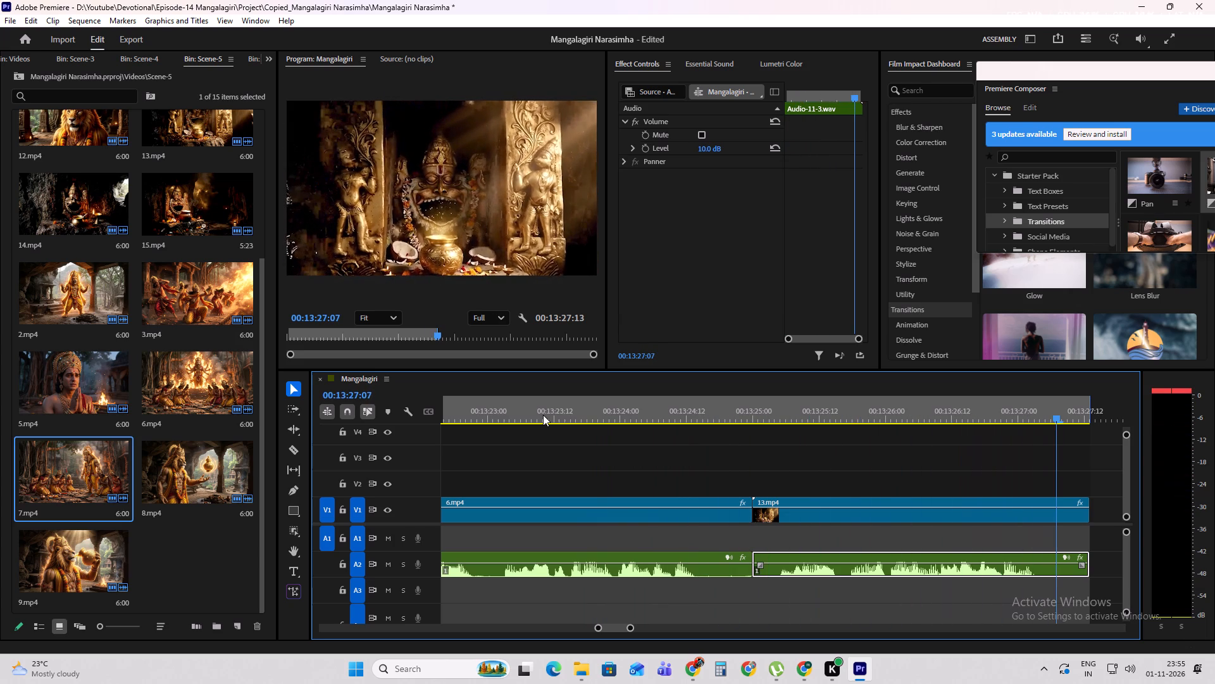
Set the volume level of the narration section under 13.mp4 to 12 dB and listen to it.
click(705, 151)
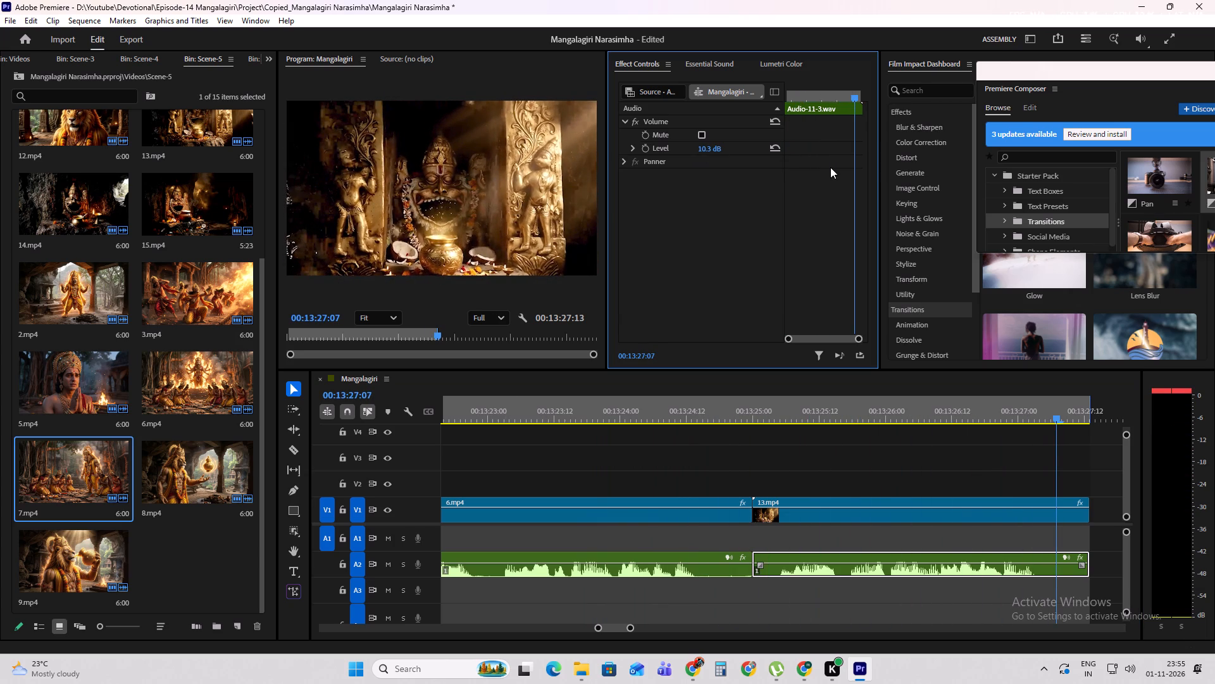
click(716, 148)
text(12)
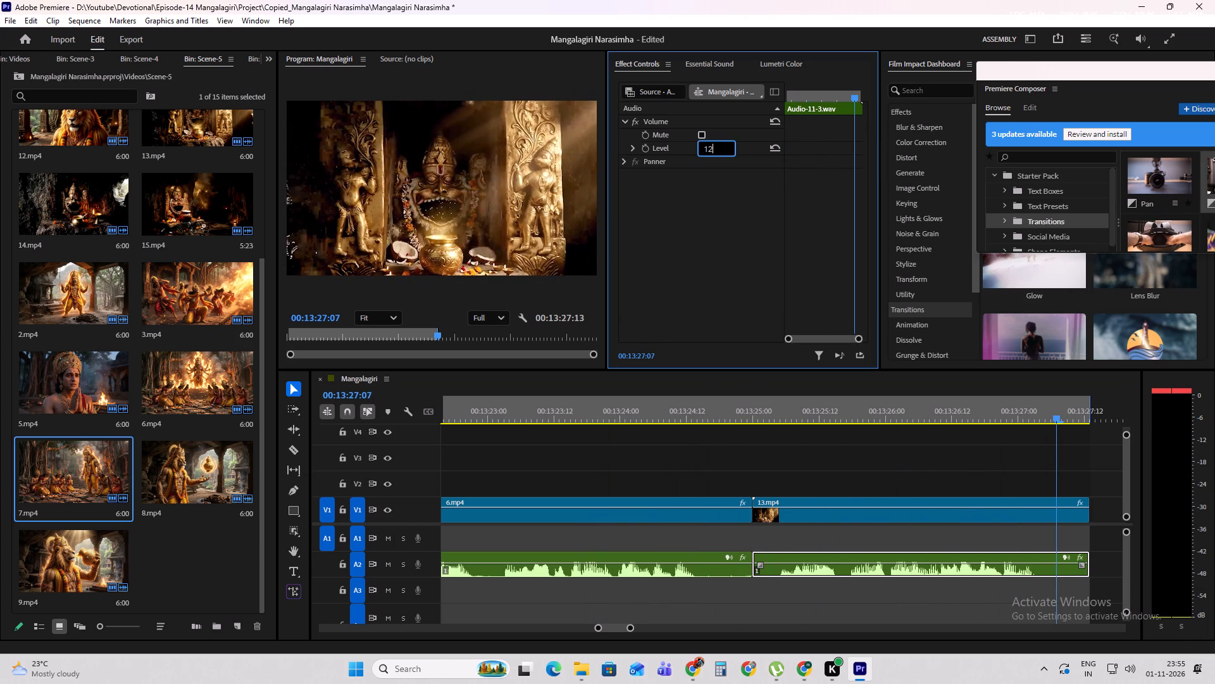
key(Return)
click(655, 401)
key(space)
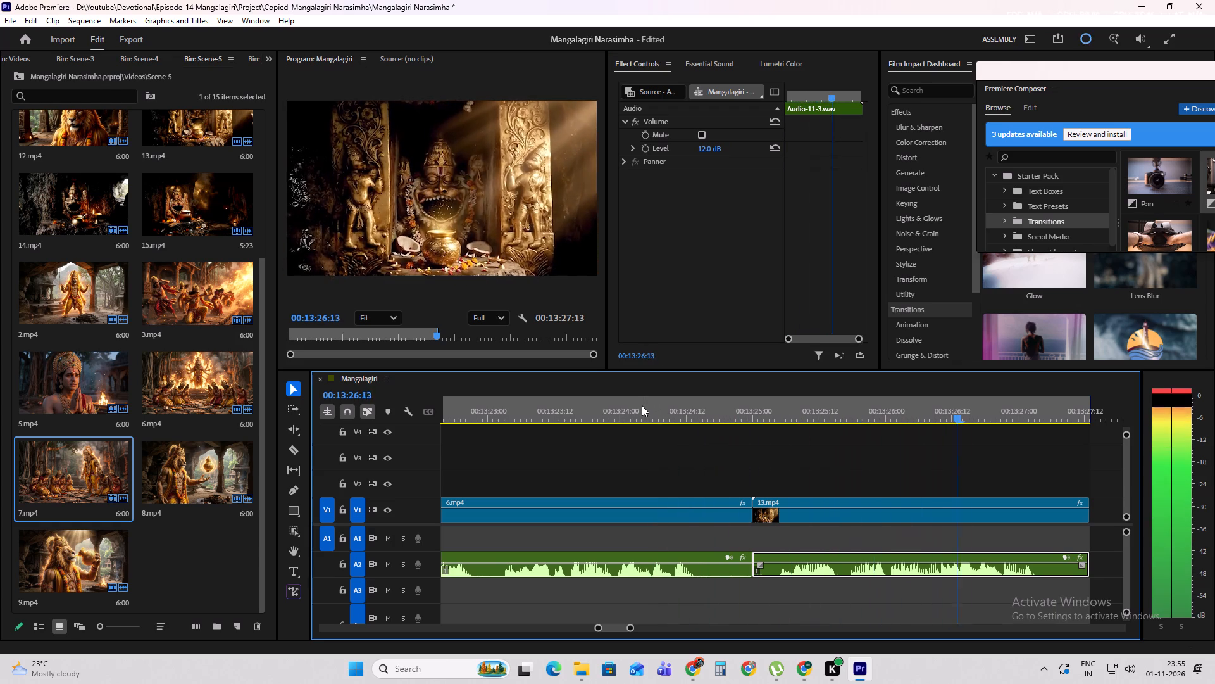
key(space)
Look through the sequence from its beginning, examine the Audio 4 music coverage, and listen from about 00:03:33.
alt+scroll(752, 556, down, 15)
shift+scroll(702, 573, up, 16)
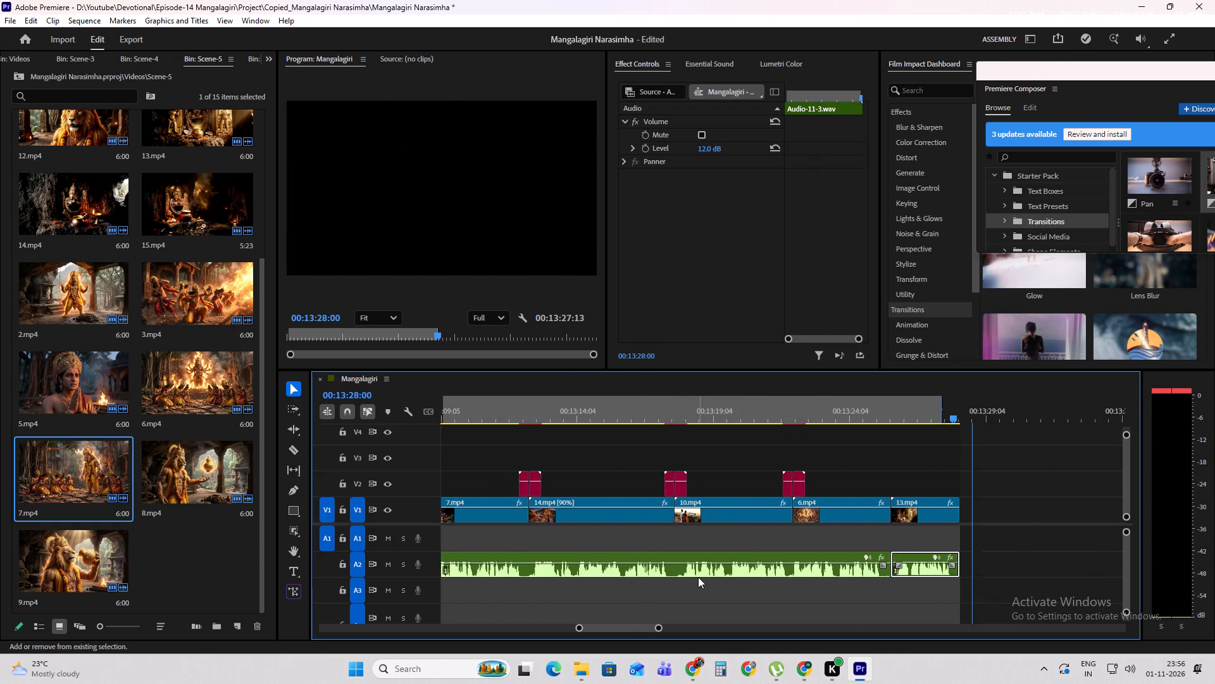
shift+scroll(698, 577, up, 2)
alt+scroll(805, 492, down, 18)
drag(679, 628, 676, 628)
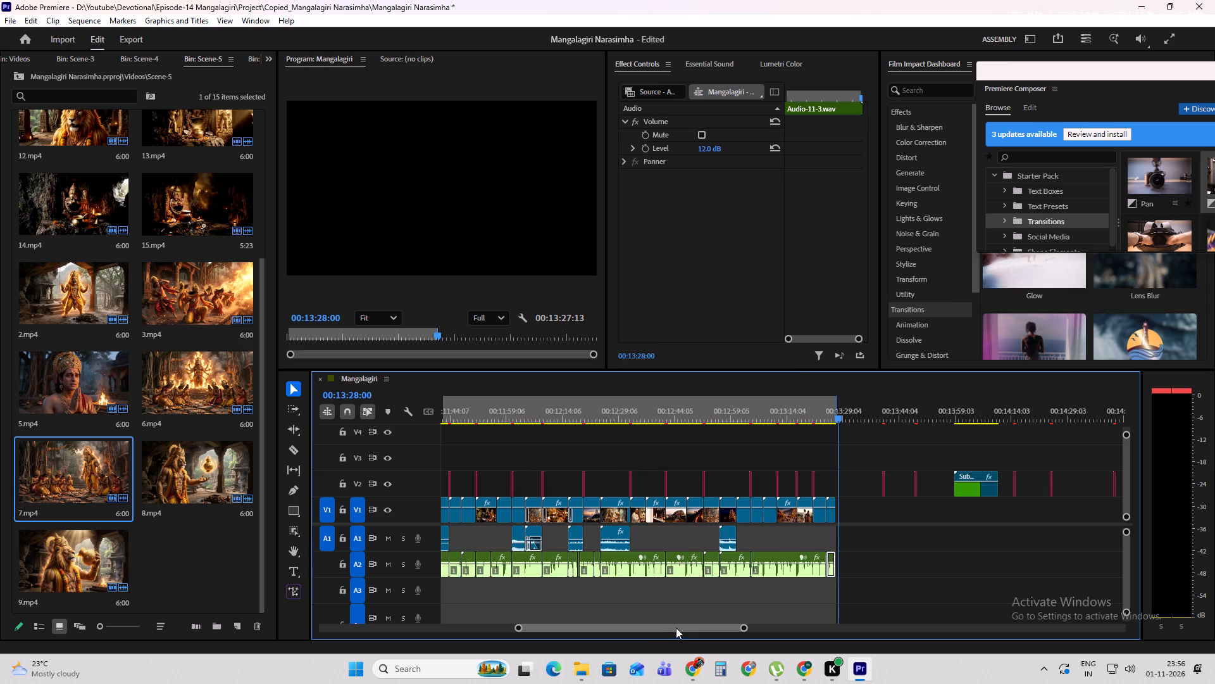
drag(676, 628, 441, 612)
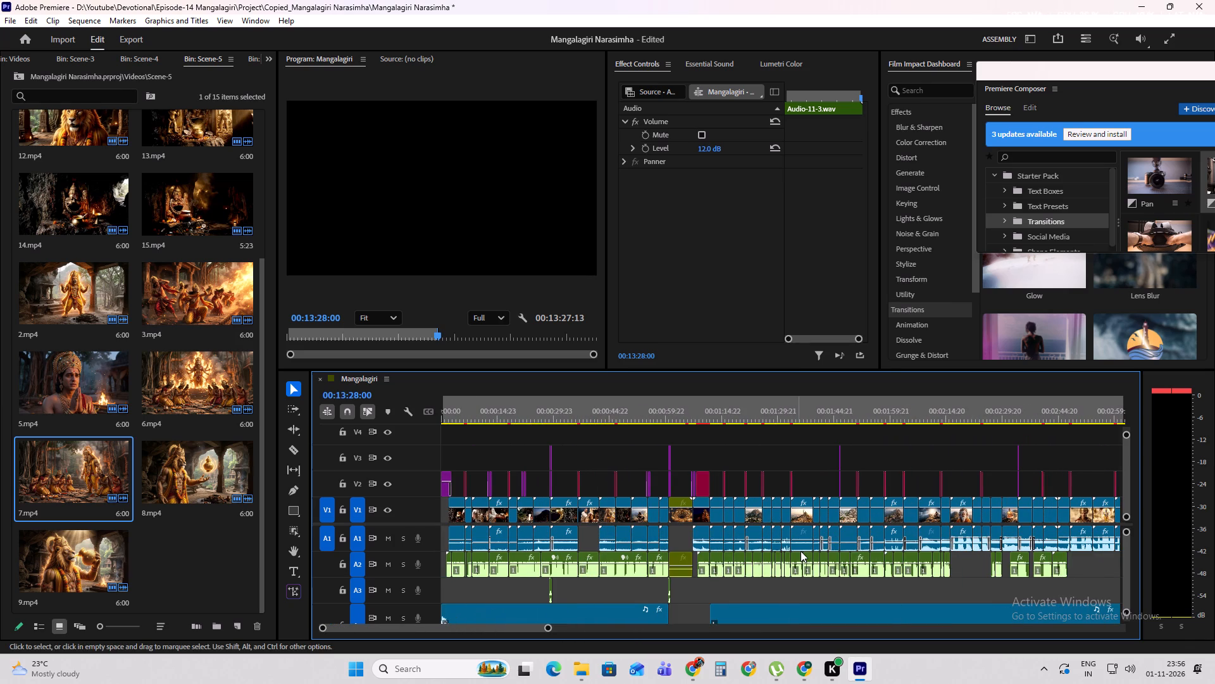
shift+scroll(801, 551, down, 20)
shift+scroll(801, 551, down, 8)
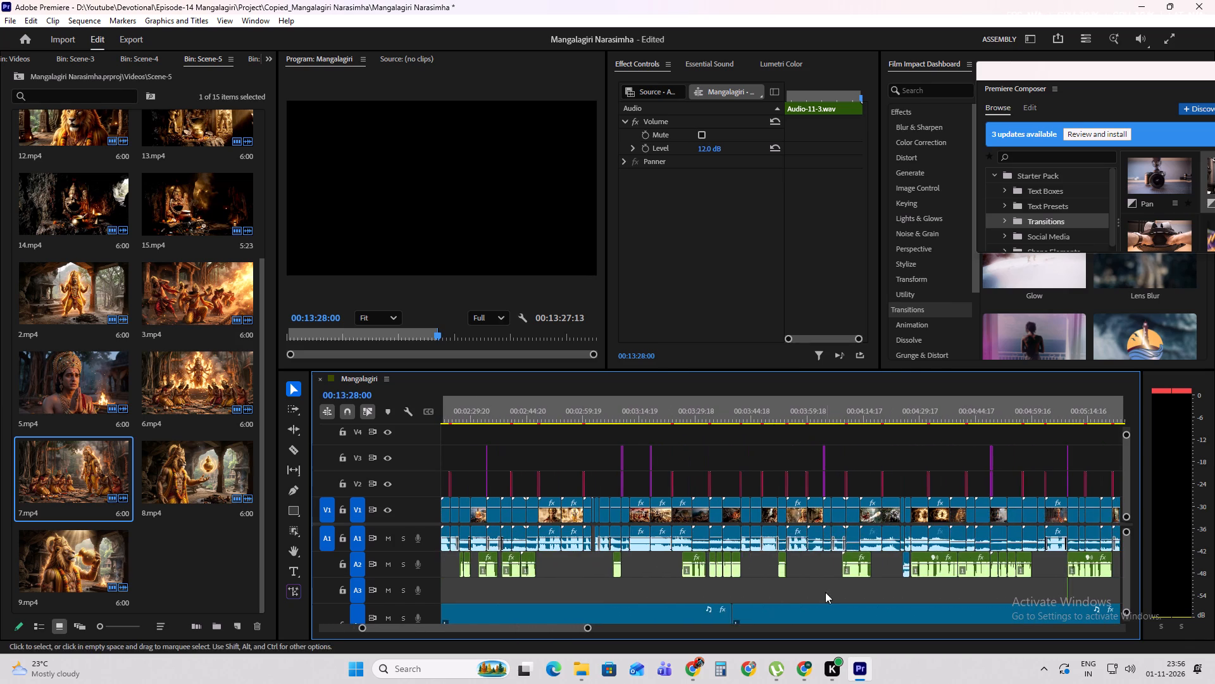
ctrl+scroll(825, 592, down, 4)
shift+scroll(718, 570, down, 12)
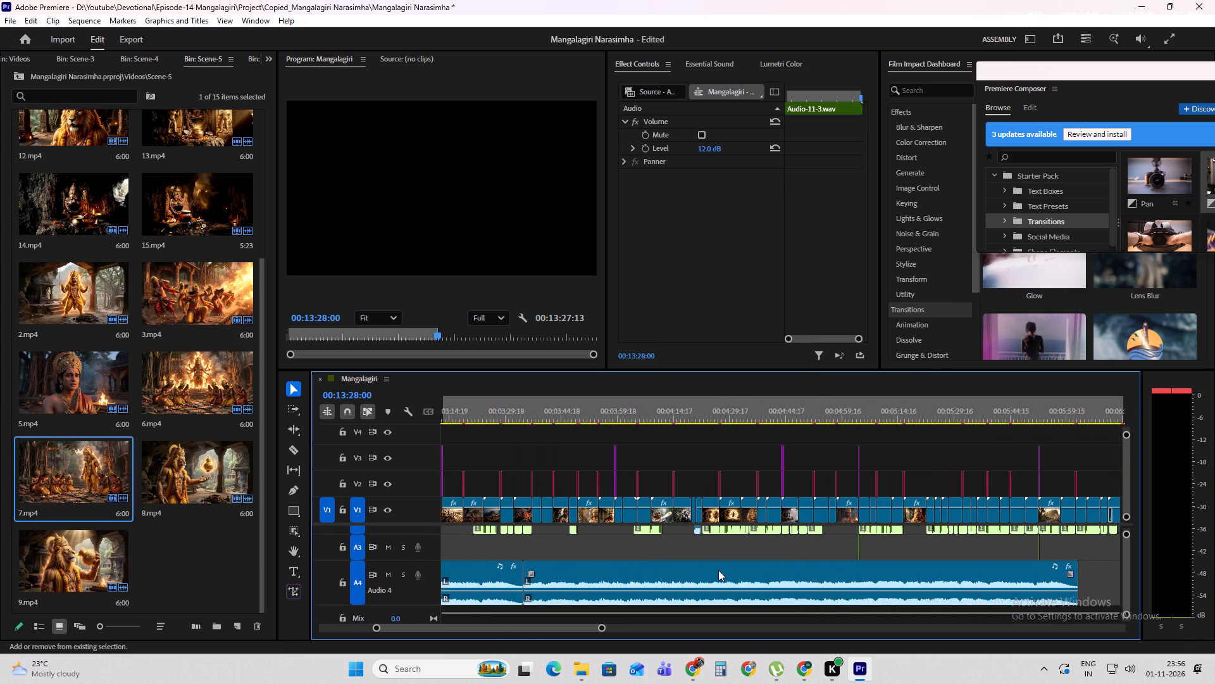
shift+scroll(718, 570, down, 15)
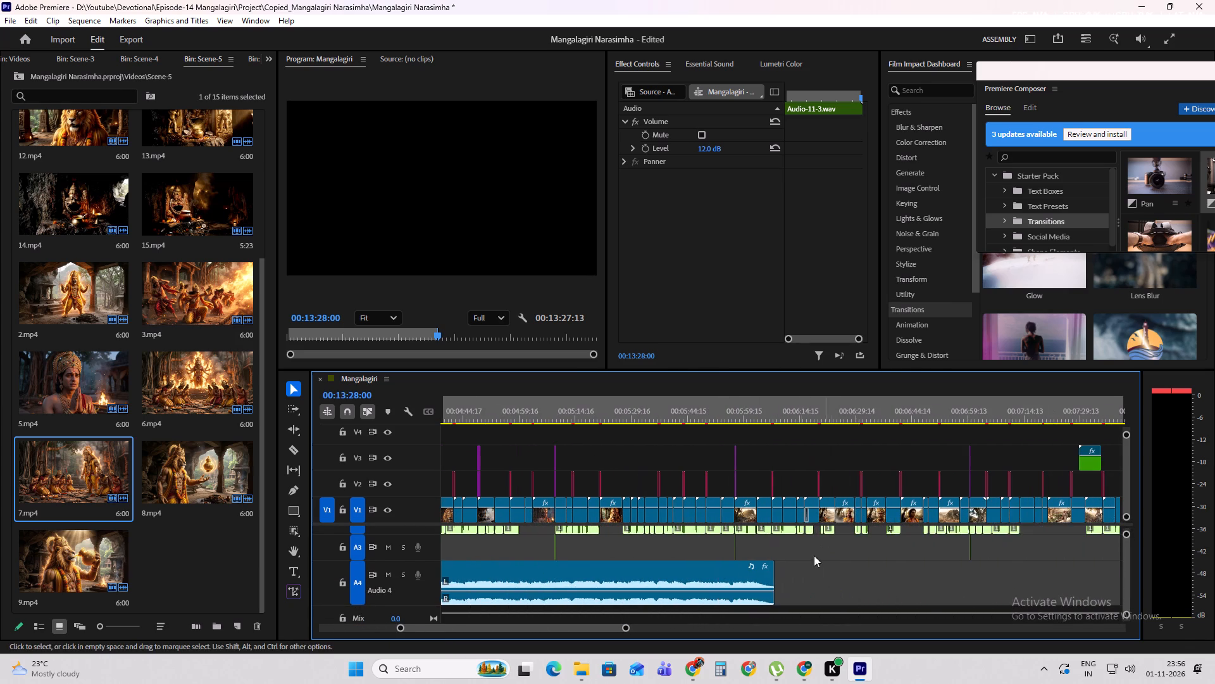
alt+scroll(794, 557, down, 4)
shift+scroll(723, 558, up, 9)
click(578, 412)
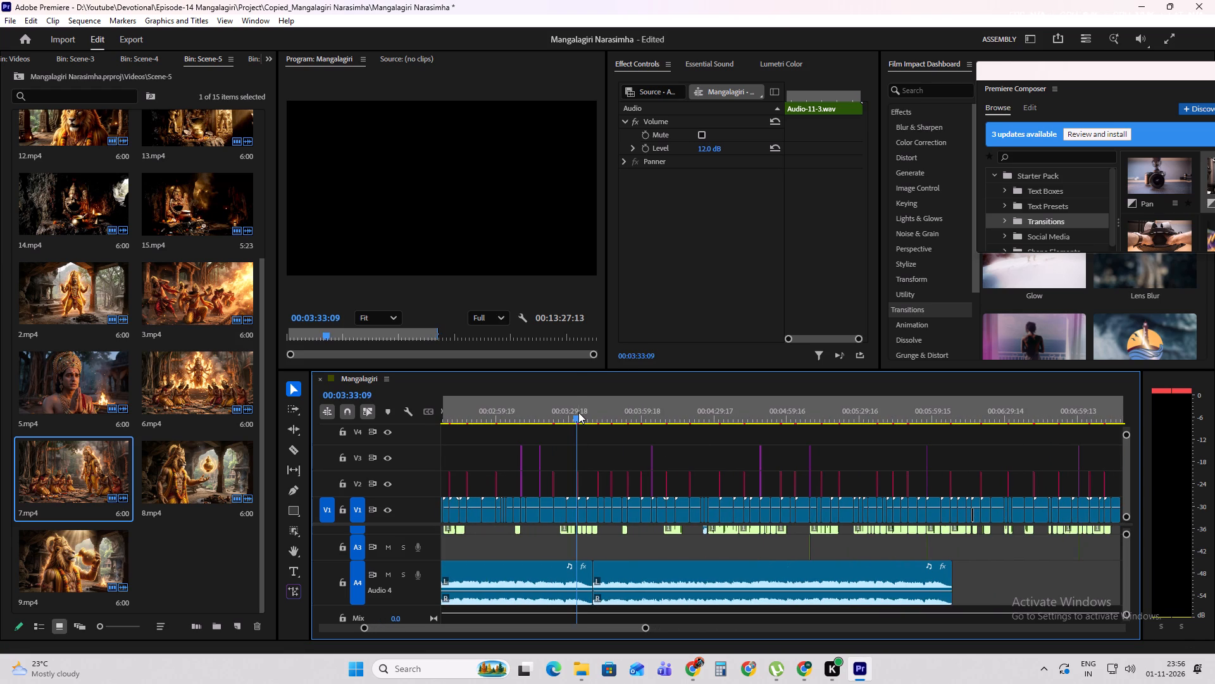
key(space)
alt+scroll(590, 525, up, 8)
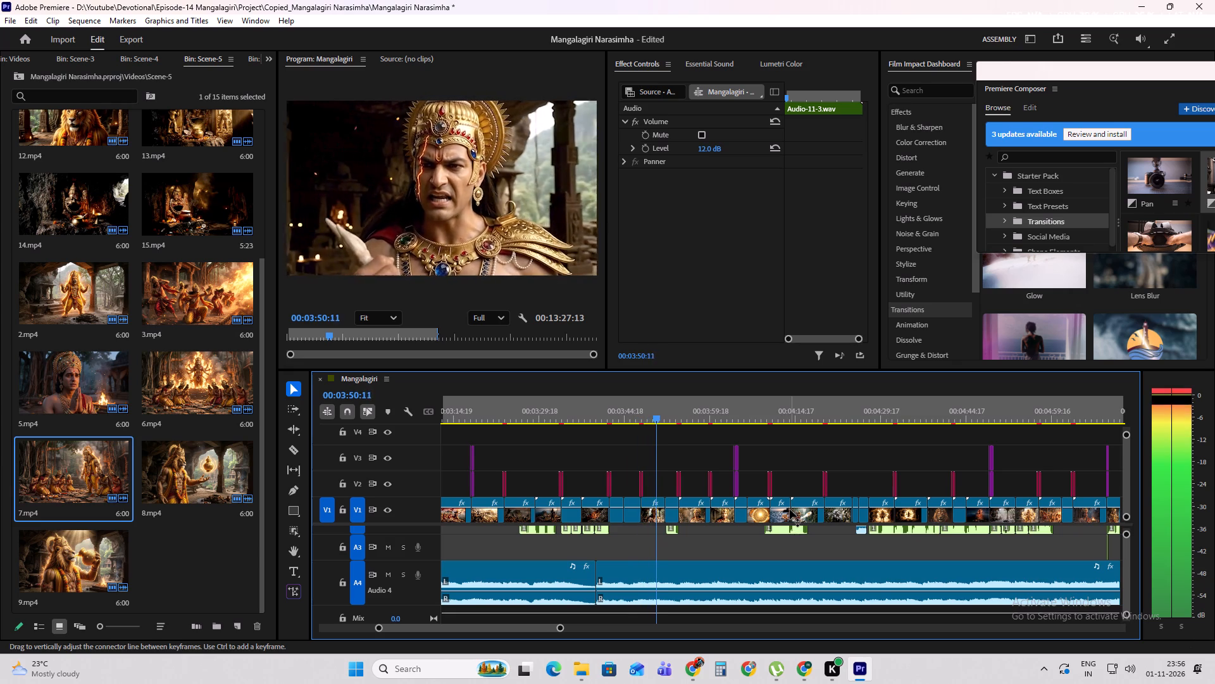
Duplicate the Audio 4 music clip starting near 00:03:40 and place the copy after it on the same track.
click(761, 572)
alt+scroll(761, 572, down, 6)
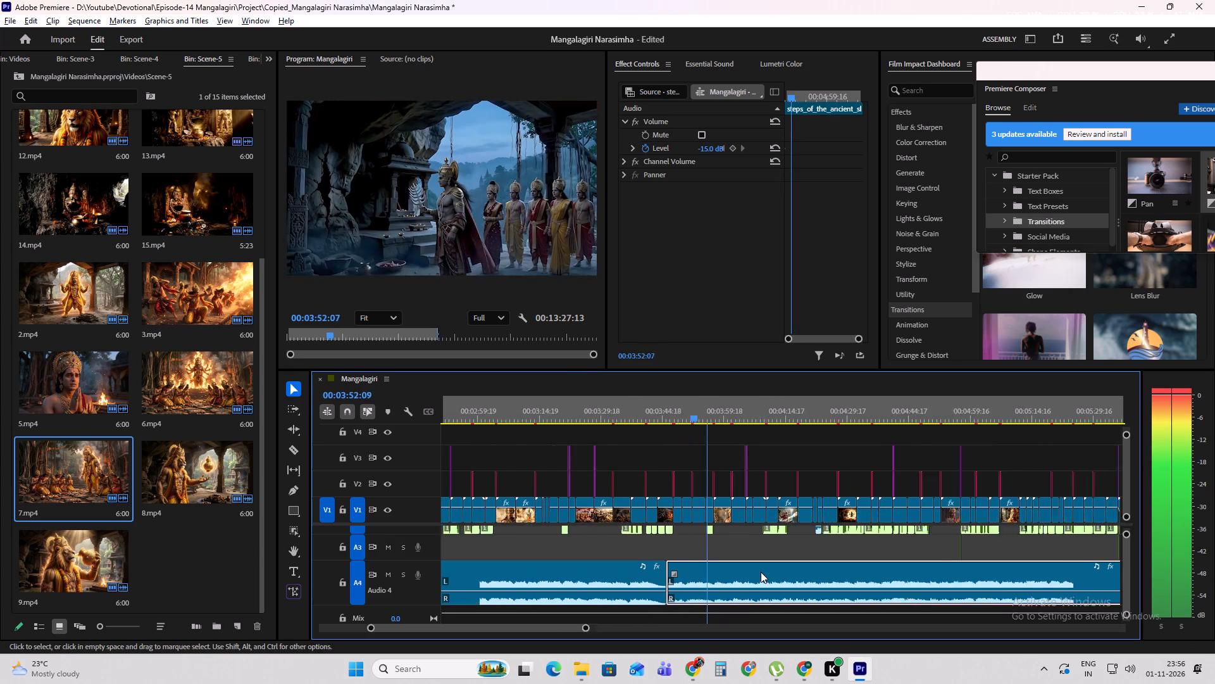
alt+scroll(761, 572, down, 6)
shift+scroll(712, 569, down, 6)
alt+drag(701, 574, 887, 579)
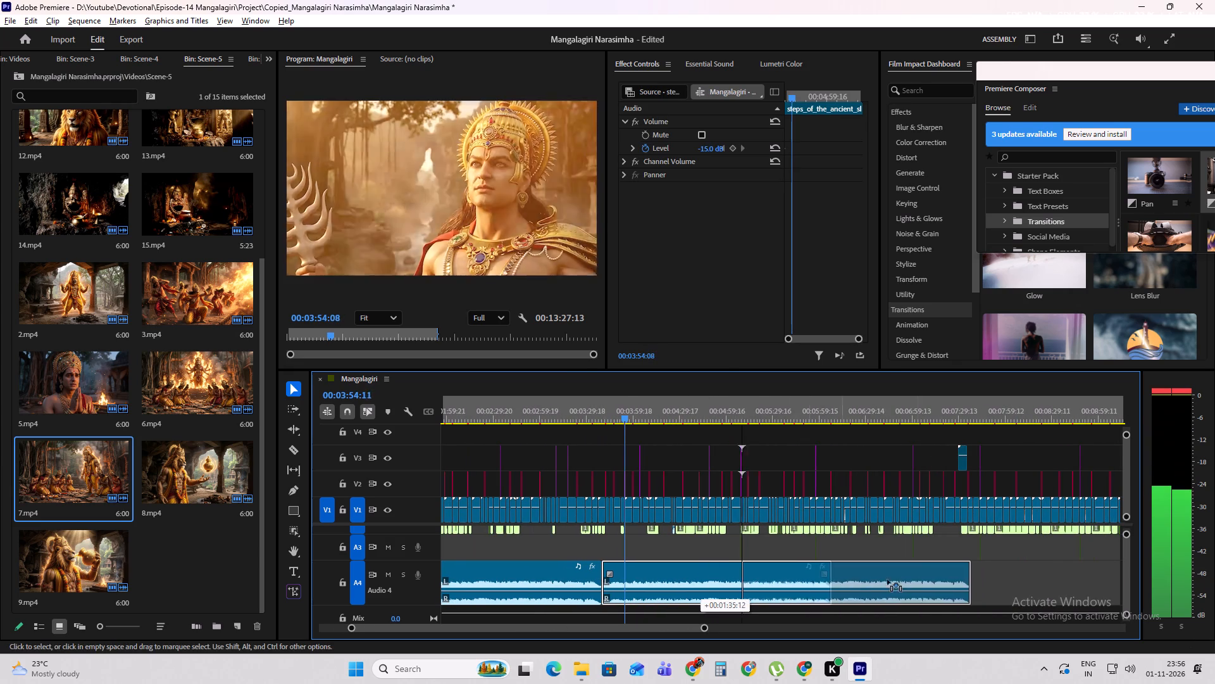
alt+drag(887, 579, 933, 577)
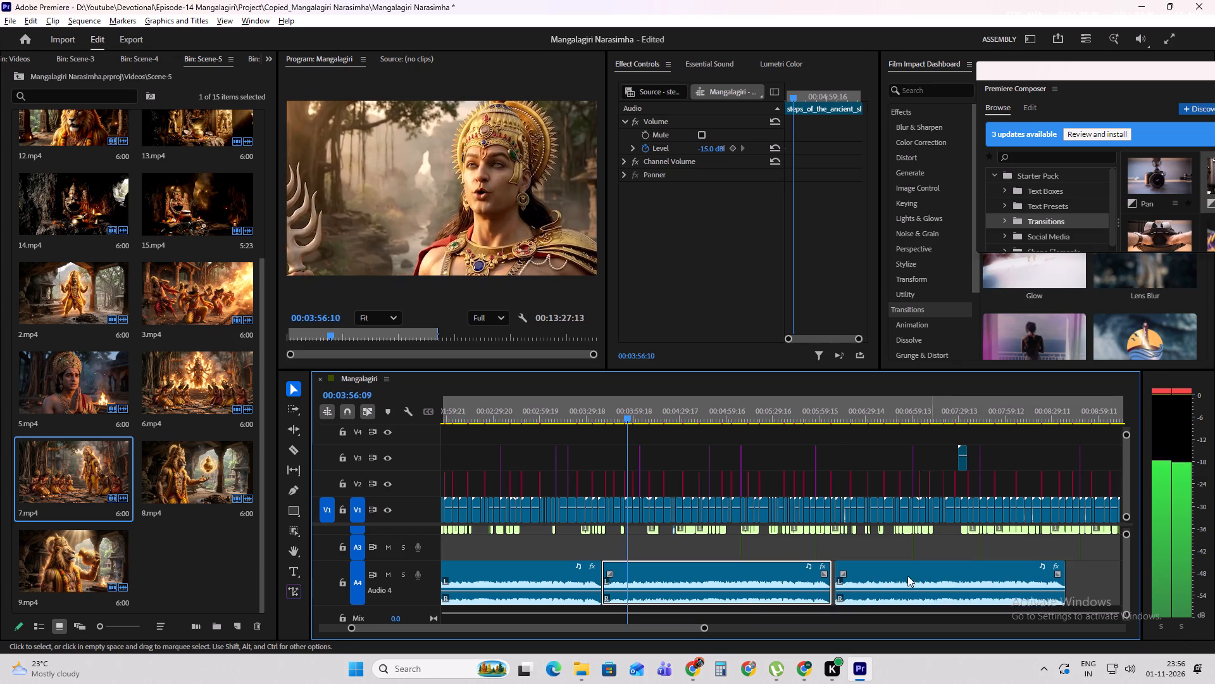
Shift the duplicated Audio 4 music clip earlier by about 2 seconds so it starts at the preceding clip's end, about 00:06:08.
alt+scroll(850, 583, up, 8)
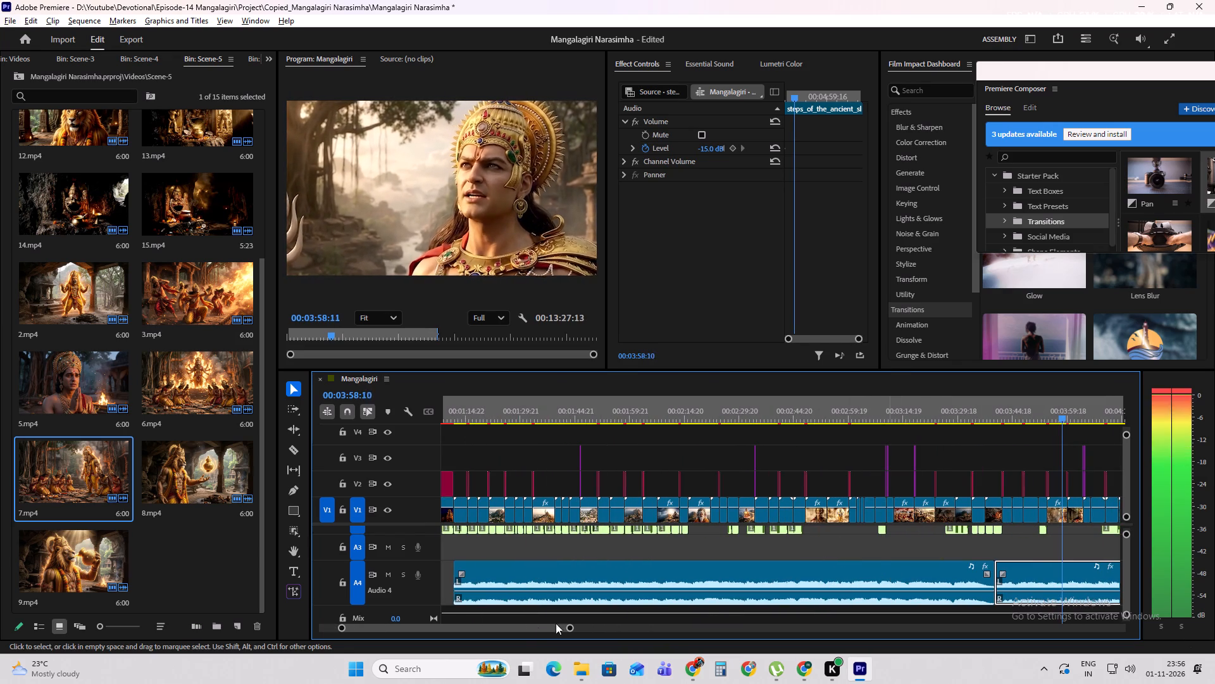
key(space)
click(824, 540)
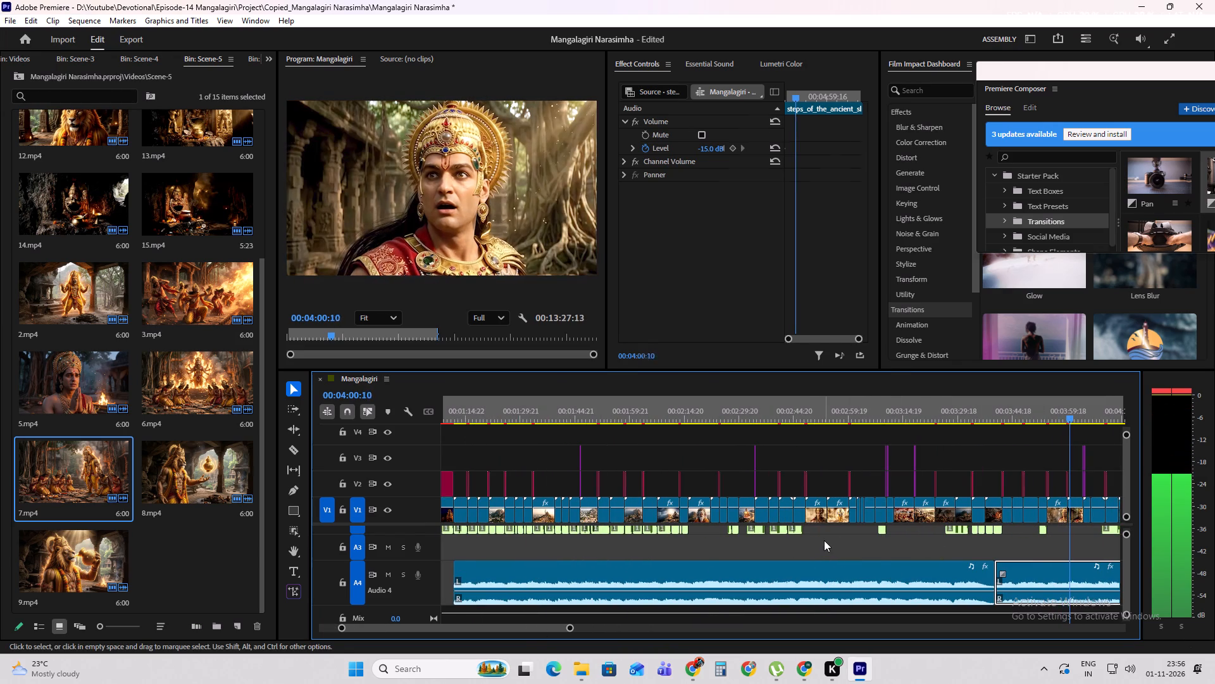
key(space)
alt+scroll(823, 545, down, 5)
shift+scroll(737, 547, down, 19)
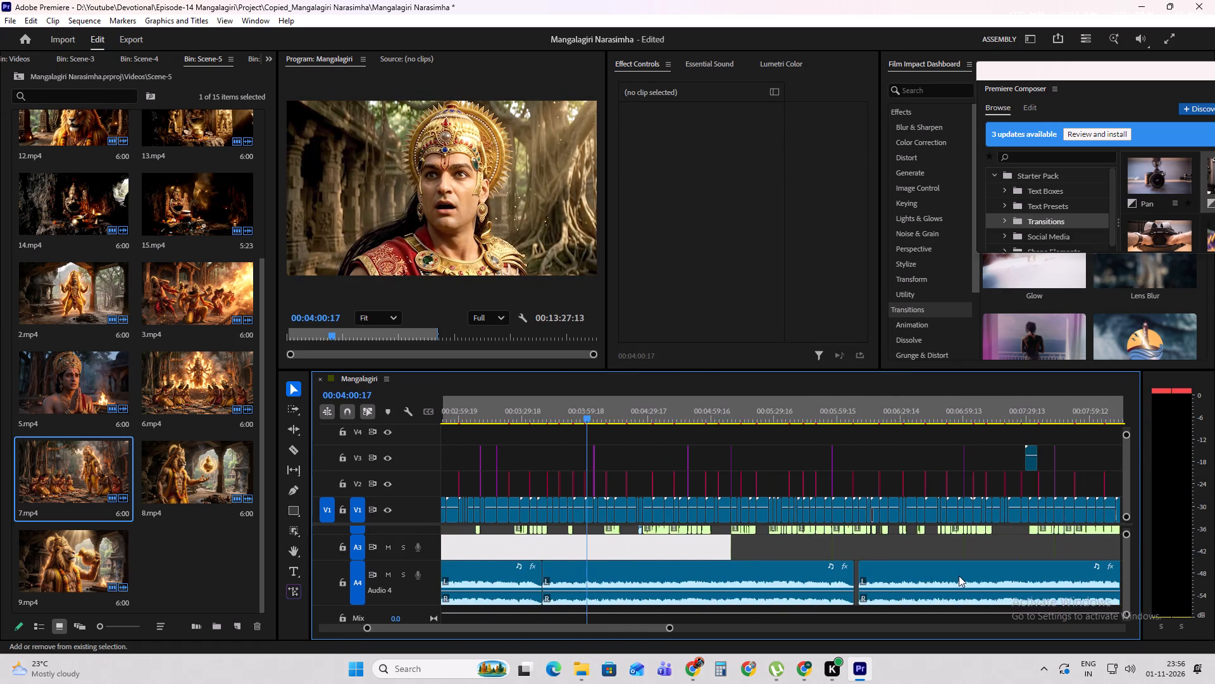
alt+scroll(959, 576, up, 13)
drag(816, 576, 795, 575)
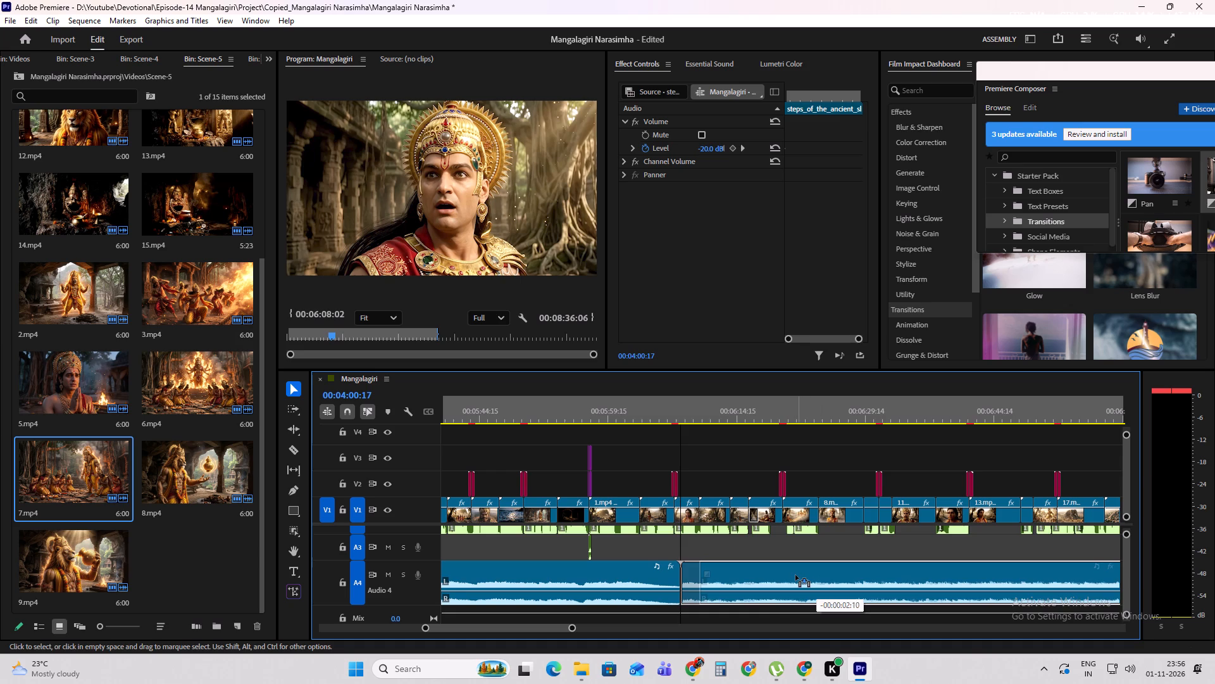
drag(795, 575, 793, 575)
Duplicate the last two Audio 4 music clips together and place the copies directly after them, from about 00:08:36.
alt+scroll(803, 559, down, 6)
shift+scroll(797, 561, down, 9)
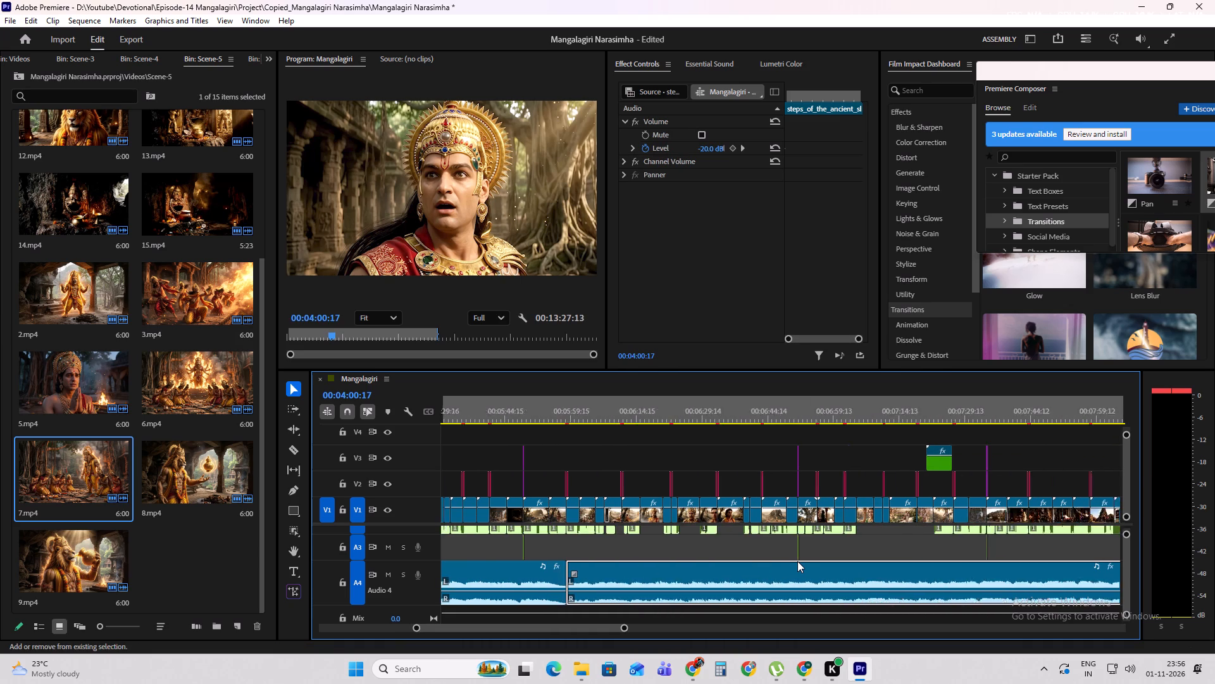
shift+scroll(797, 561, down, 20)
shift+scroll(797, 561, down, 6)
alt+scroll(796, 560, down, 10)
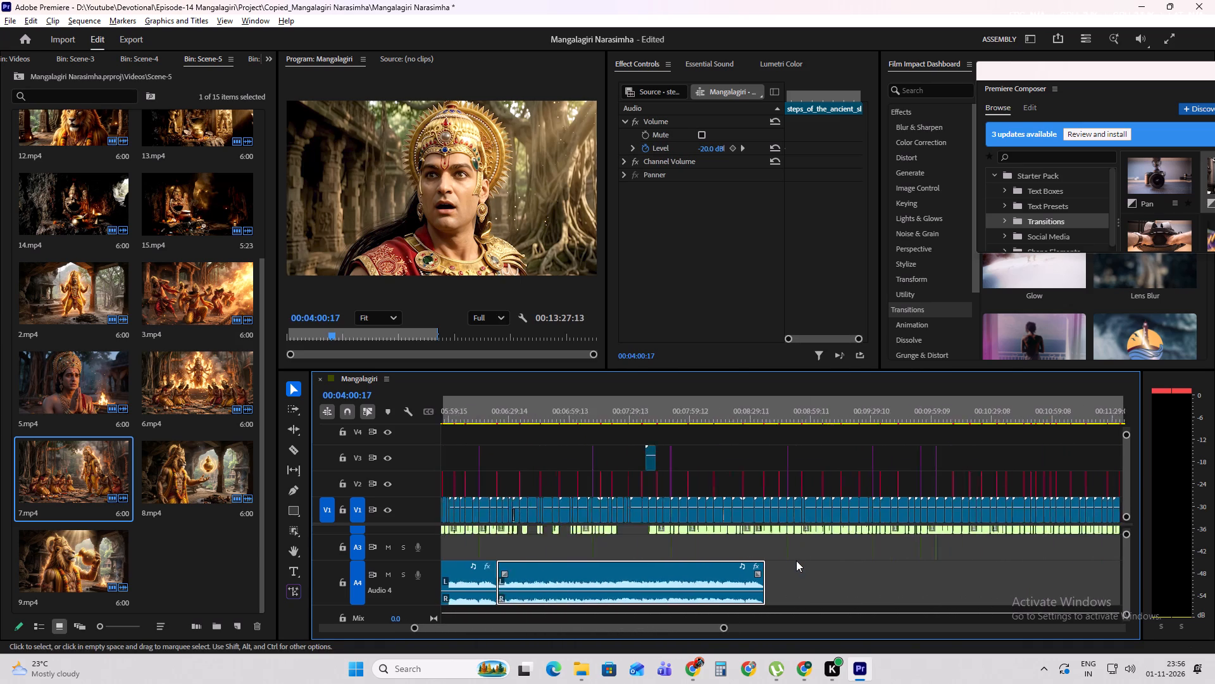
alt+scroll(796, 560, down, 1)
drag(835, 571, 548, 581)
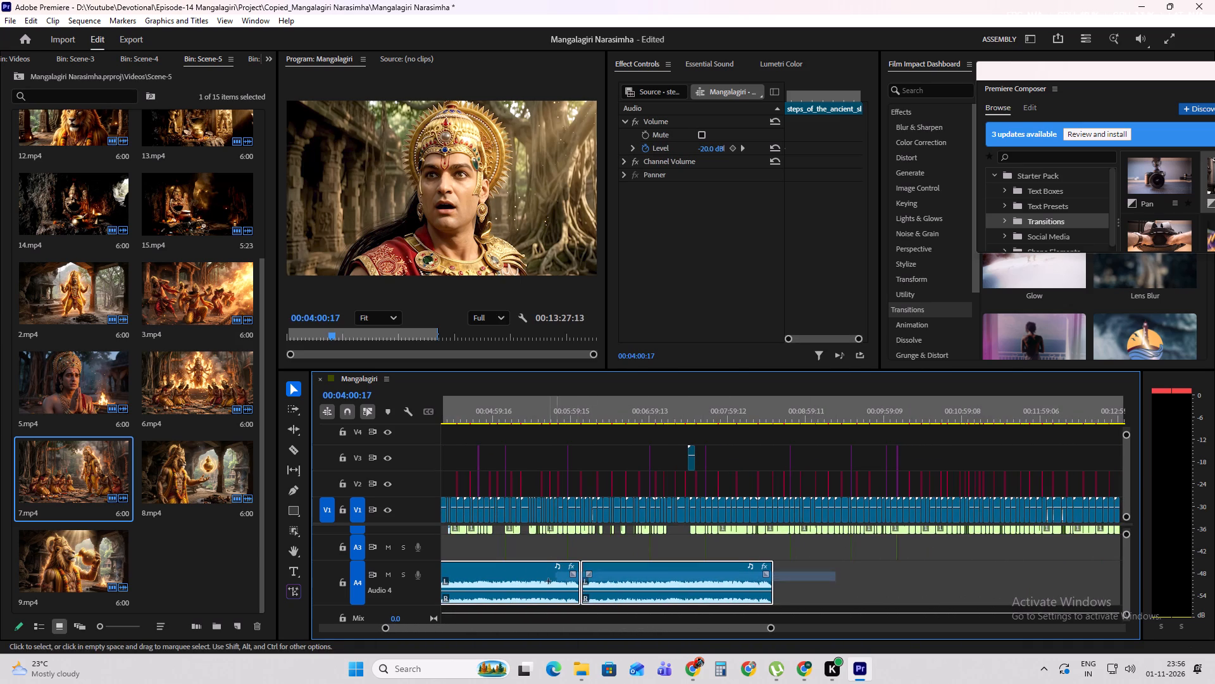
drag(548, 581, 547, 581)
alt+drag(638, 567, 1040, 569)
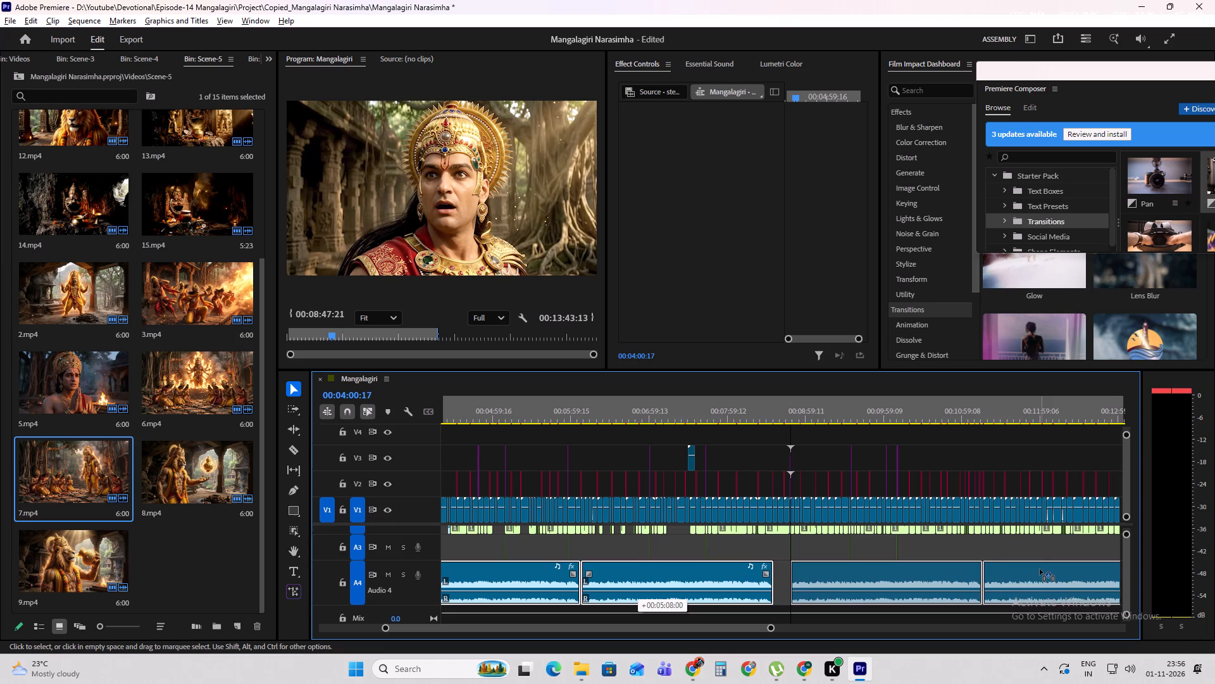
alt+drag(1040, 569, 1023, 571)
Trim the end of the last Audio 4 music clip to the end of 13.mp4 at 00:13:27:13.
alt+scroll(790, 588, up, 9)
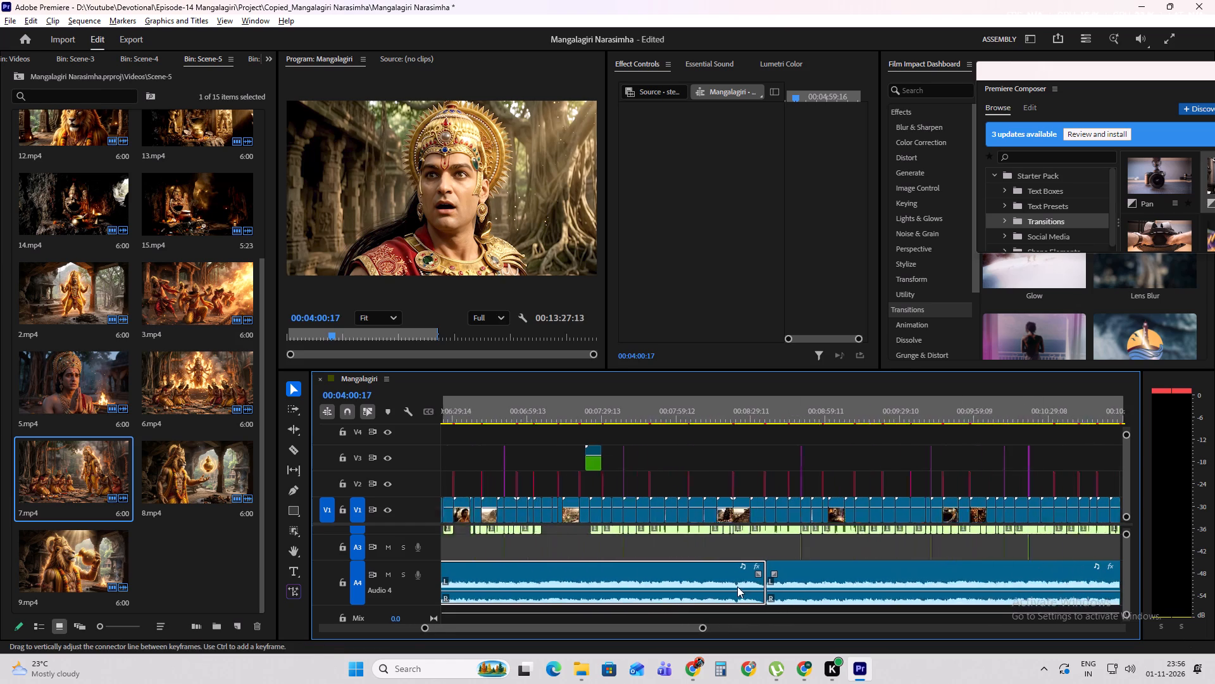
alt+scroll(733, 585, up, 2)
alt+scroll(725, 581, down, 14)
shift+scroll(757, 569, down, 6)
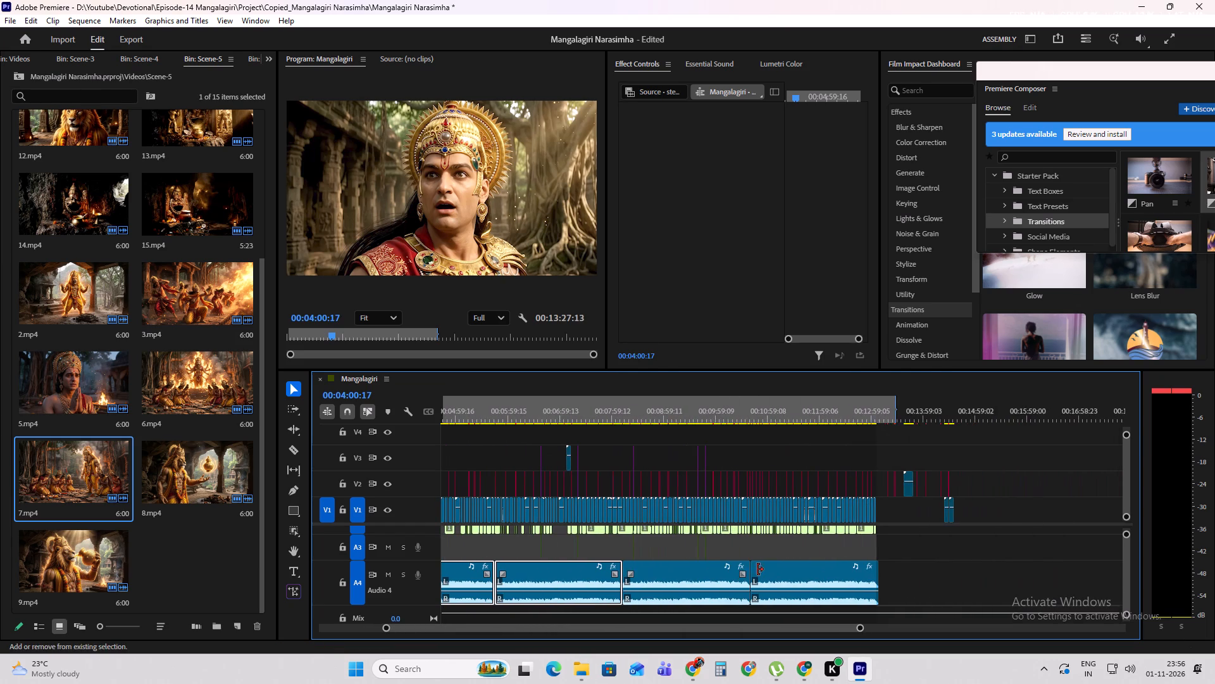
click(926, 557)
alt+scroll(883, 581, up, 20)
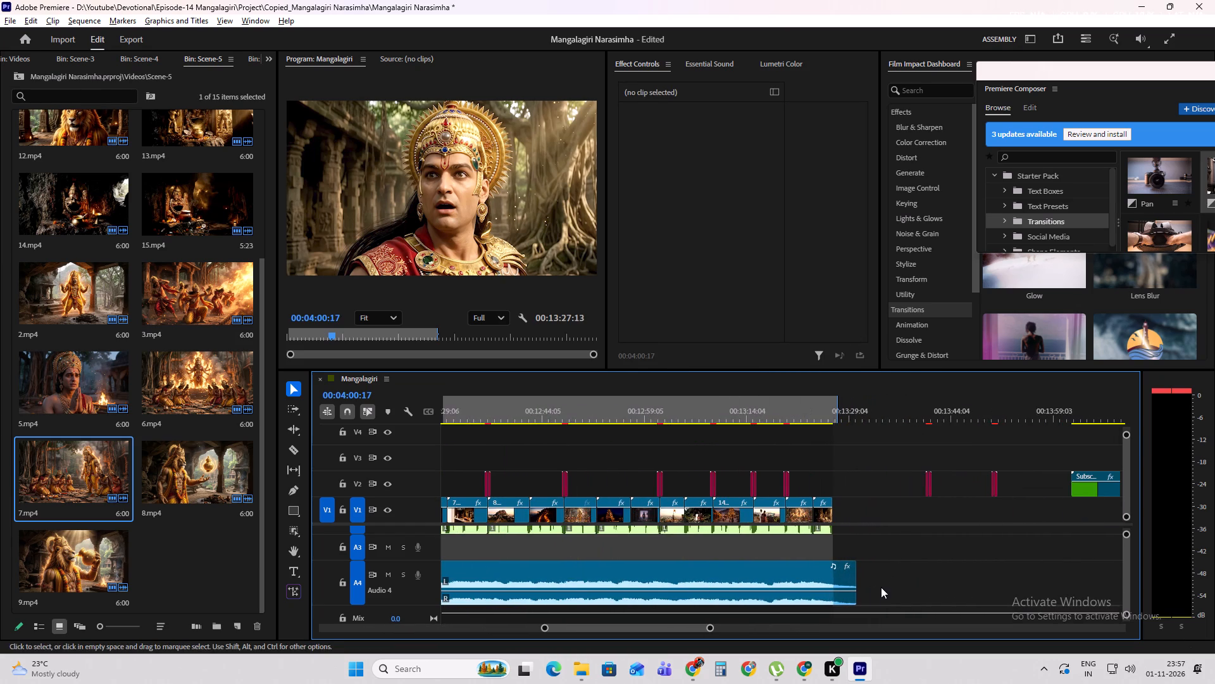
drag(856, 578, 836, 576)
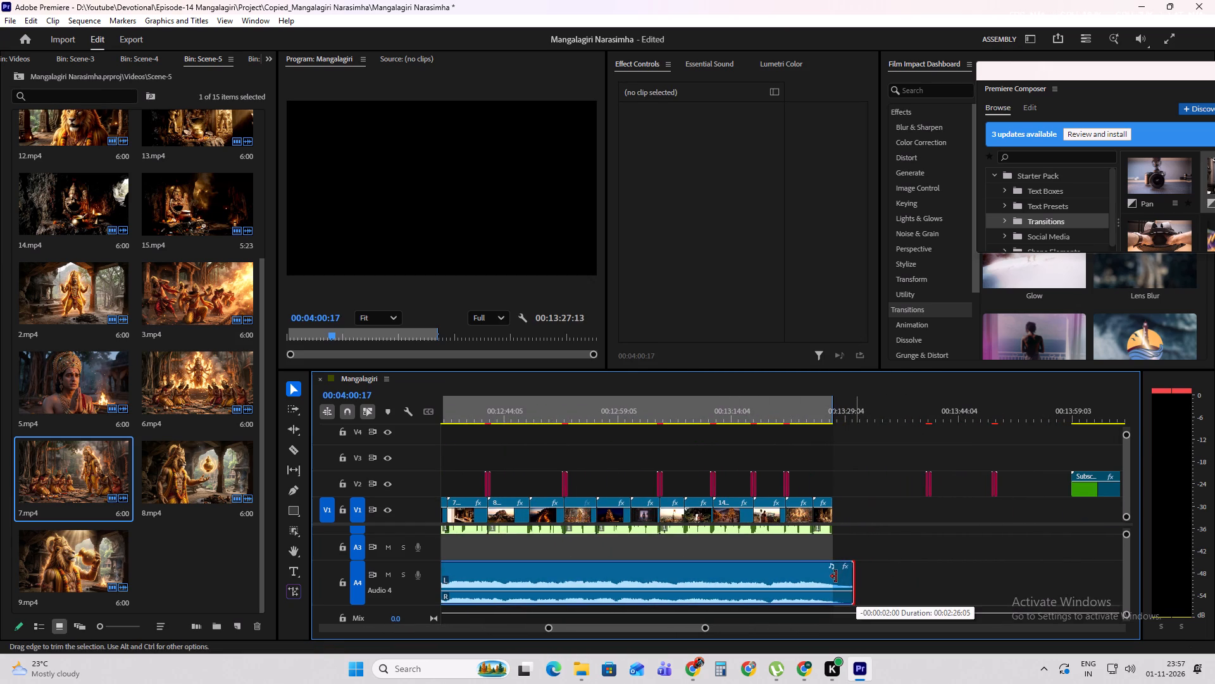
drag(836, 576, 830, 576)
Listen to the sequence's ending under 6.mp4 and 13.mp4.
click(792, 403)
key(space)
alt+scroll(804, 510, up, 3)
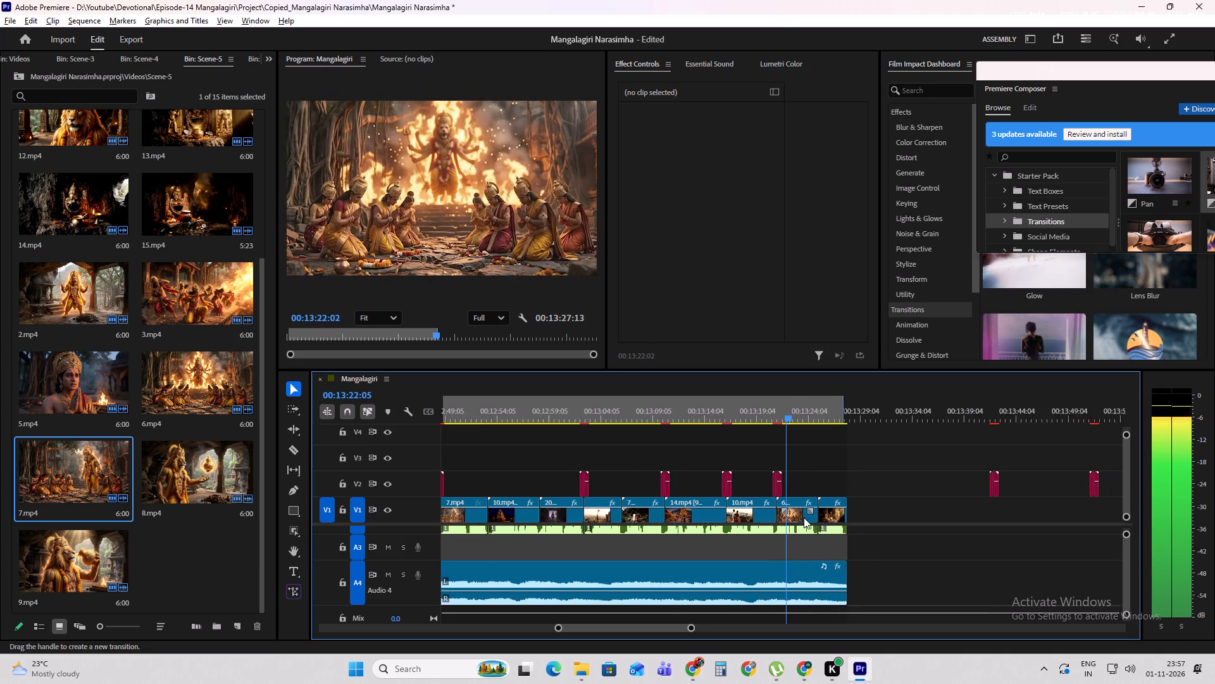
alt+scroll(804, 517, up, 9)
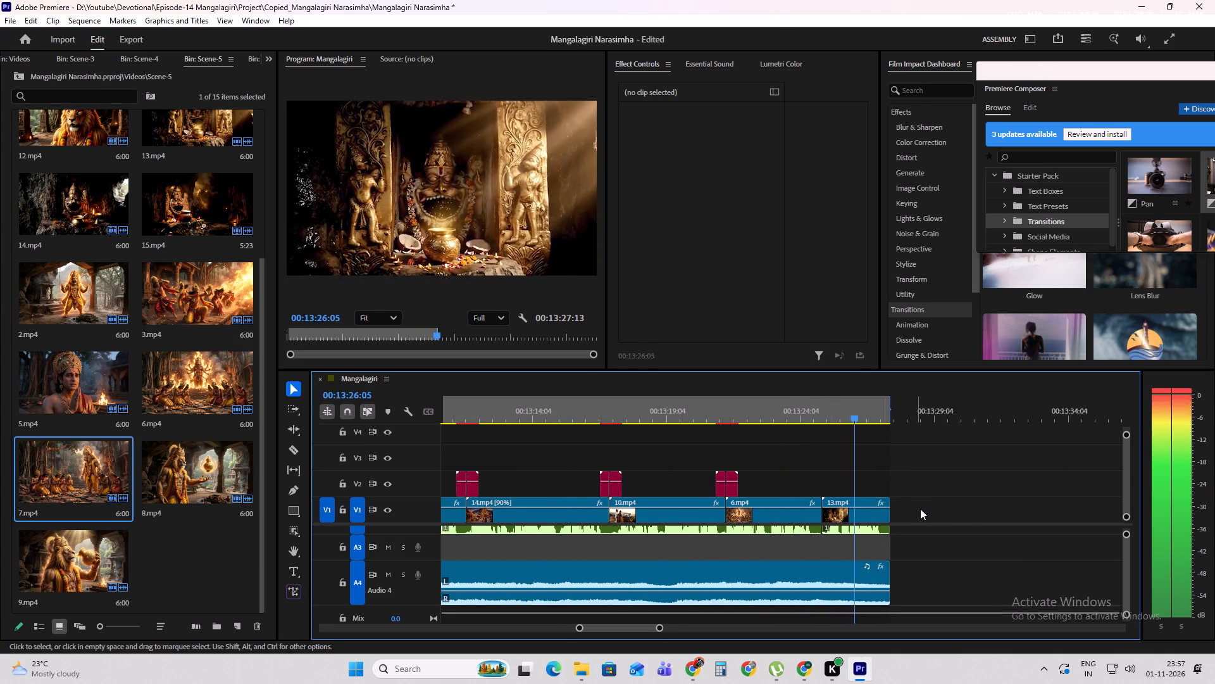
key(space)
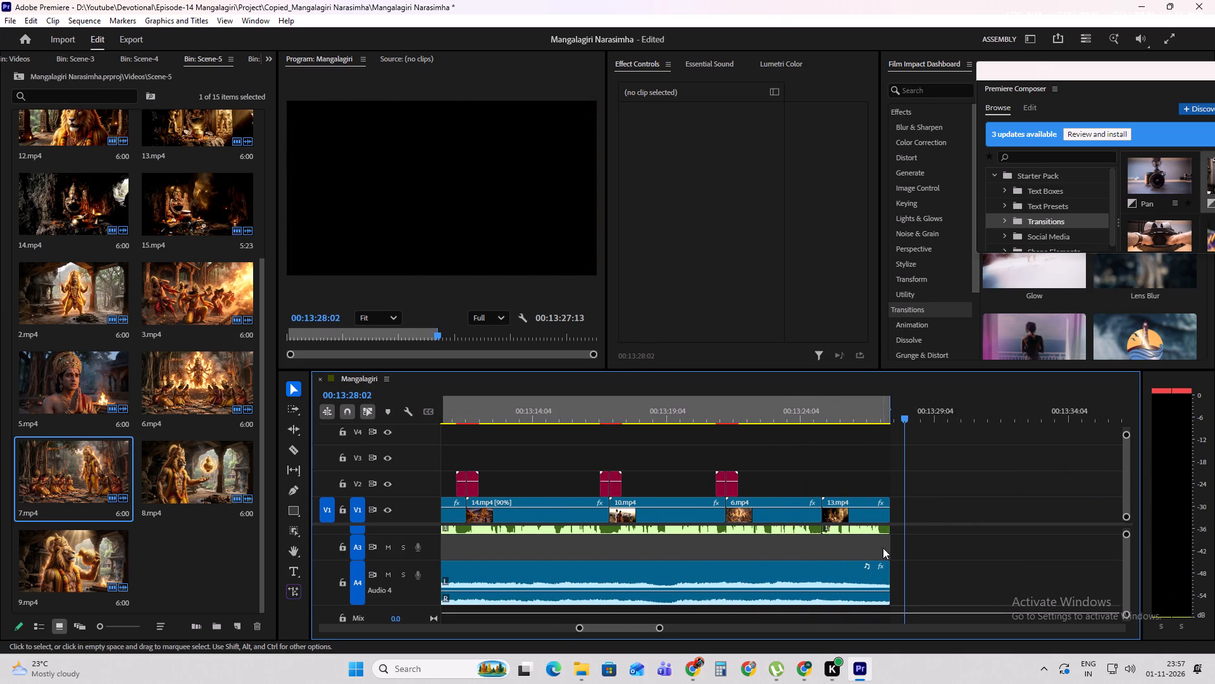
Add a fade-out over about the last 2 seconds of the Audio 4 music and listen to it from 00:13:25:10.
drag(881, 574, 844, 562)
click(834, 405)
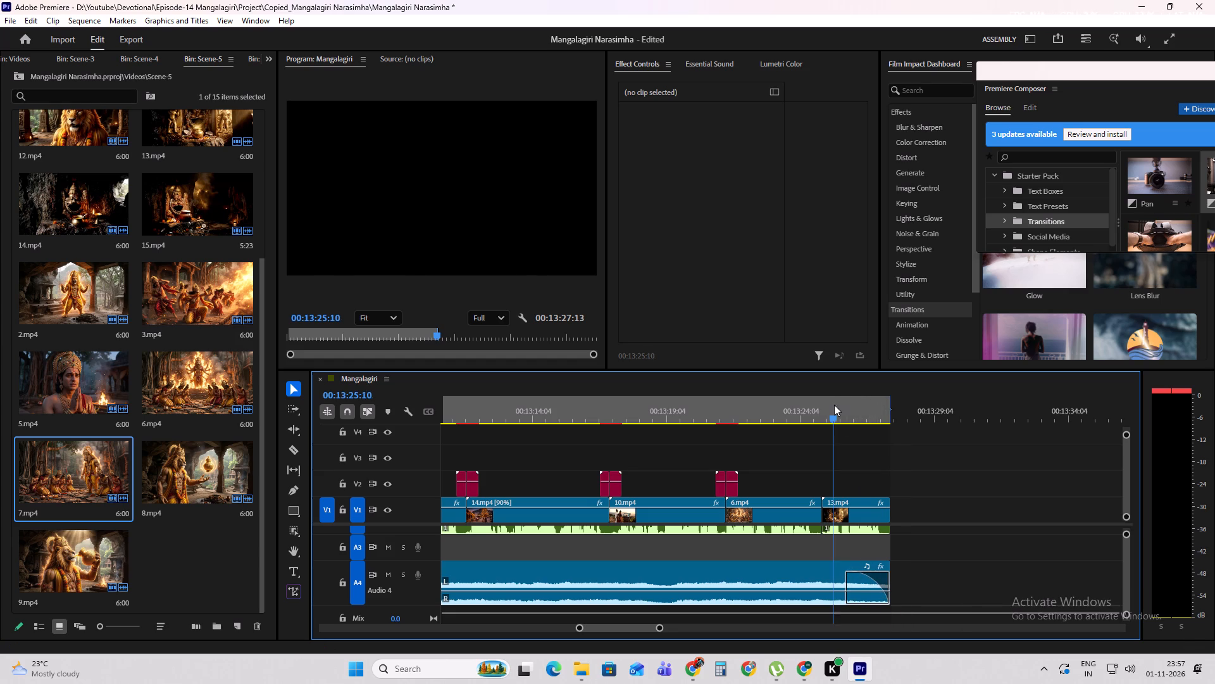
key(space)
alt+scroll(788, 495, down, 12)
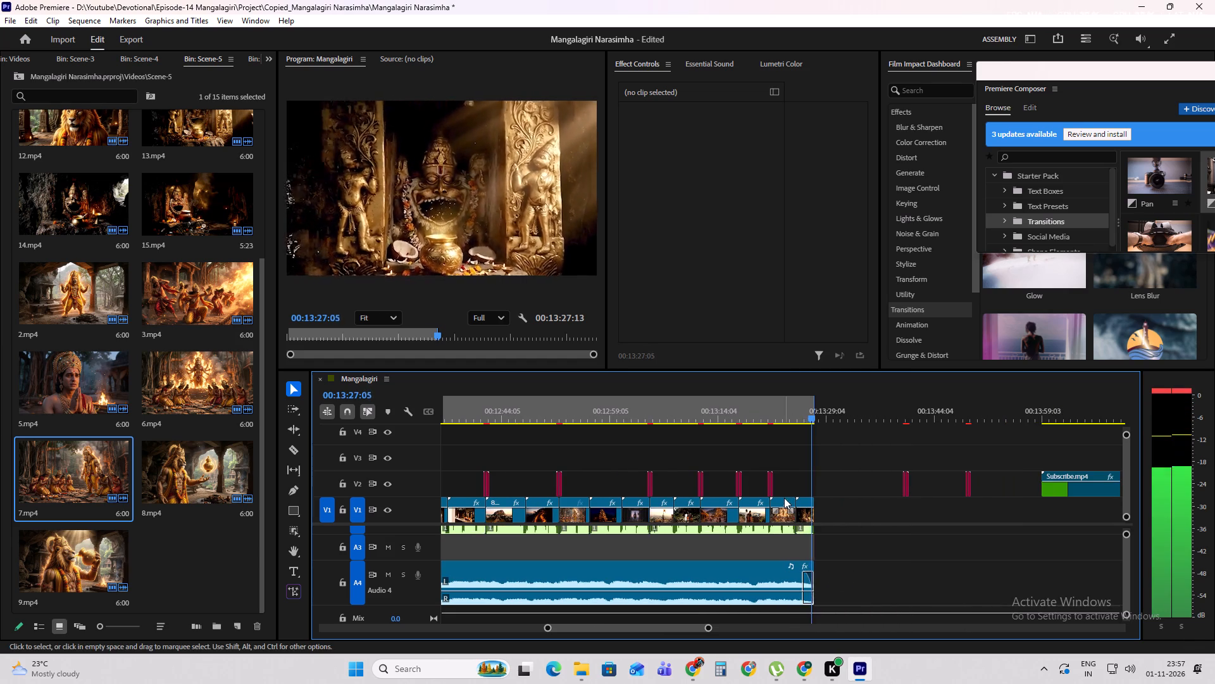
key(space)
Look over the finished audio tracks across the sequence and save the project.
ctrl+scroll(732, 561, up, 6)
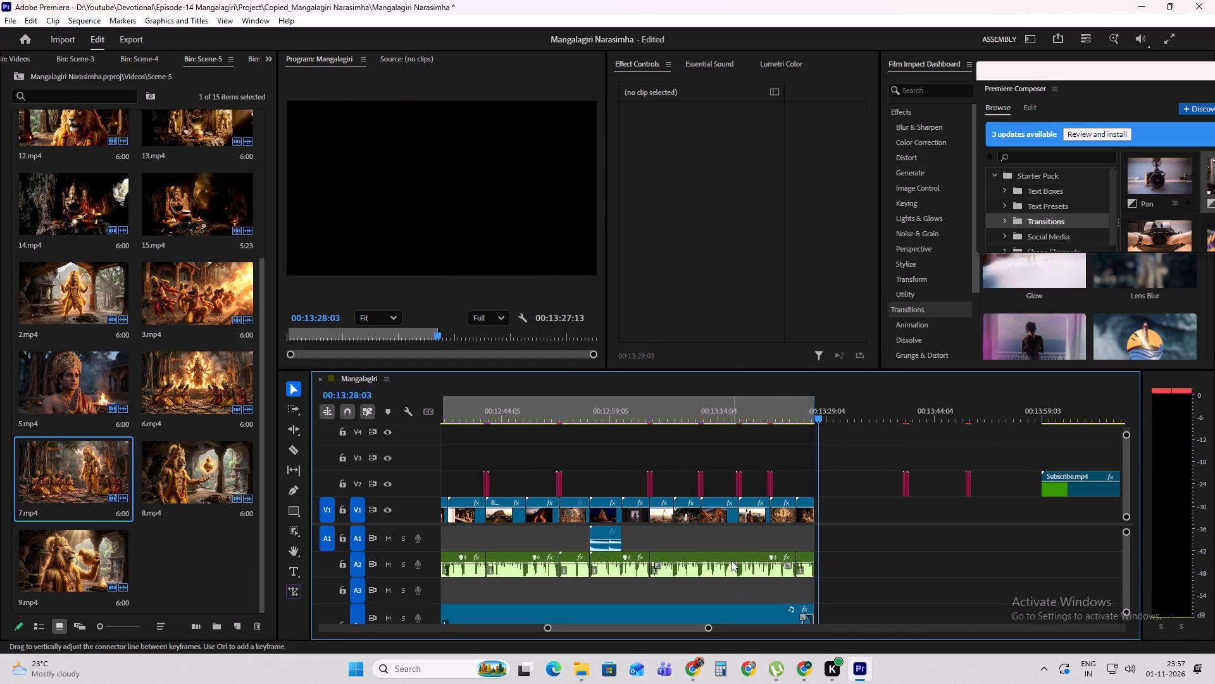
shift+scroll(732, 560, up, 9)
alt+scroll(863, 554, down, 18)
shift+scroll(826, 548, up, 6)
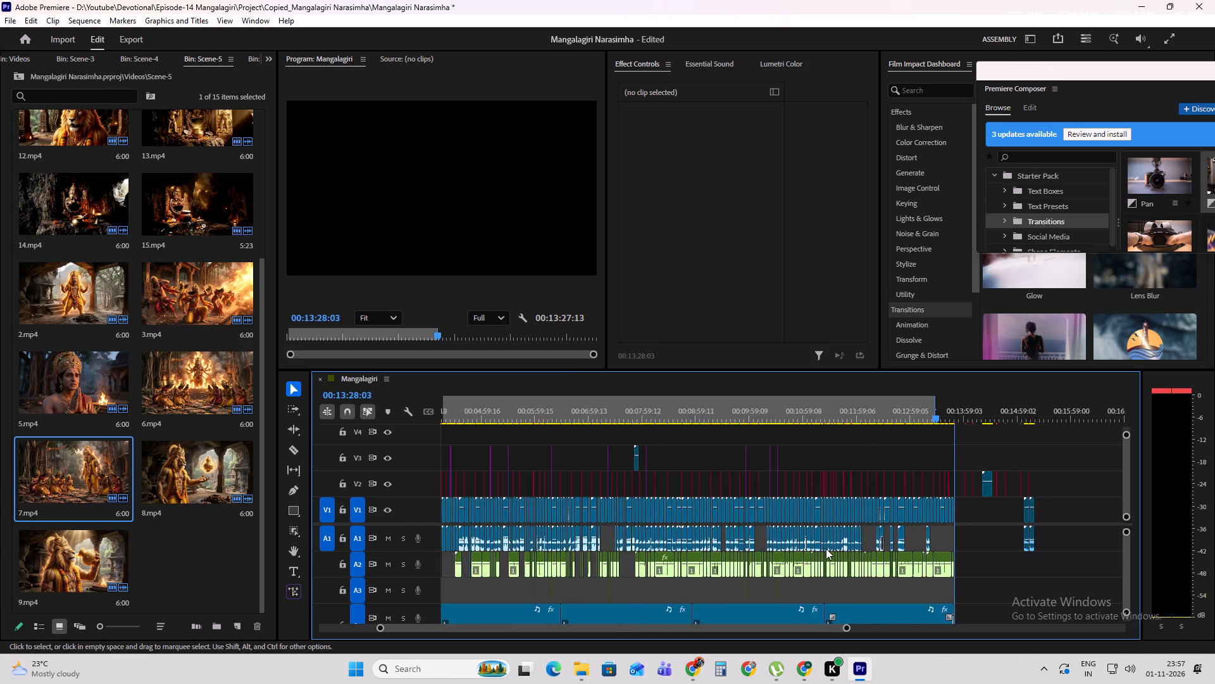
shift+scroll(826, 548, up, 3)
key(ctrl+s)
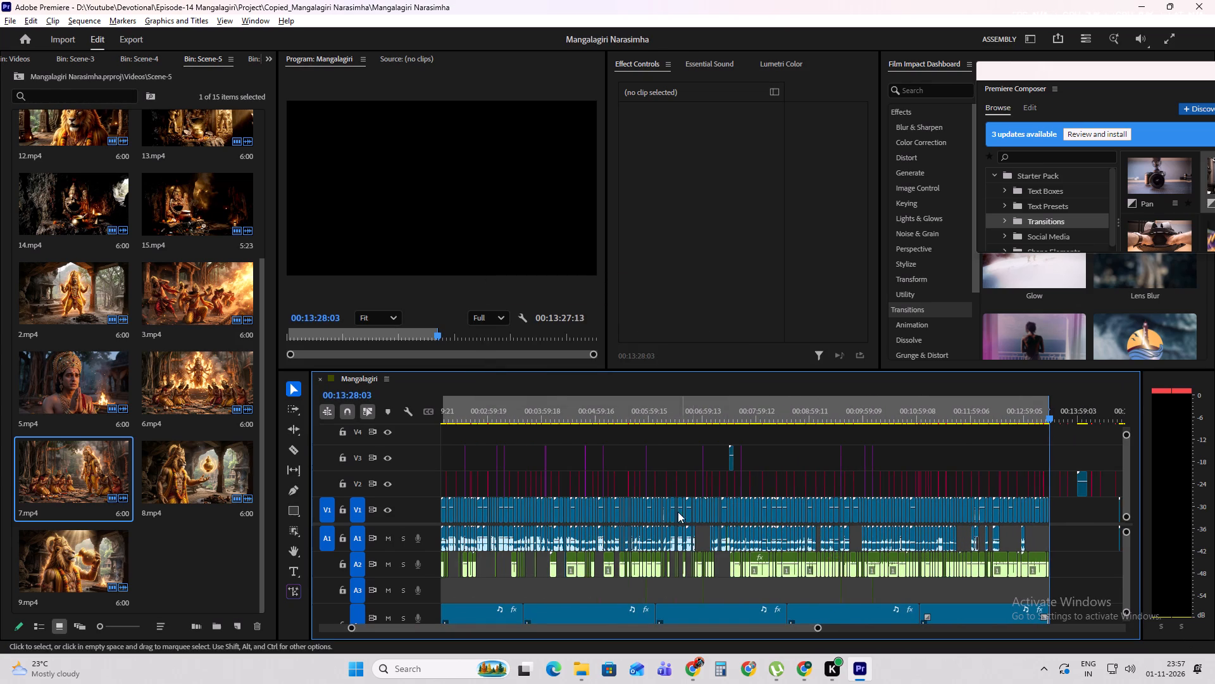
Move Subscribe.mp4 from V3 near 00:07:30 down to V2 above 8.mp4, starting at about 00:07:20.
alt+scroll(677, 511, up, 9)
shift+scroll(677, 507, up, 4)
alt+scroll(829, 467, up, 3)
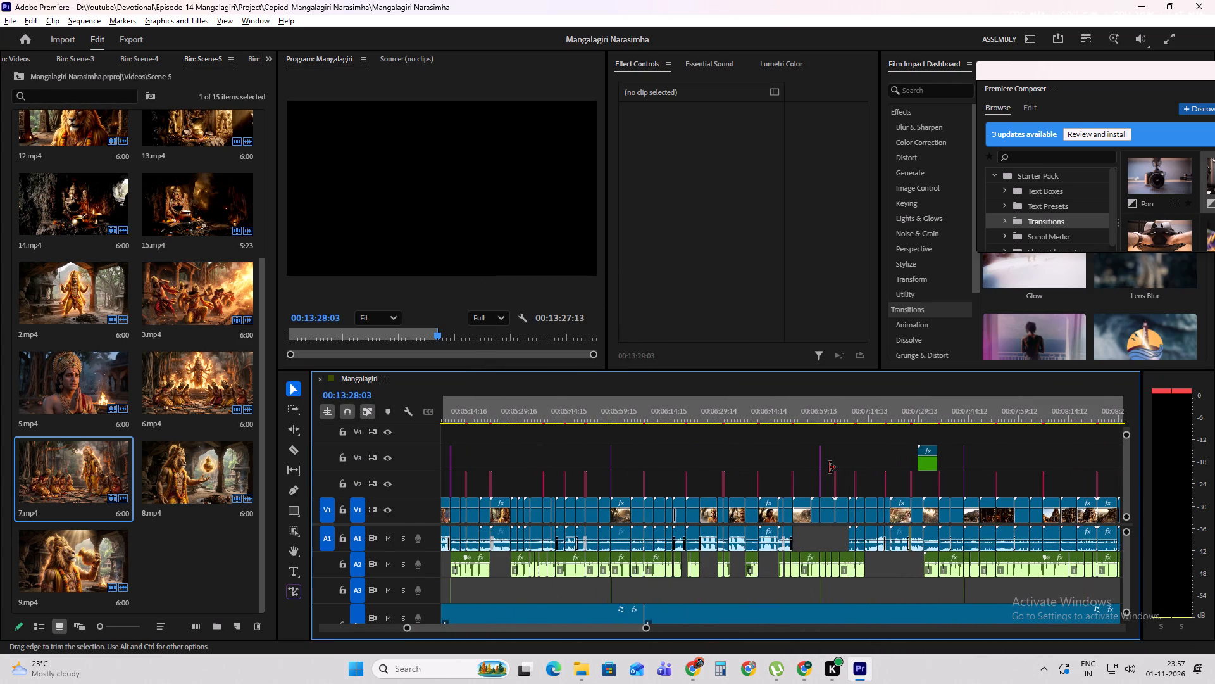
alt+scroll(900, 484, up, 7)
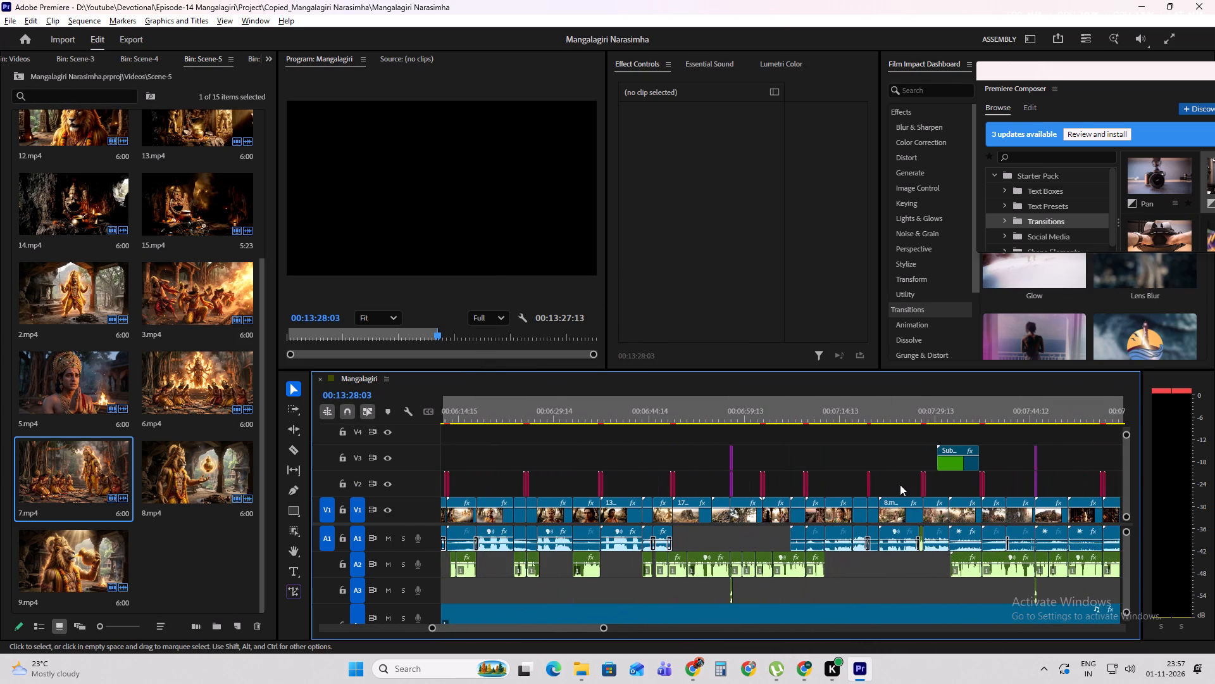
drag(952, 466, 919, 459)
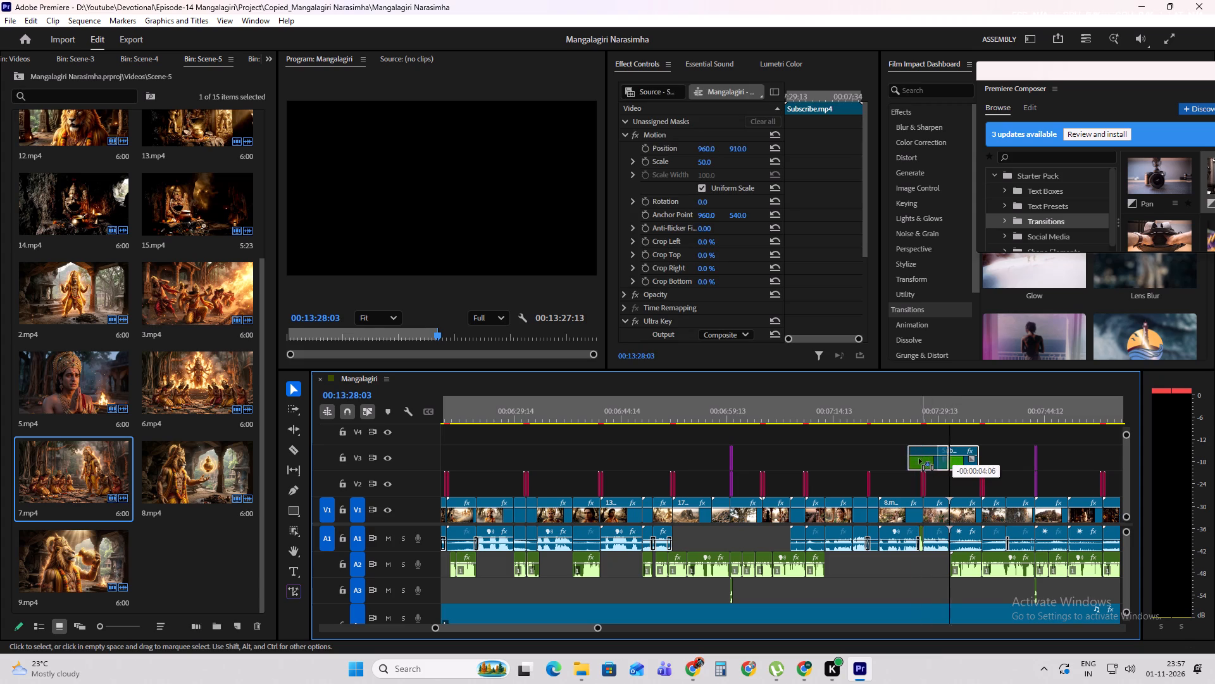
drag(919, 459, 891, 478)
Move the two transition clips at 00:07:27:00 from V2 up to V3 and shift Subscribe.mp4 slightly later to end at about 00:07:27.
alt+scroll(916, 489, up, 9)
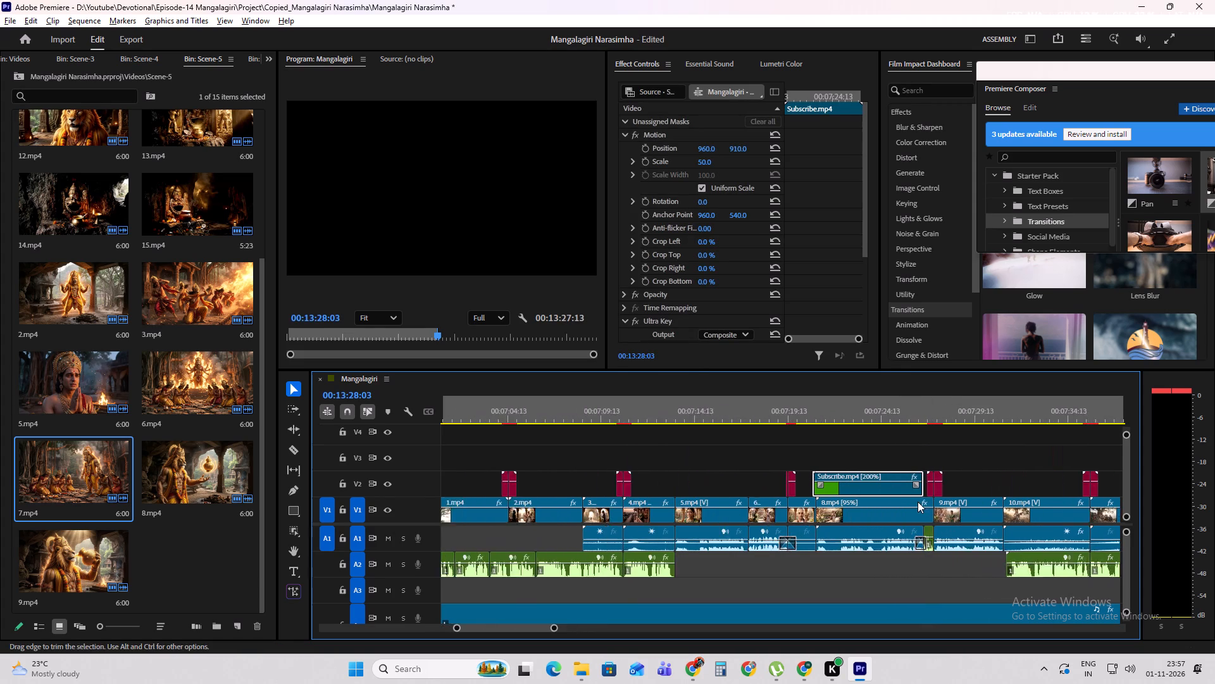
alt+scroll(918, 502, up, 4)
drag(950, 489, 949, 456)
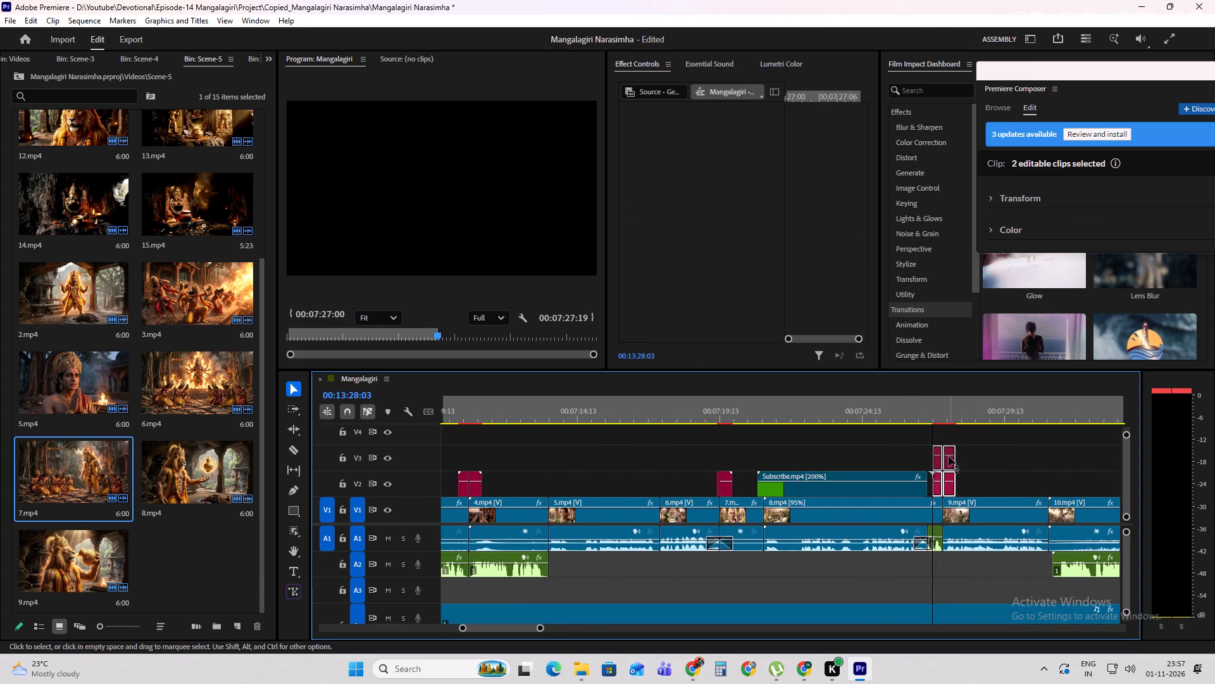
drag(888, 486, 902, 487)
Move the Subscribe.mp4 at about 00:13:59 from V2 onto V3, ending with 13.mp4 at the video's end.
alt+scroll(867, 486, down, 7)
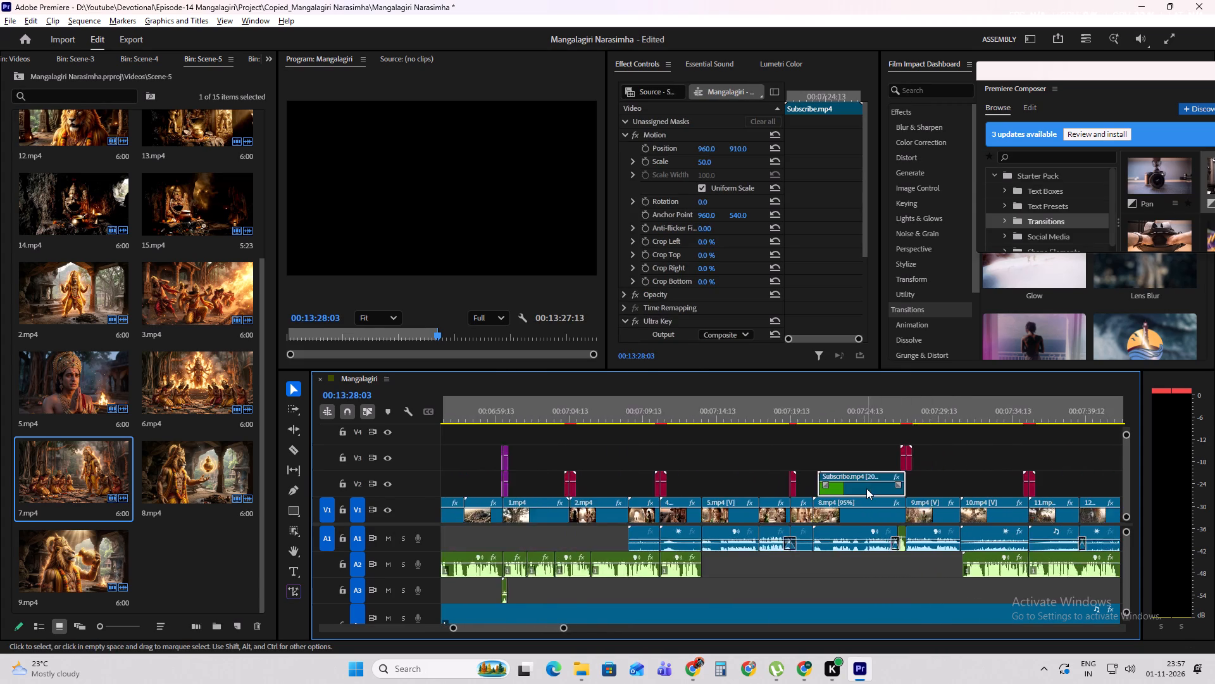
alt+scroll(866, 488, down, 20)
alt+scroll(866, 488, down, 6)
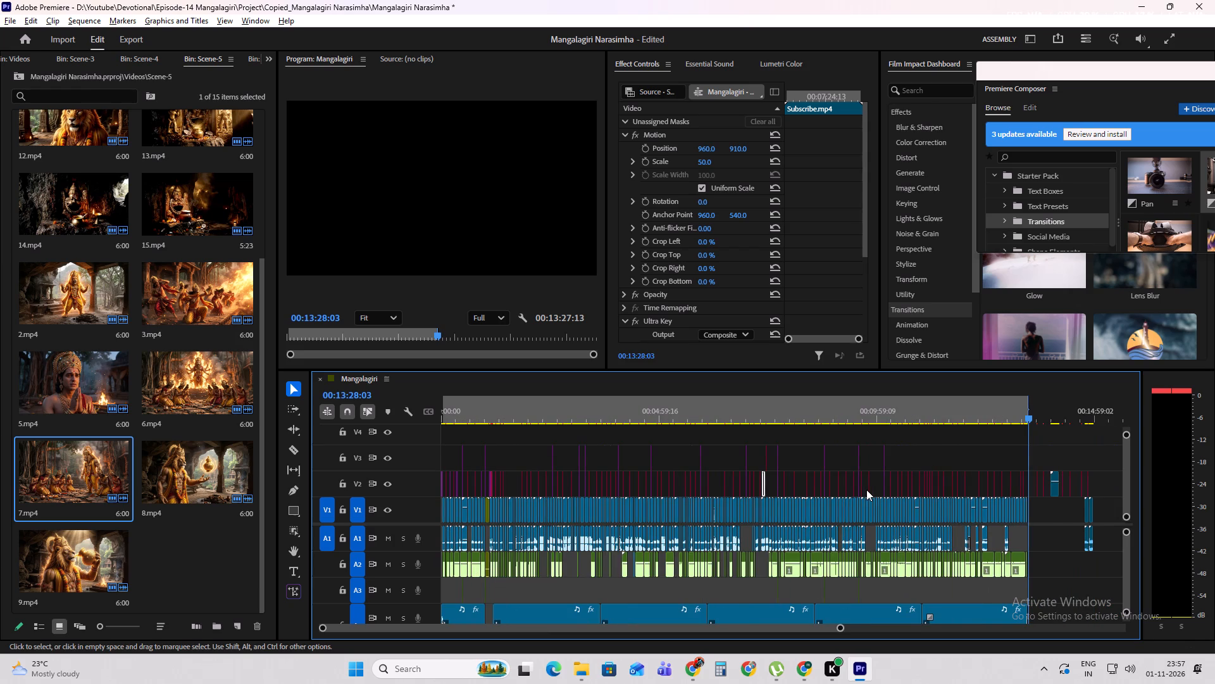
shift+scroll(845, 489, down, 6)
shift+scroll(990, 489, down, 4)
alt+scroll(1025, 498, up, 8)
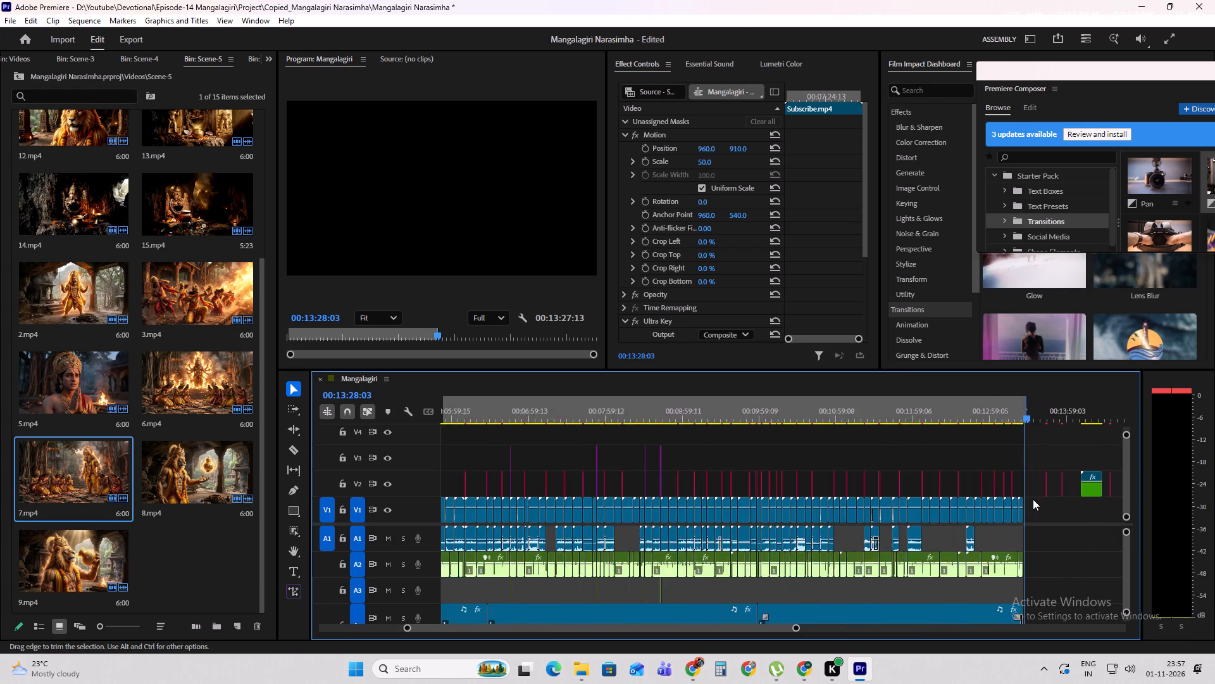
alt+scroll(1033, 499, up, 10)
shift+scroll(806, 497, down, 11)
alt+scroll(861, 514, up, 7)
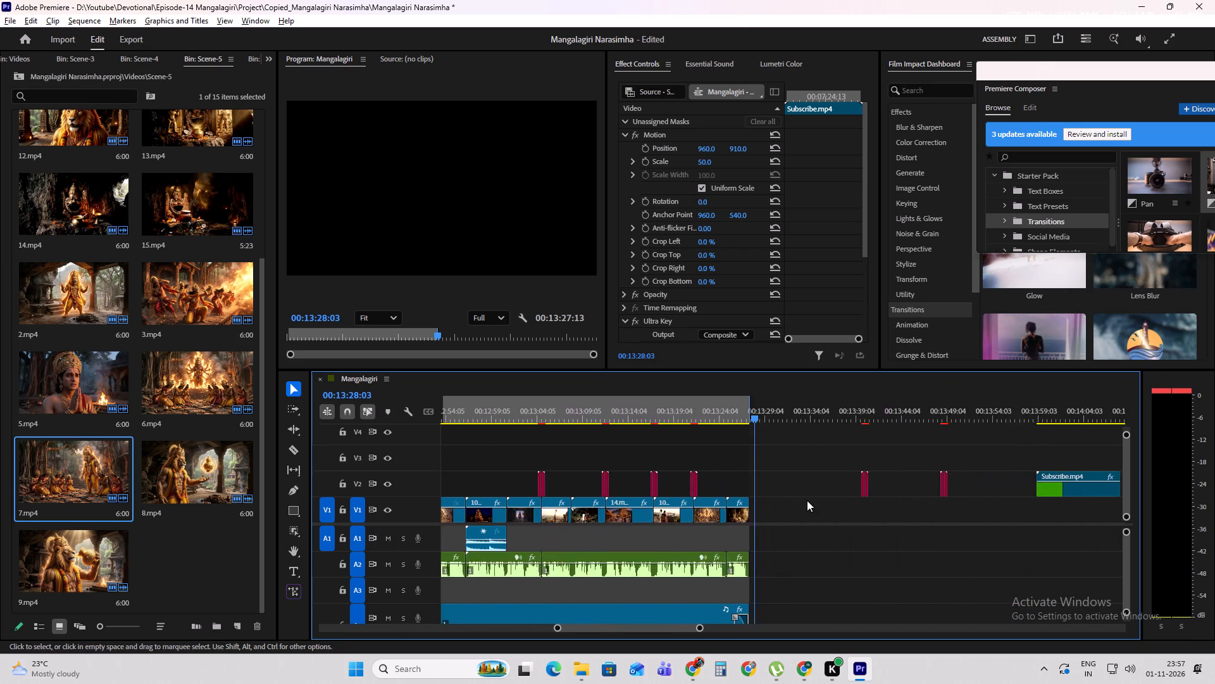
alt+scroll(807, 500, up, 2)
alt+scroll(792, 496, down, 3)
drag(1088, 488, 815, 467)
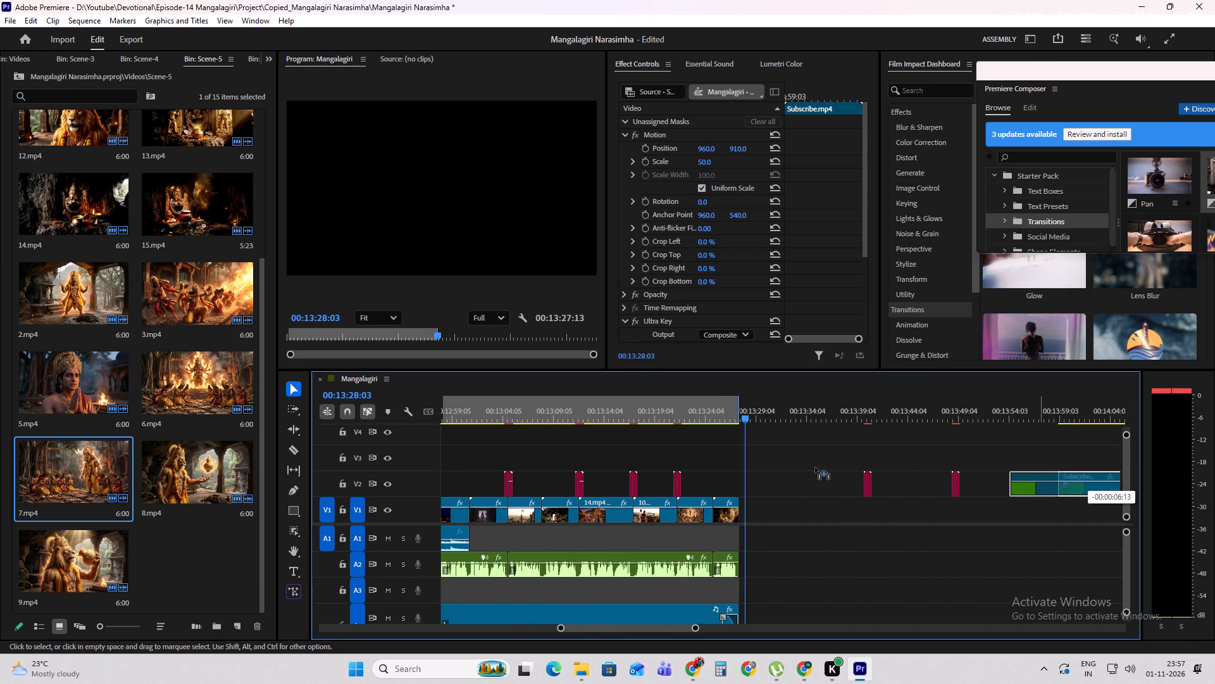
drag(815, 467, 646, 456)
Move the transition clips at about 00:13:17 and 00:13:21 from V2 up to V4, above Subscribe.mp4.
drag(697, 480, 610, 485)
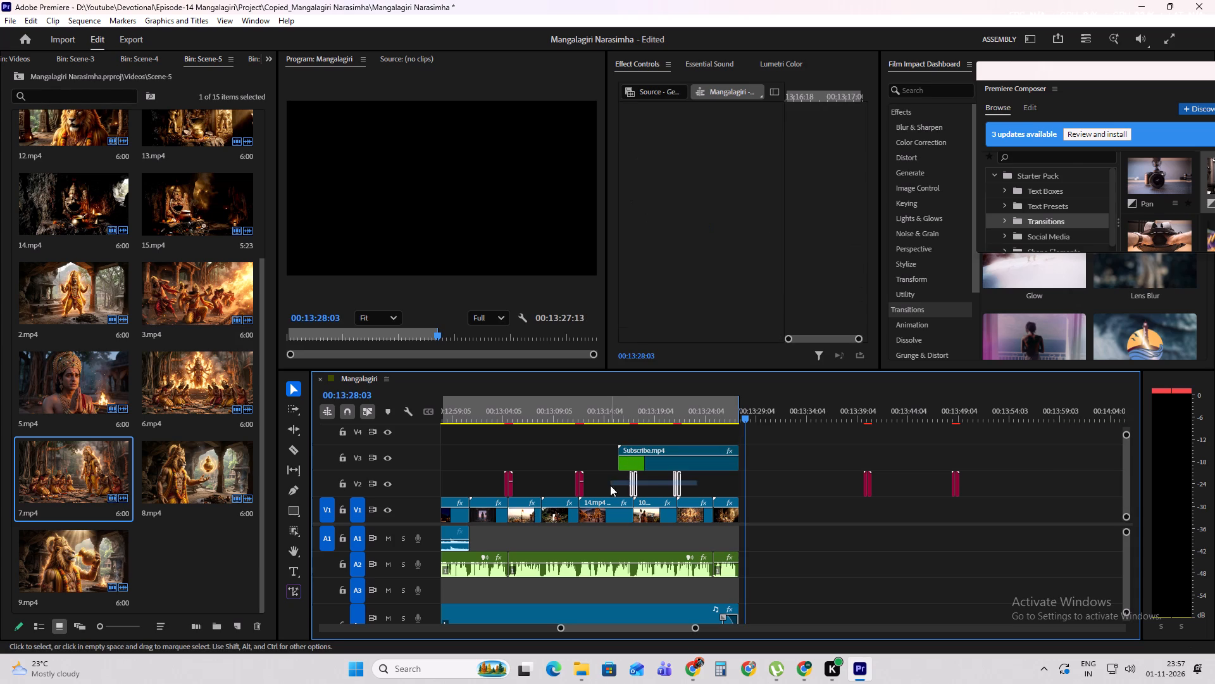
alt+scroll(624, 486, up, 7)
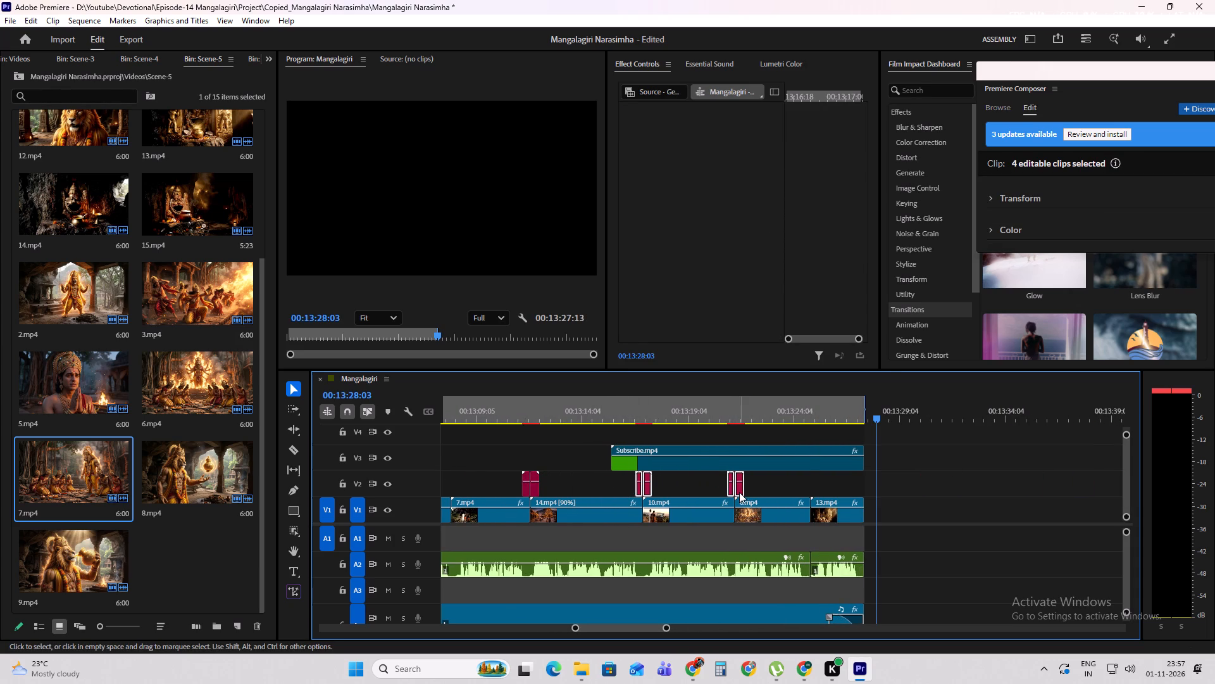
drag(740, 490, 741, 432)
Play back the closing section of the sequence from 00:13:01:01.
shift+scroll(775, 512, up, 7)
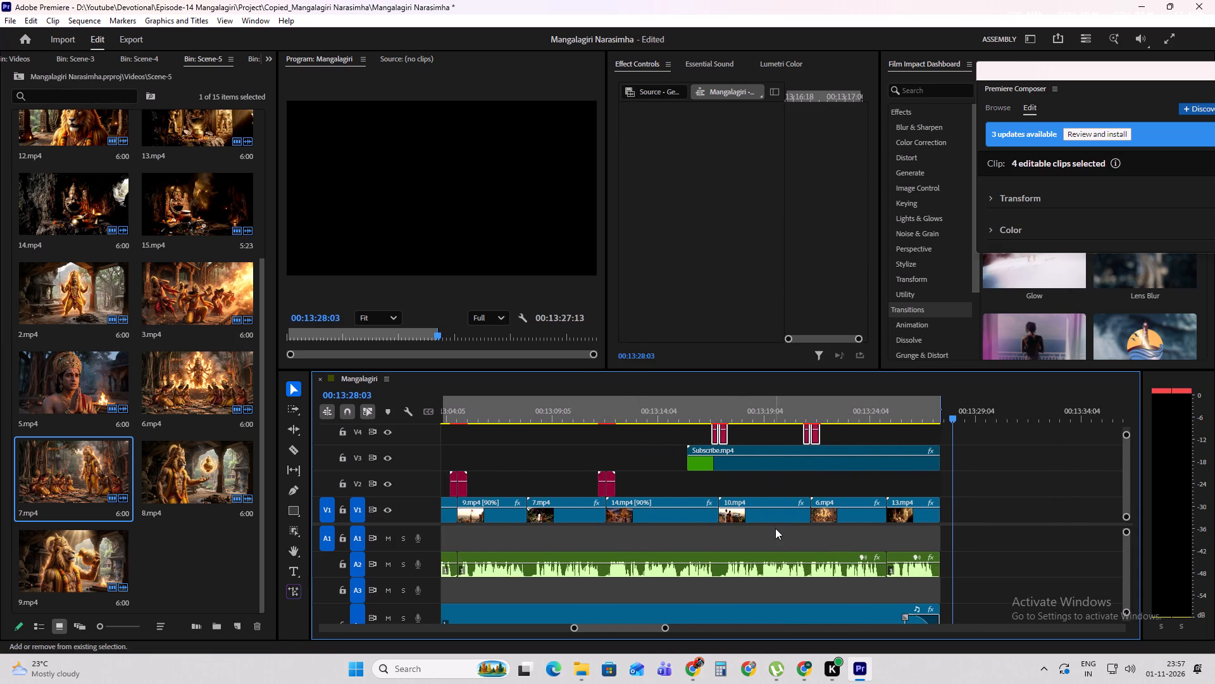
shift+scroll(775, 528, up, 3)
click(494, 413)
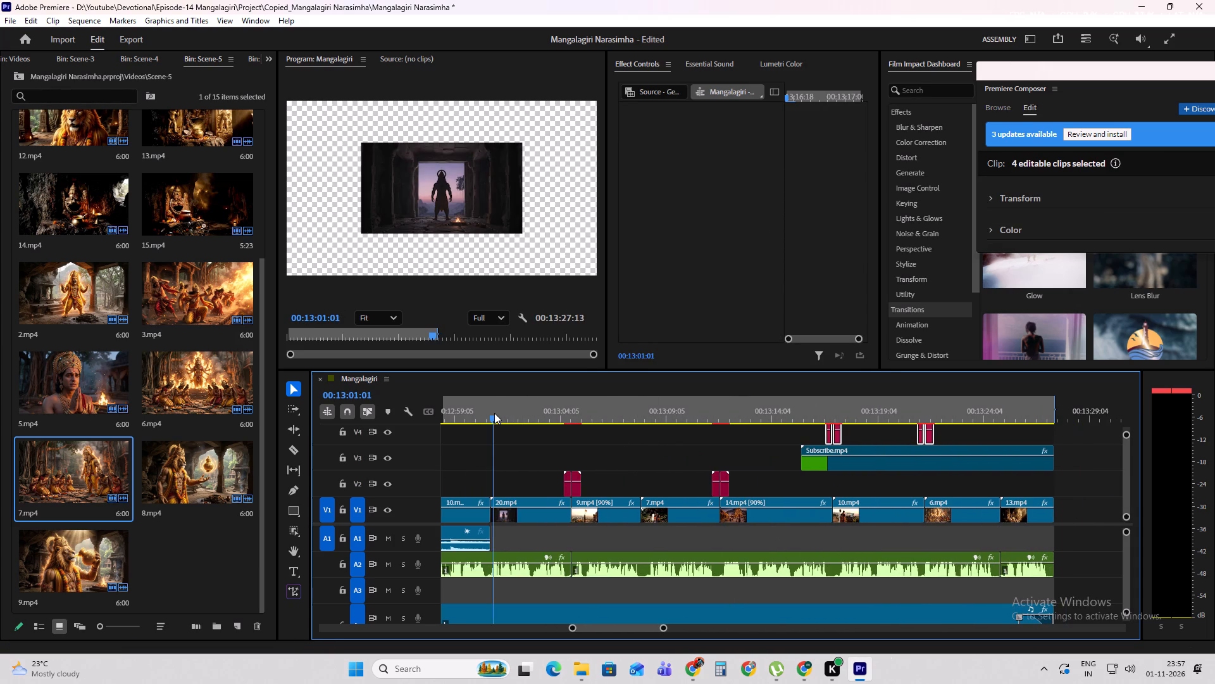
key(space)
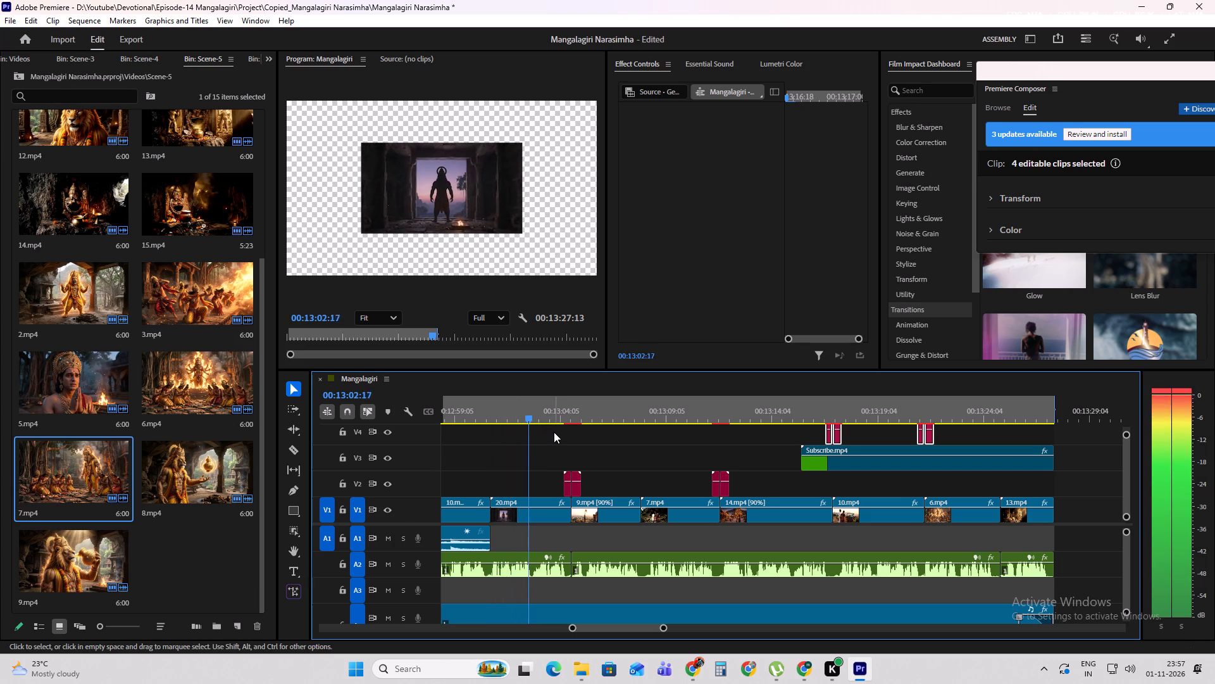
Move the transition clips at about 00:13:04 and 00:13:11 from V2 up to V3.
drag(752, 454, 550, 476)
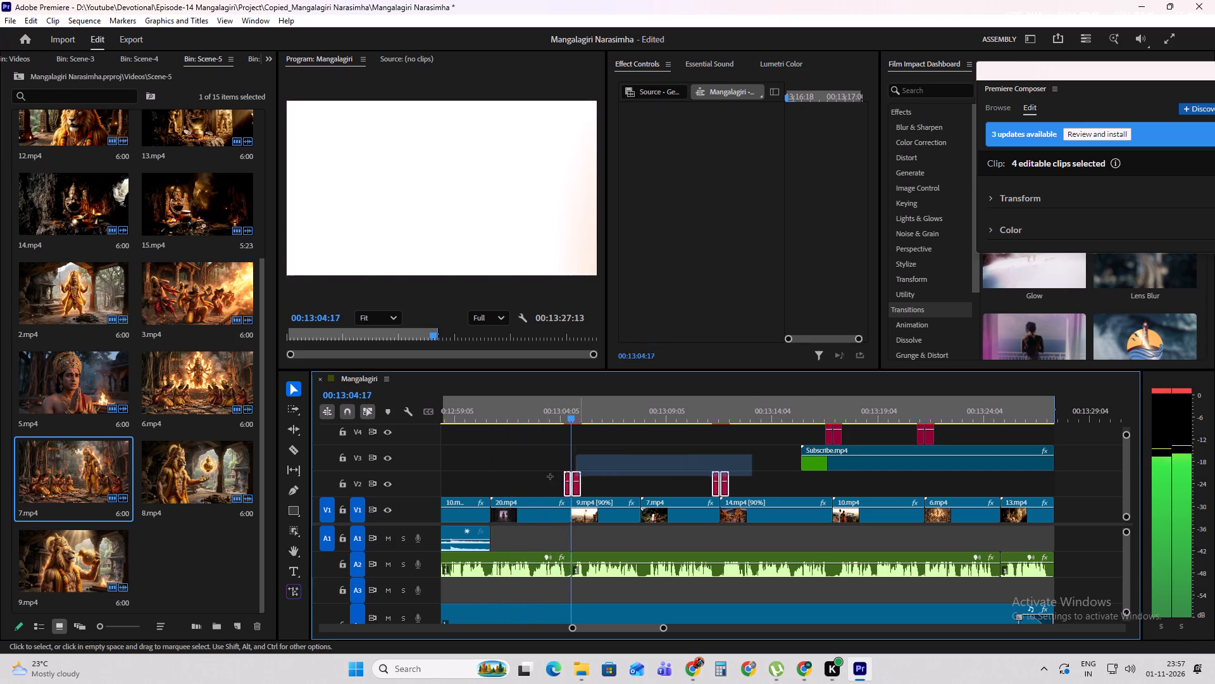
drag(550, 476, 526, 479)
drag(723, 489, 724, 460)
Move the last Subscribe.mp4 from V3 down to V2, starting at about 00:13:05 and ending where 10.mp4 begins.
drag(854, 463, 545, 490)
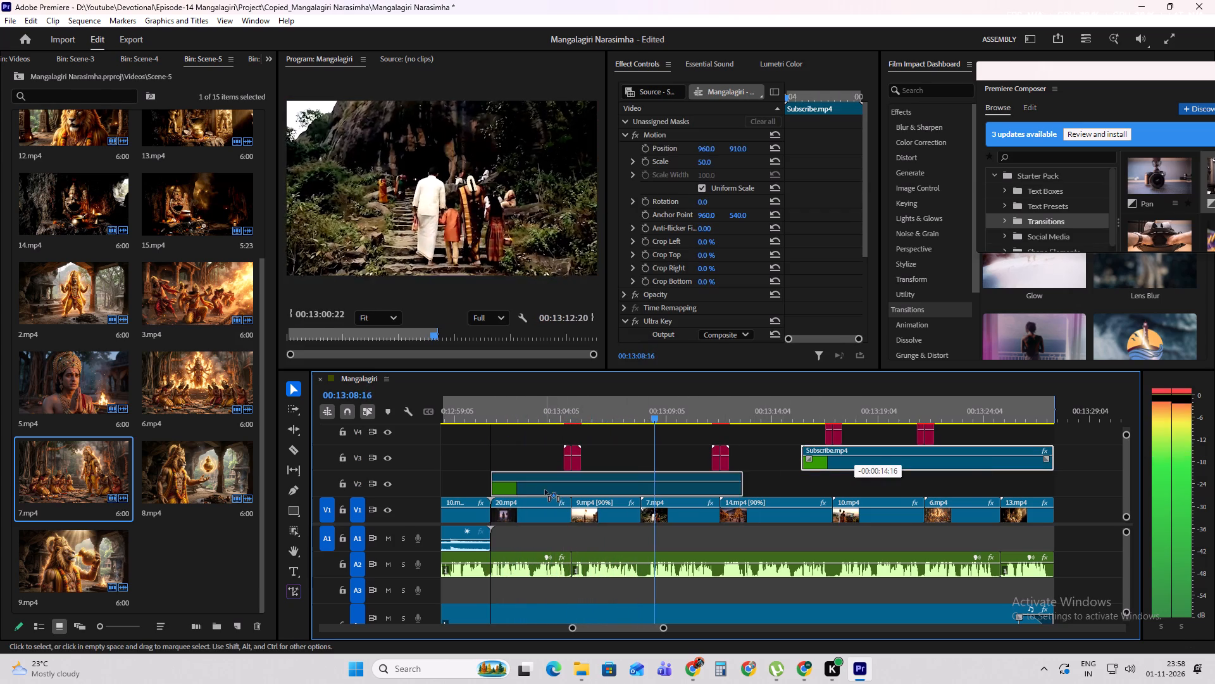
drag(545, 490, 624, 490)
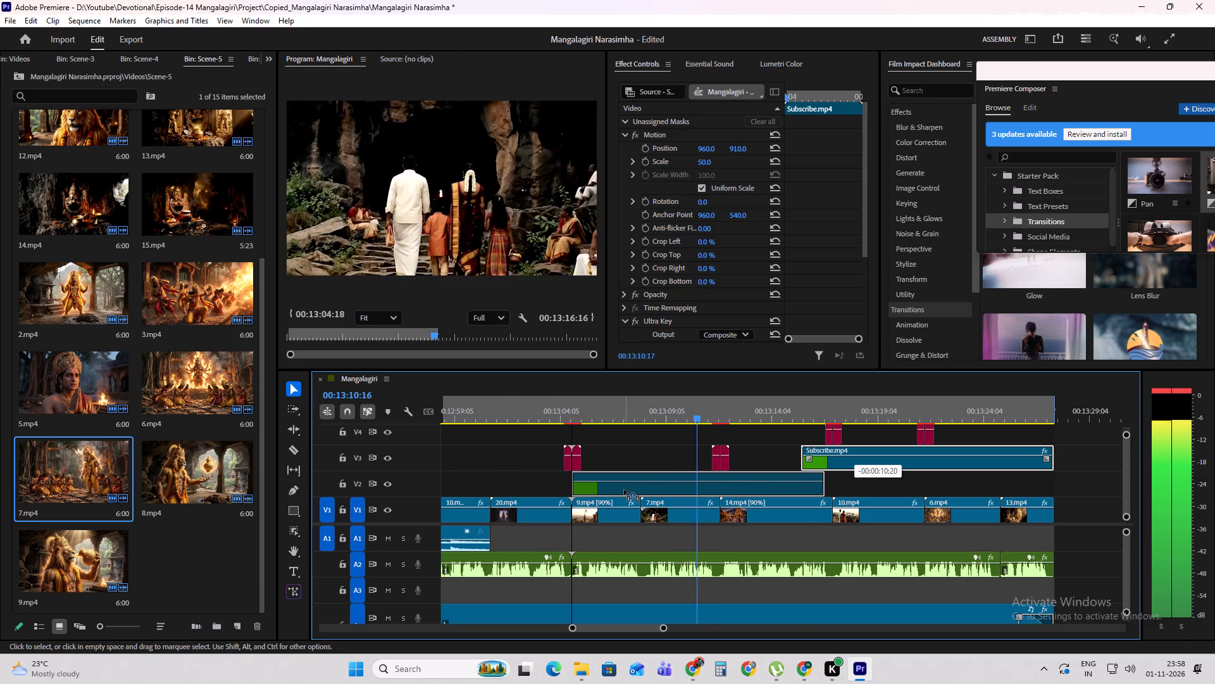
drag(624, 490, 633, 490)
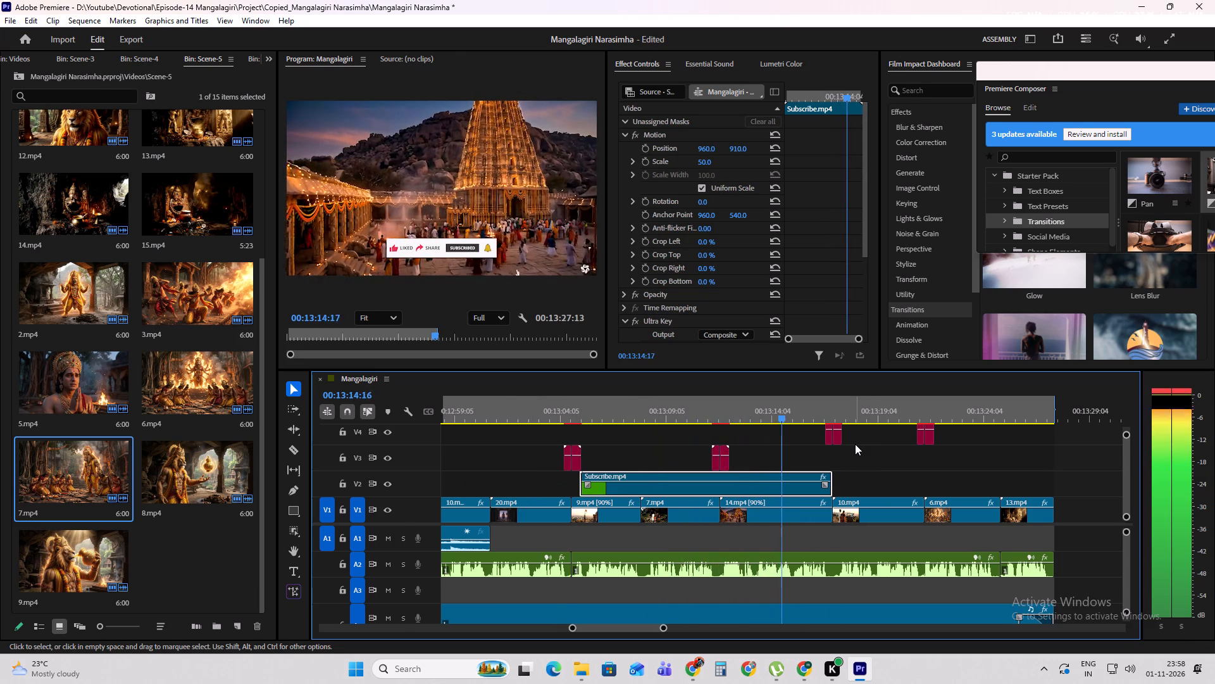
Move the transition clips at about 00:13:17 and 00:13:21 from V4 down to V3.
drag(974, 440, 826, 457)
drag(928, 441, 929, 453)
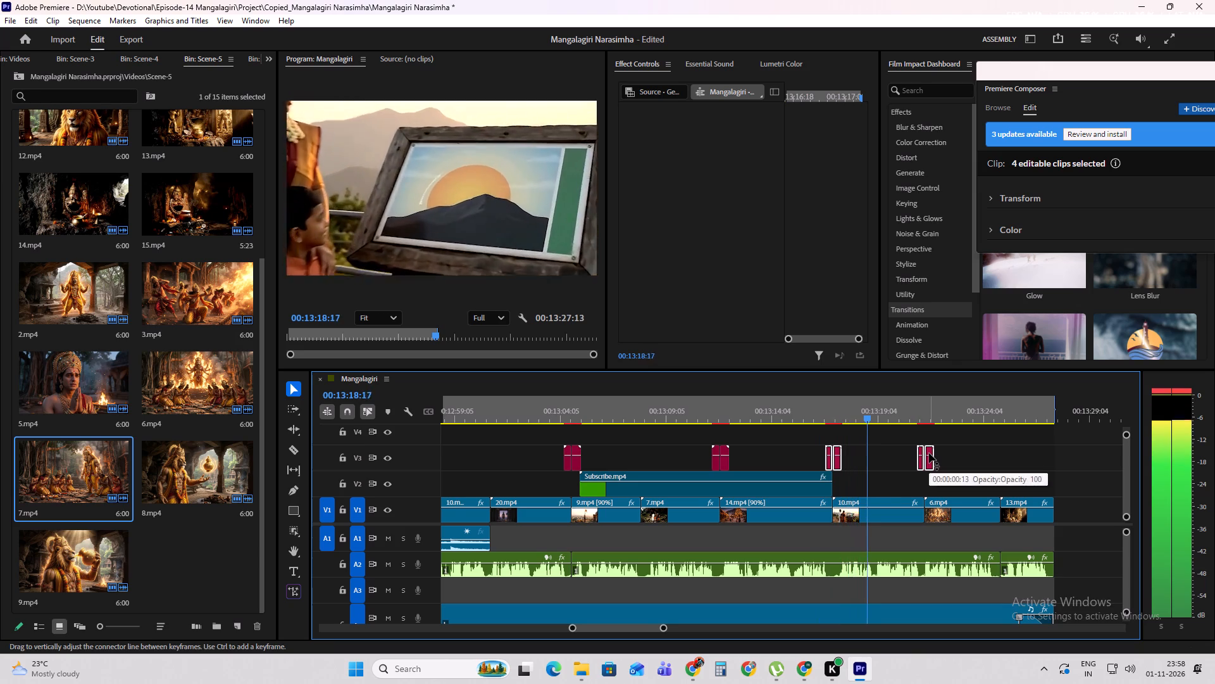
Locate the source of the undersized 20.mp4 clip at 00:13:02:17 in its bin and File Explorer, and look through that media folder.
alt+scroll(744, 497, down, 11)
drag(817, 412, 683, 415)
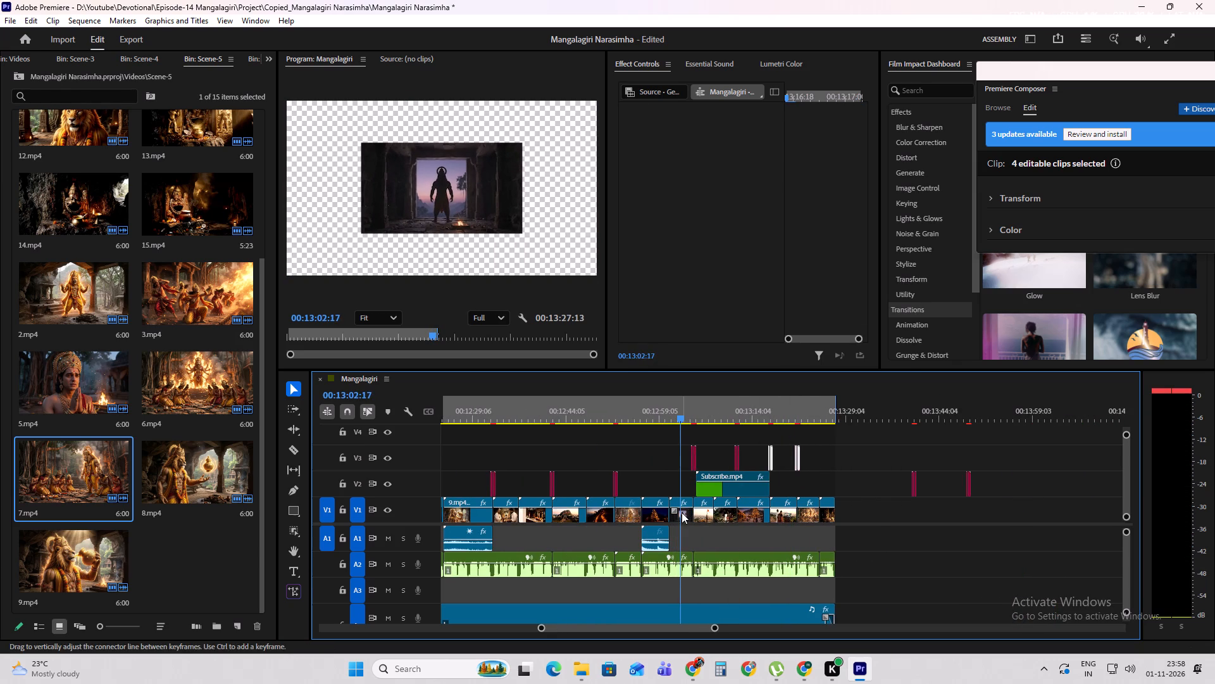
click(682, 512)
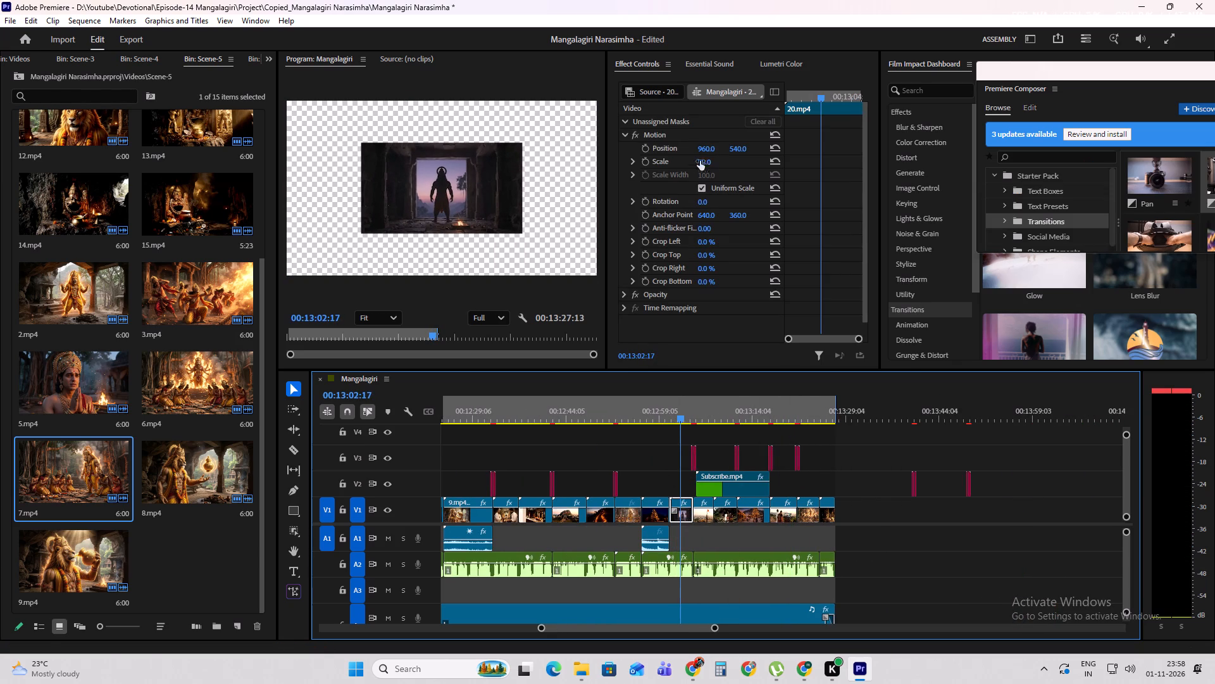
right_click(685, 513)
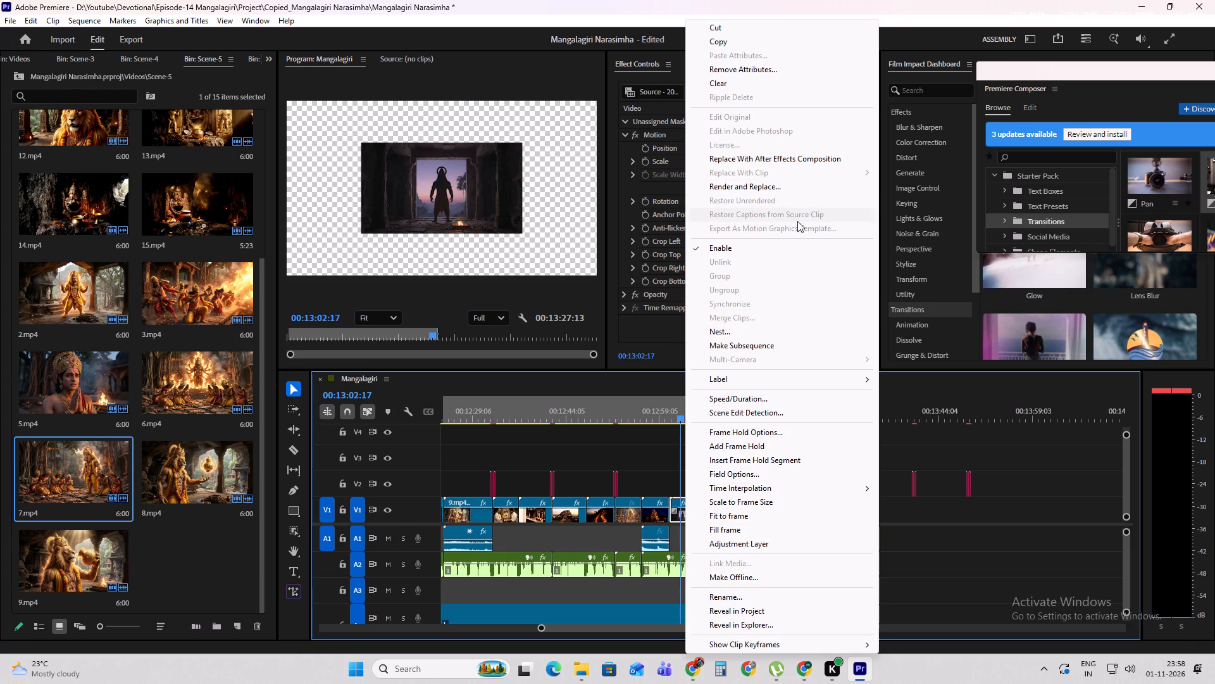
click(752, 612)
right_click(196, 564)
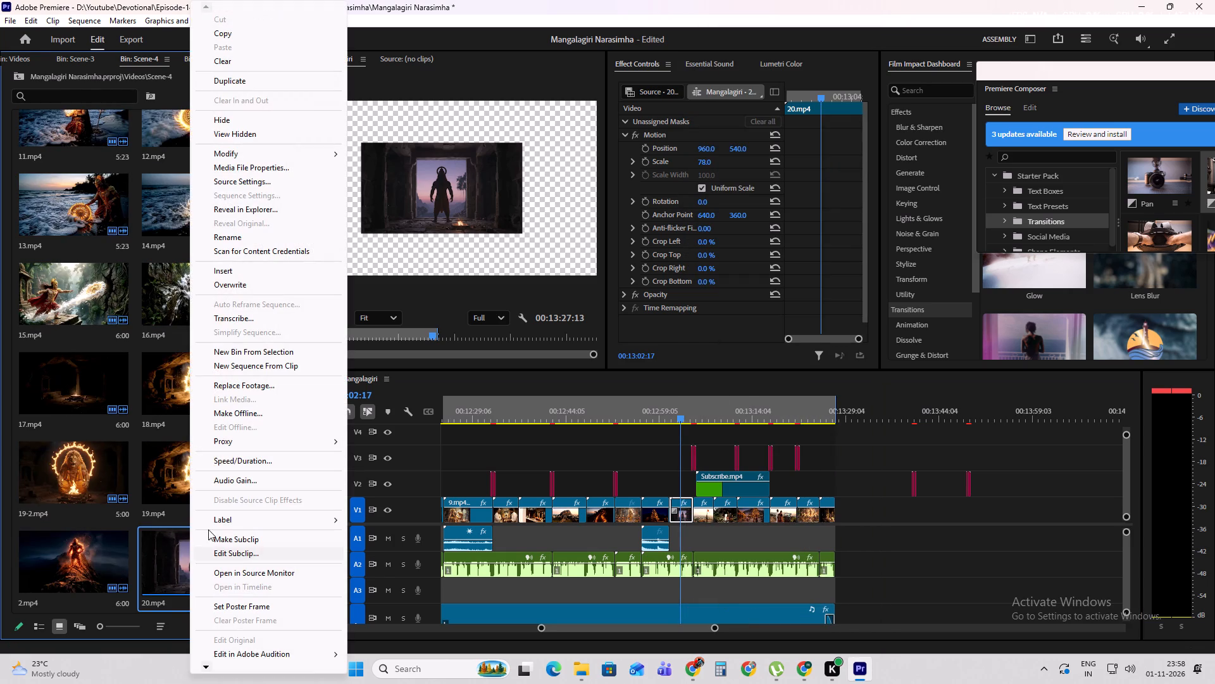
click(254, 211)
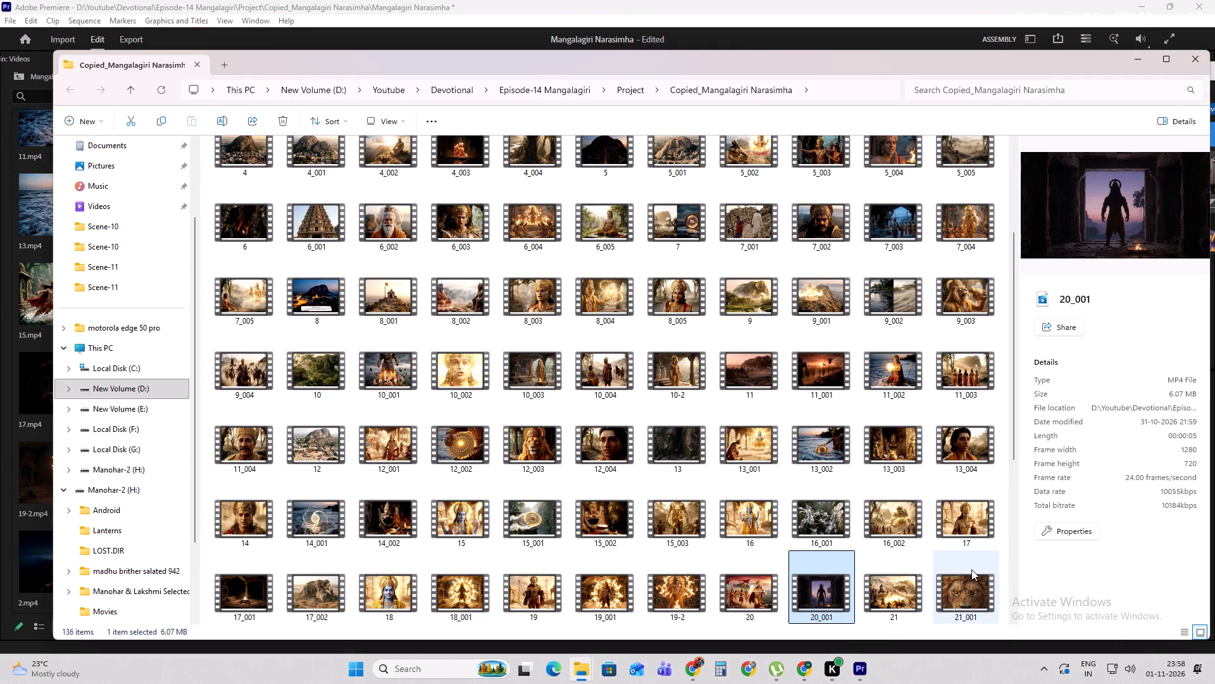
alt+scroll(832, 510, down, 5)
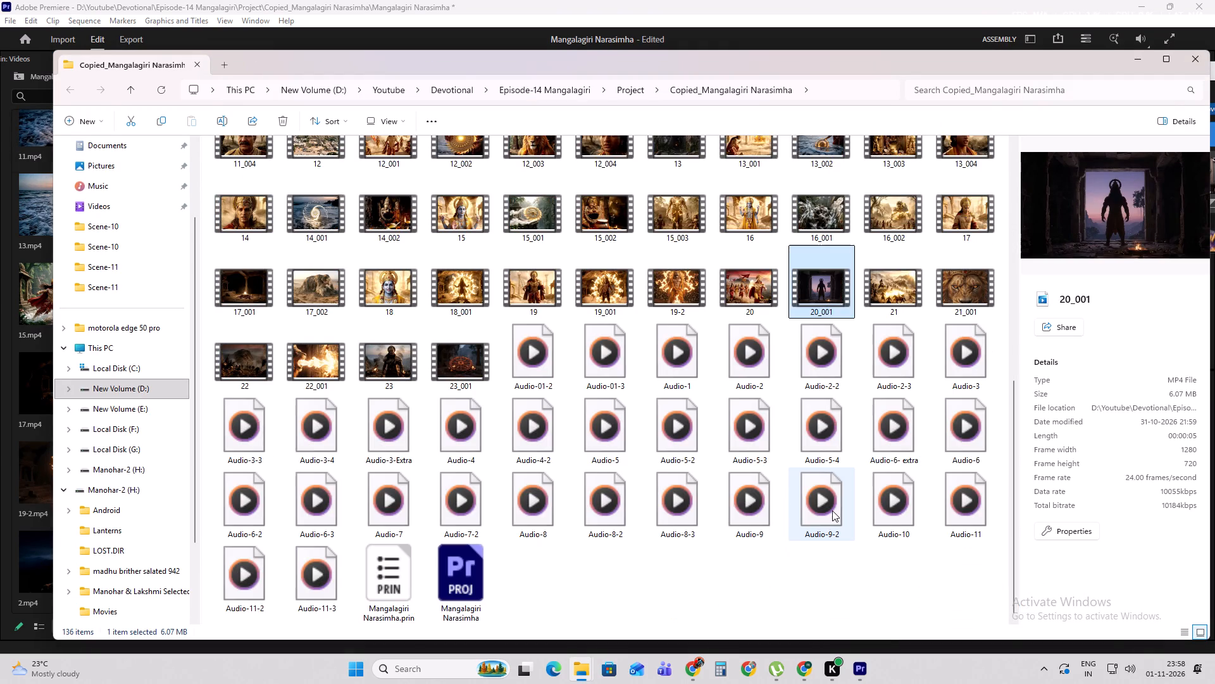
scroll(832, 510, up, 2)
scroll(832, 510, down, 2)
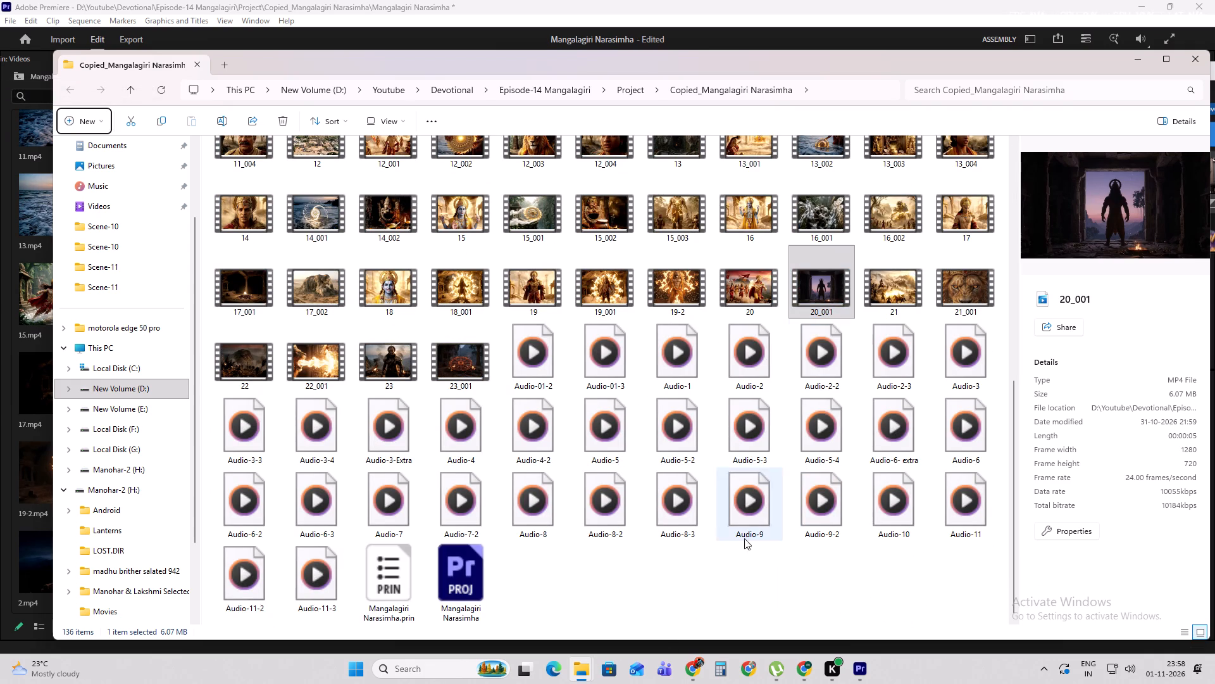
Switch to the Chrome window with Google AI Studio.
click(694, 661)
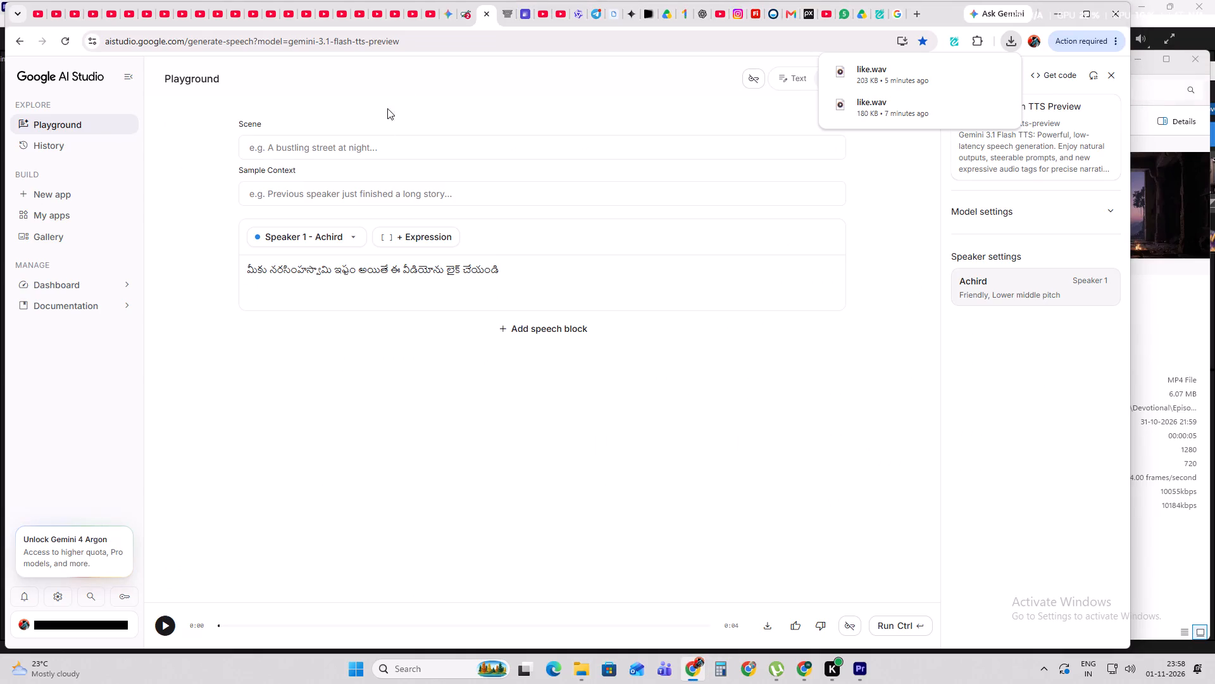
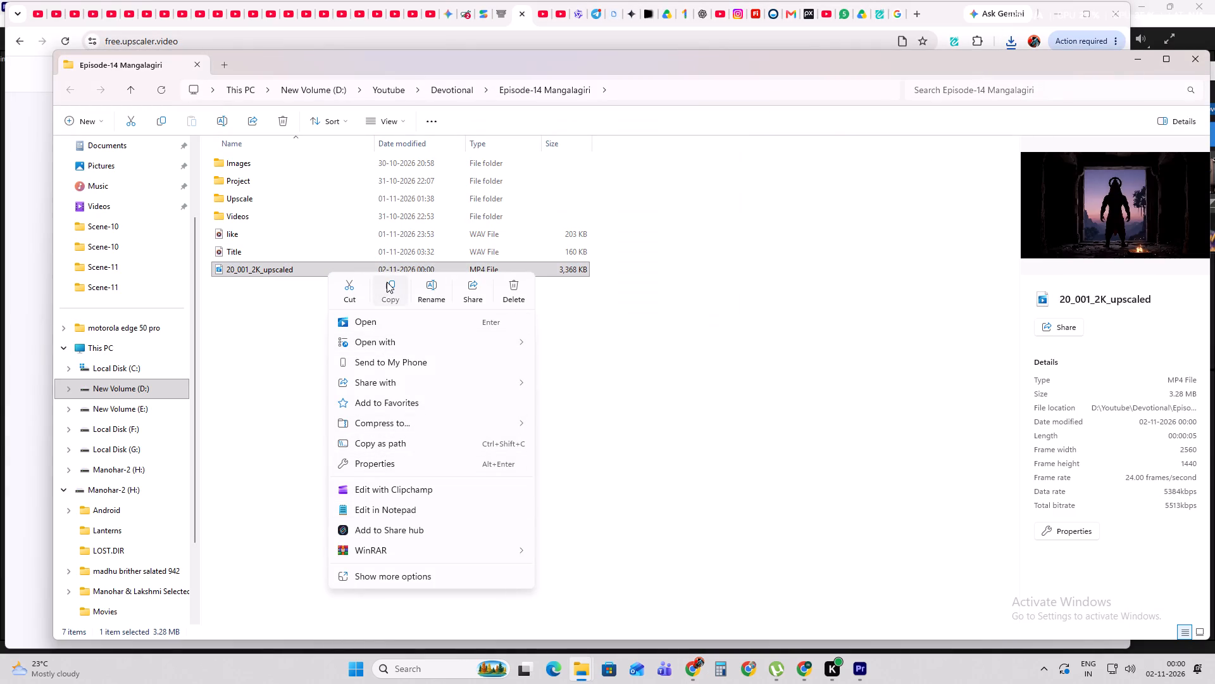
Paste the copied 20_001_2K_upscaled video into the Copied_Mangalagiri Narasimha project folder.
click(589, 674)
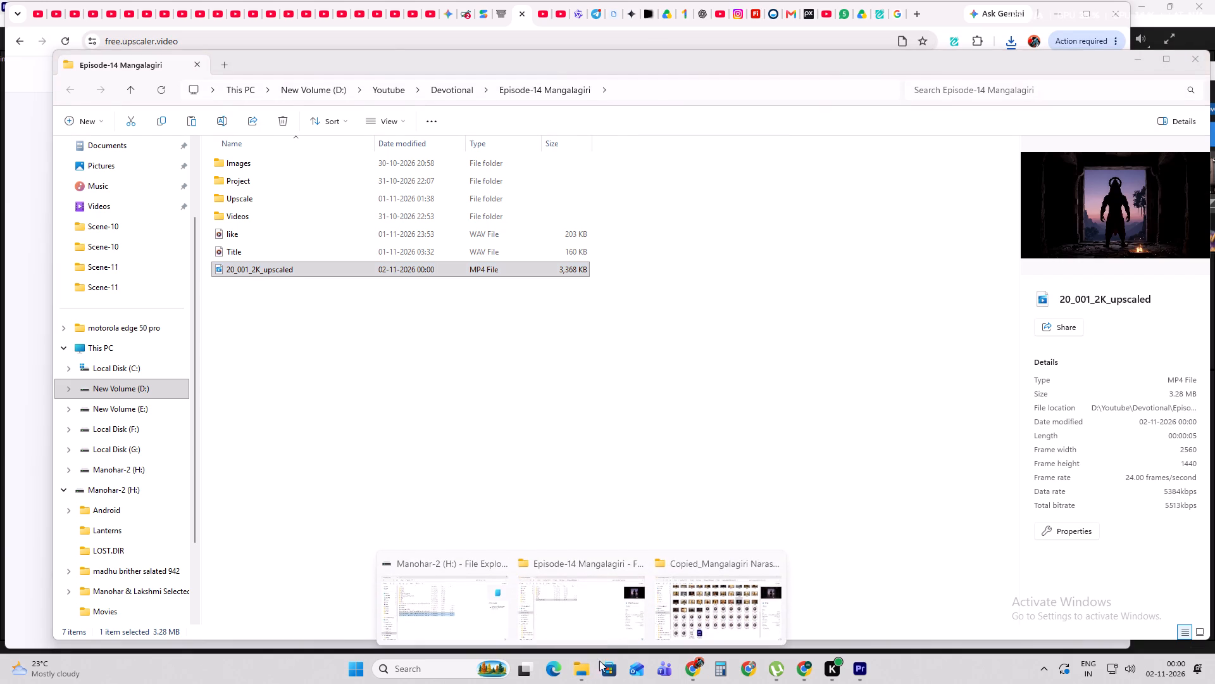
click(726, 608)
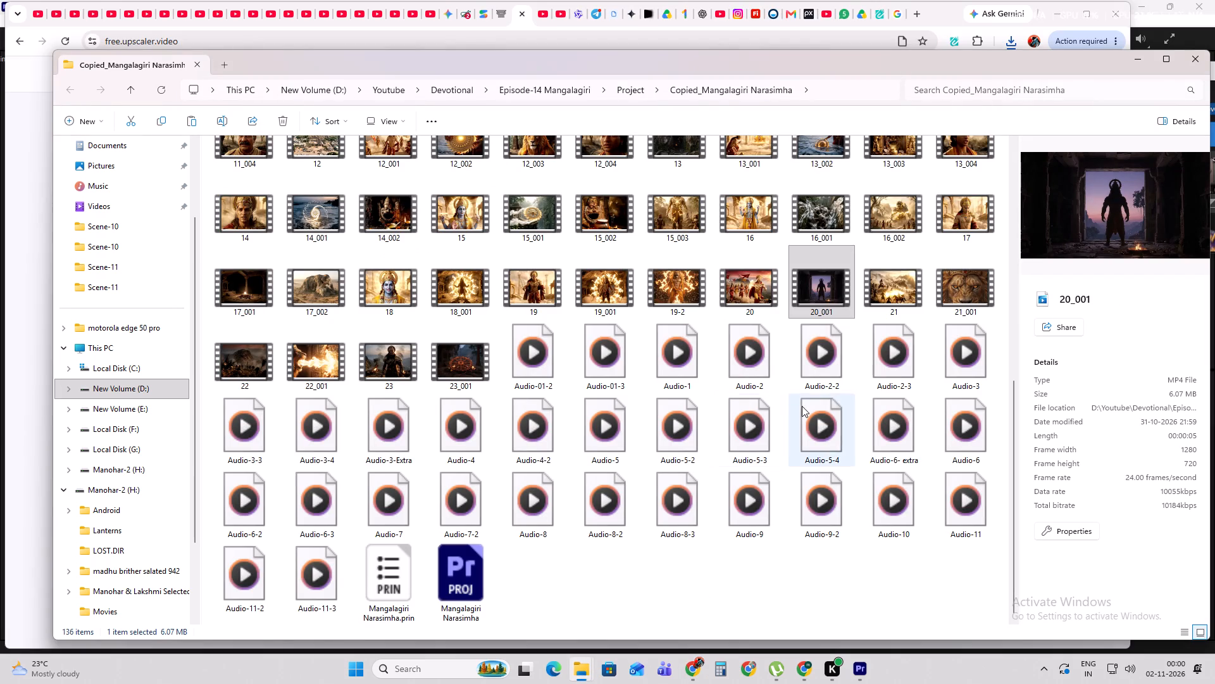
right_click(775, 585)
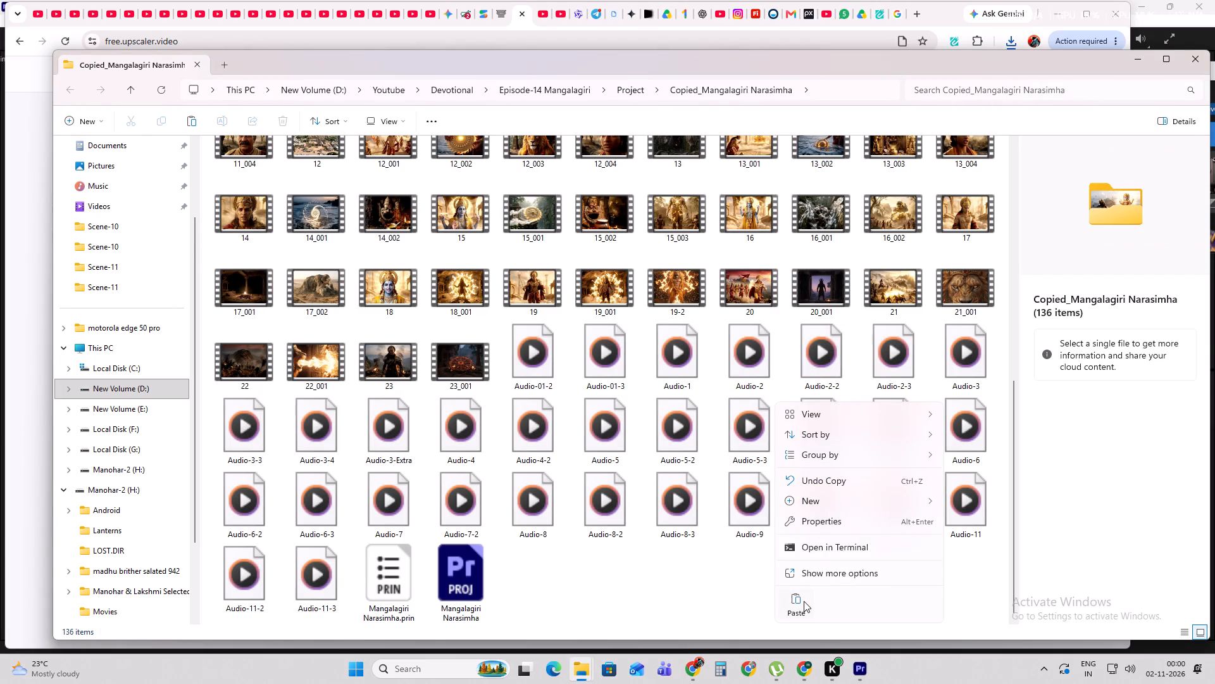
click(804, 601)
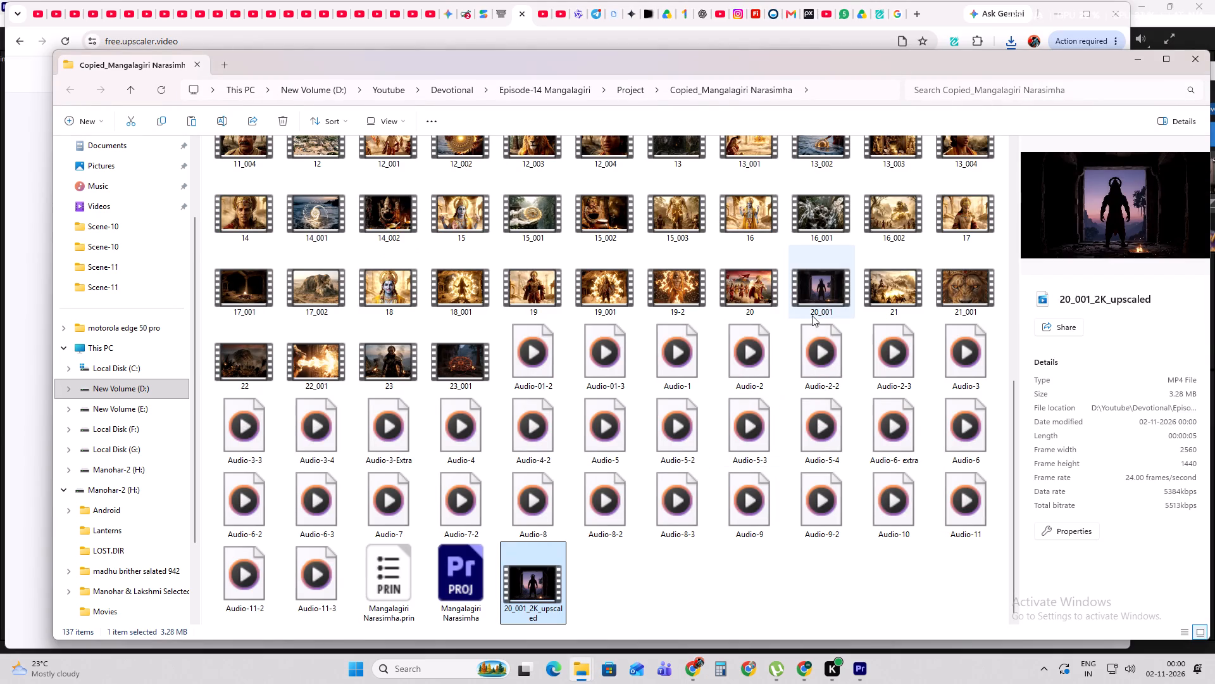
Copy the file name of the original 20_001 video in the project folder and delete that original file.
click(814, 313)
click(822, 313)
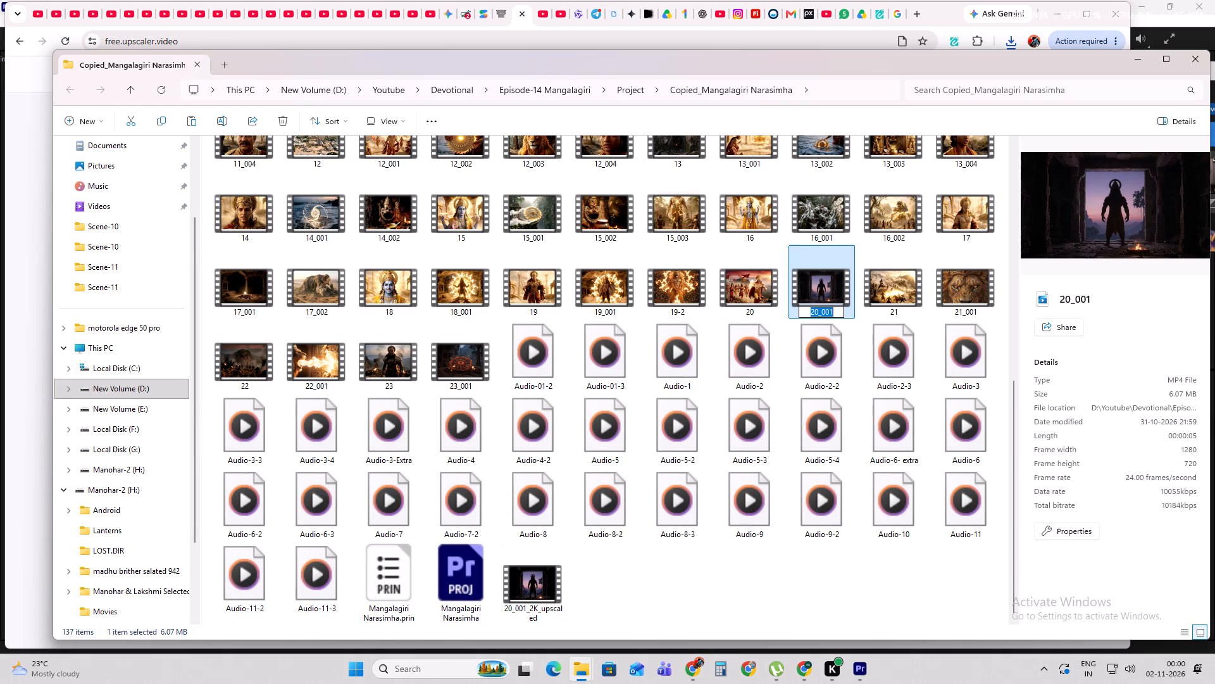
key(ctrl+c)
click(830, 583)
click(819, 293)
right_click(819, 293)
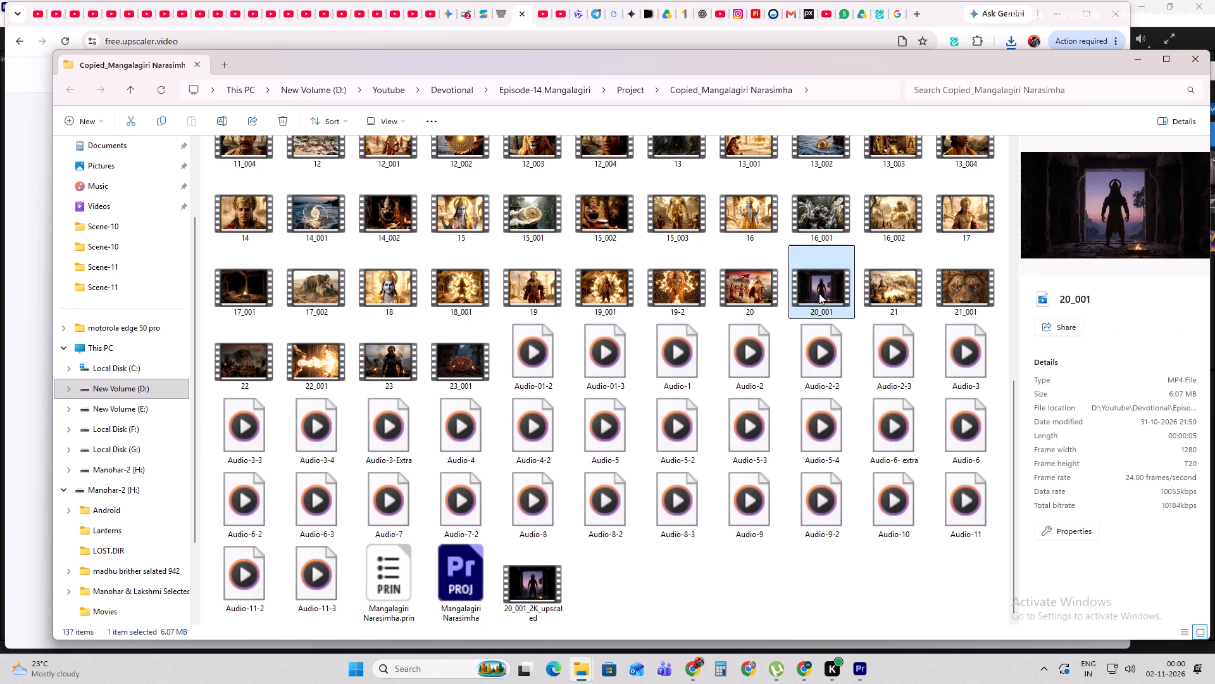
click(1002, 294)
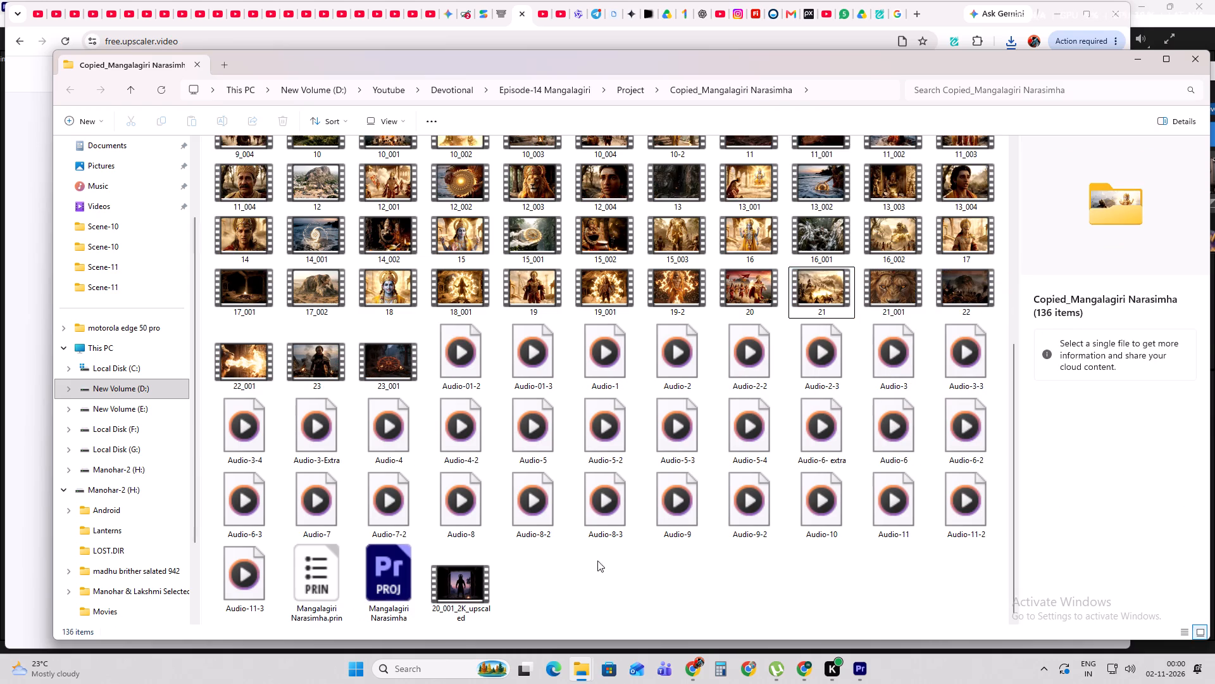
Rename the 20_001_2K_upscaled file as 20_001.
click(473, 585)
click(469, 607)
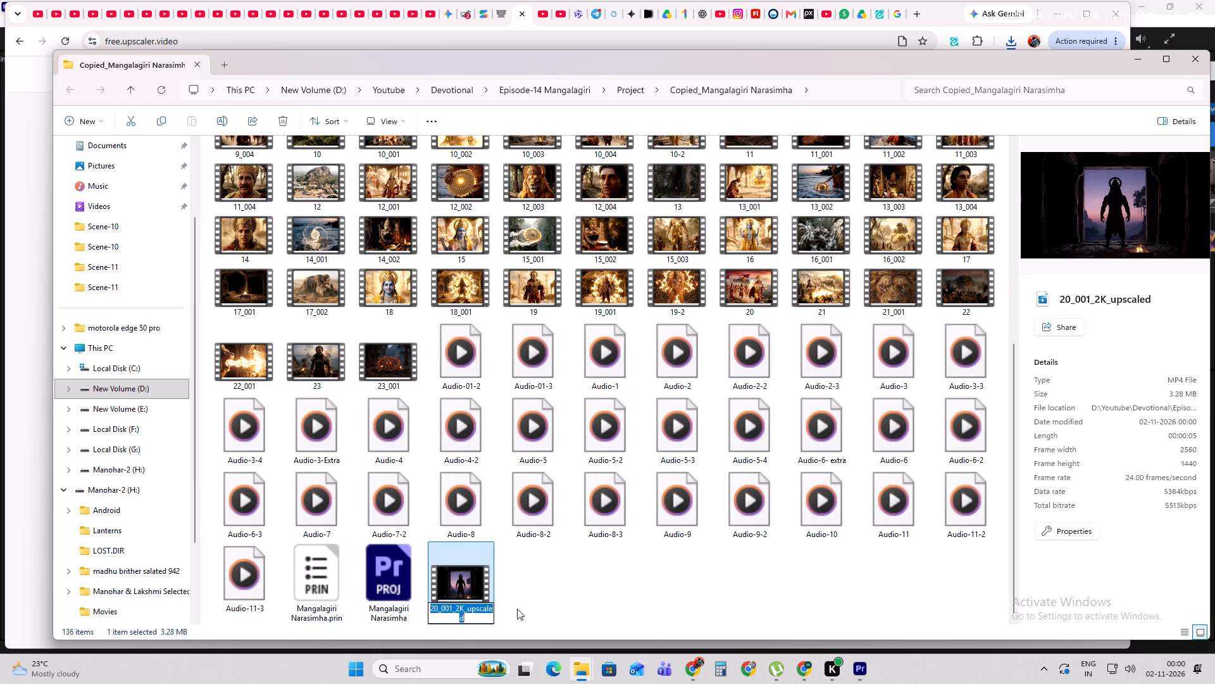
key(ctrl+v)
click(609, 586)
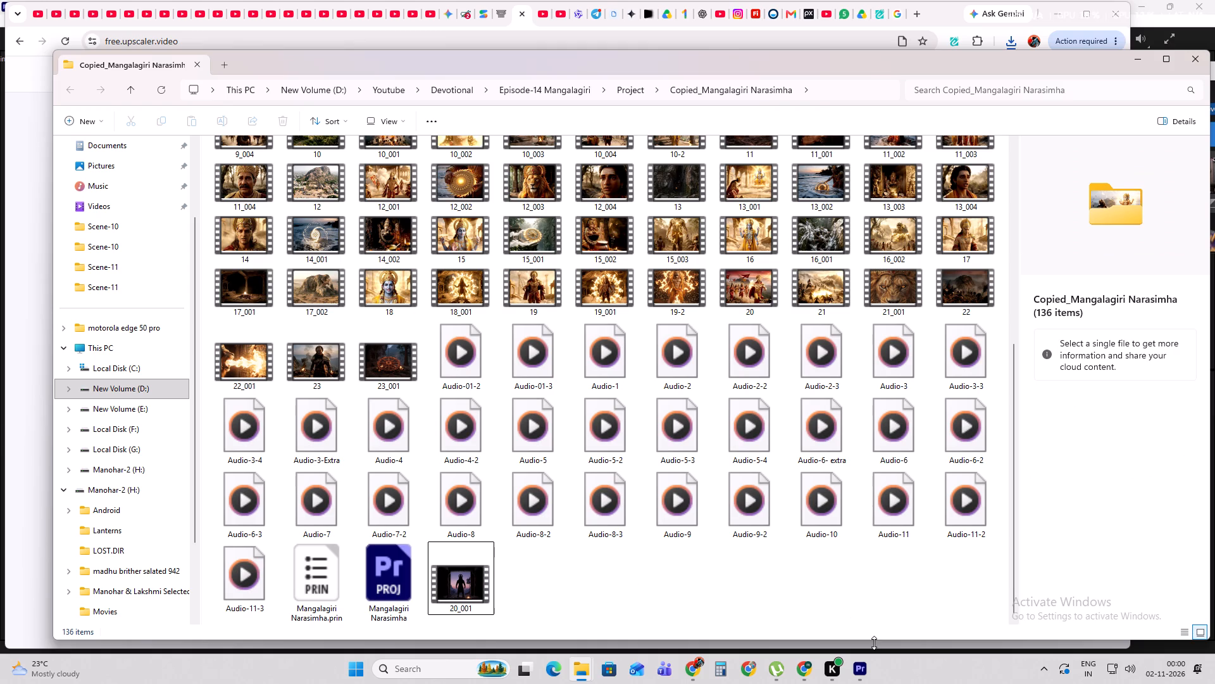
Switch to Premiere Pro, check the 20.mp4 clip at about 00:13:02 on V1, and reveal its source file in File Explorer.
click(854, 666)
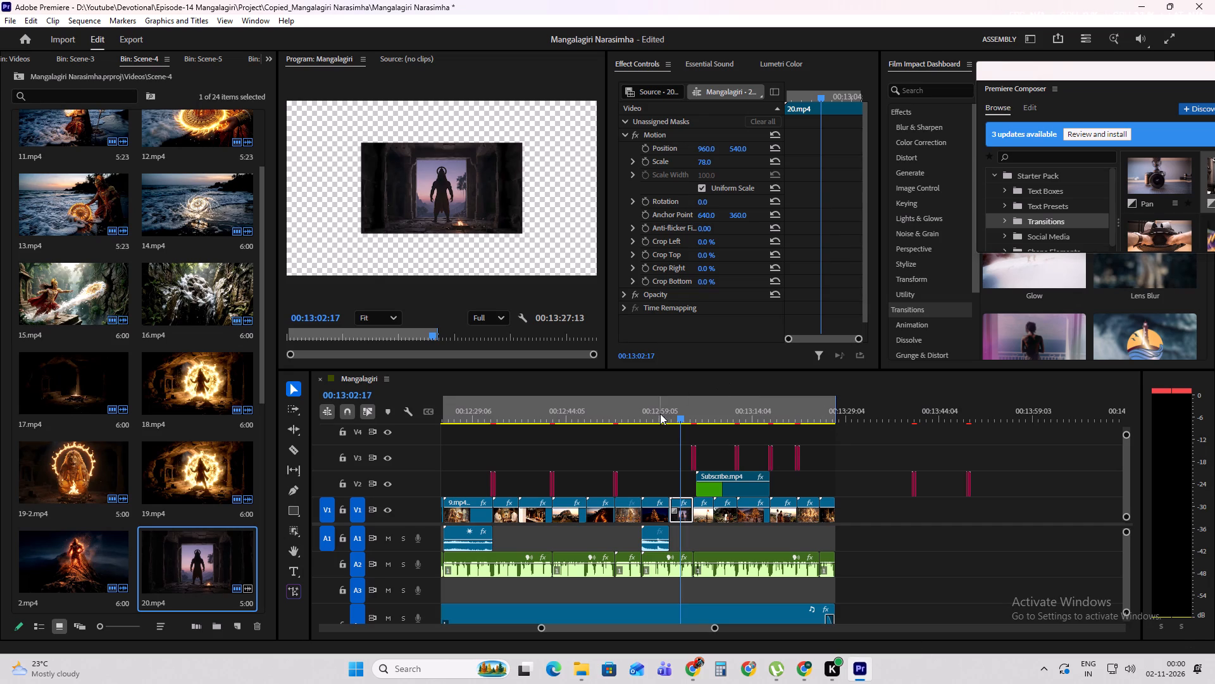
drag(659, 414, 682, 413)
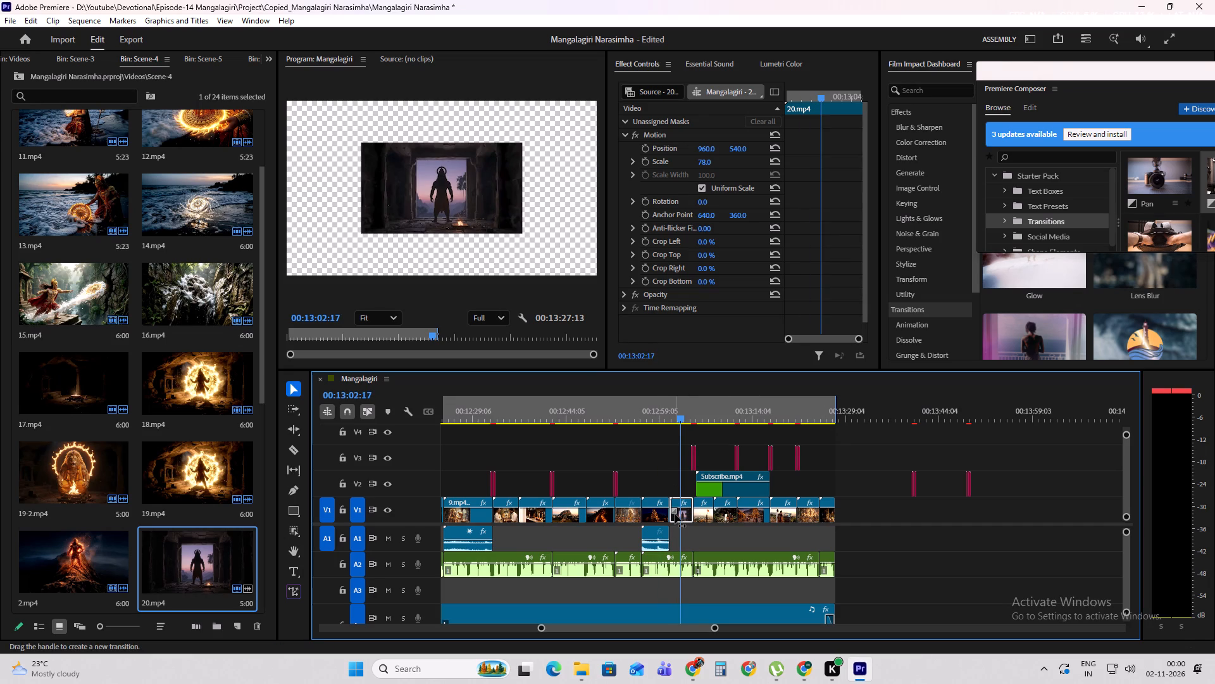
right_click(675, 514)
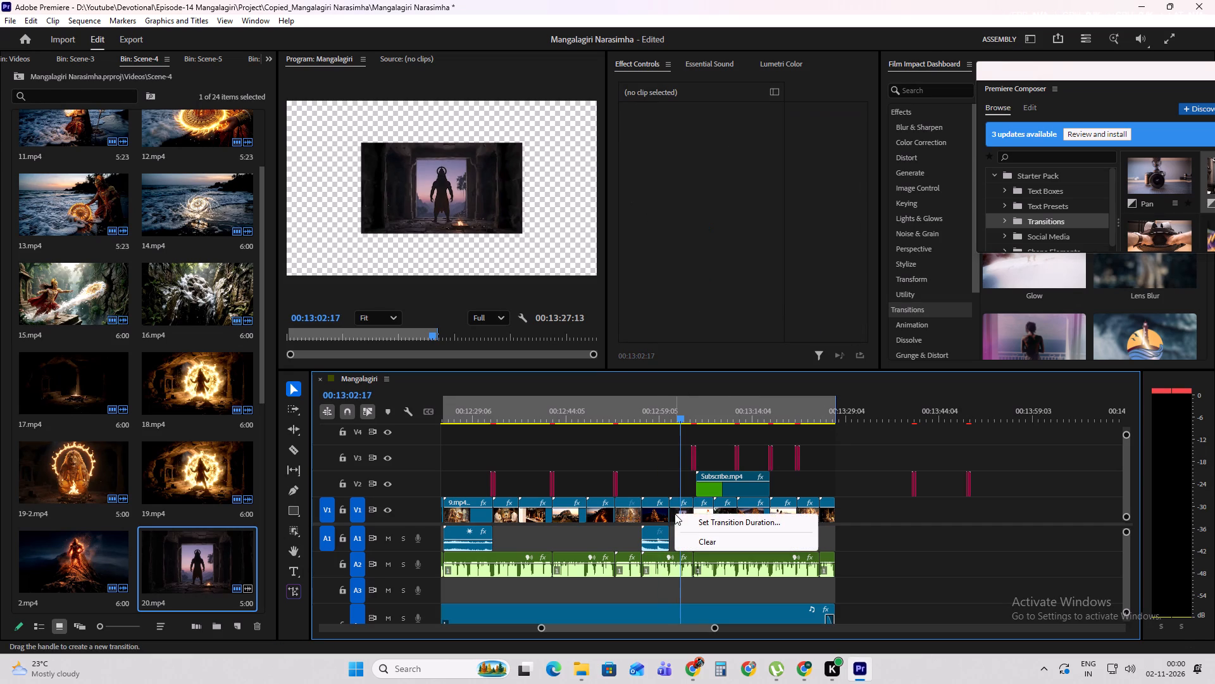
click(186, 571)
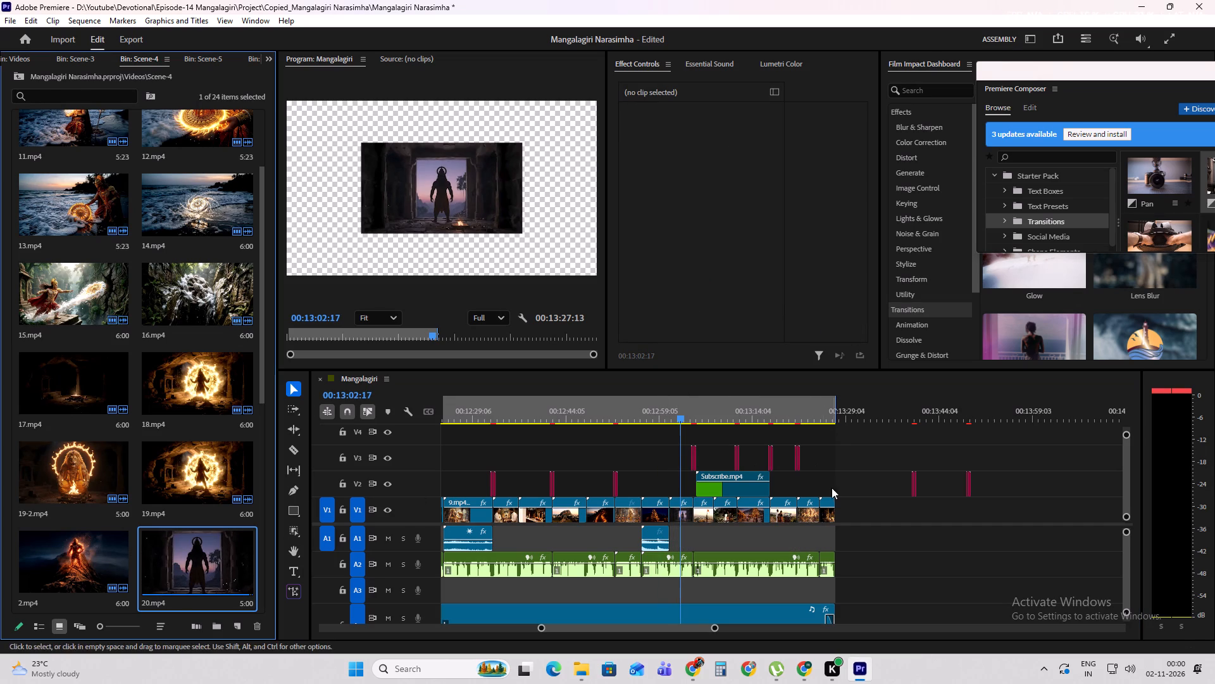
click(838, 476)
drag(626, 404, 681, 411)
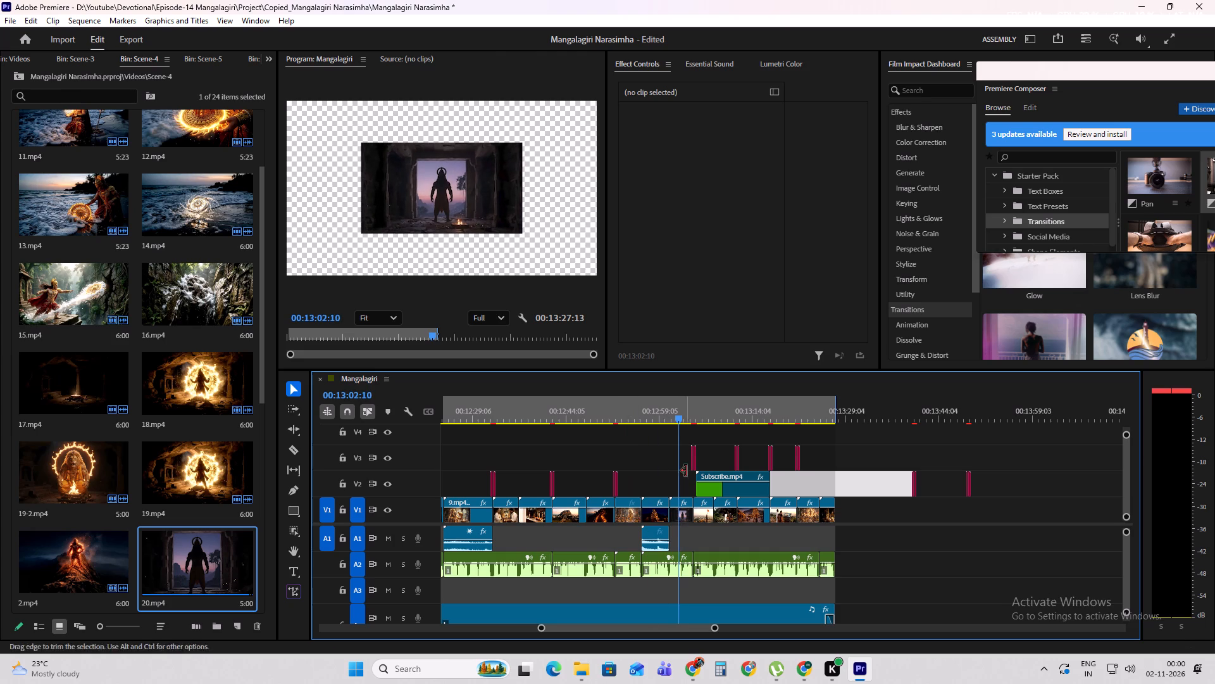
click(680, 512)
right_click(680, 512)
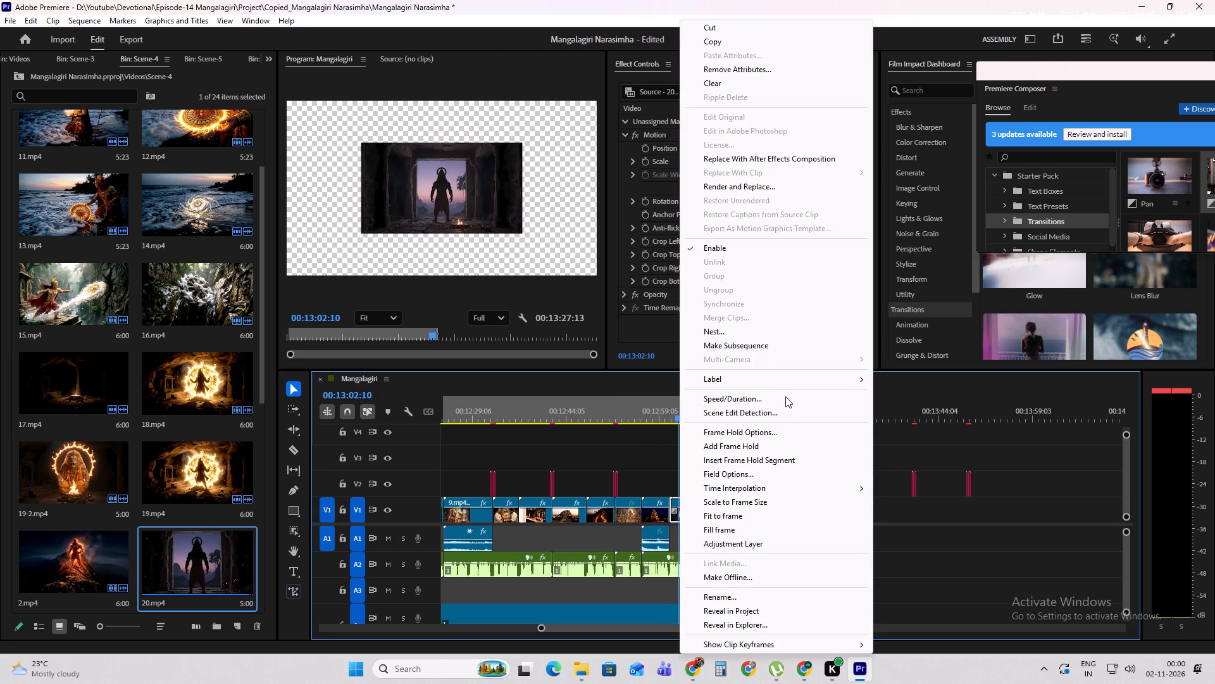
click(750, 621)
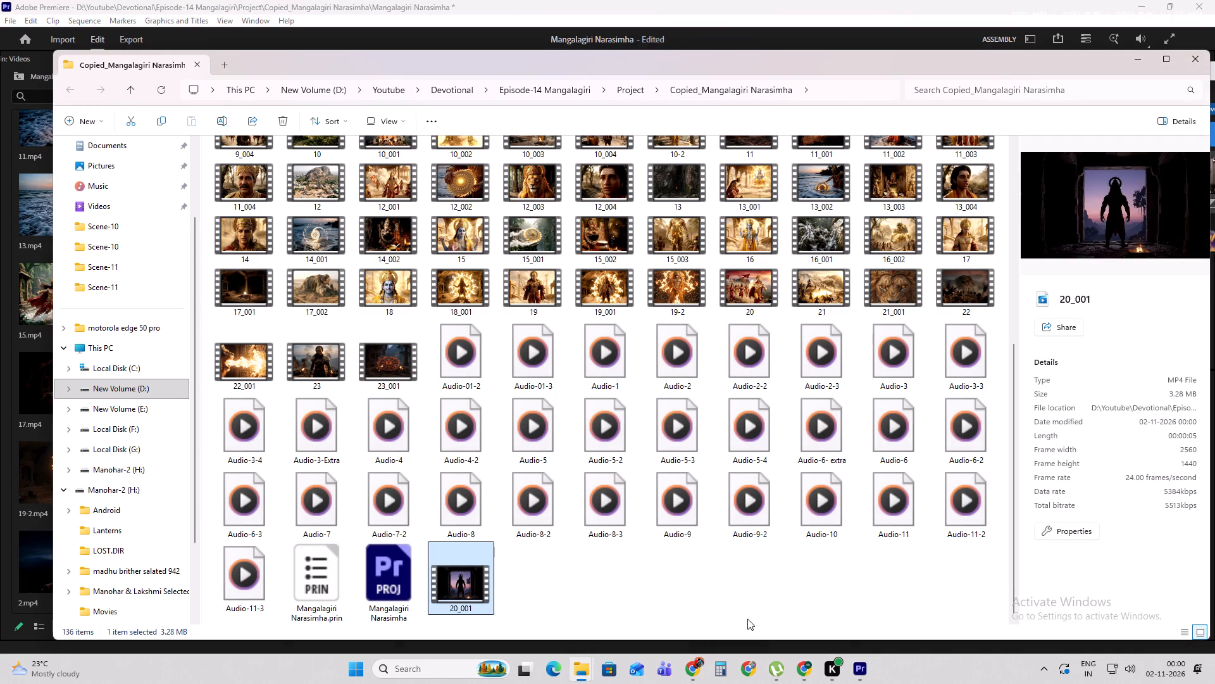
click(711, 593)
click(861, 671)
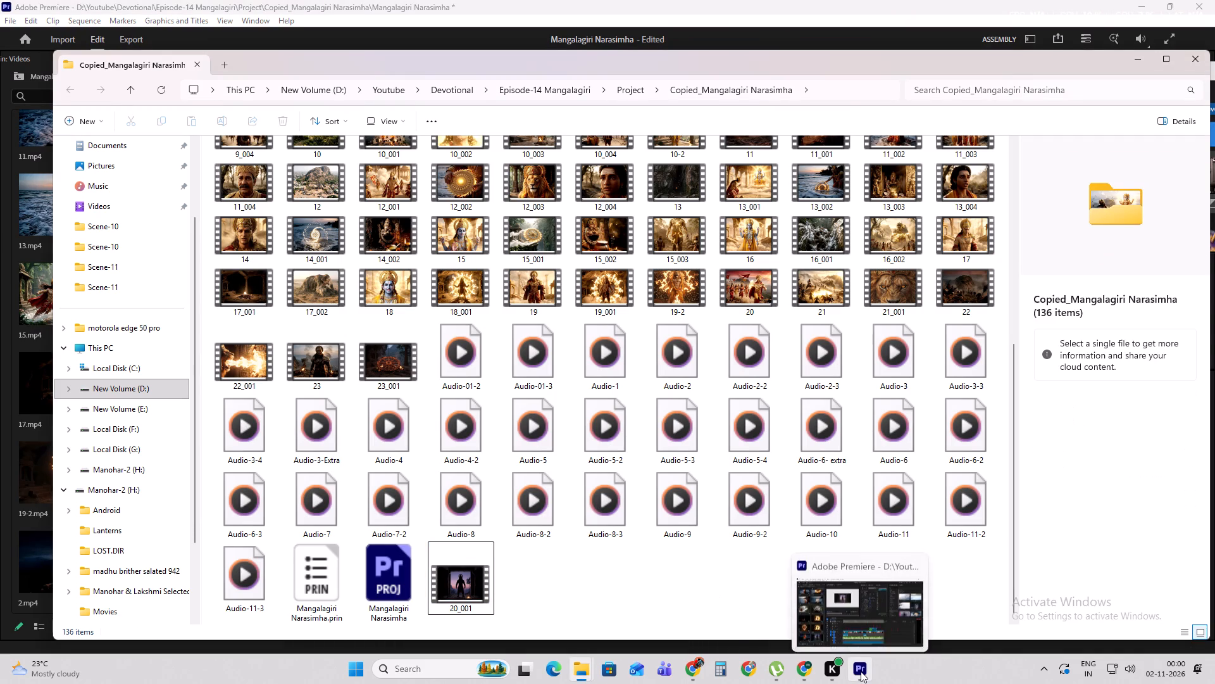
key(alt+Tab)
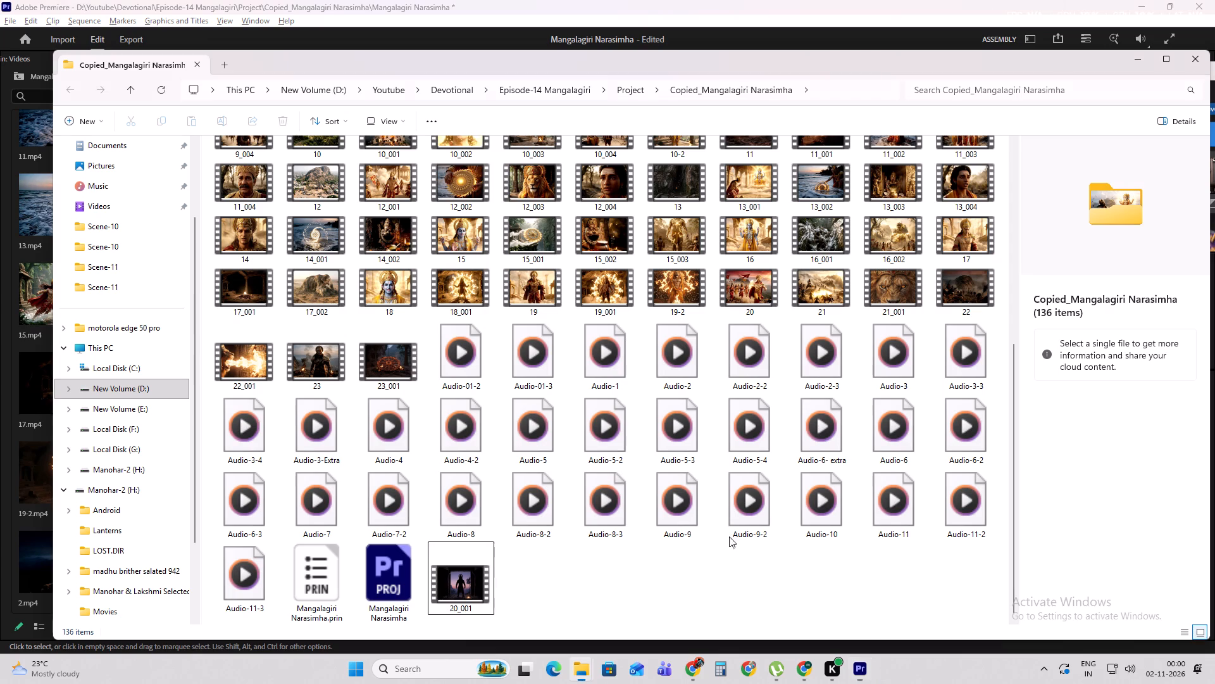
Bring the upscaled 20_001 file from File Explorer into the Premiere Pro timeline, in the empty space after the last V1 clip.
click(463, 581)
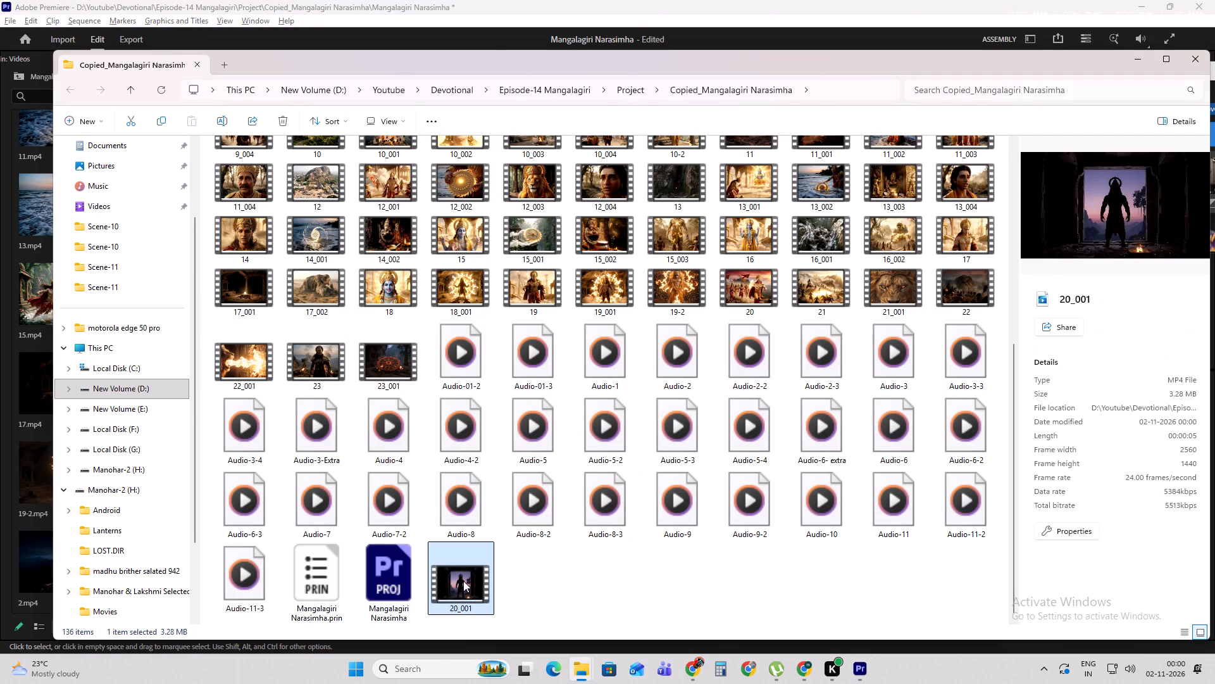
drag(462, 577, 846, 668)
drag(846, 668, 842, 500)
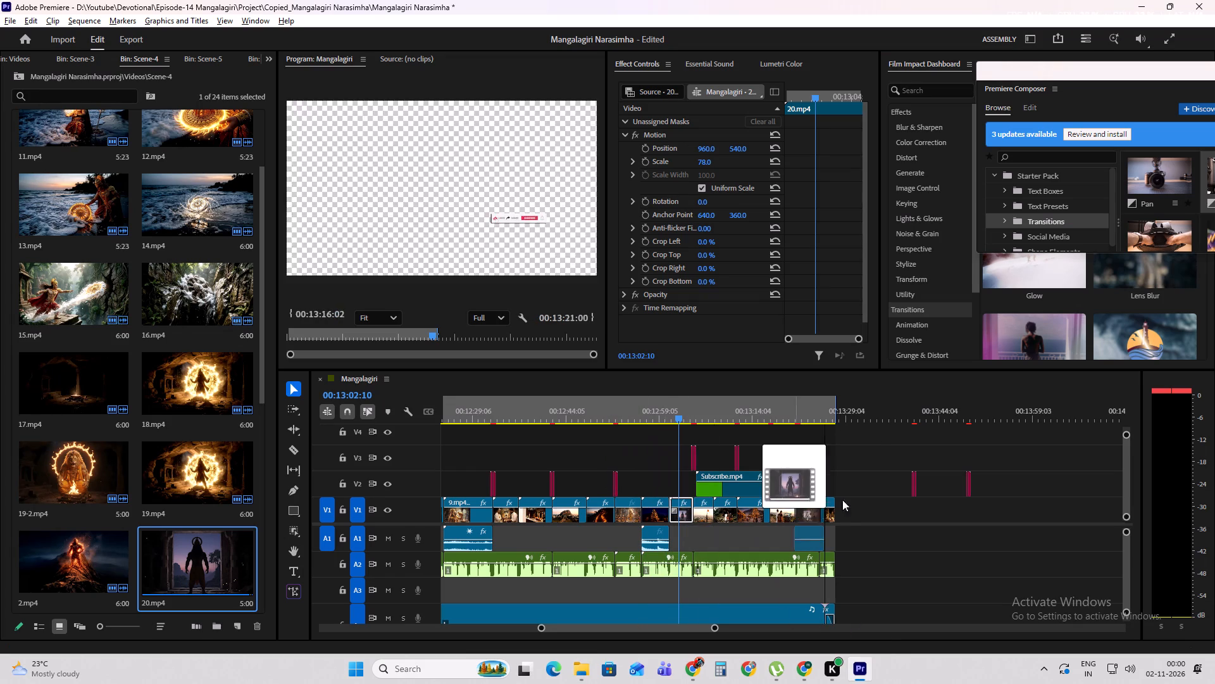
drag(842, 500, 856, 511)
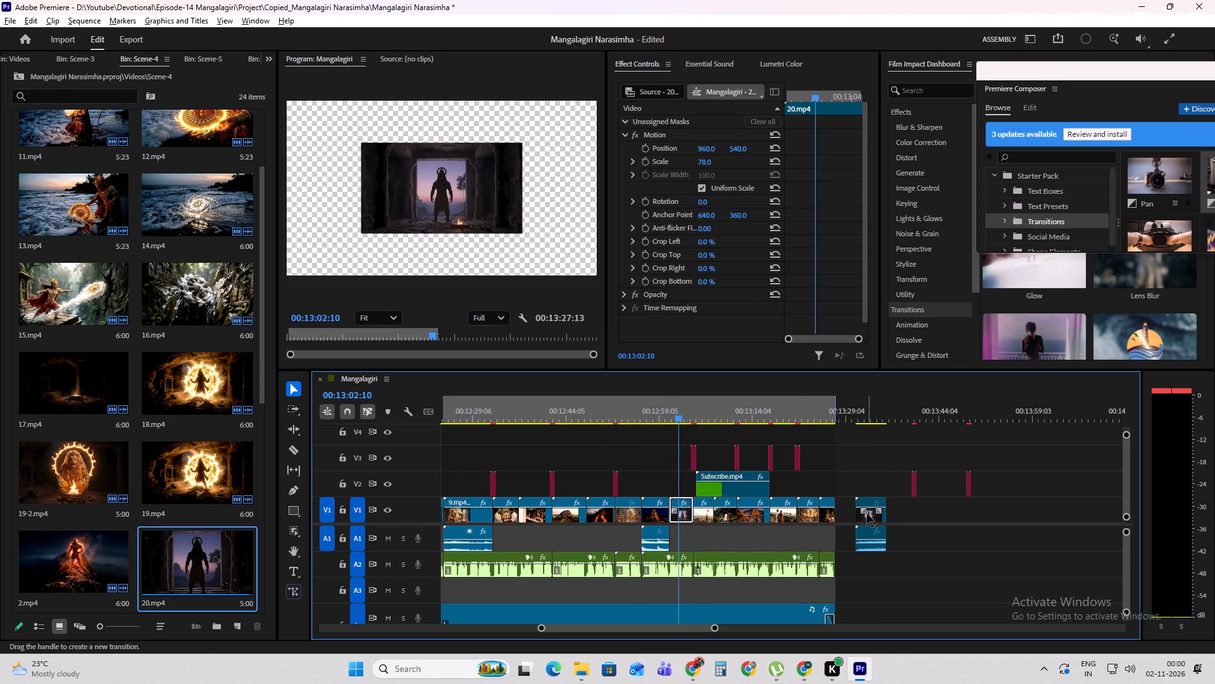
Unlink the newly added 20_001.mp4 clip and delete its audio from A1.
click(867, 514)
right_click(867, 514)
click(875, 479)
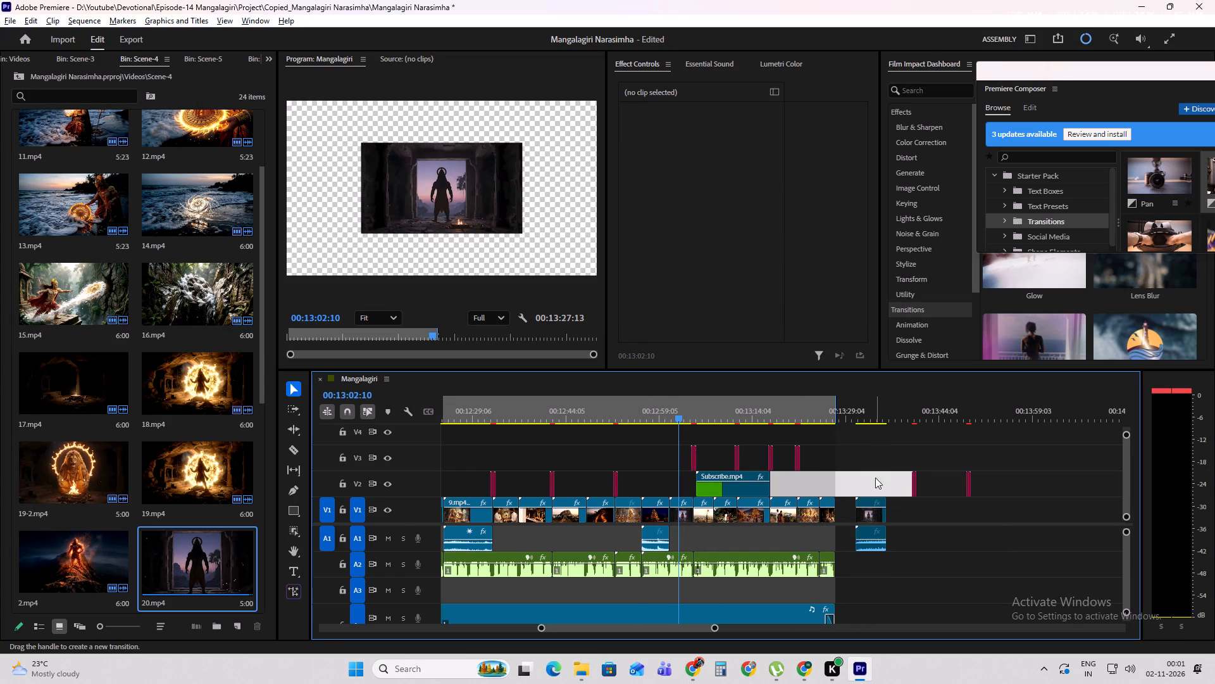
drag(880, 464, 864, 514)
right_click(869, 507)
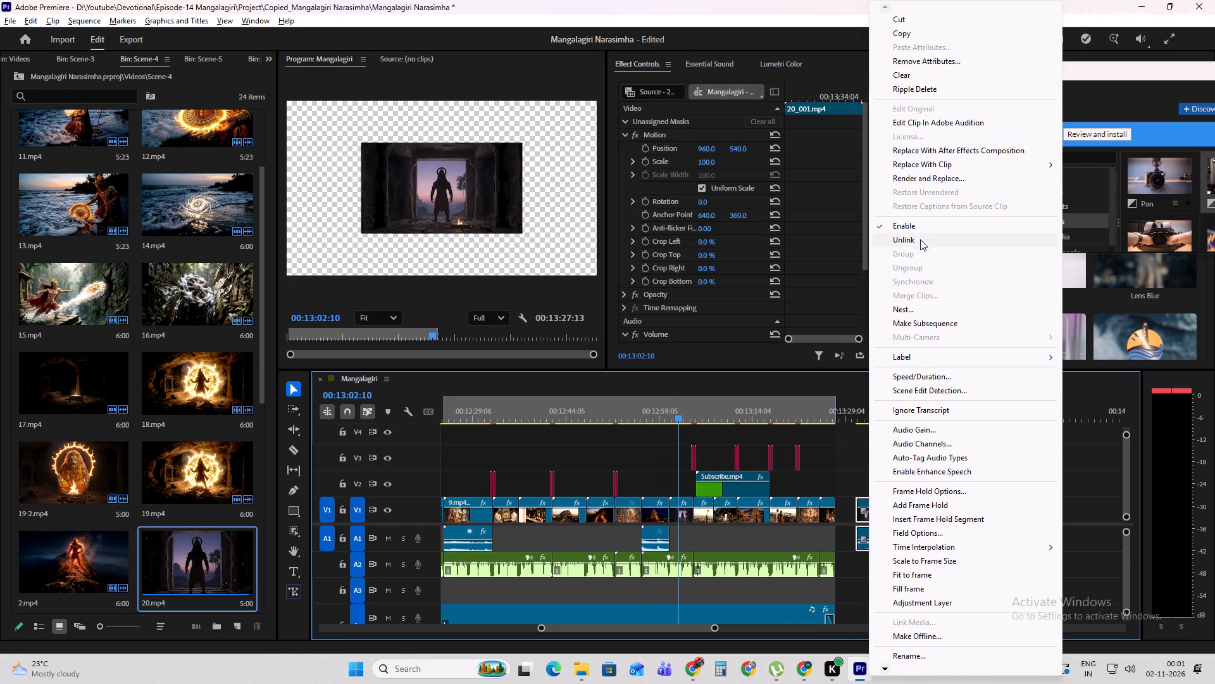
click(918, 233)
drag(916, 537, 844, 557)
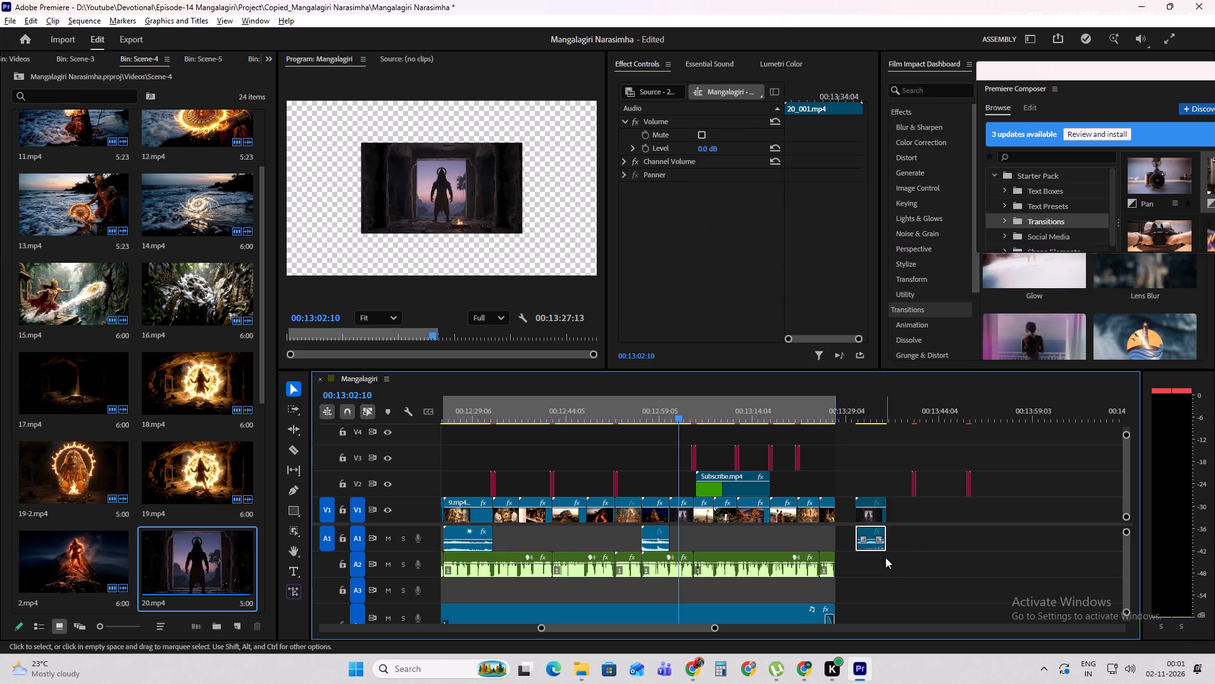
key(Delete)
Trim the end of the 20_001.mp4 clip on V1 to a length of about 2 seconds.
drag(885, 516, 880, 516)
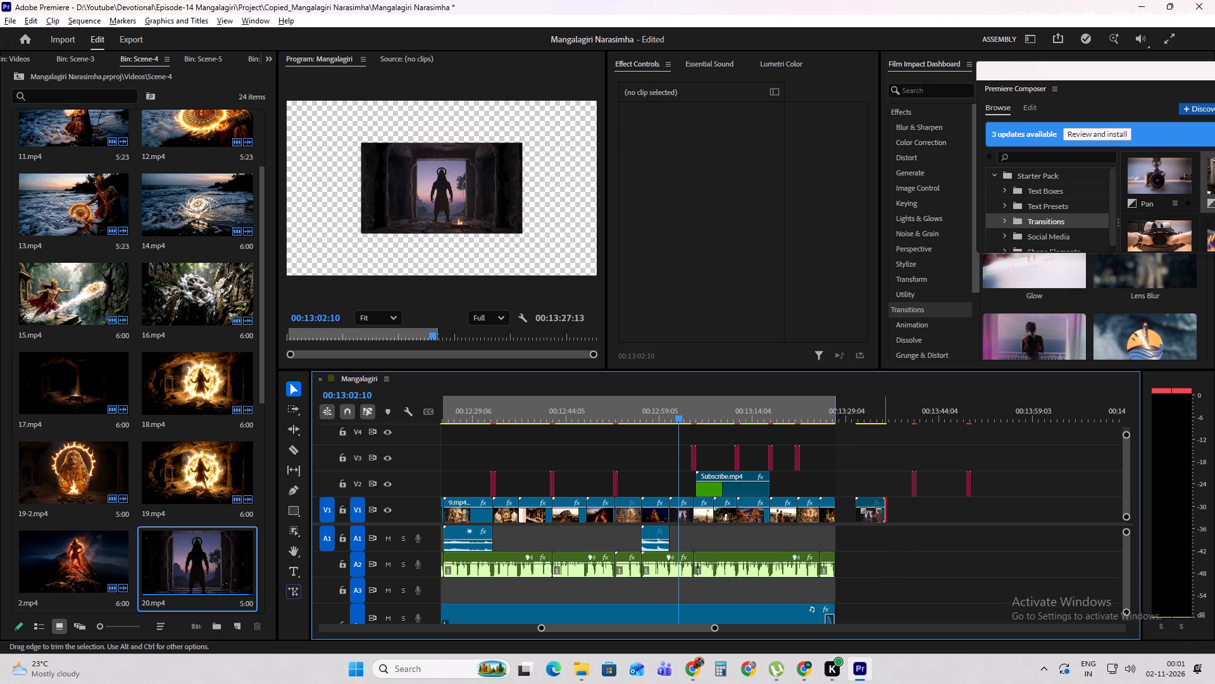
drag(880, 516, 867, 515)
drag(863, 515, 695, 535)
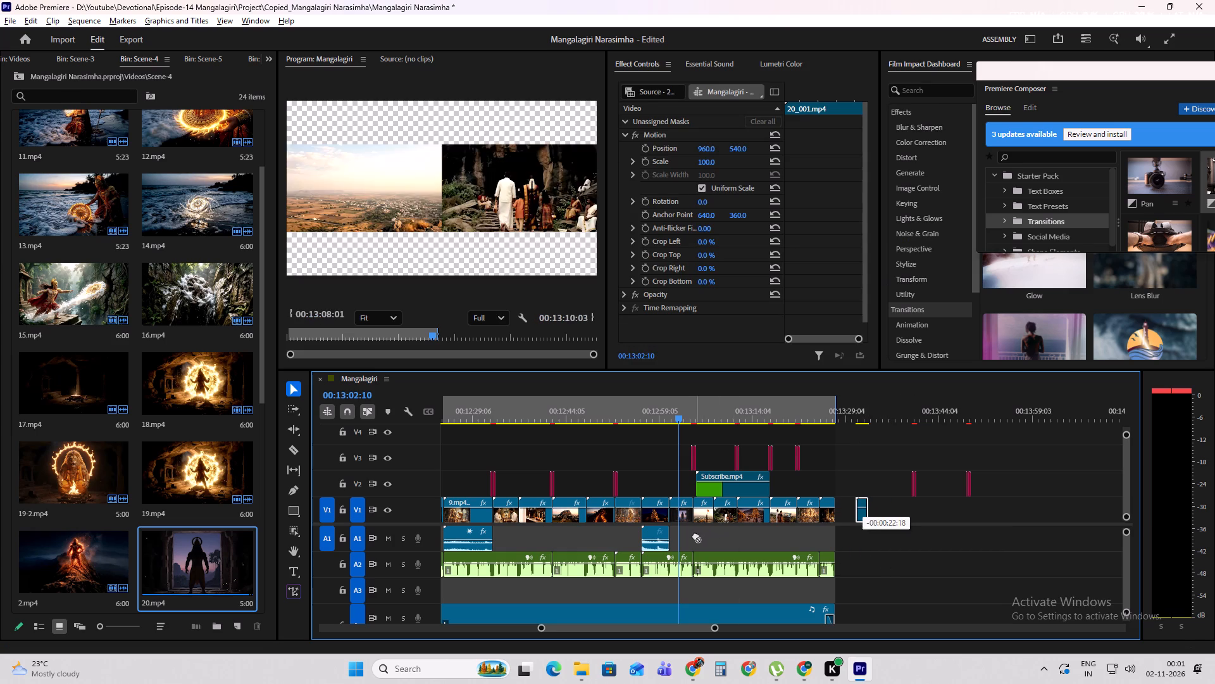
drag(695, 535, 864, 522)
Delete the old 20.mp4 clip at about 00:13:01 on V1, between 10.mp4 and 9.mp4.
alt+scroll(659, 518, up, 4)
alt+scroll(829, 507, up, 4)
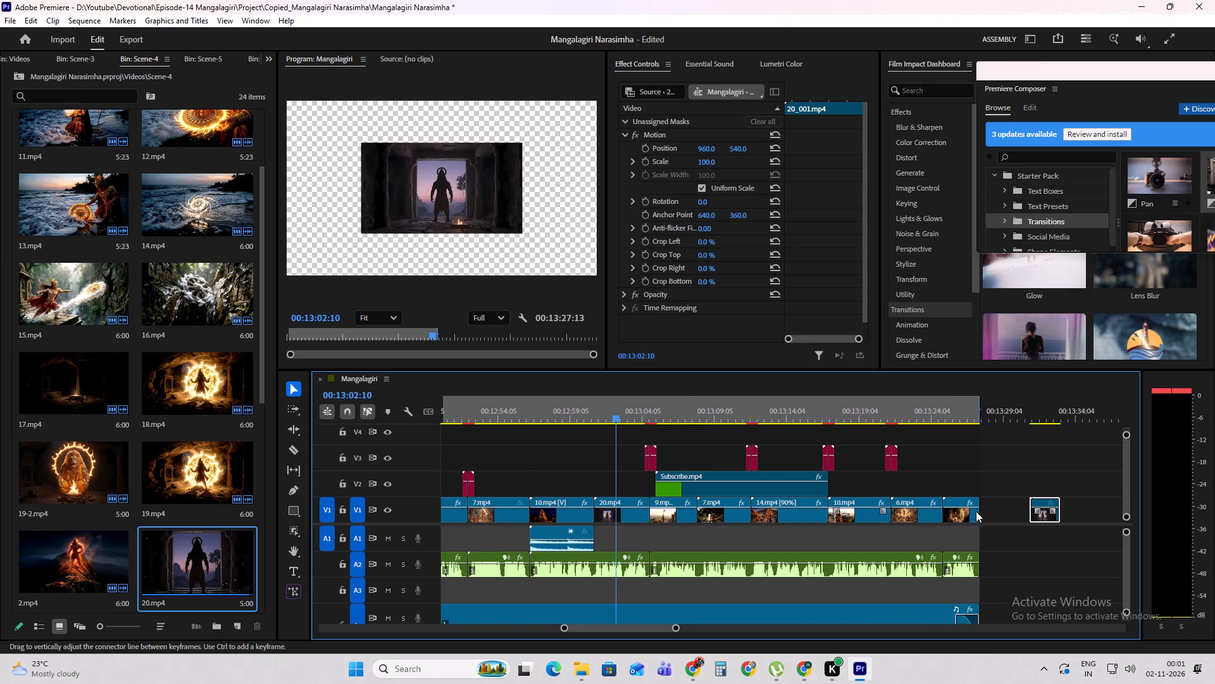
click(637, 513)
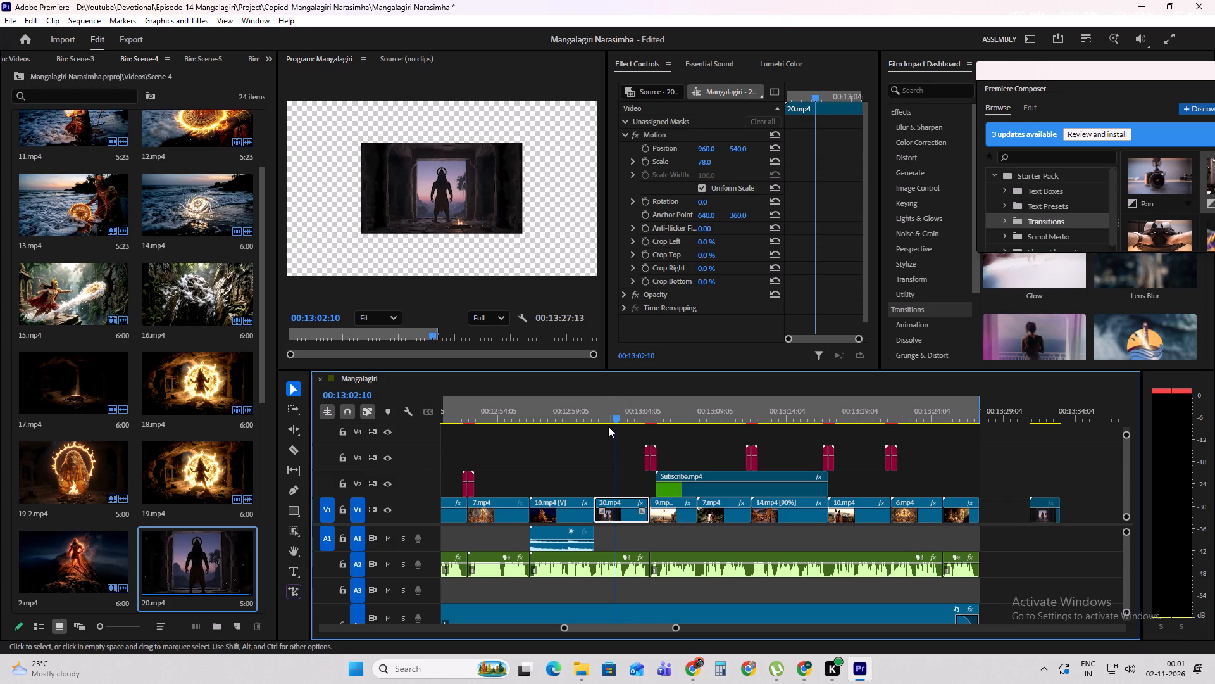
key(Delete)
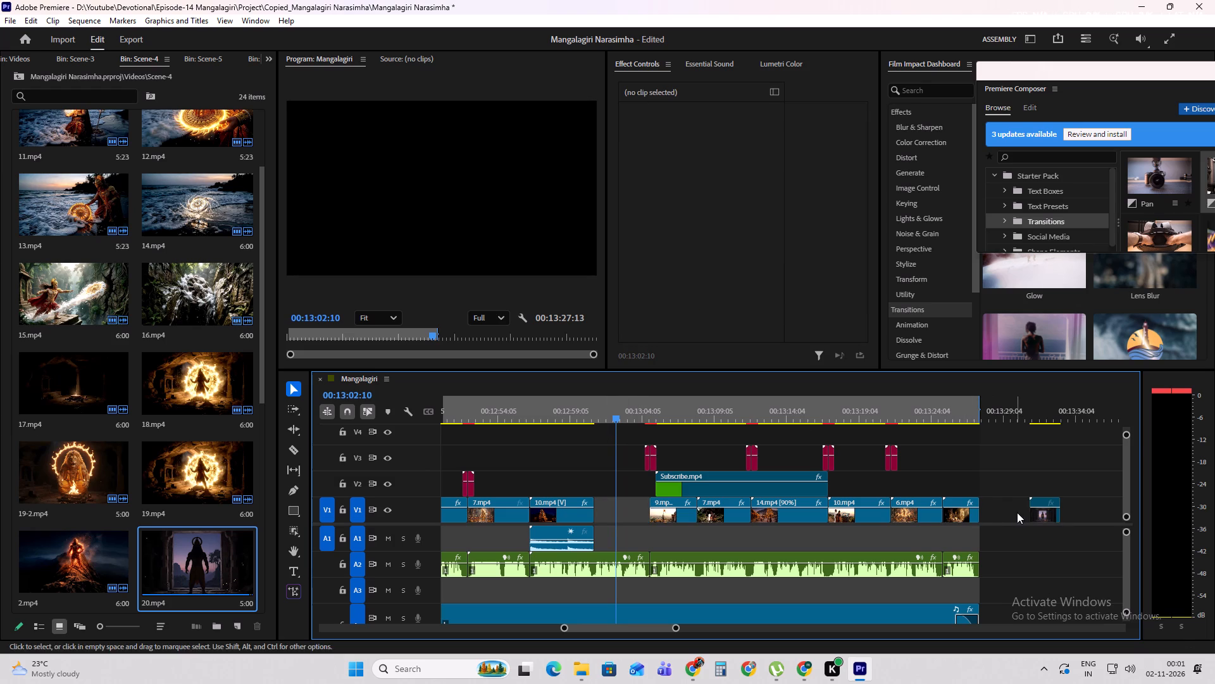
Move 20_001.mp4 into the V1 gap after 10.mp4 and extend its end to where 9.mp4 begins.
drag(1041, 513, 847, 505)
drag(1047, 518, 616, 526)
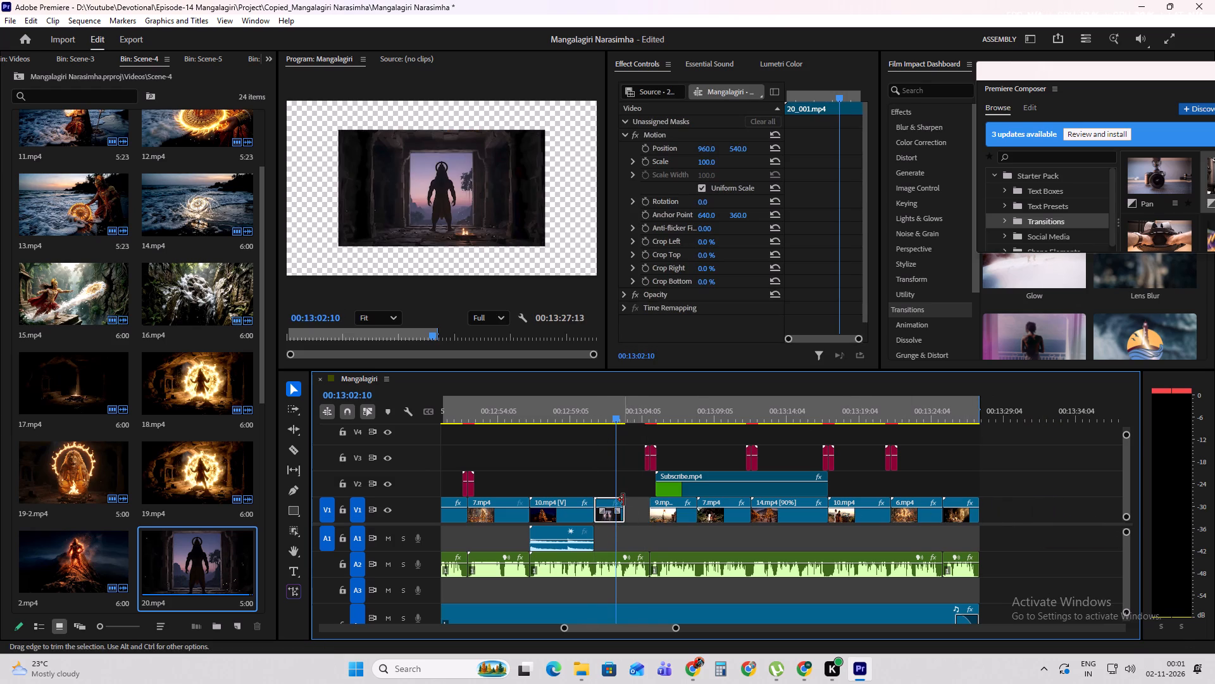
drag(623, 498, 647, 498)
Check the 20_001.mp4 clip at about 00:13:02:16 and set its Scale to 150.
drag(582, 407, 602, 407)
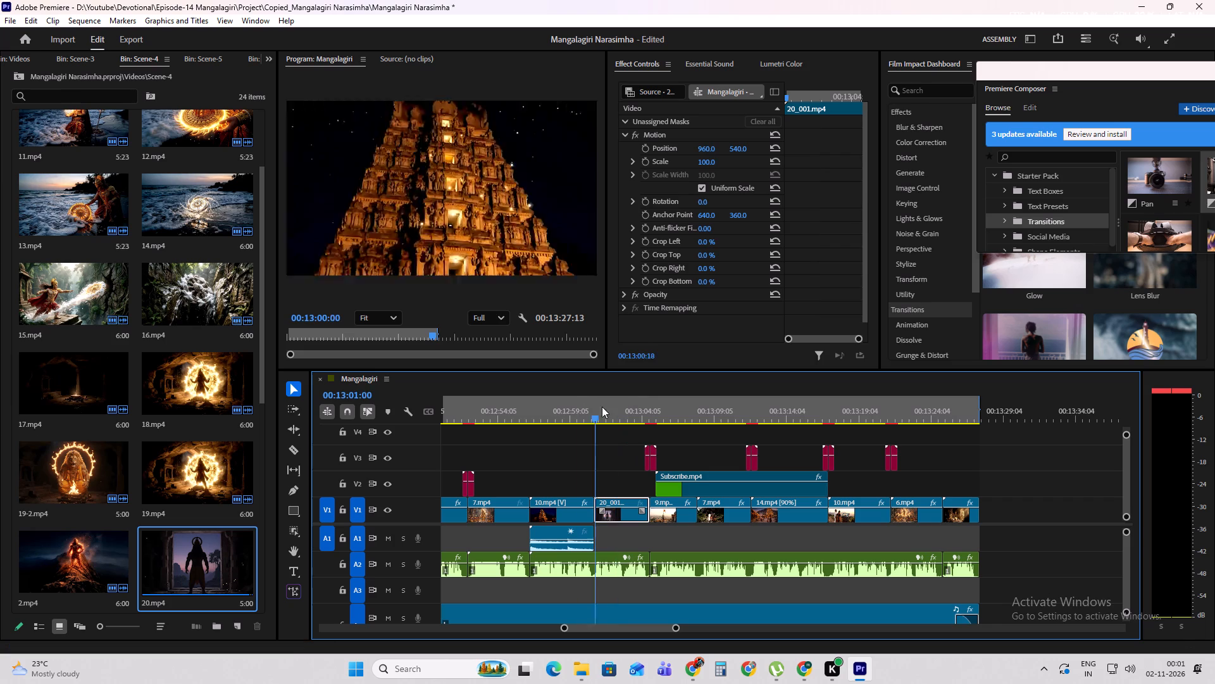
drag(602, 407, 621, 406)
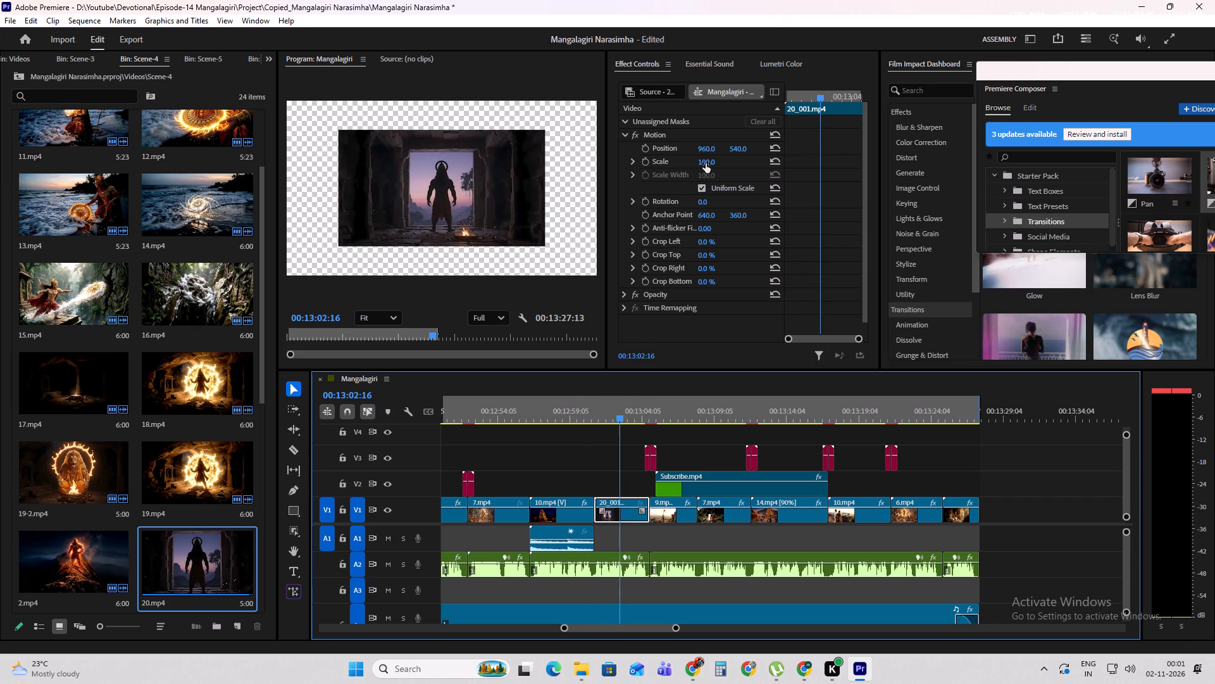
drag(706, 163, 737, 157)
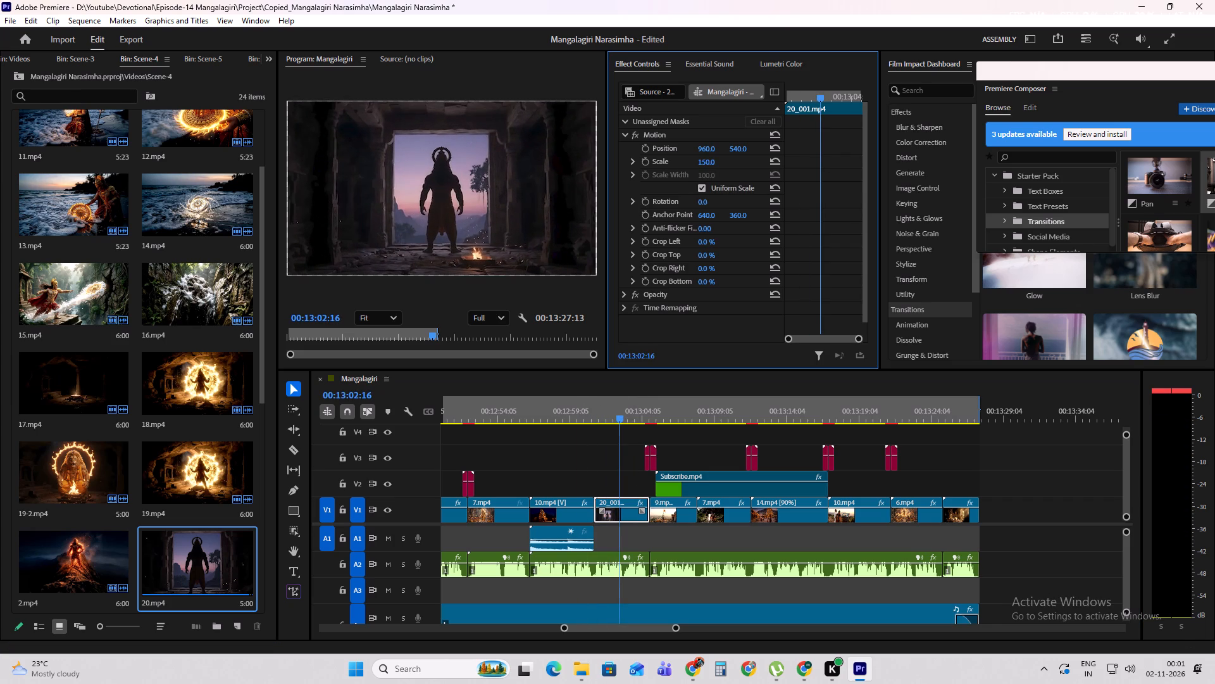
Set the Scale of 20_001.mp4 to 152 and check the framing by scrubbing back through the preceding clips.
drag(737, 157, 738, 157)
drag(587, 402, 610, 398)
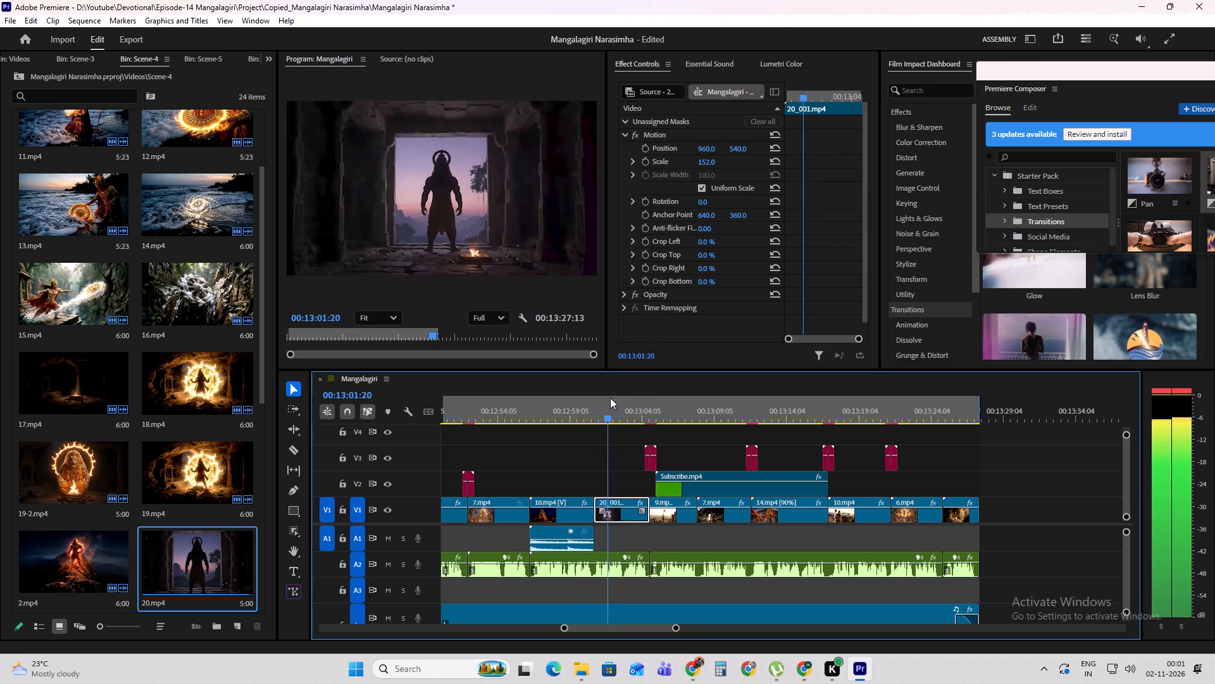
drag(610, 398, 139, 409)
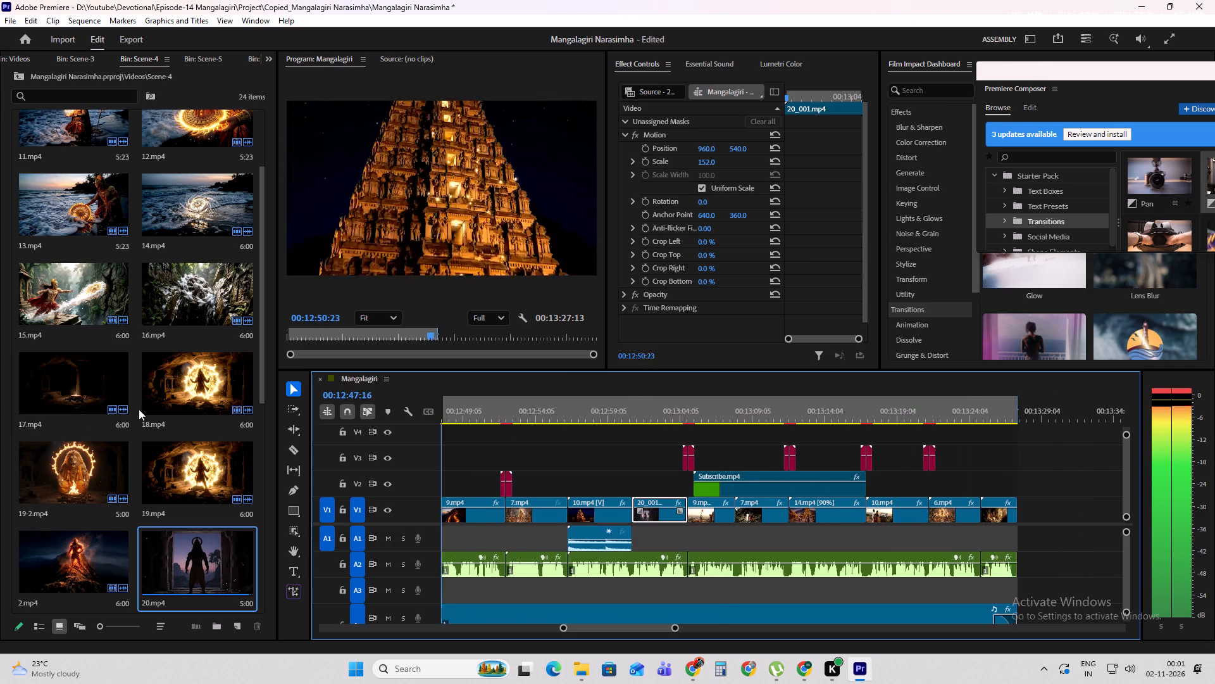
drag(139, 409, 18, 410)
Check the video from the opening disclaimer and set the Scale of the 2.mp4 clip at about 00:00:14:13 to 100.
drag(558, 629, 323, 628)
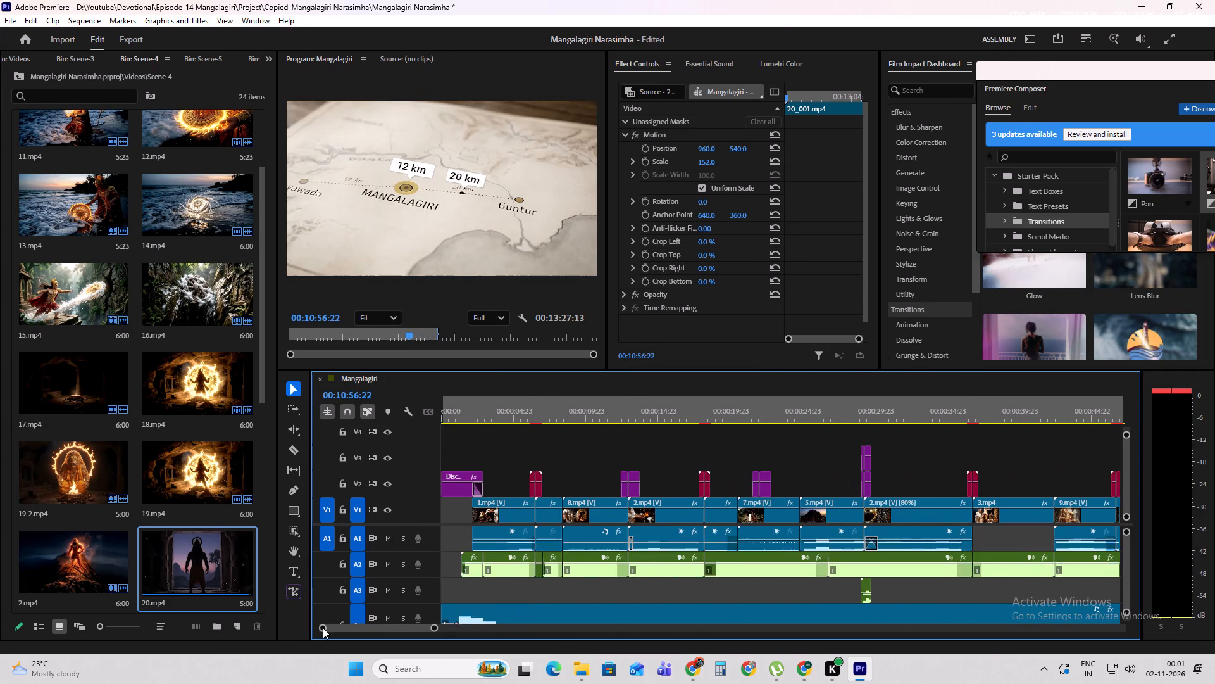
drag(323, 628, 311, 626)
drag(508, 417, 440, 406)
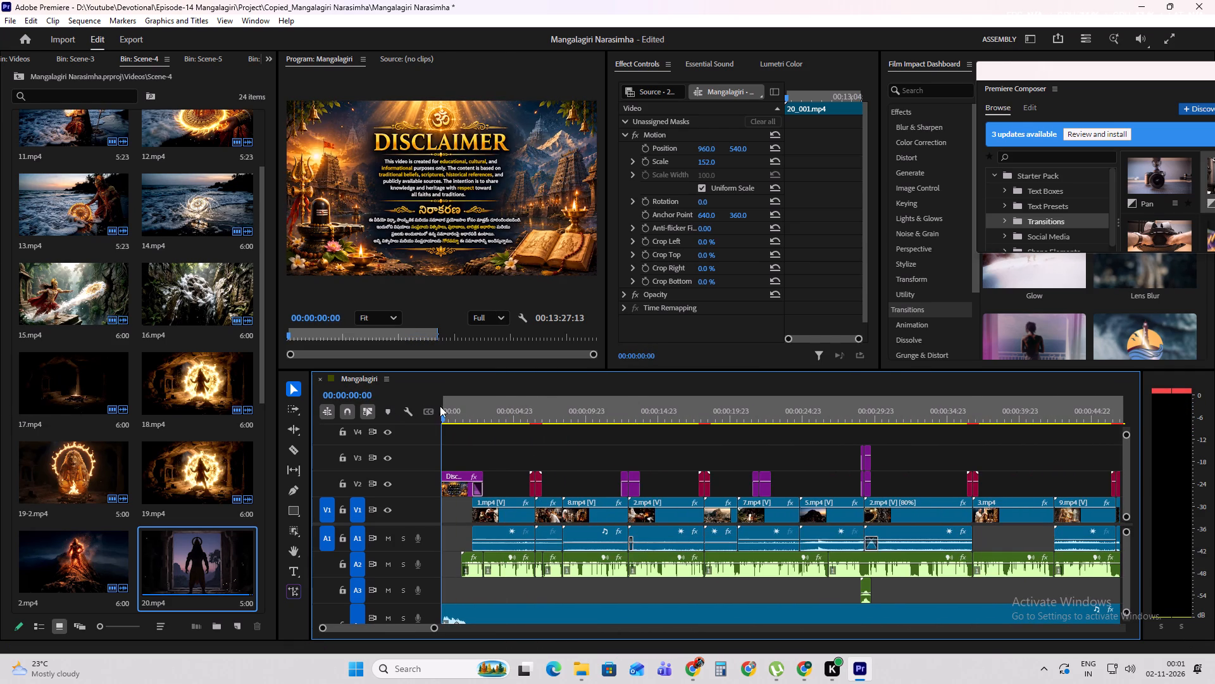
drag(440, 406, 499, 414)
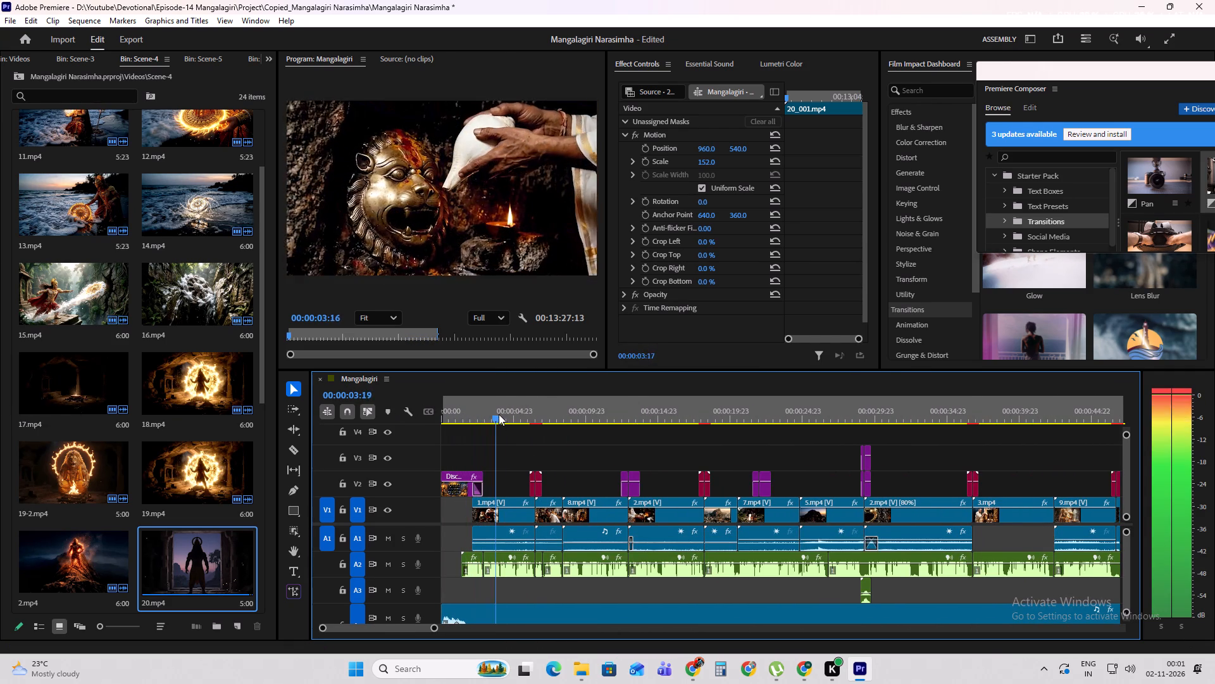
drag(499, 414, 486, 417)
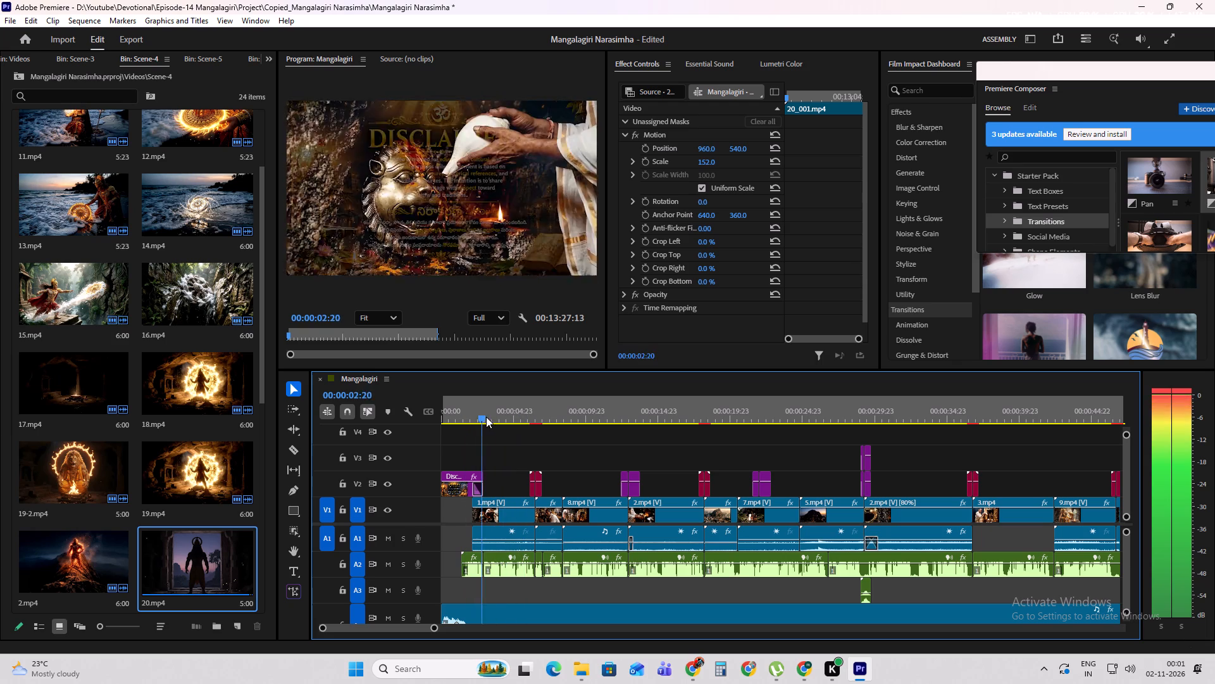
drag(486, 417, 654, 419)
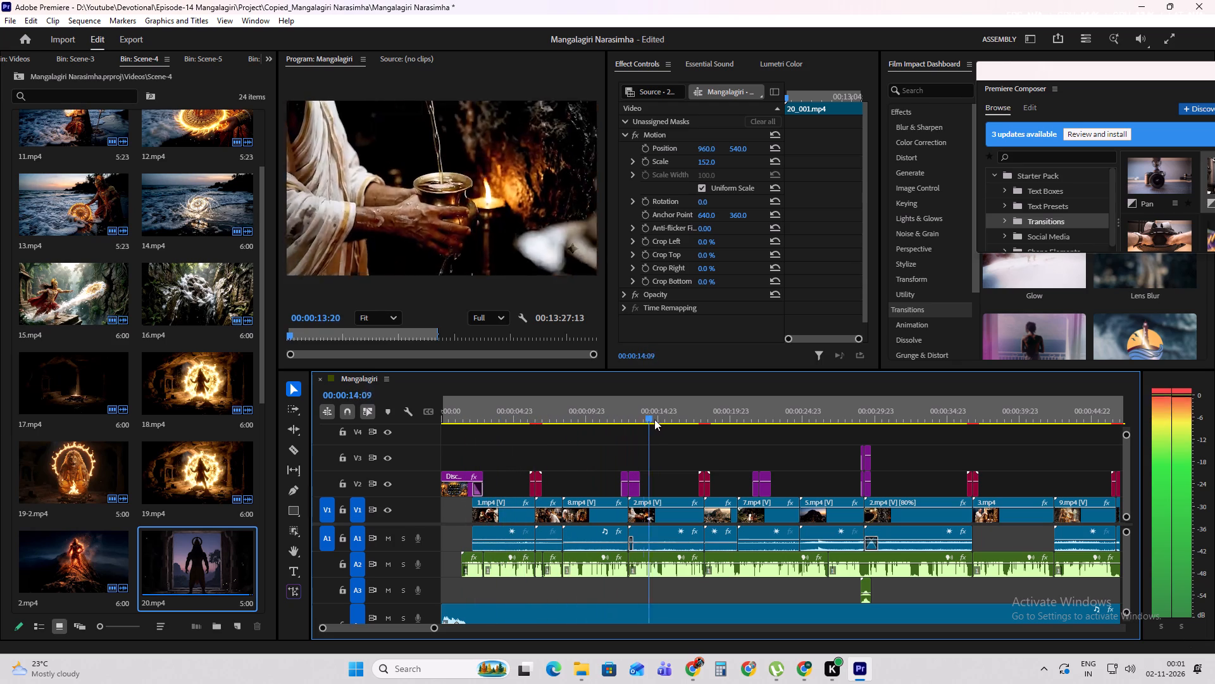
drag(654, 419, 653, 419)
click(667, 510)
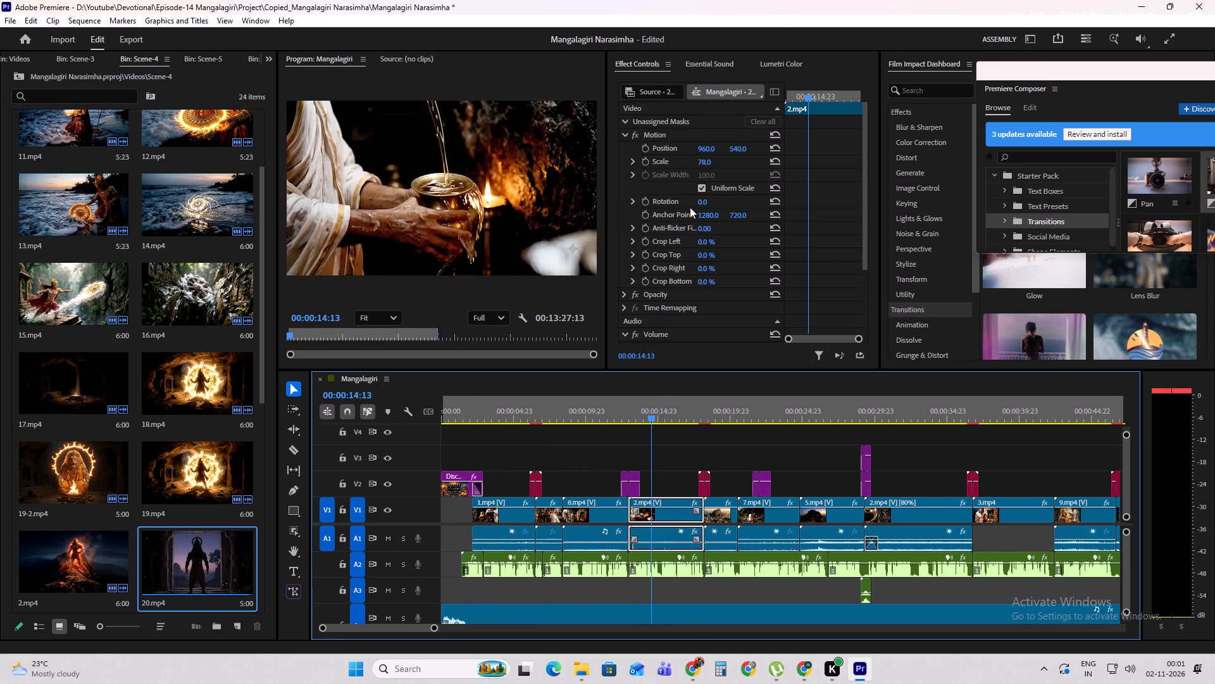
drag(703, 160, 712, 161)
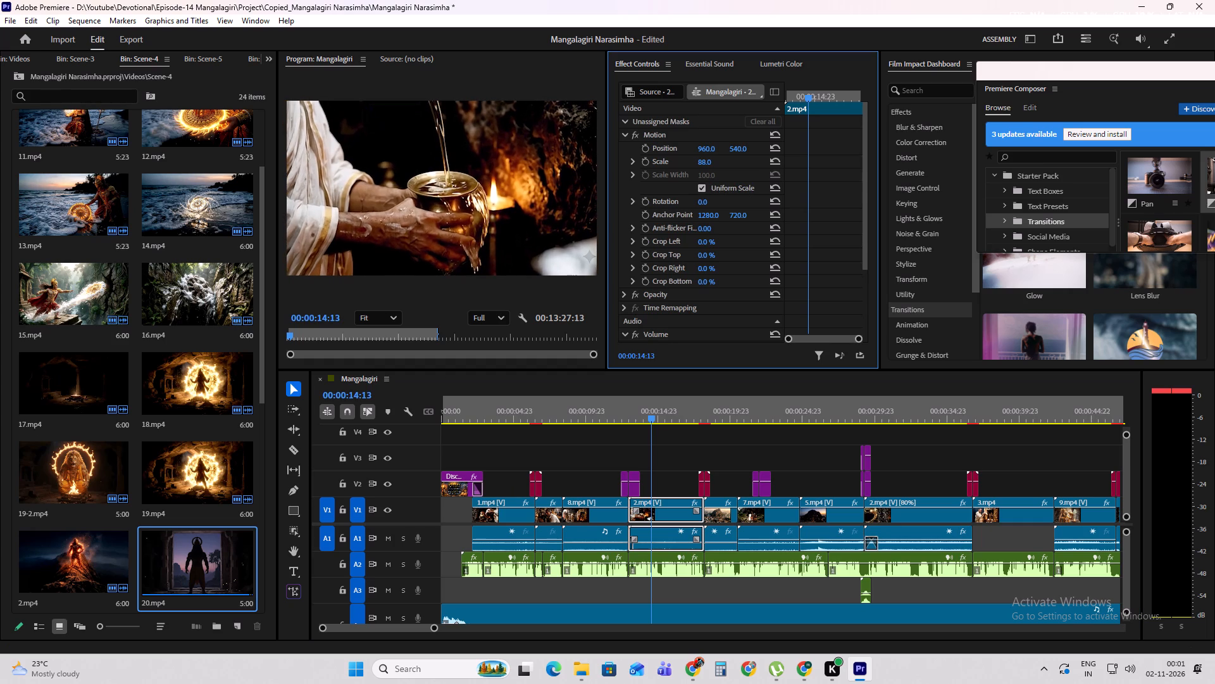
drag(712, 161, 715, 162)
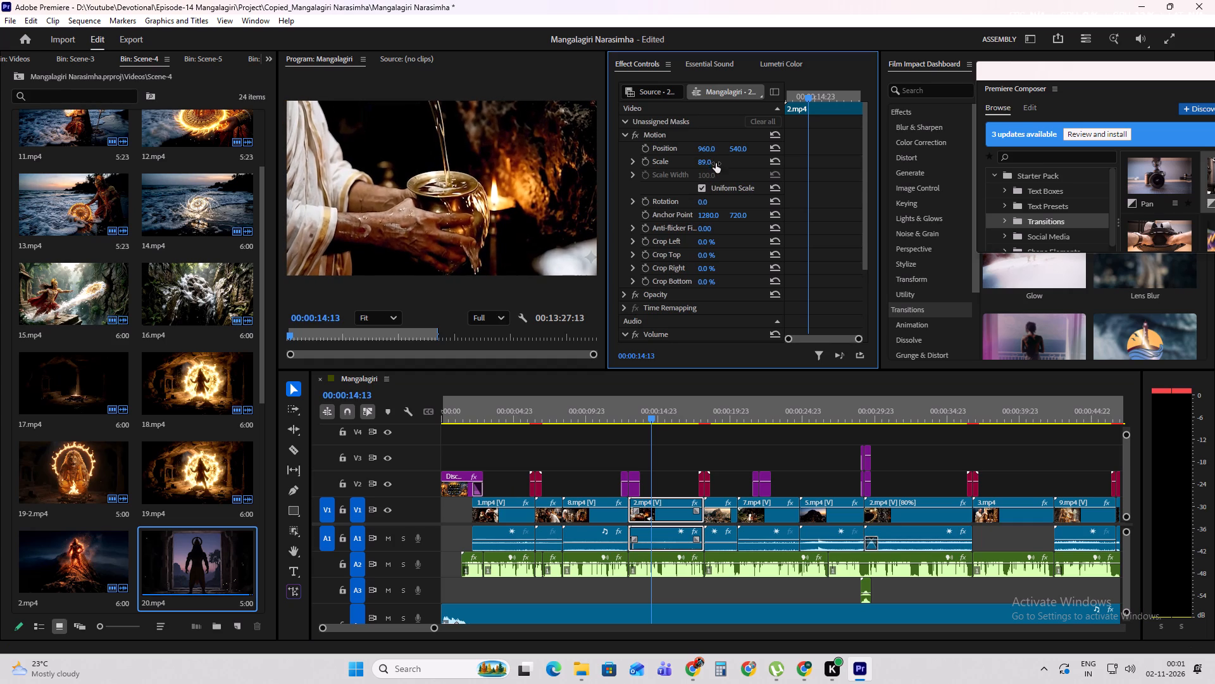
click(707, 163)
text(100)
key(Return)
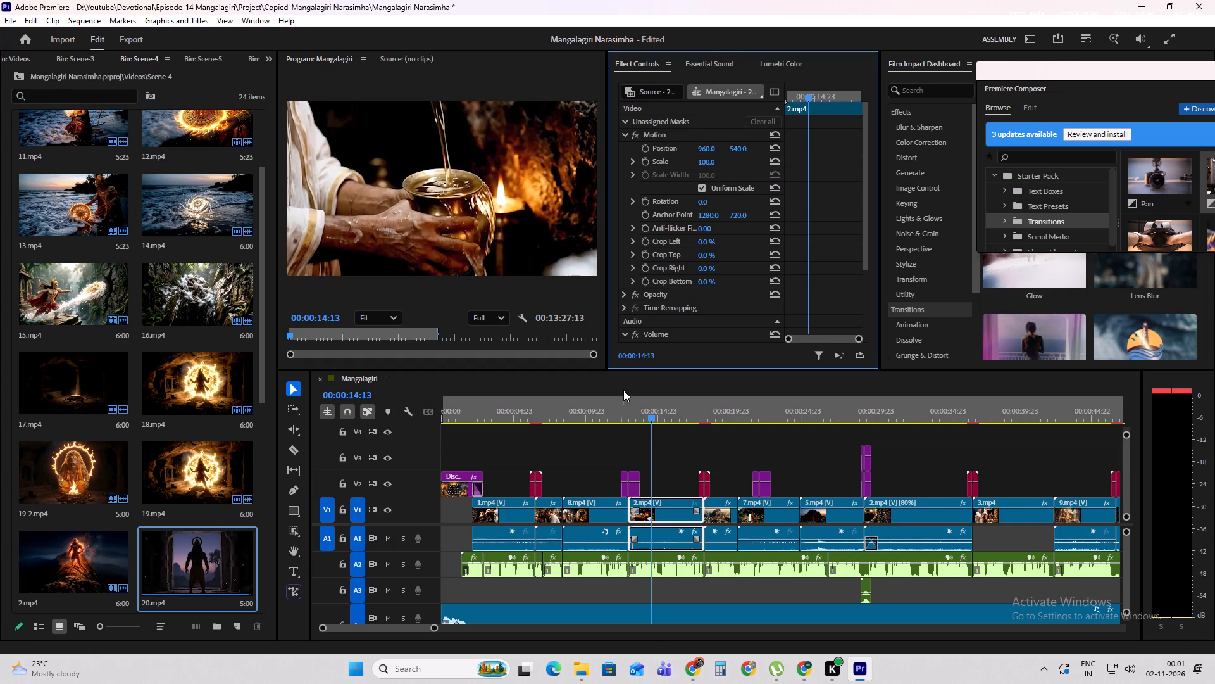
Review the framing of the V1 clips from about 00:00:14 to 00:00:59.
drag(613, 410, 797, 426)
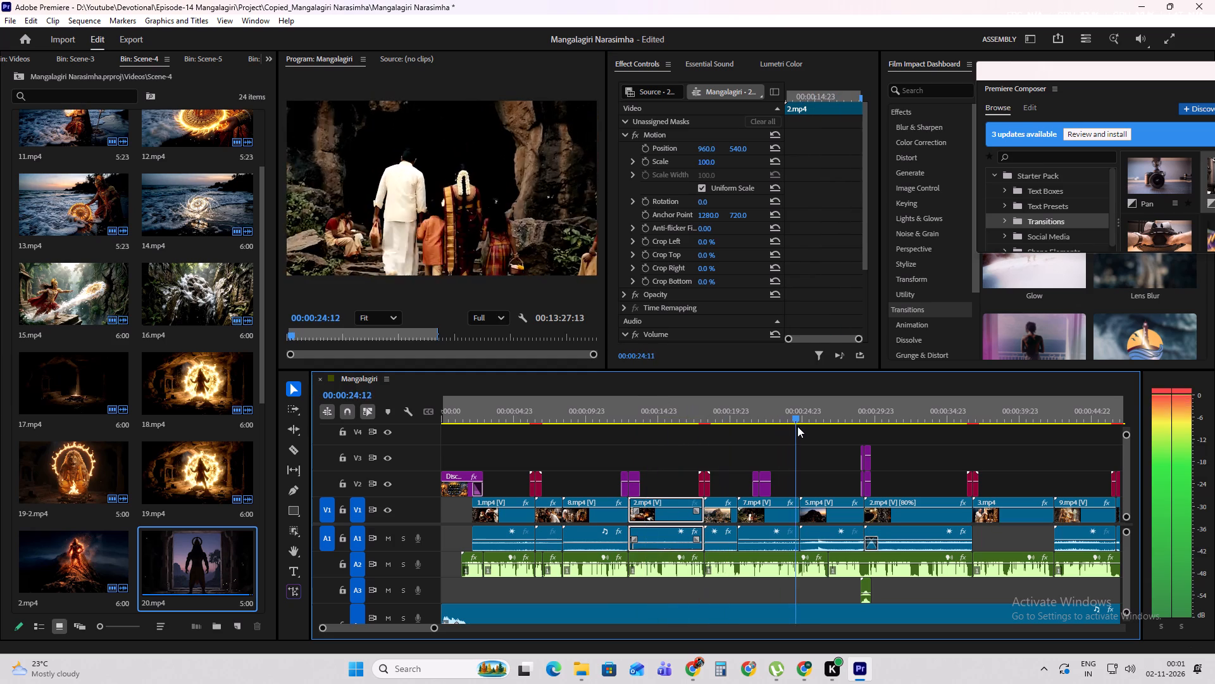
drag(797, 426, 692, 410)
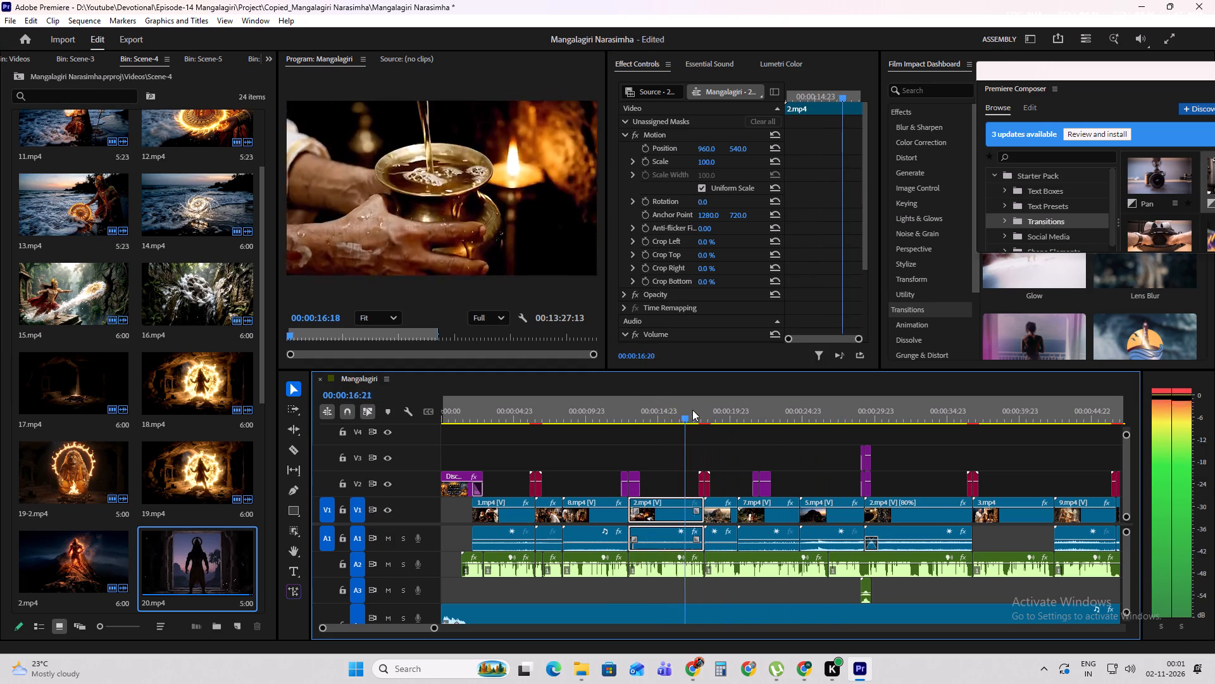
drag(692, 410, 937, 412)
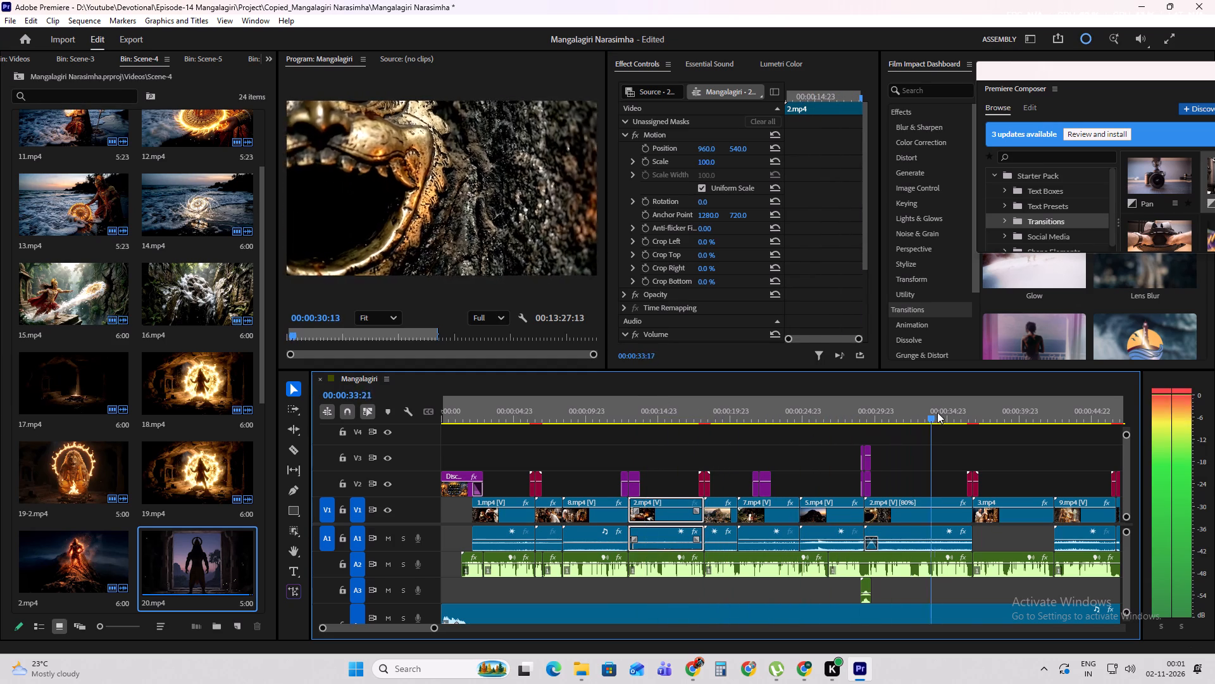
drag(937, 412, 1054, 425)
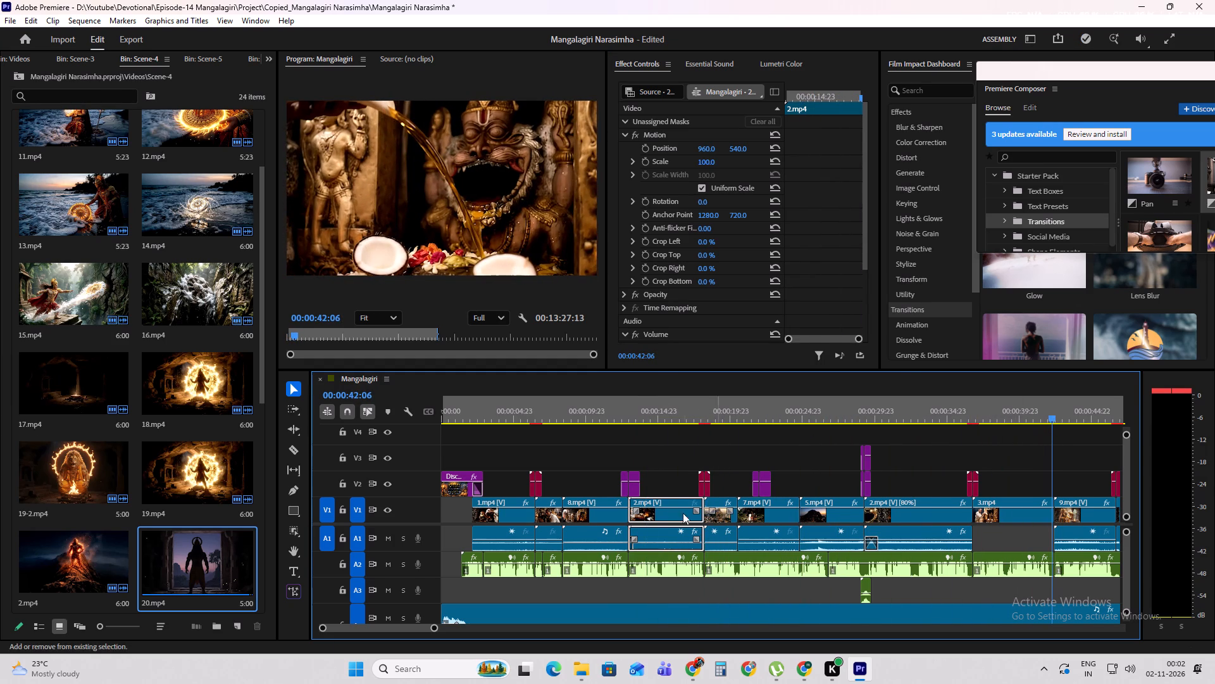
shift+scroll(647, 514, down, 20)
shift+scroll(647, 514, down, 8)
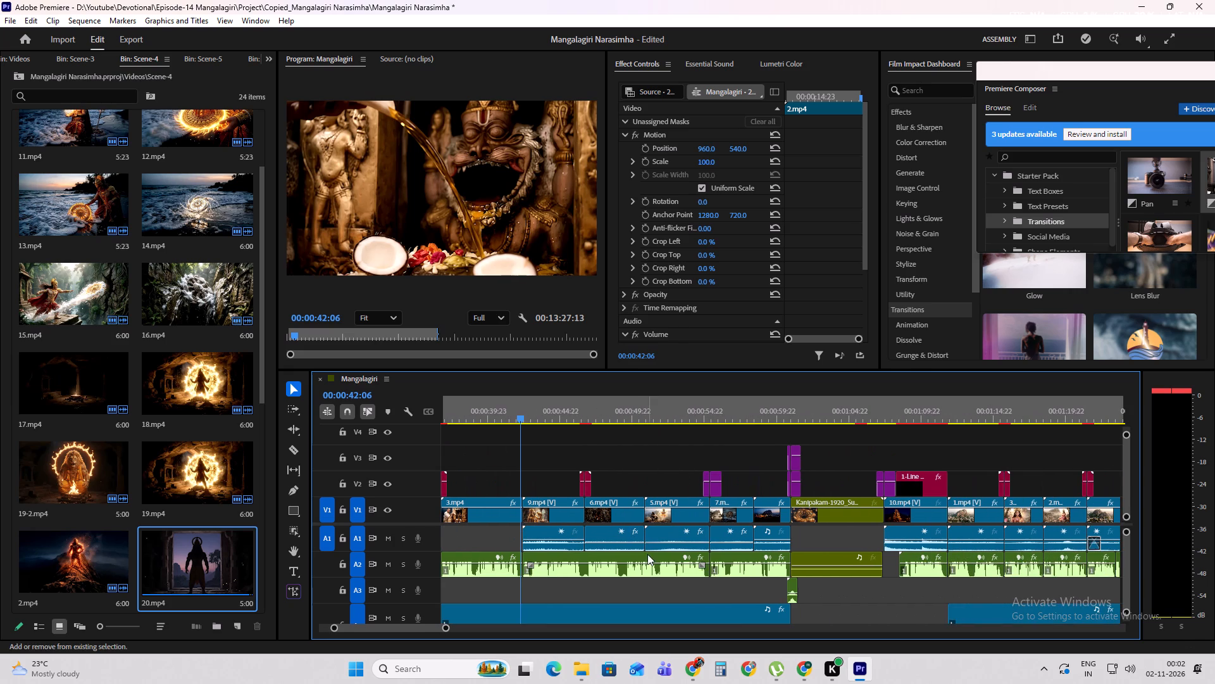
shift+scroll(602, 547, down, 2)
drag(481, 416, 568, 429)
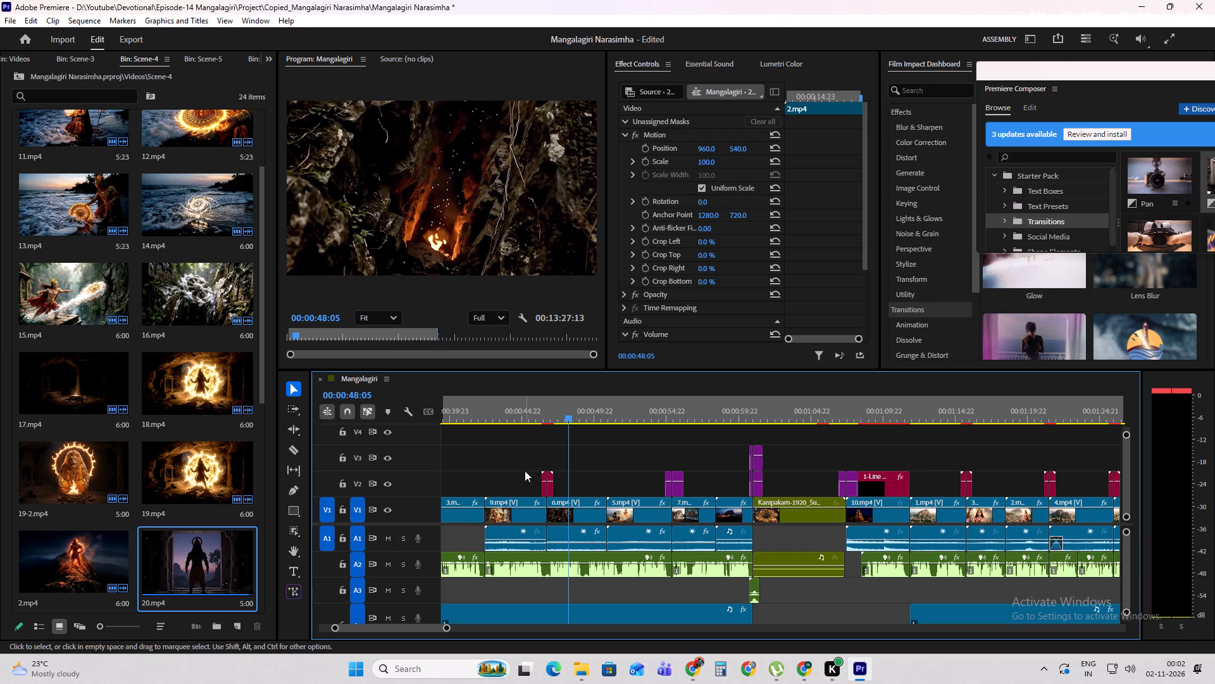
drag(569, 417, 632, 415)
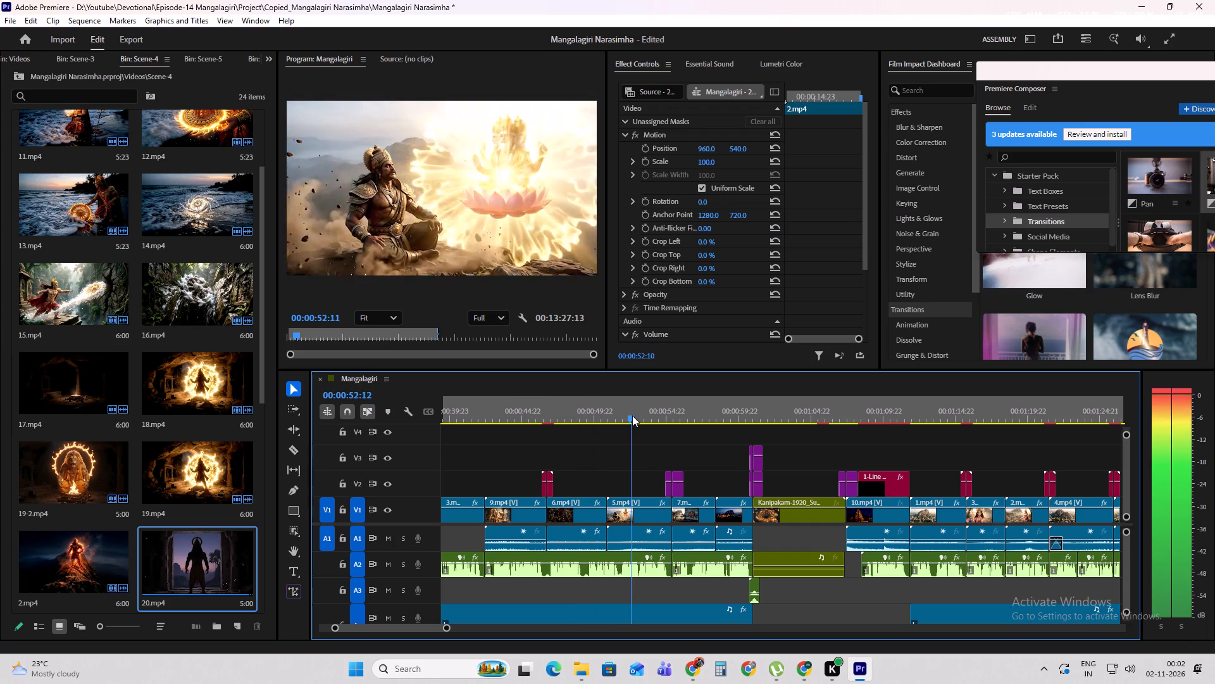
drag(632, 415, 730, 424)
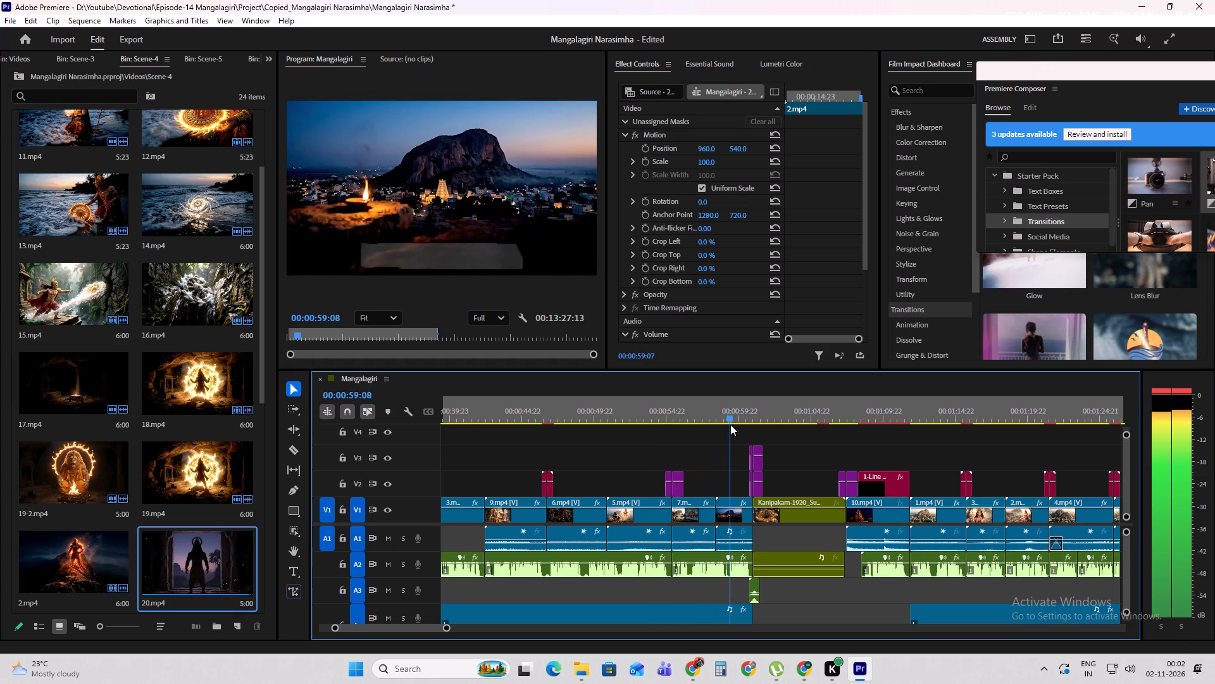
Set the 8.mp4 clip at about 00:01:00:07 to Scale 106 and vertical Position 621, pushing its Opening Disclaimer caption out of frame.
drag(730, 424, 732, 429)
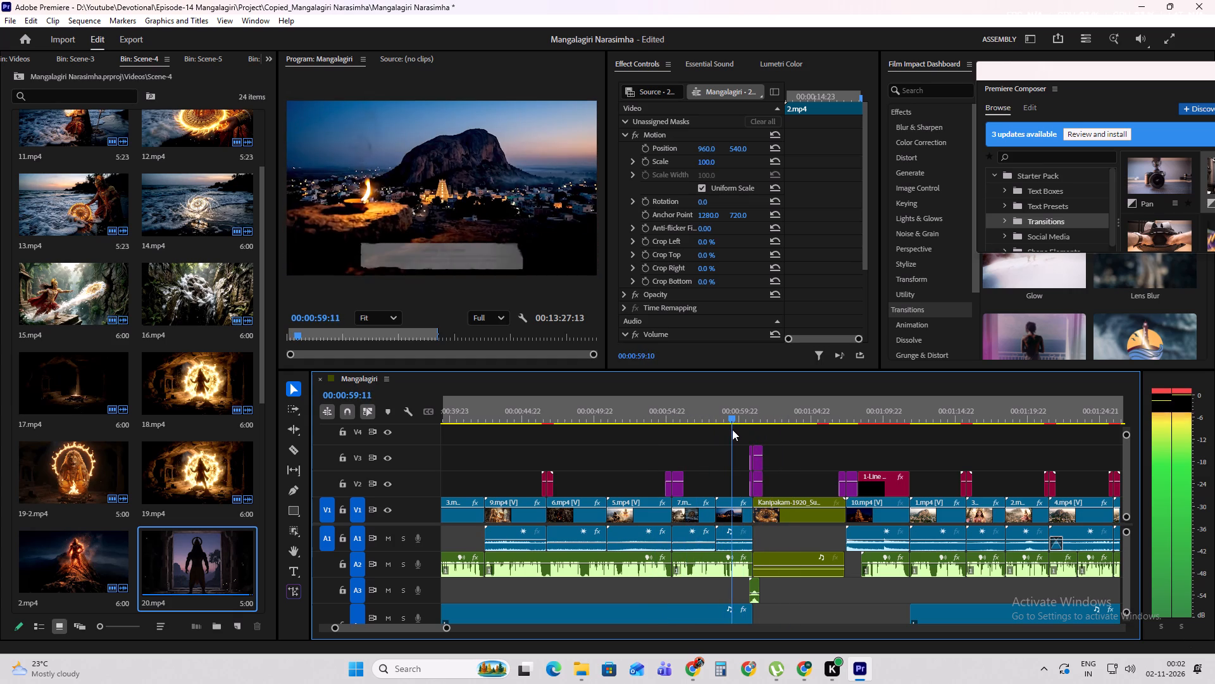
drag(732, 429, 744, 429)
click(732, 516)
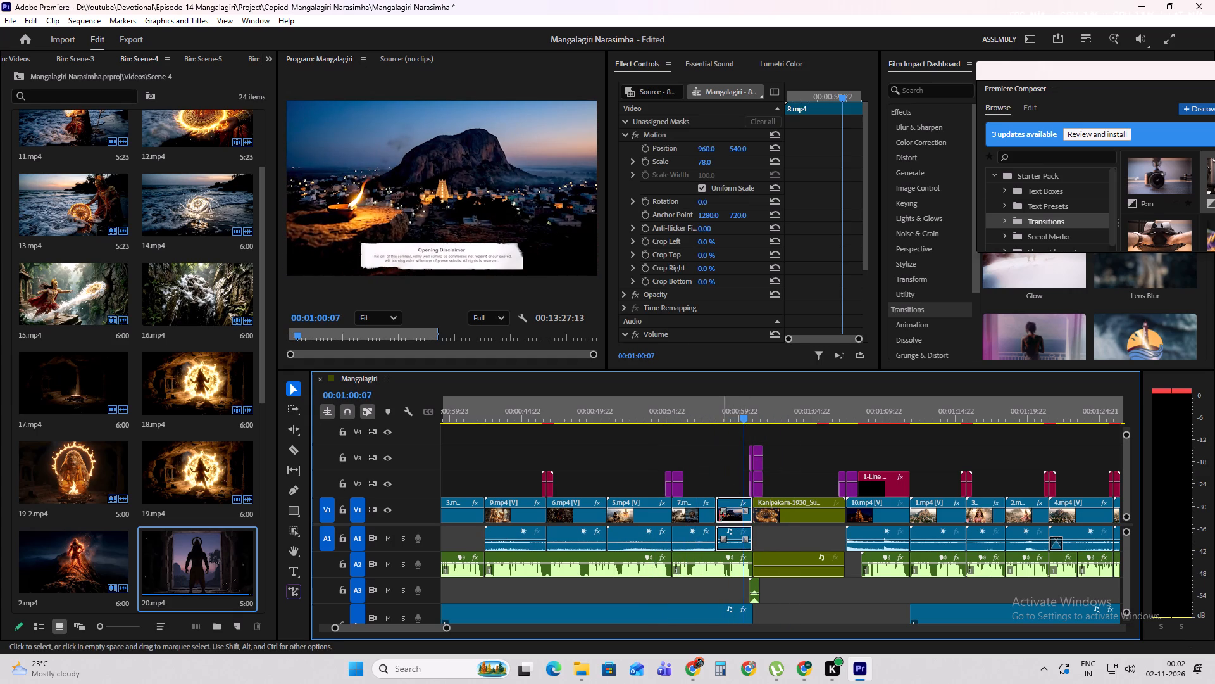
drag(706, 158, 724, 161)
drag(738, 150, 788, 165)
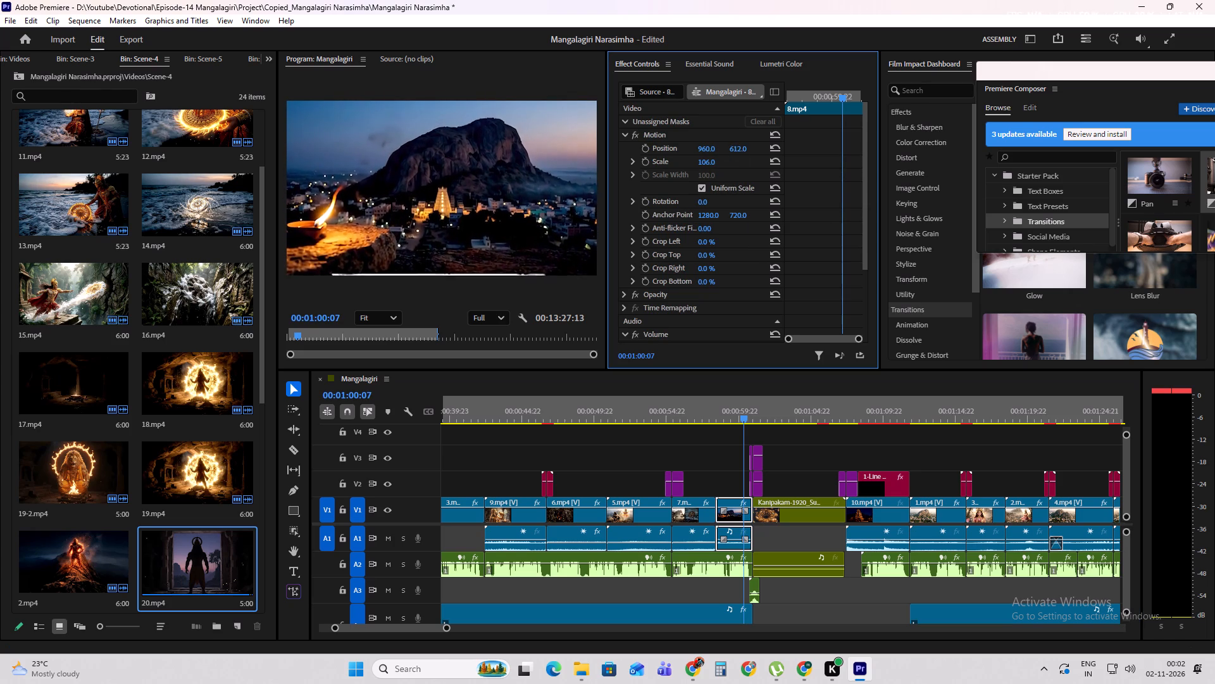
drag(788, 165, 802, 176)
Review the sequence from the start of 8.mp4 at about 00:00:58 to the 12.mp4 clip at about 00:01:49.
drag(704, 409, 715, 406)
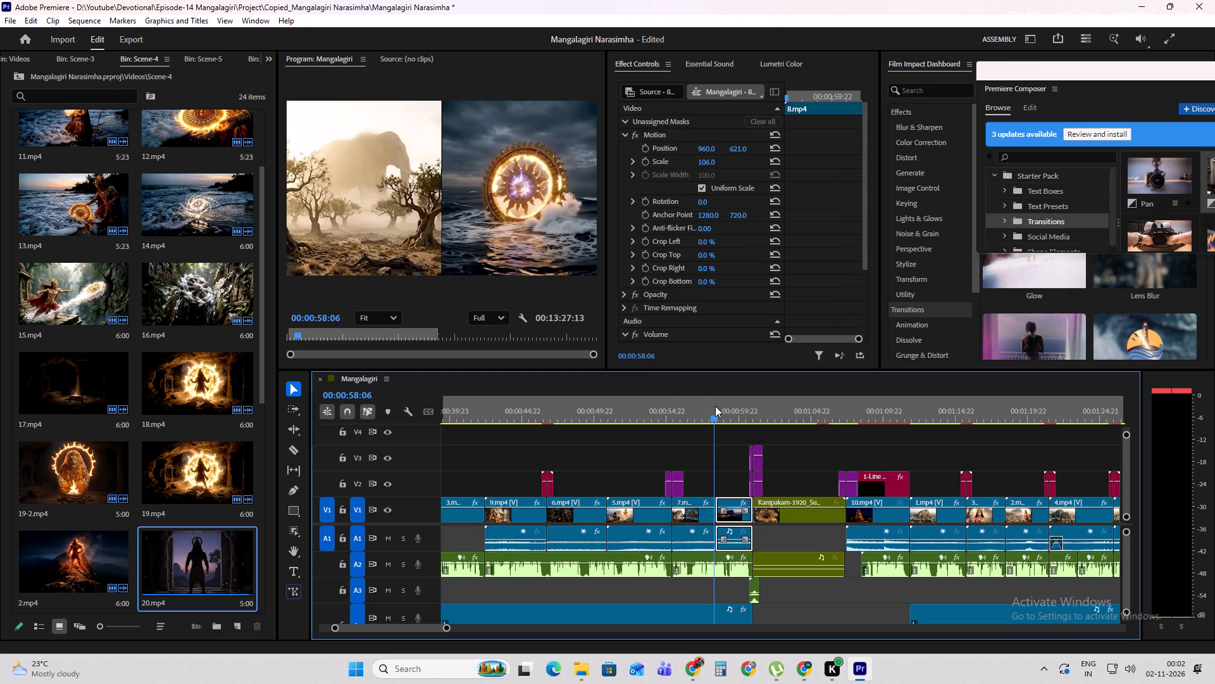
drag(715, 406, 783, 411)
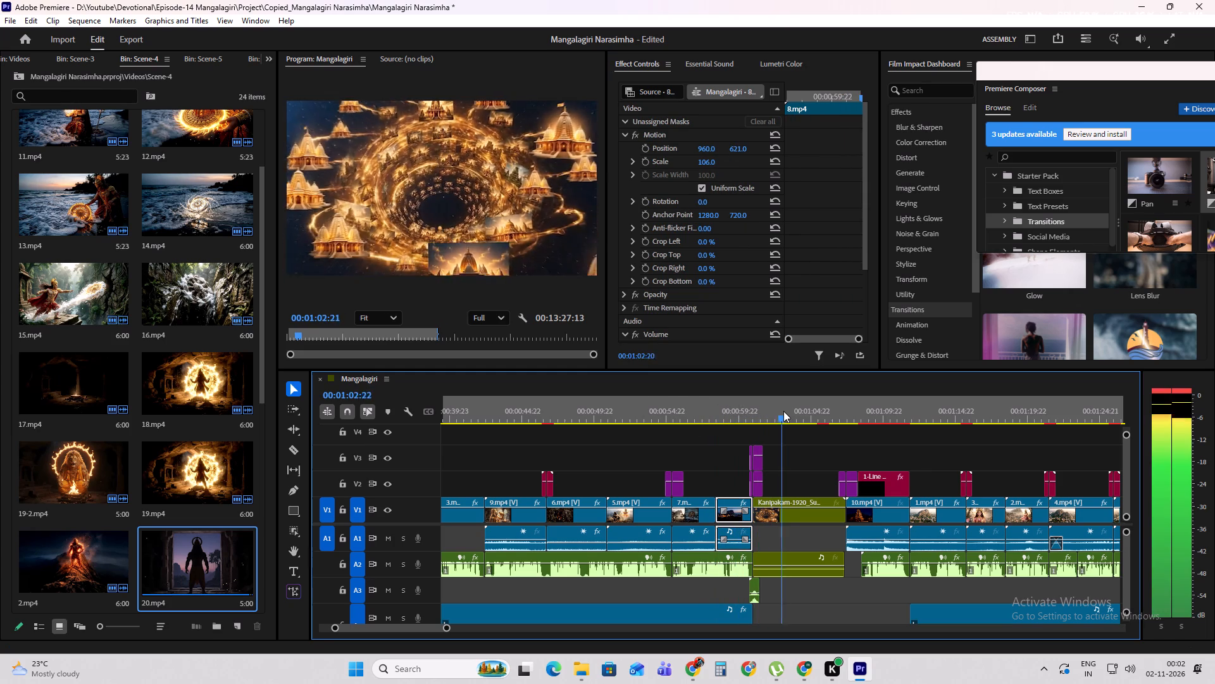
drag(783, 411, 890, 419)
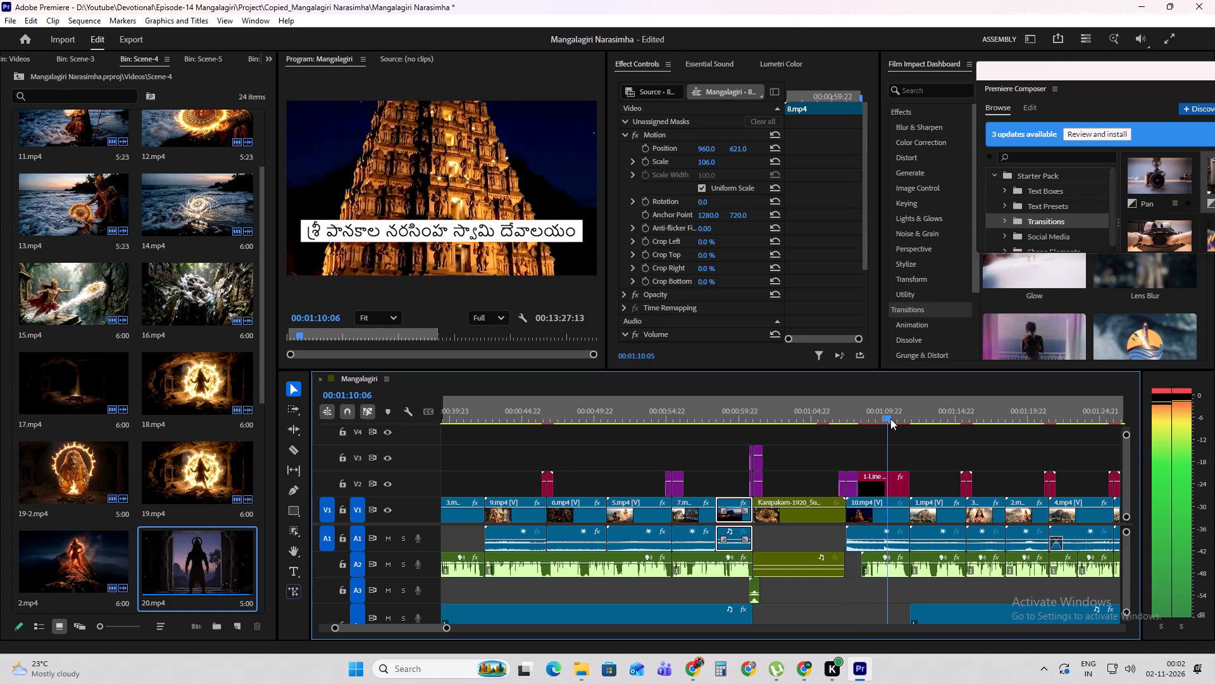
drag(890, 419, 1009, 424)
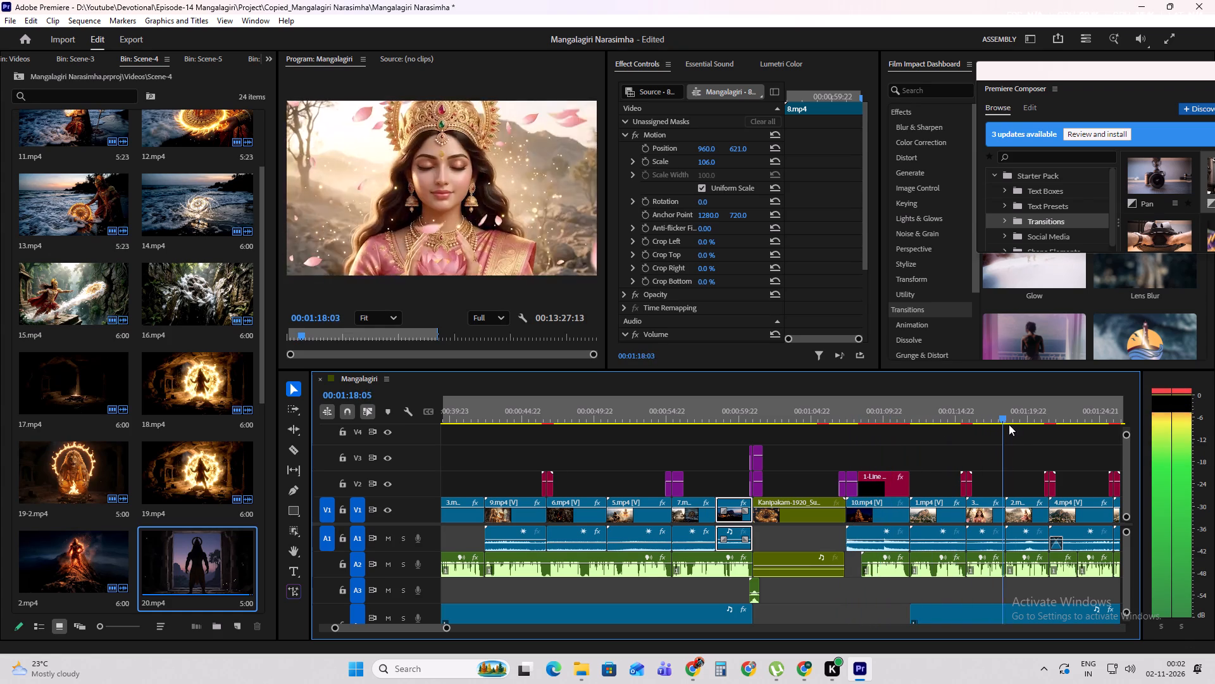
drag(1009, 424, 1125, 431)
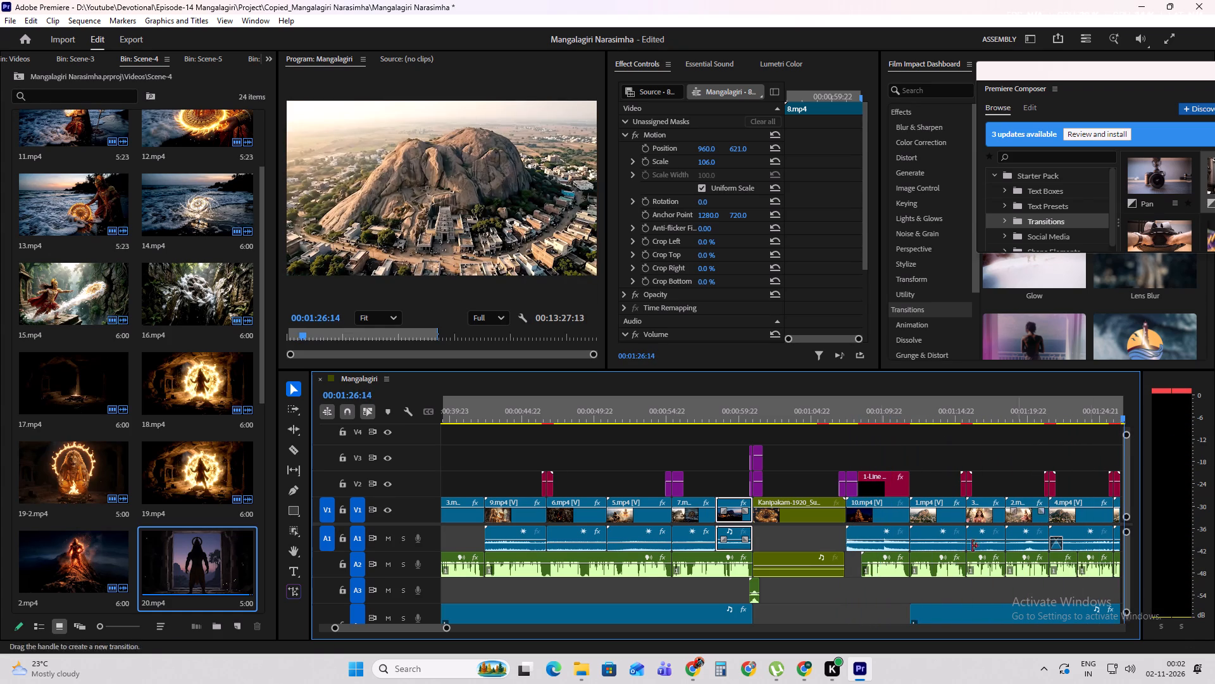
drag(411, 624, 435, 623)
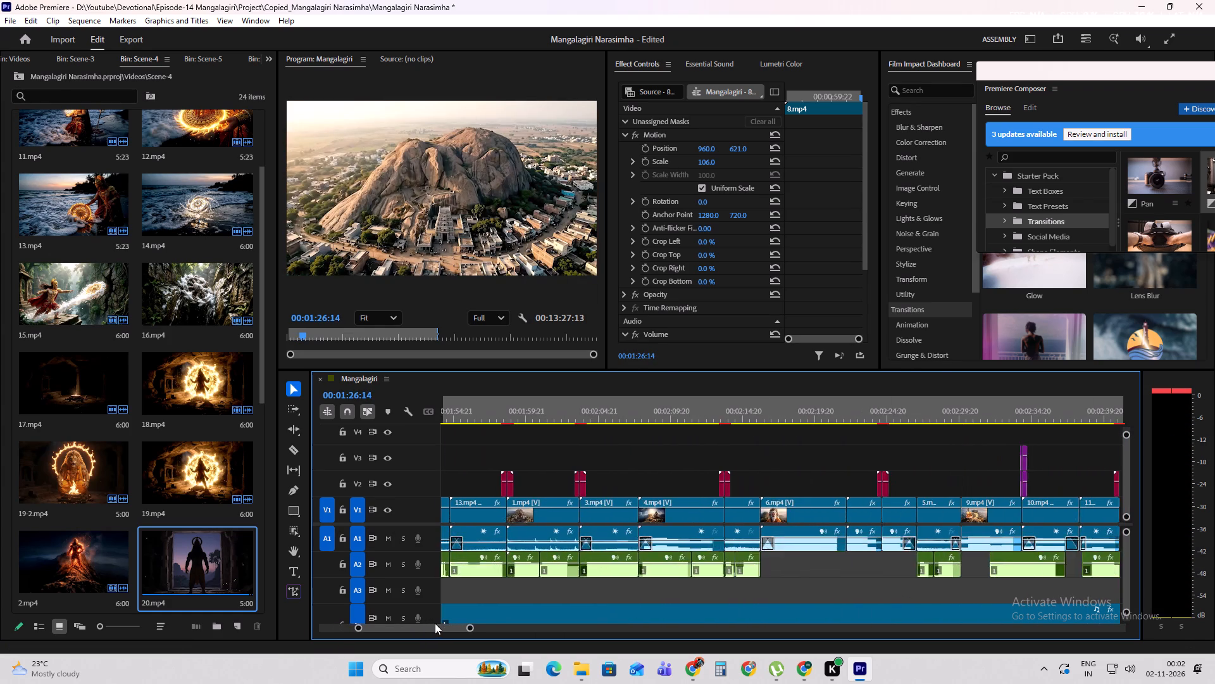
drag(435, 623, 427, 623)
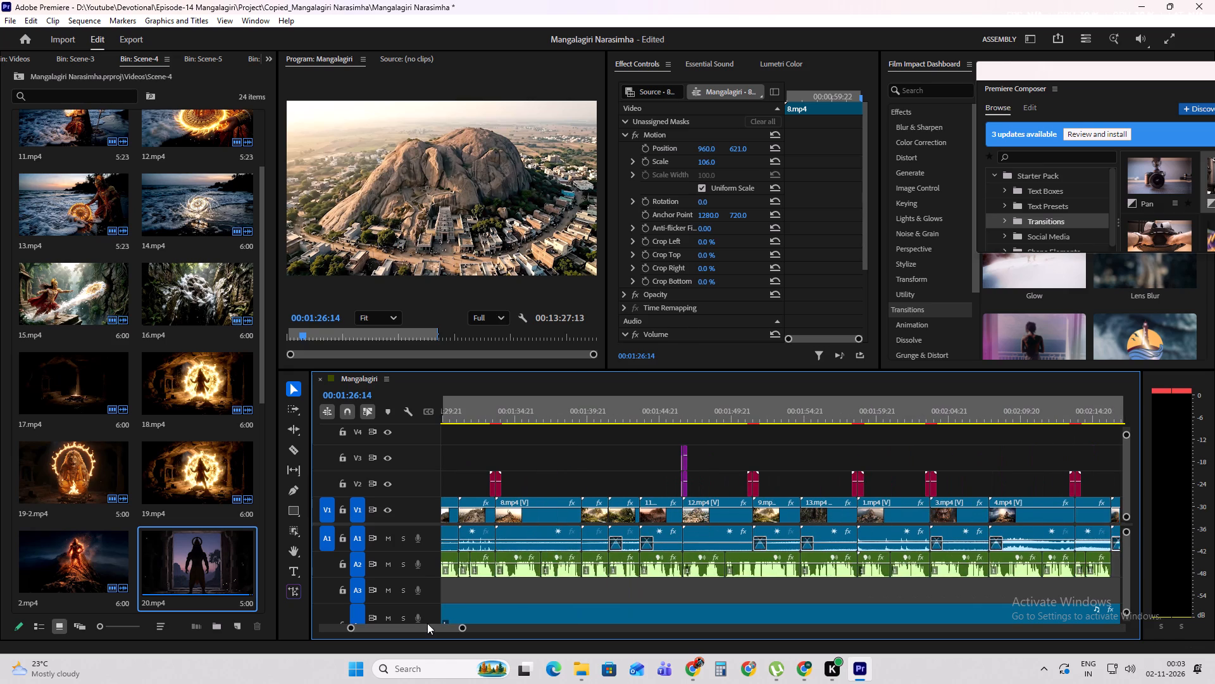
drag(427, 623, 425, 623)
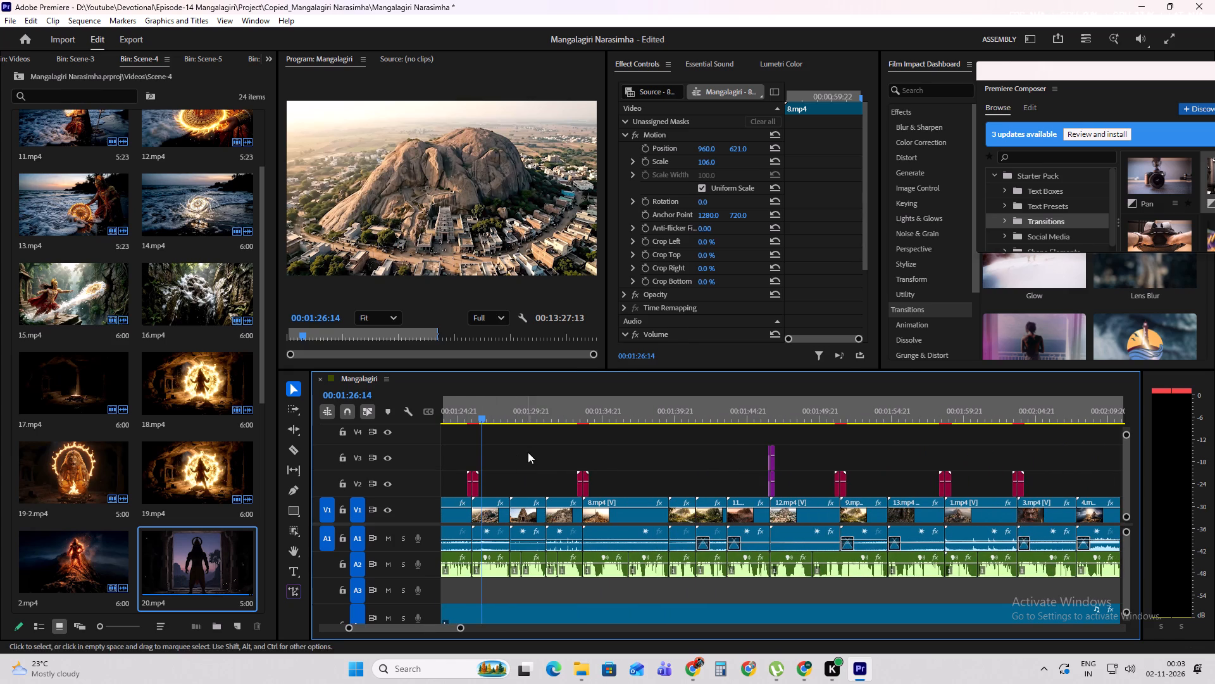
drag(479, 415, 609, 421)
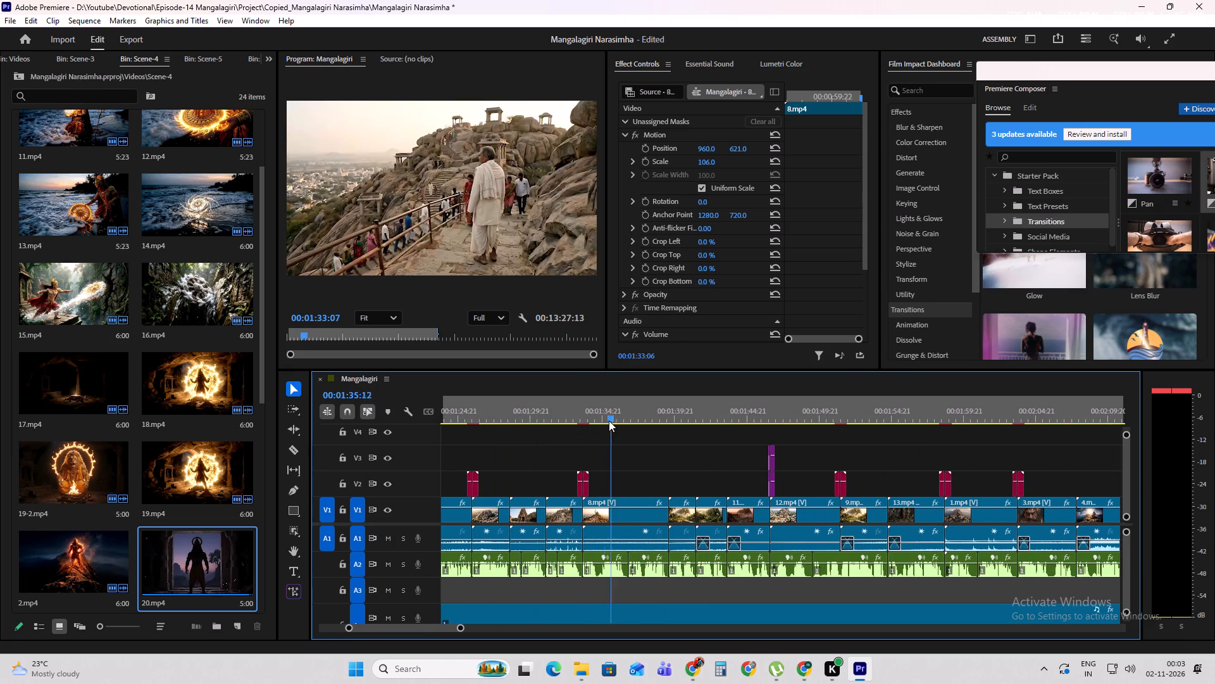
drag(609, 421, 818, 432)
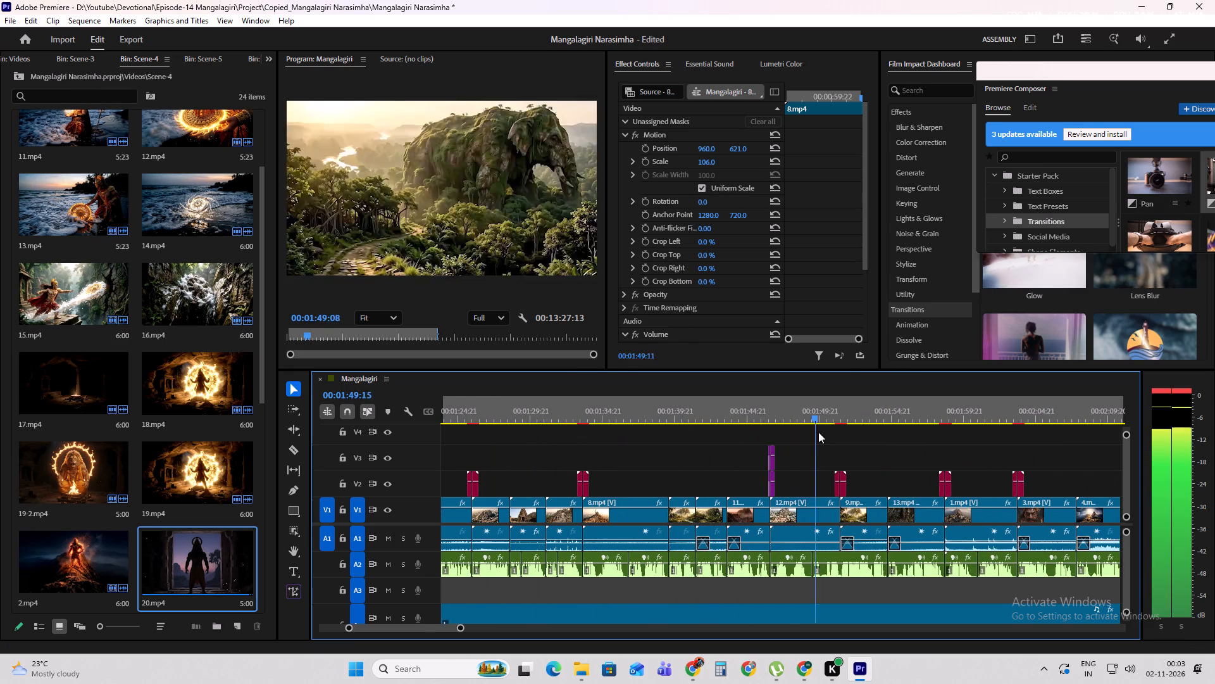
Set the Scale of the 13.mp4 clip at about 00:01:56:18 to 90.
drag(818, 432, 916, 438)
click(922, 516)
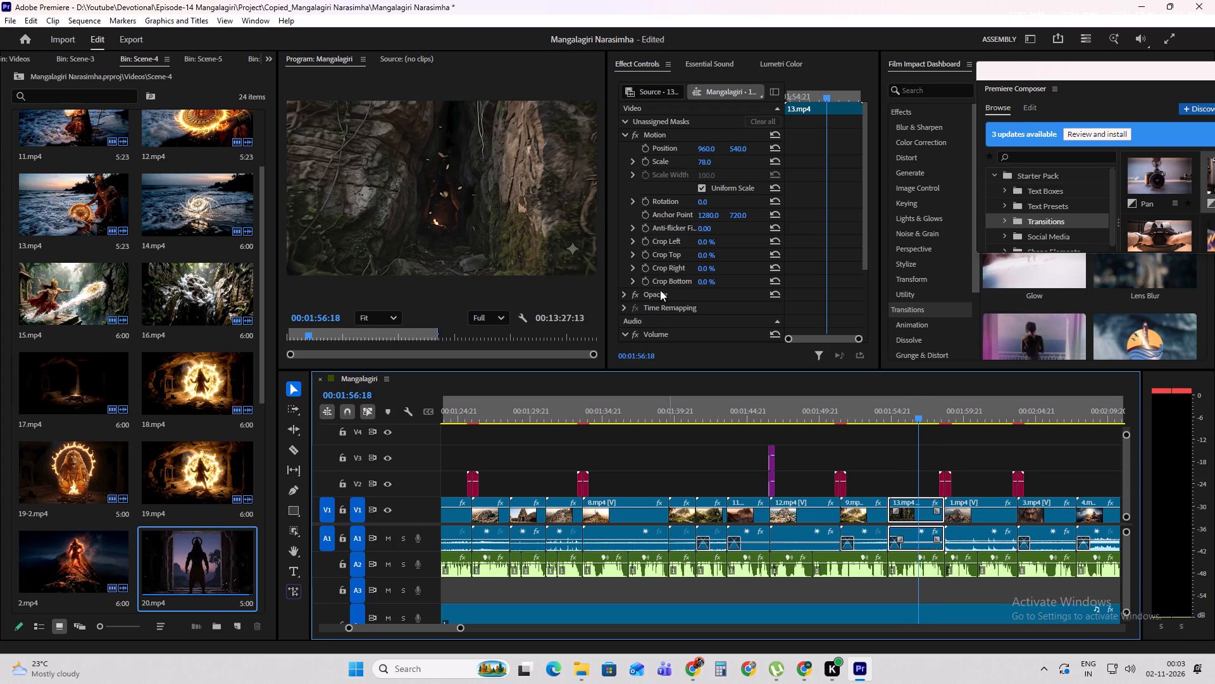
click(707, 158)
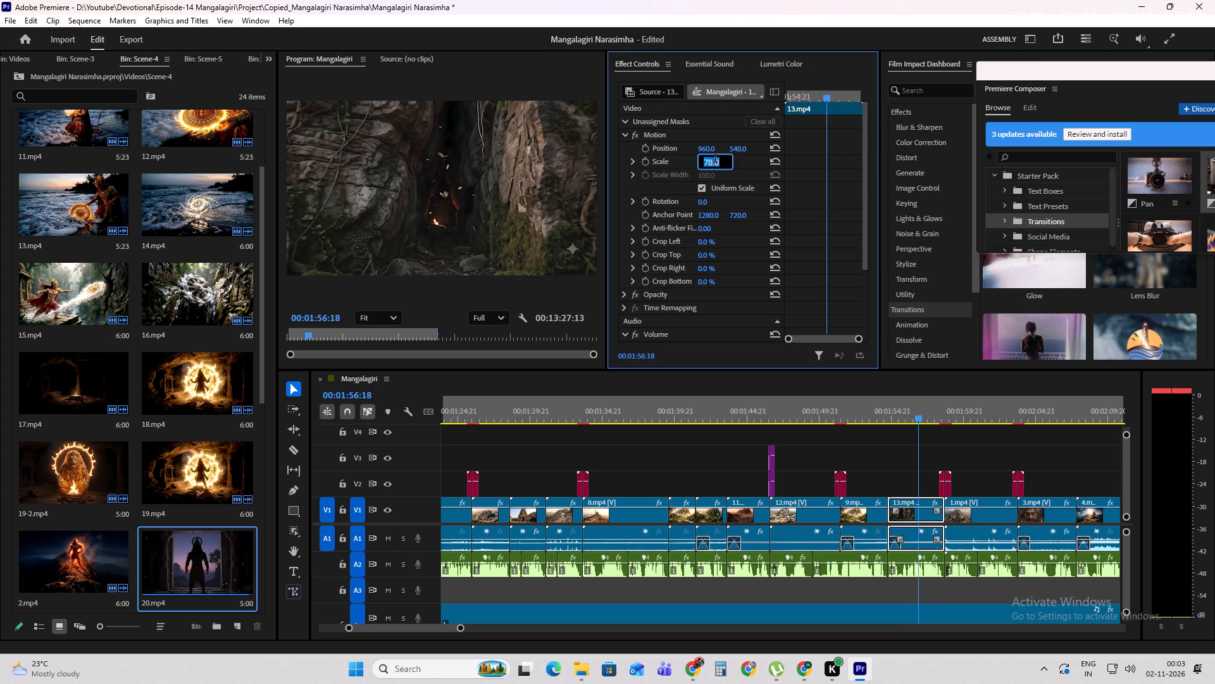
text(90)
key(Return)
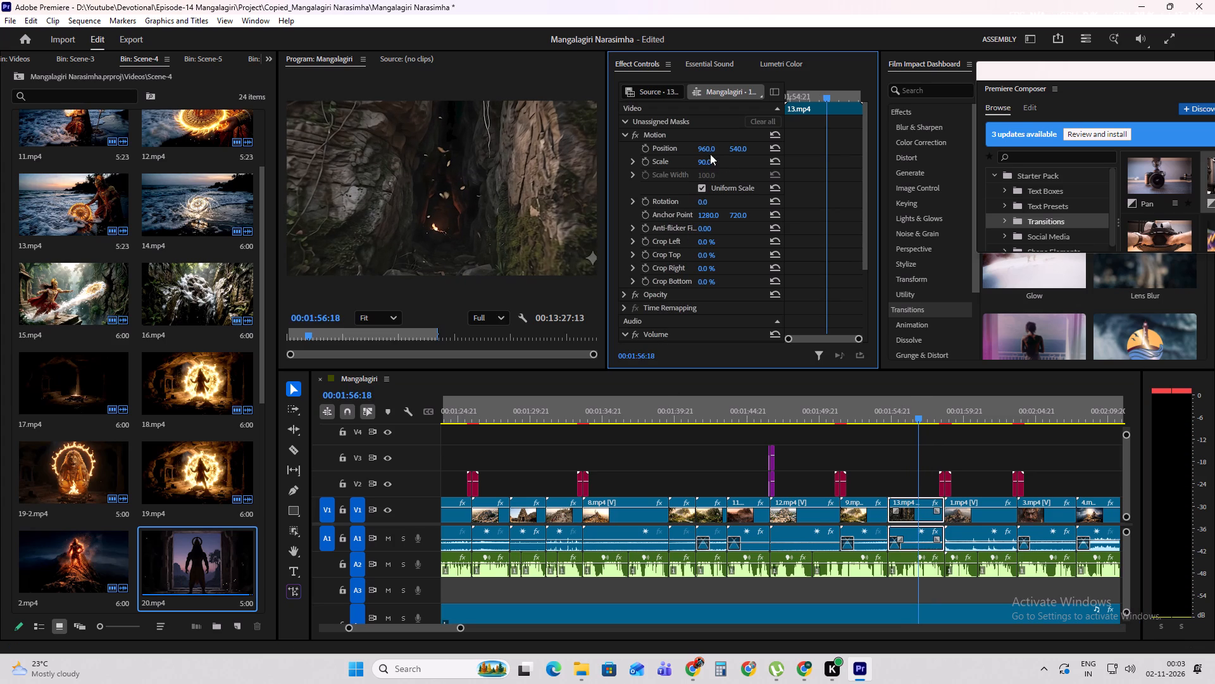
Set the horizontal Position of the 13.mp4 clip at 00:01:56:18 to 1049, moving its sparkle watermark out of frame.
drag(707, 145, 765, 146)
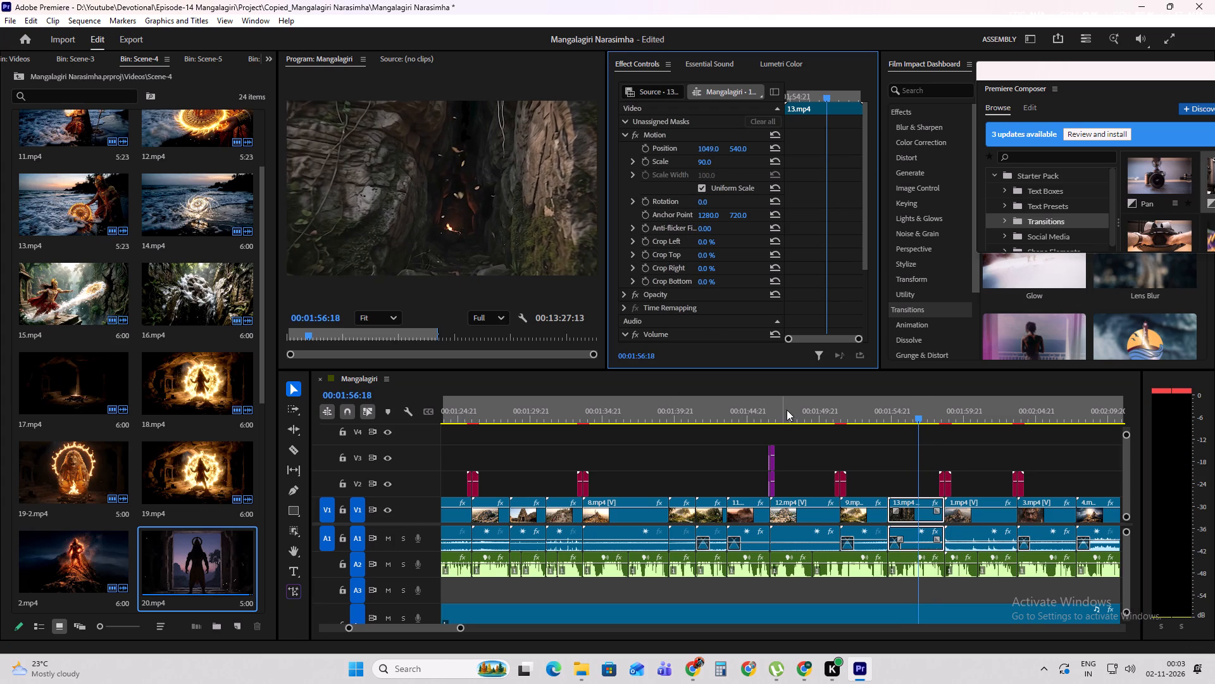
Set the 1.mp4 clip at about 00:02:02:01 to Scale 90 and Position 1037, 628, pushing its sparkle watermark out of frame.
drag(797, 409, 999, 426)
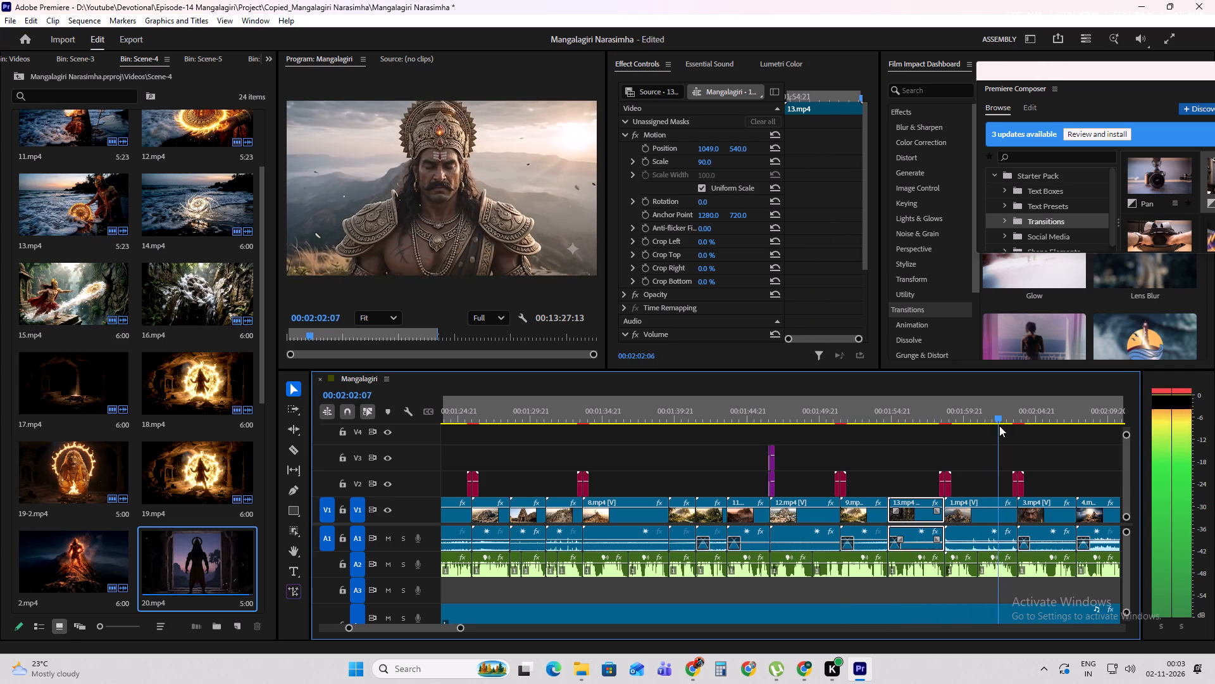
drag(999, 426, 997, 426)
click(991, 517)
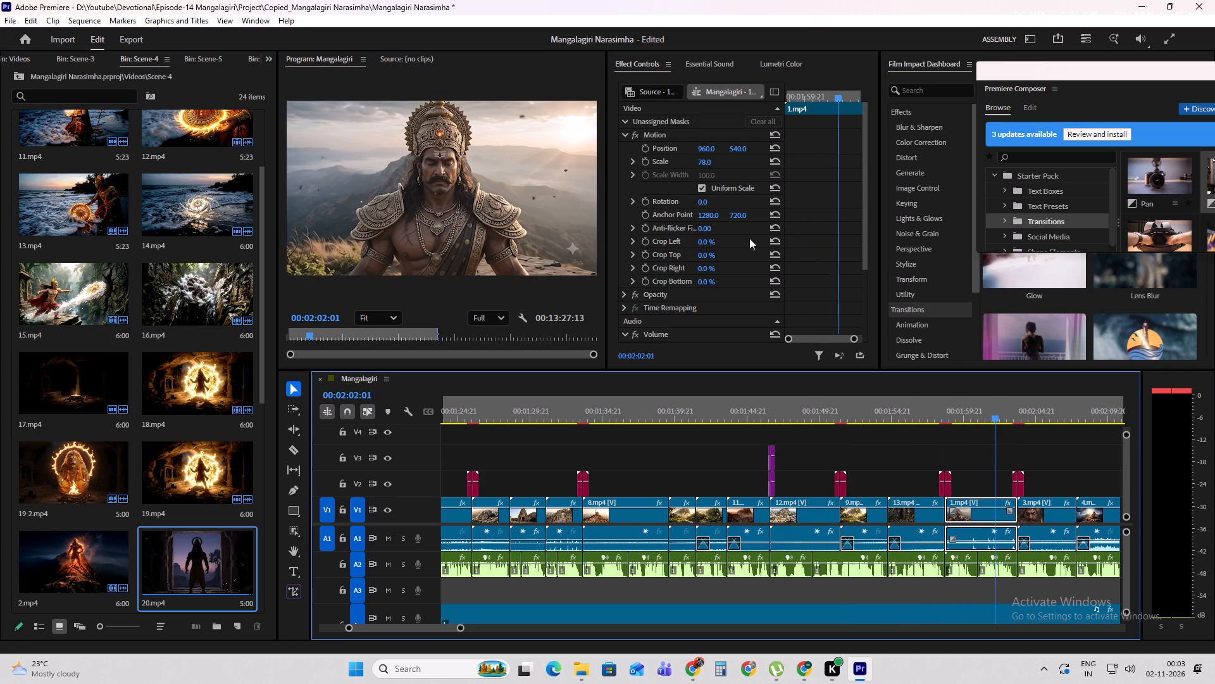
click(705, 164)
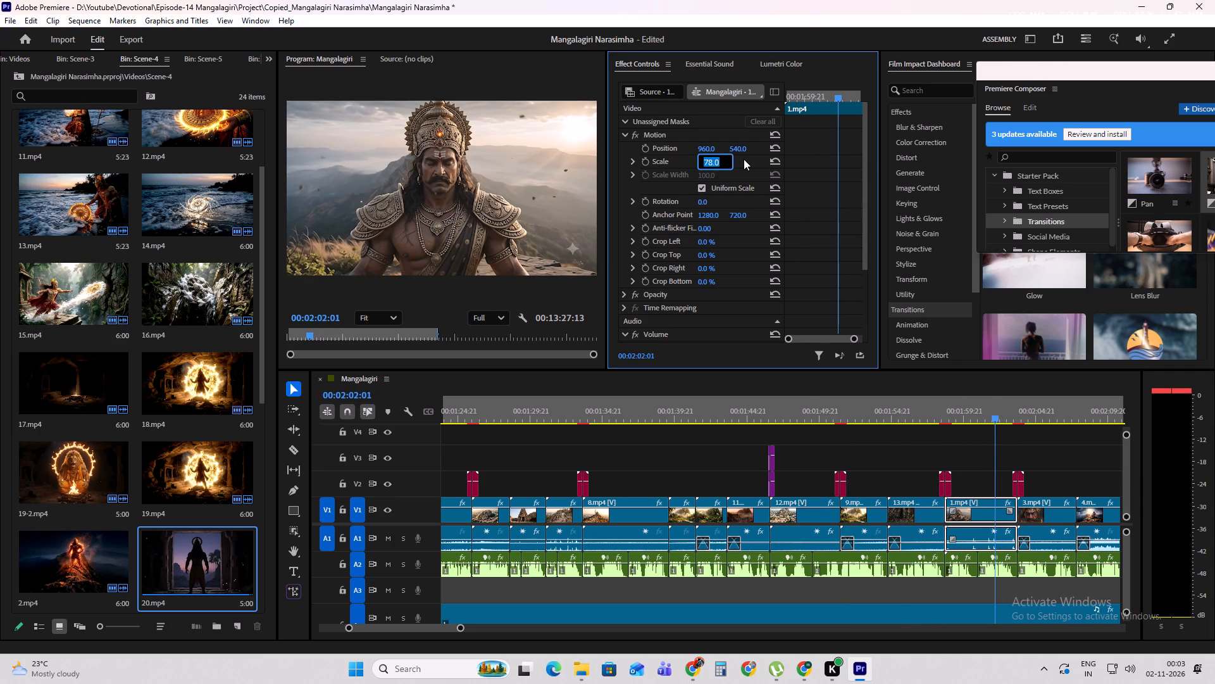
text(90)
key(Return)
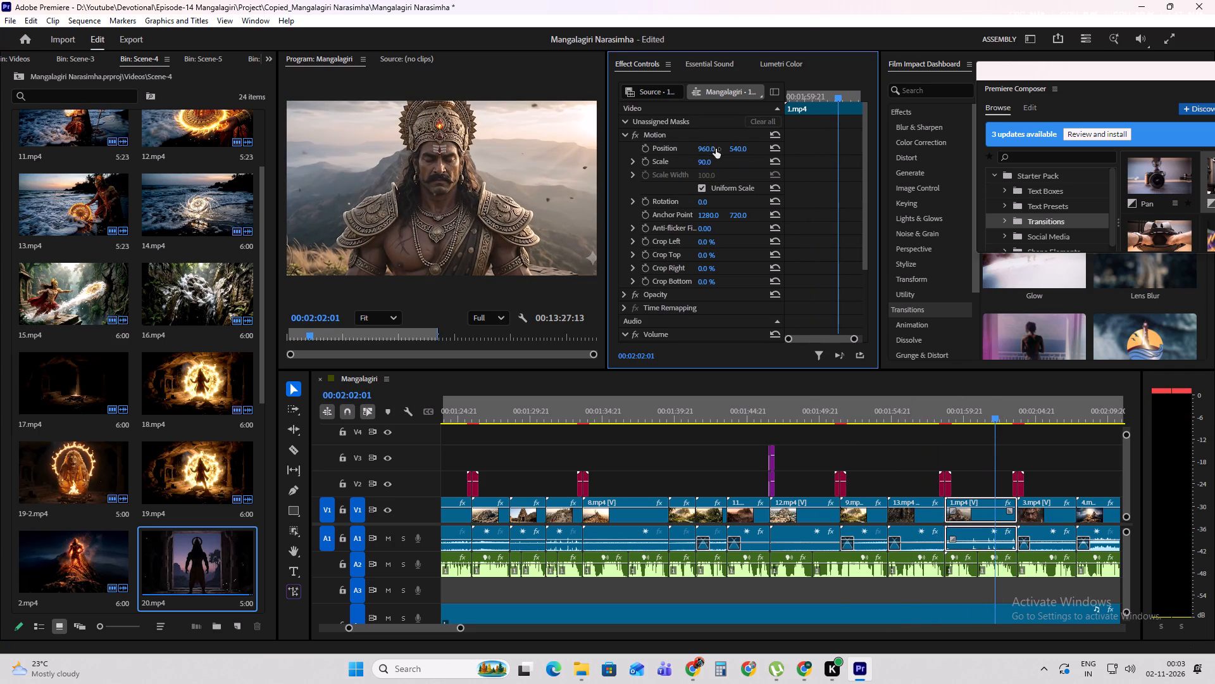
drag(713, 148, 761, 148)
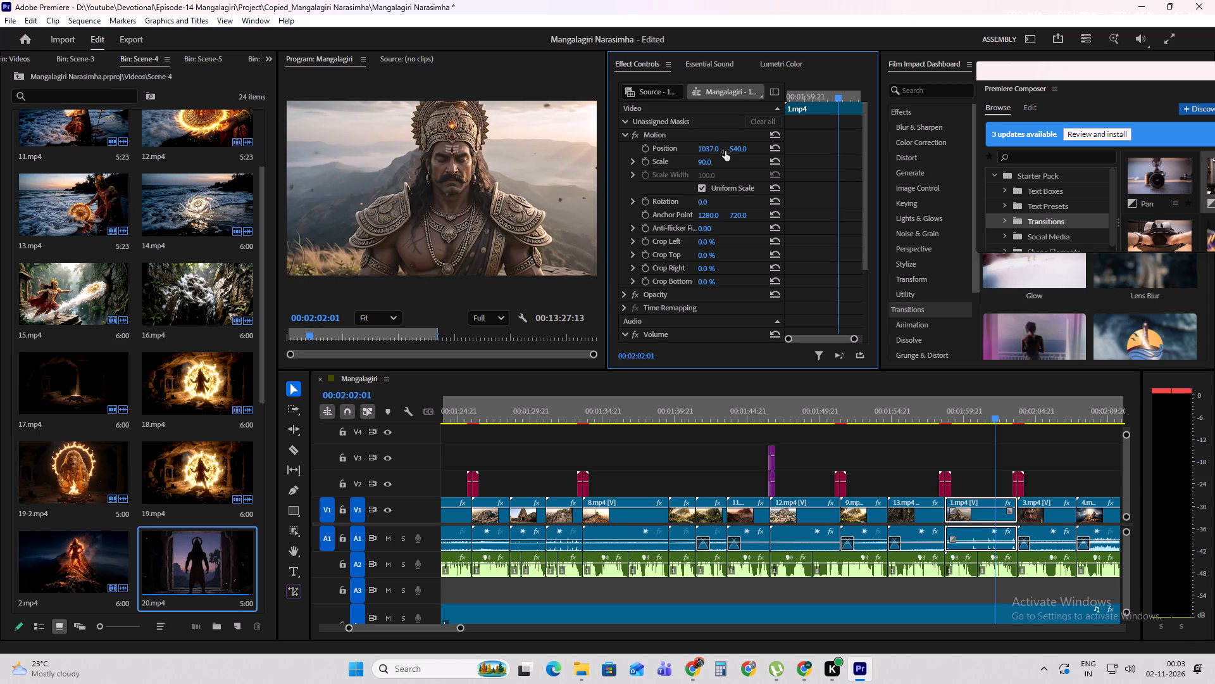
drag(741, 145, 829, 169)
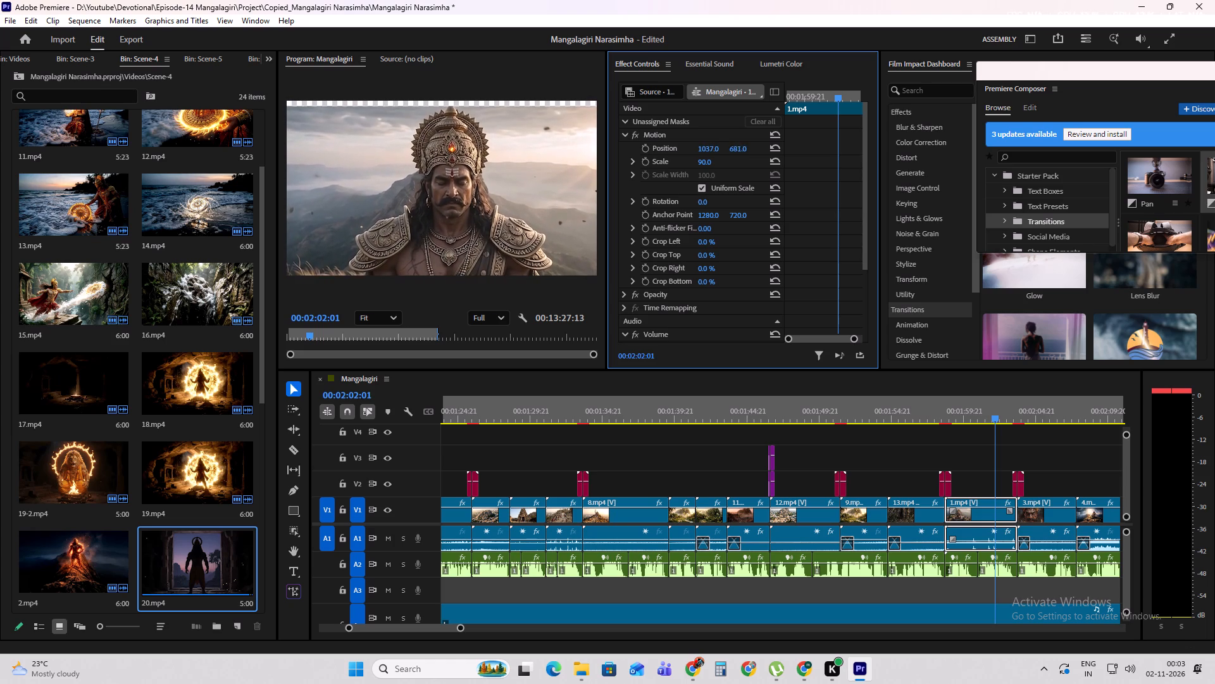
drag(829, 169, 789, 161)
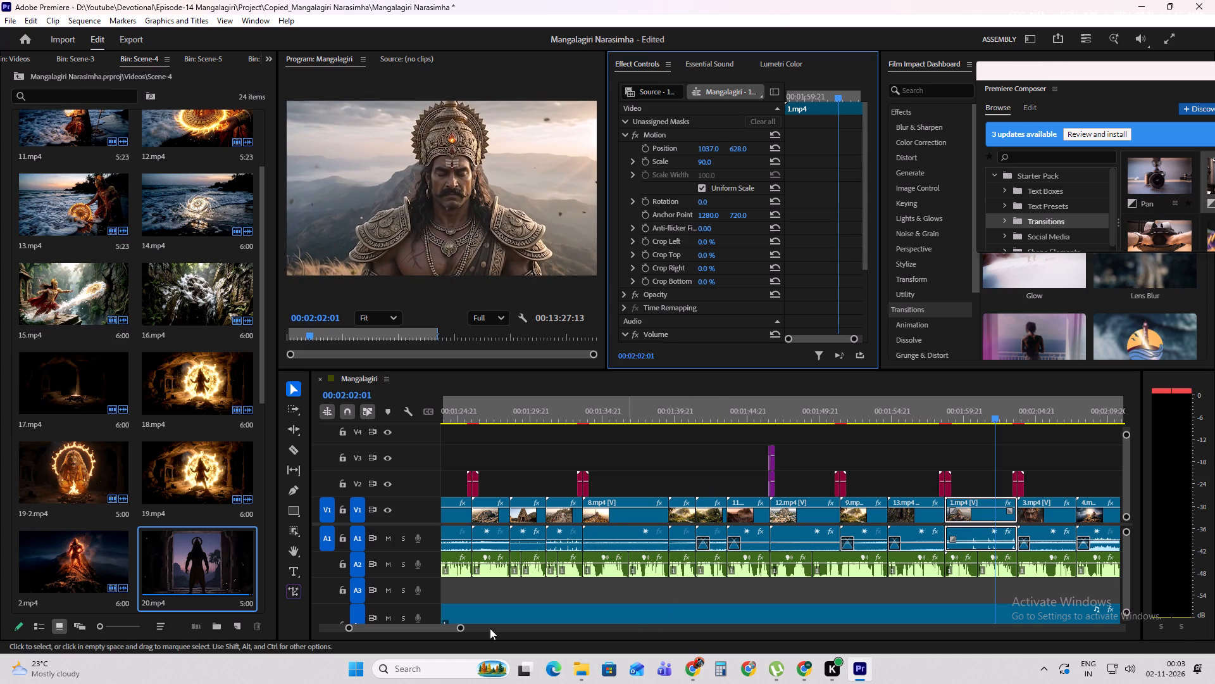
Set the 3.mp4 clip at about 00:02:07:00 to Scale 90 and Position 1055, 614, pushing its sparkle watermark out of frame.
drag(406, 625, 415, 626)
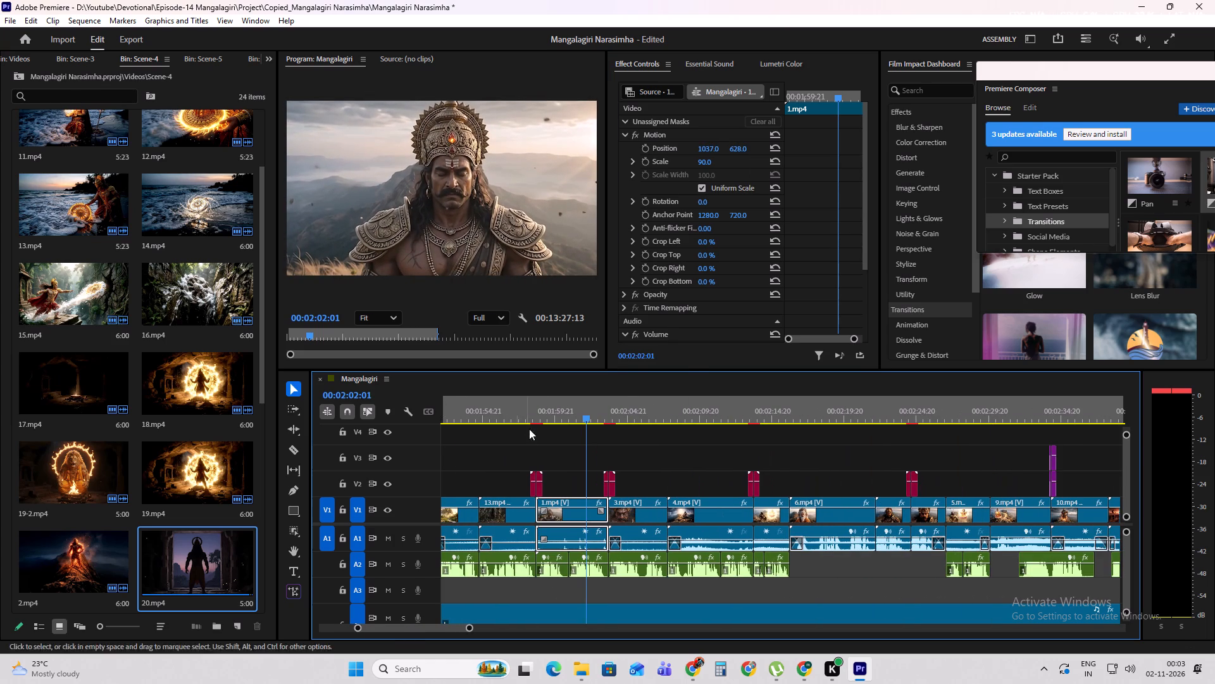
drag(561, 406, 659, 419)
click(633, 517)
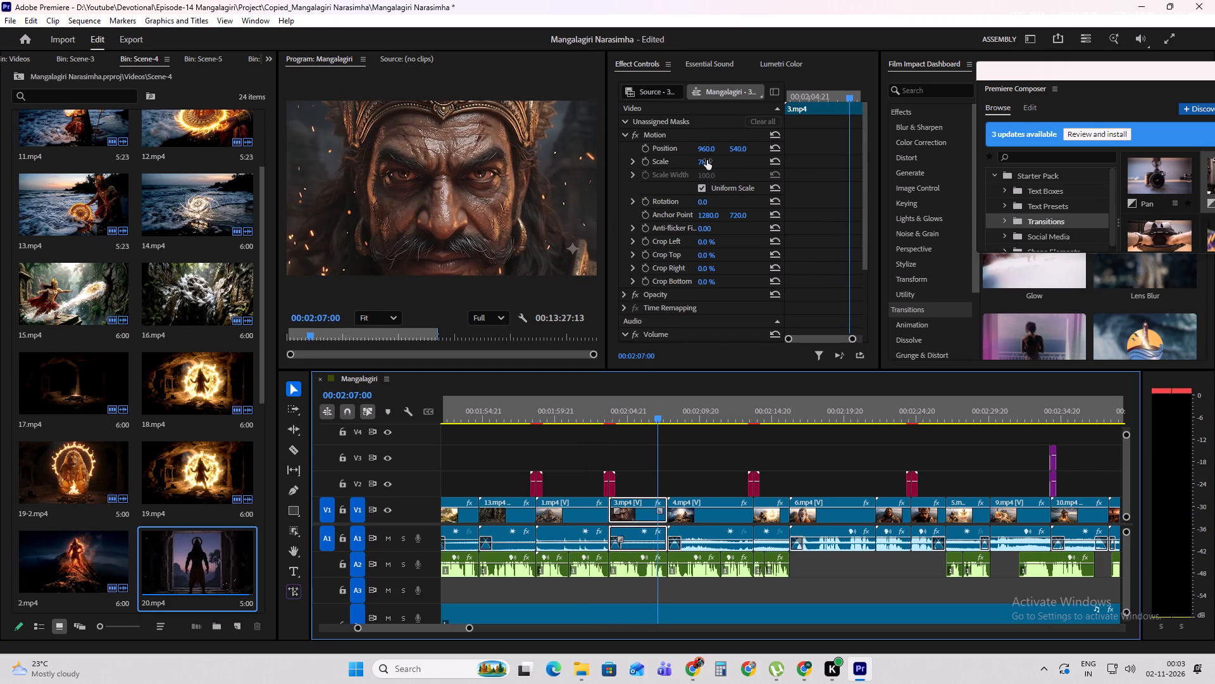
click(707, 160)
text(90)
key(Return)
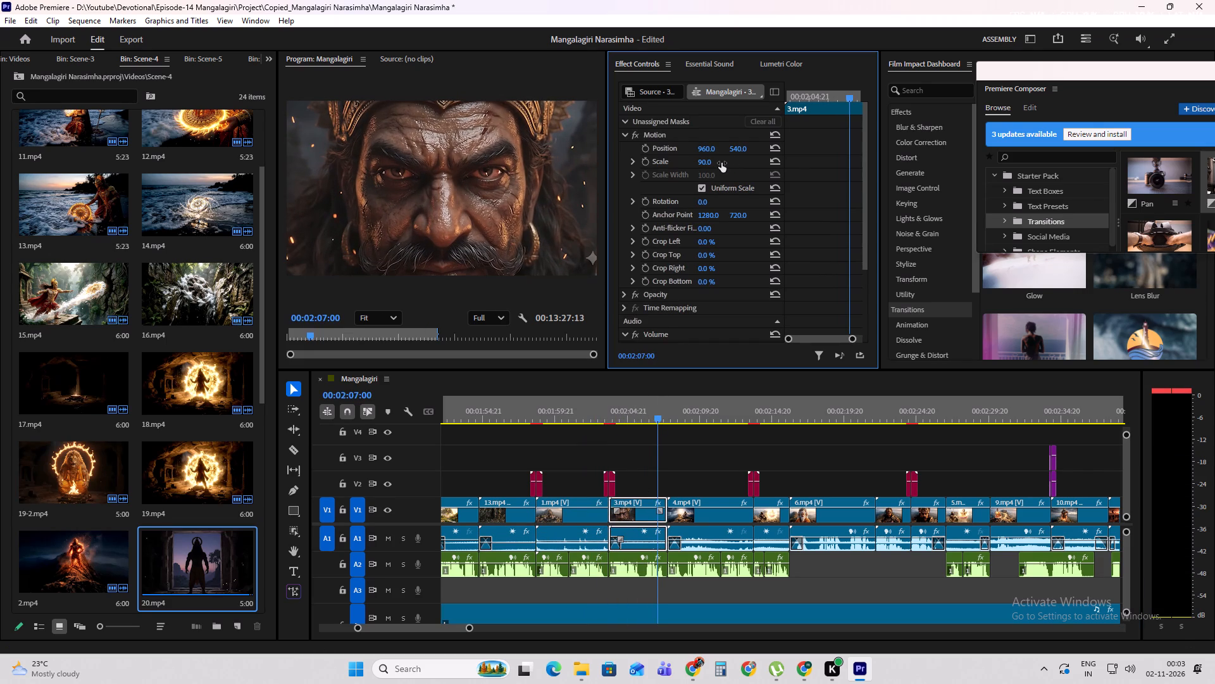
drag(711, 146, 744, 148)
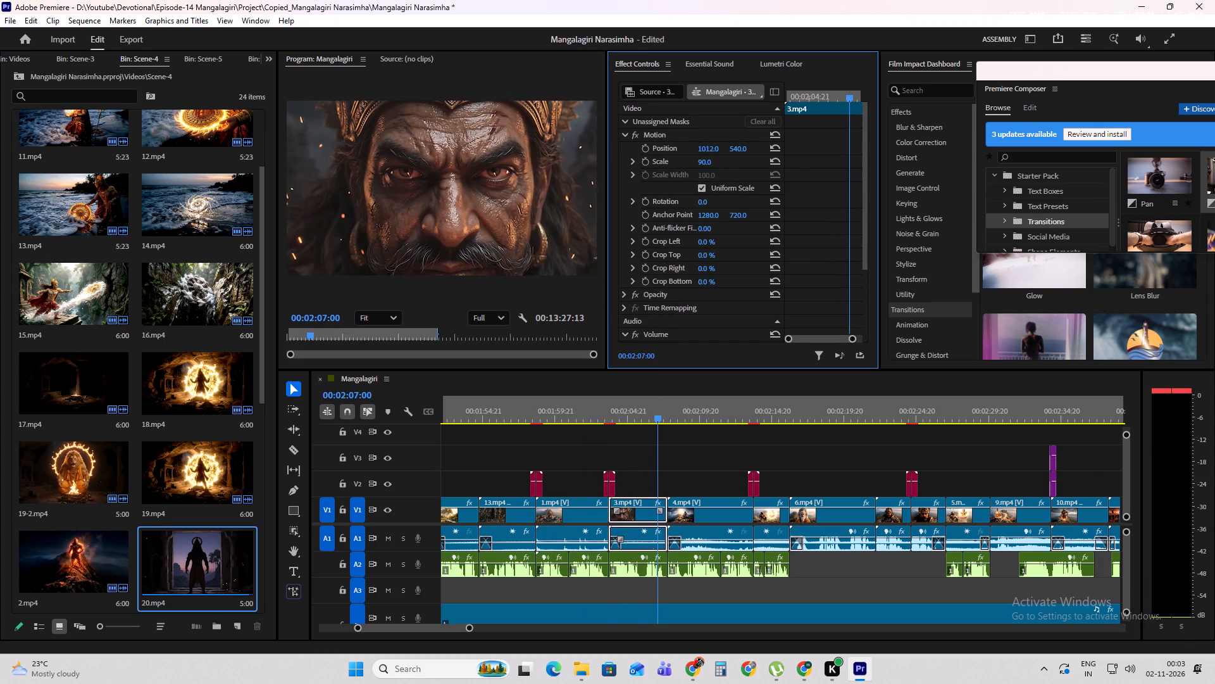
drag(744, 148, 772, 149)
drag(740, 149, 757, 148)
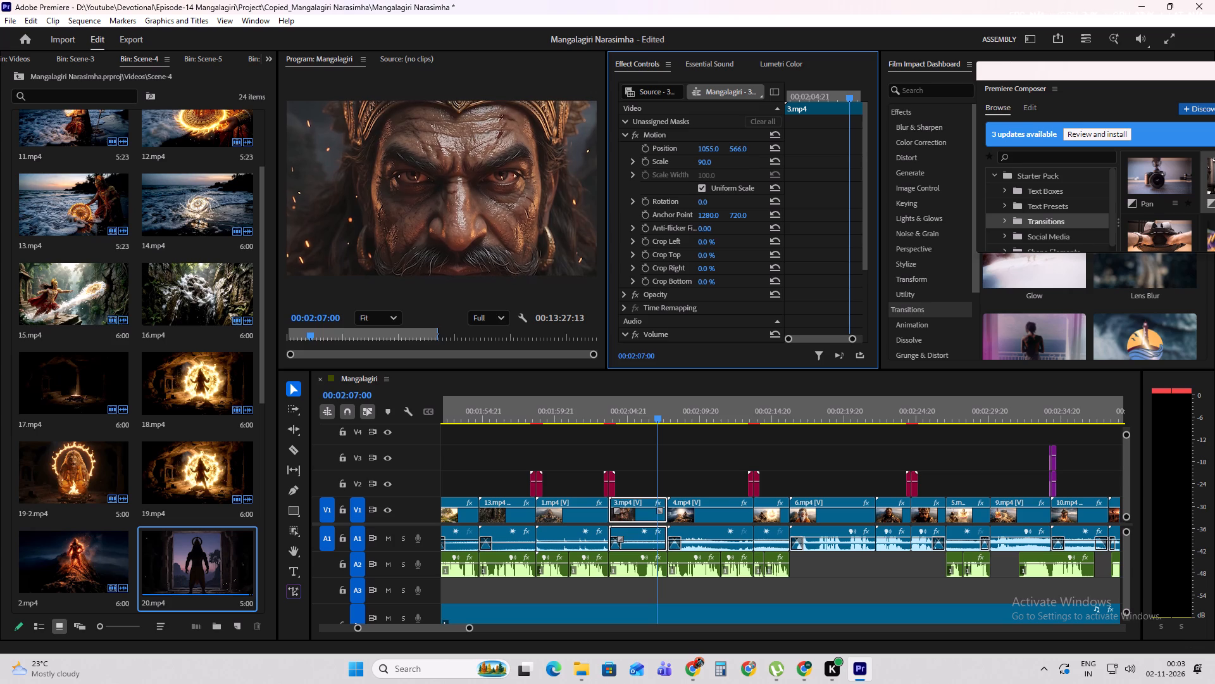
drag(757, 148, 757, 148)
drag(734, 146, 814, 151)
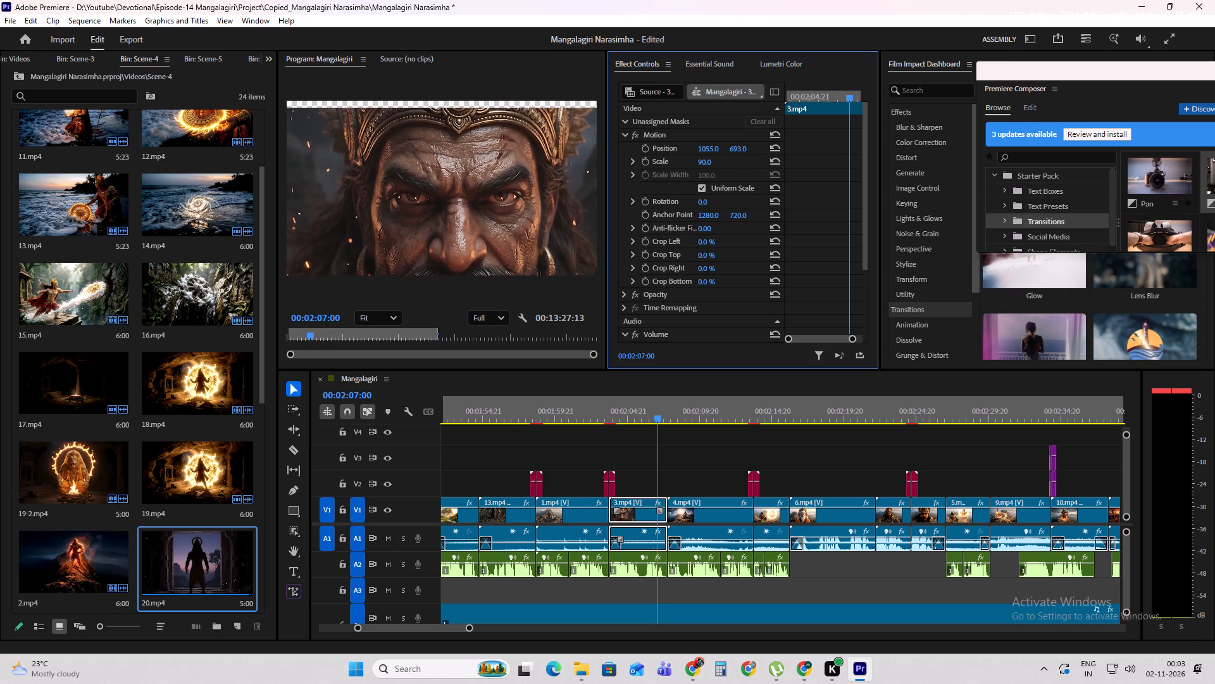
drag(814, 151, 764, 152)
Set the 4.mp4 clip at about 00:02:09:08 to Scale 90 and horizontal Position 1033, pushing its sparkle watermark out of frame.
drag(615, 410, 642, 410)
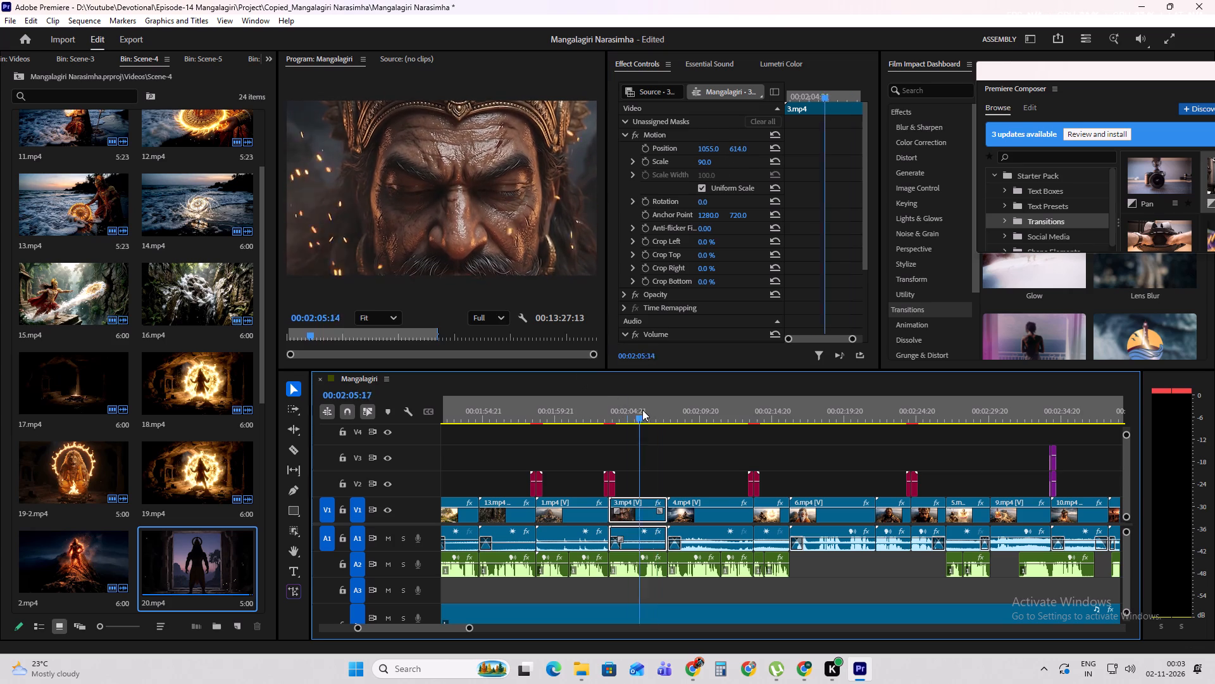
drag(642, 410, 693, 417)
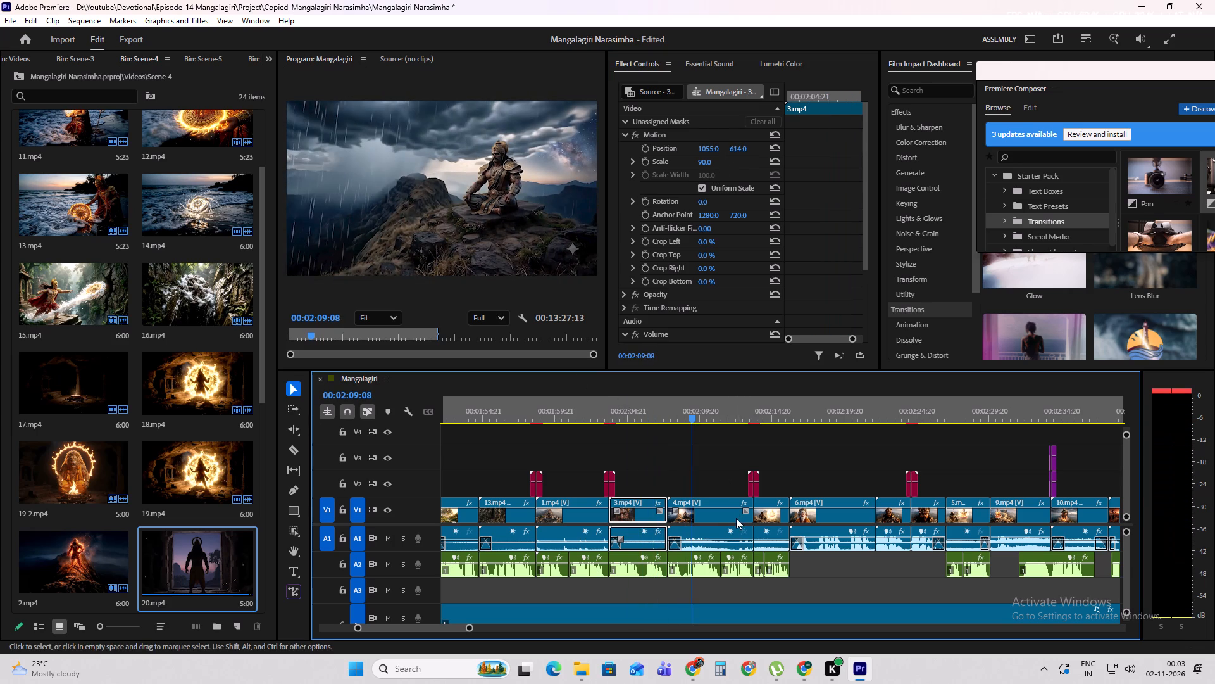
click(732, 517)
click(706, 160)
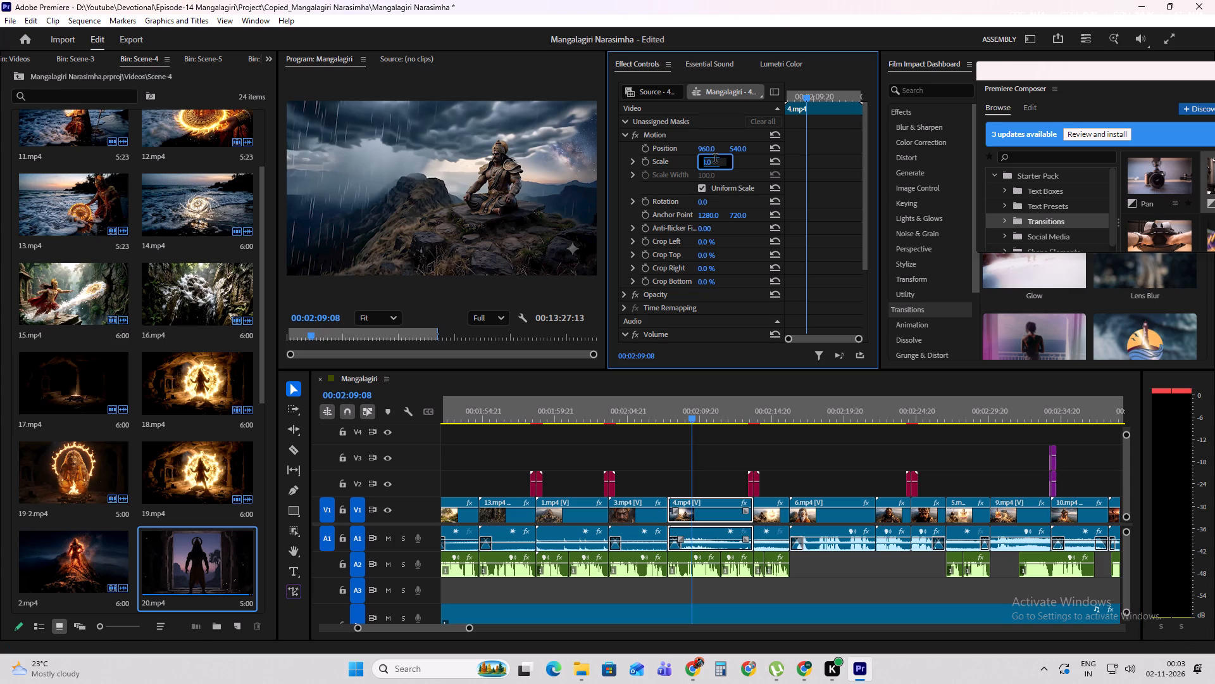
text(90)
key(Return)
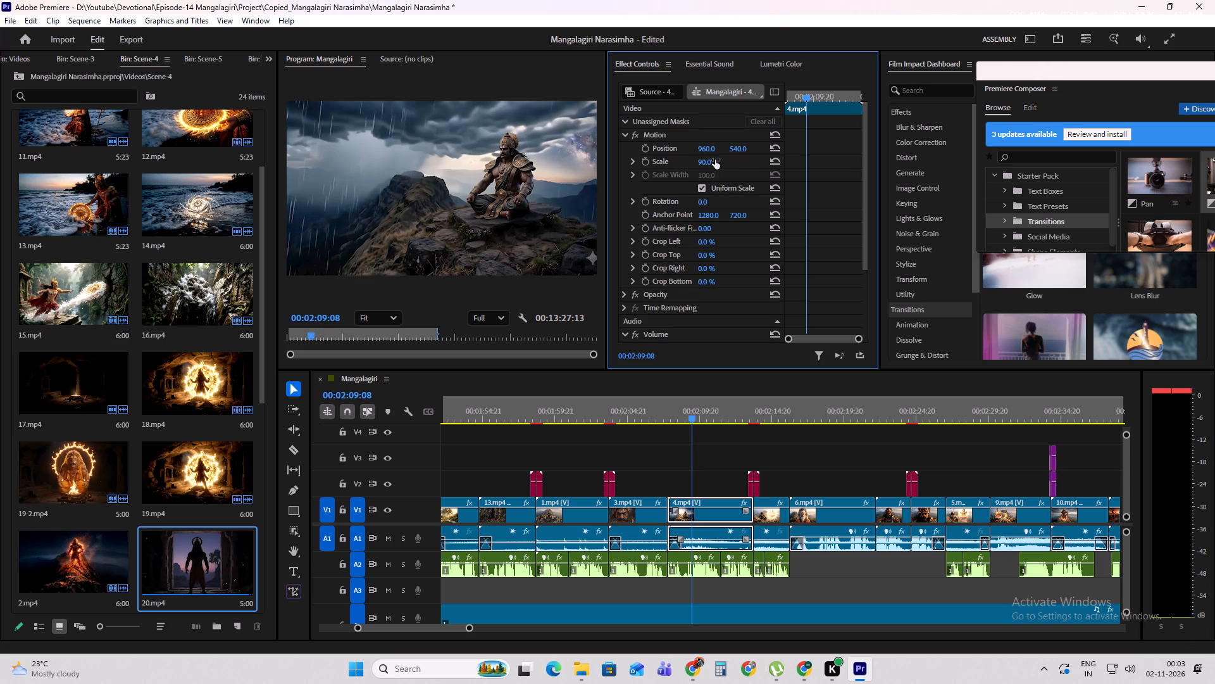
drag(708, 146, 754, 145)
Review the V1 clips from about 00:02:09 to 00:02:59 for framing problems and stray watermarks.
drag(683, 414, 801, 410)
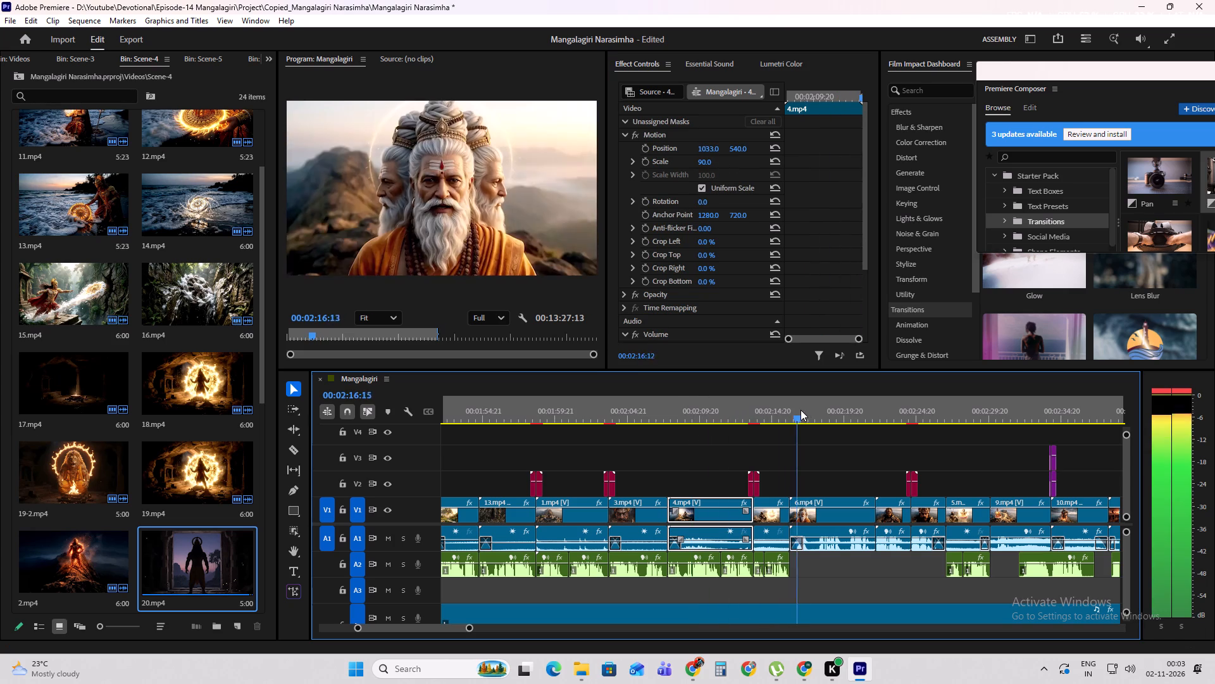
drag(801, 410, 823, 410)
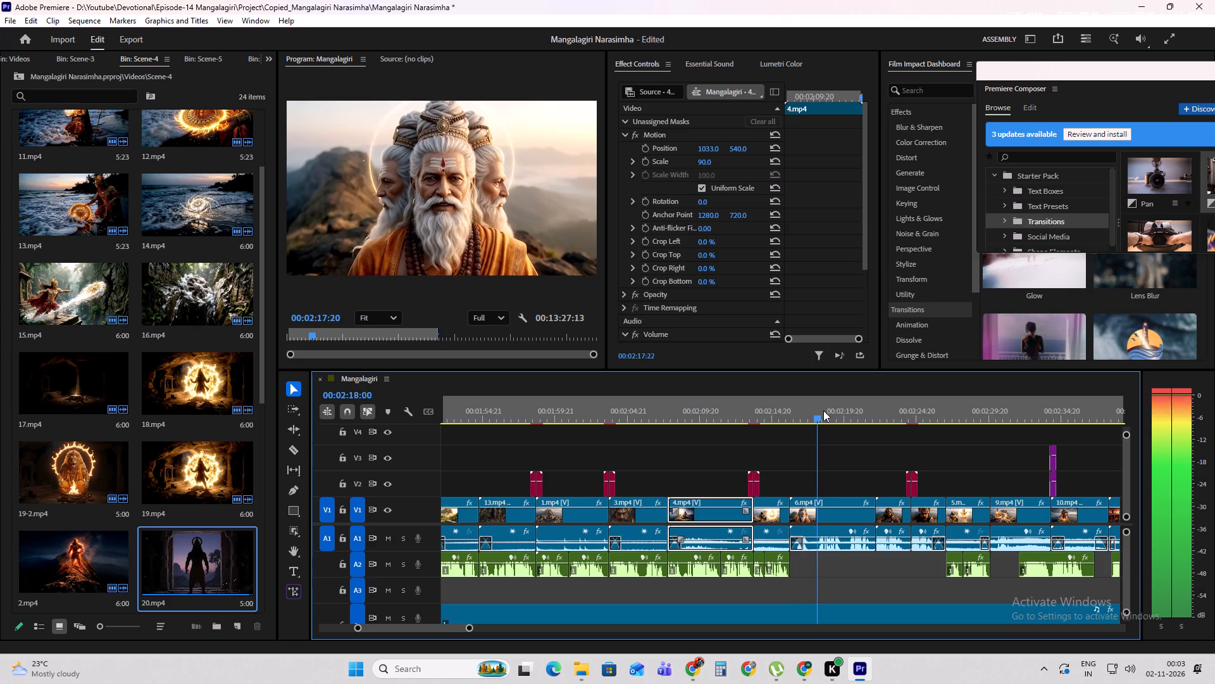
drag(823, 410, 1038, 419)
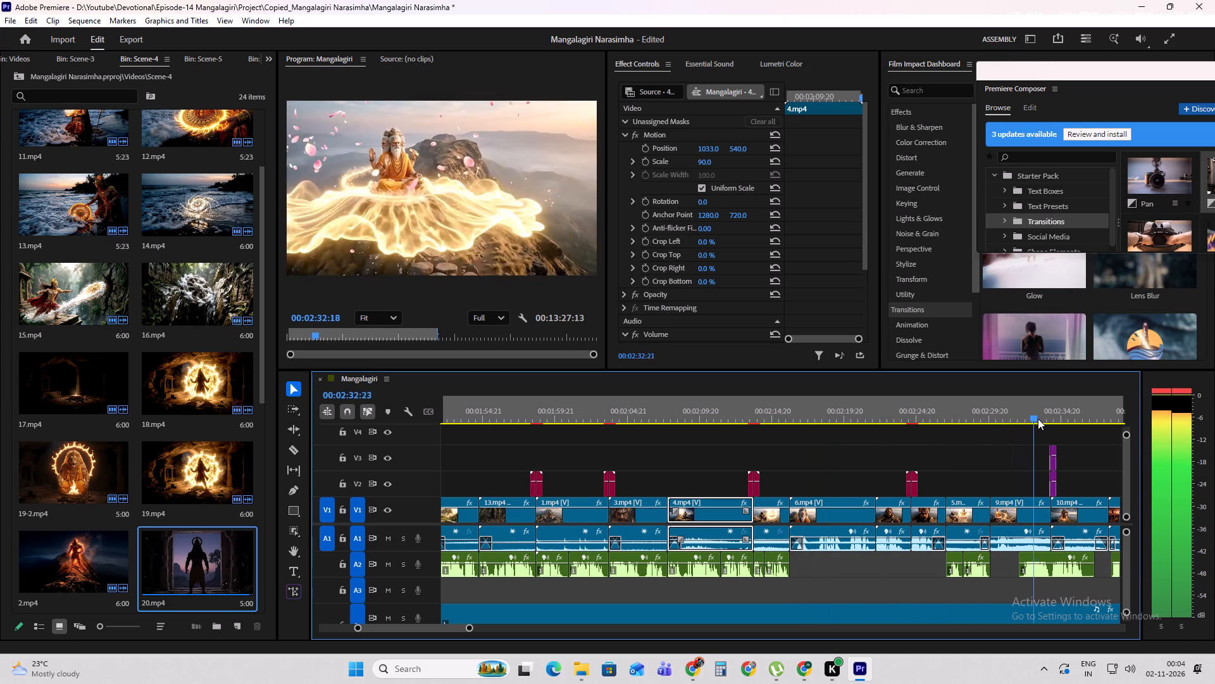
drag(1038, 419, 1041, 419)
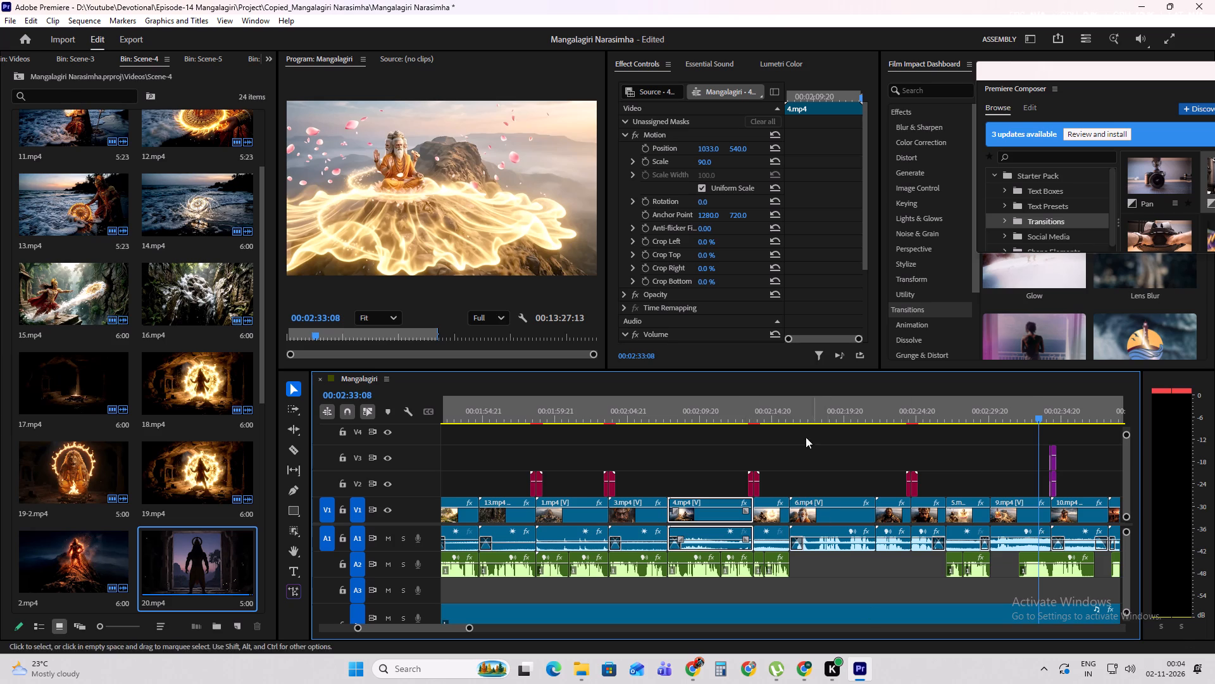
drag(720, 411, 1098, 427)
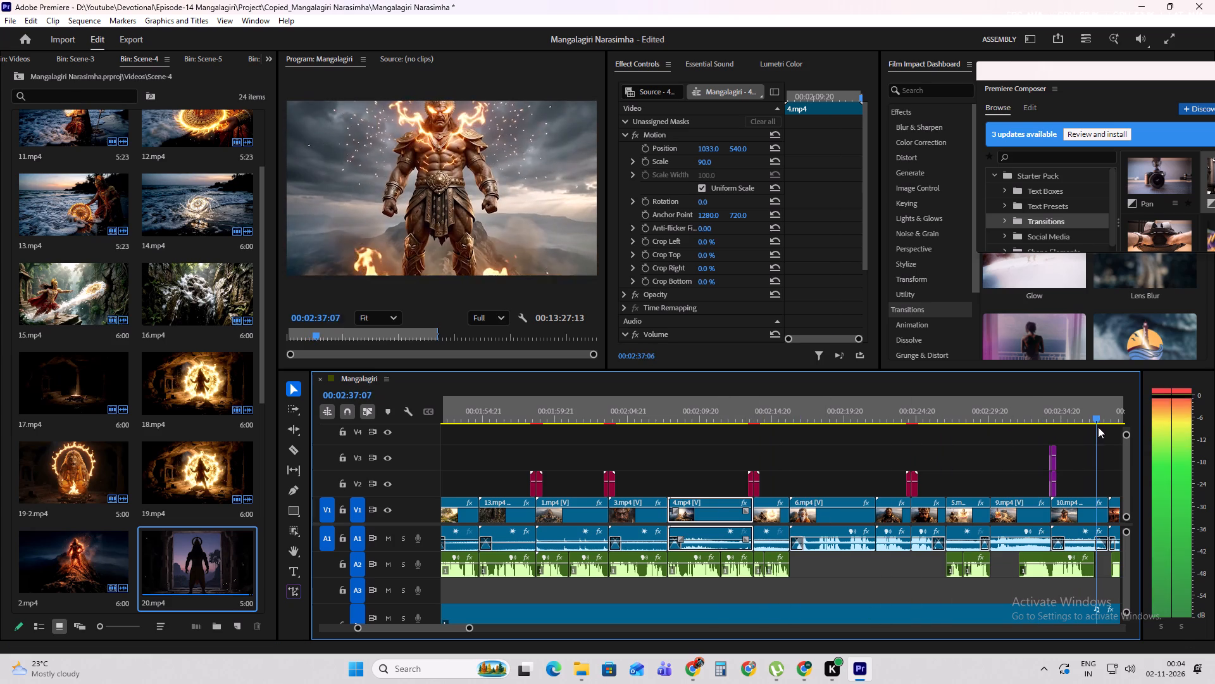
drag(1098, 427, 1104, 427)
drag(436, 630, 437, 628)
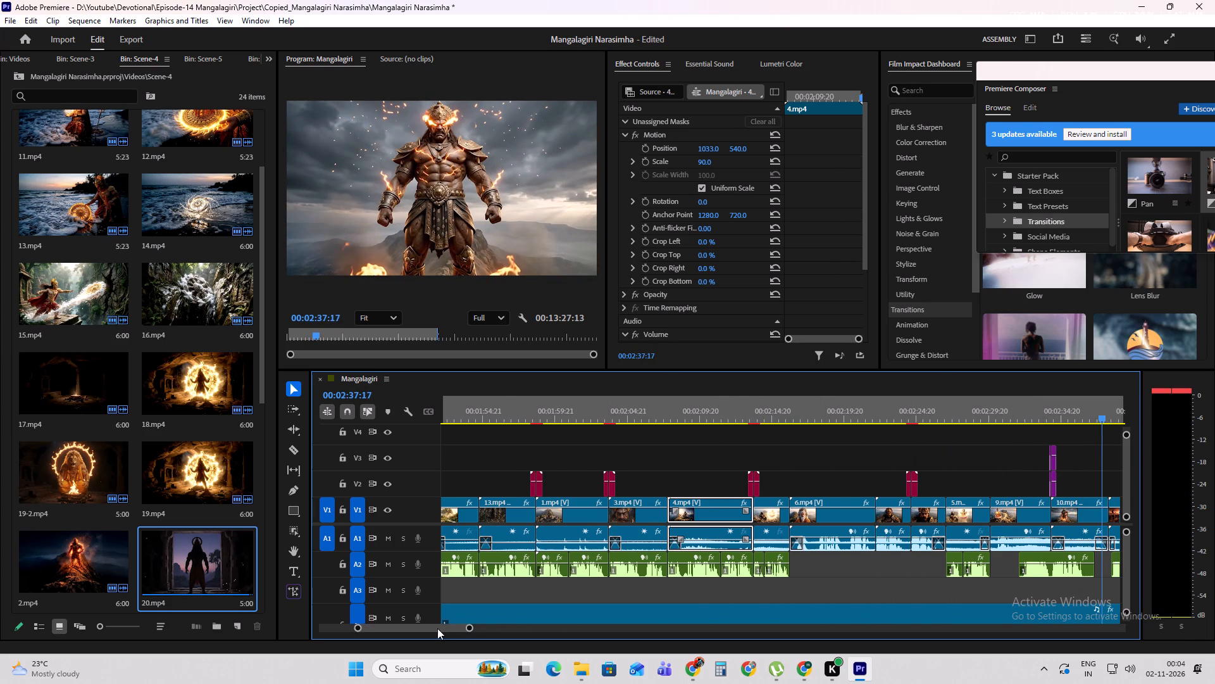
drag(437, 628, 449, 627)
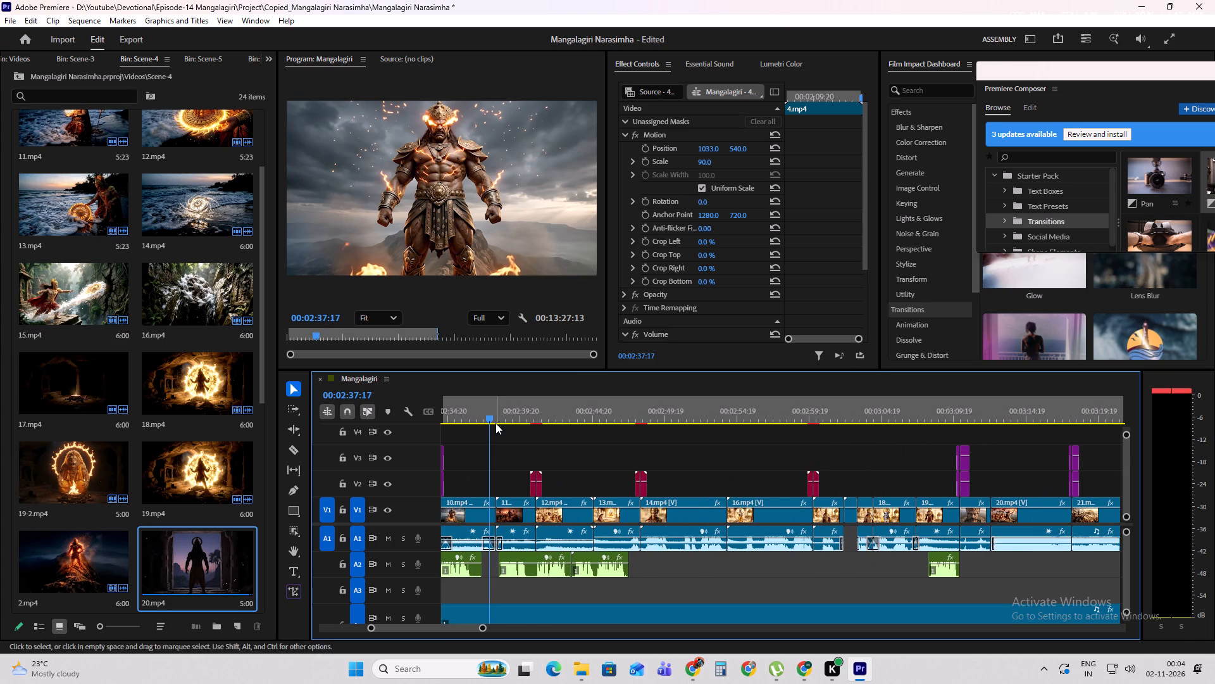
drag(492, 414, 665, 427)
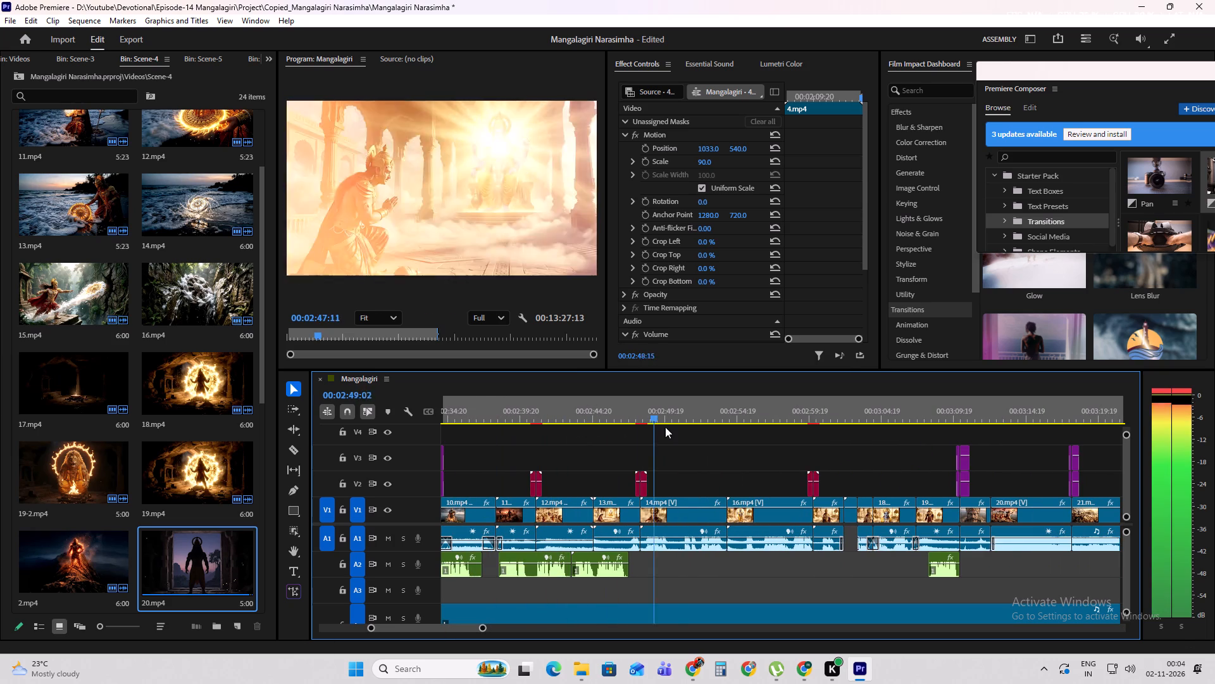
drag(665, 427, 802, 436)
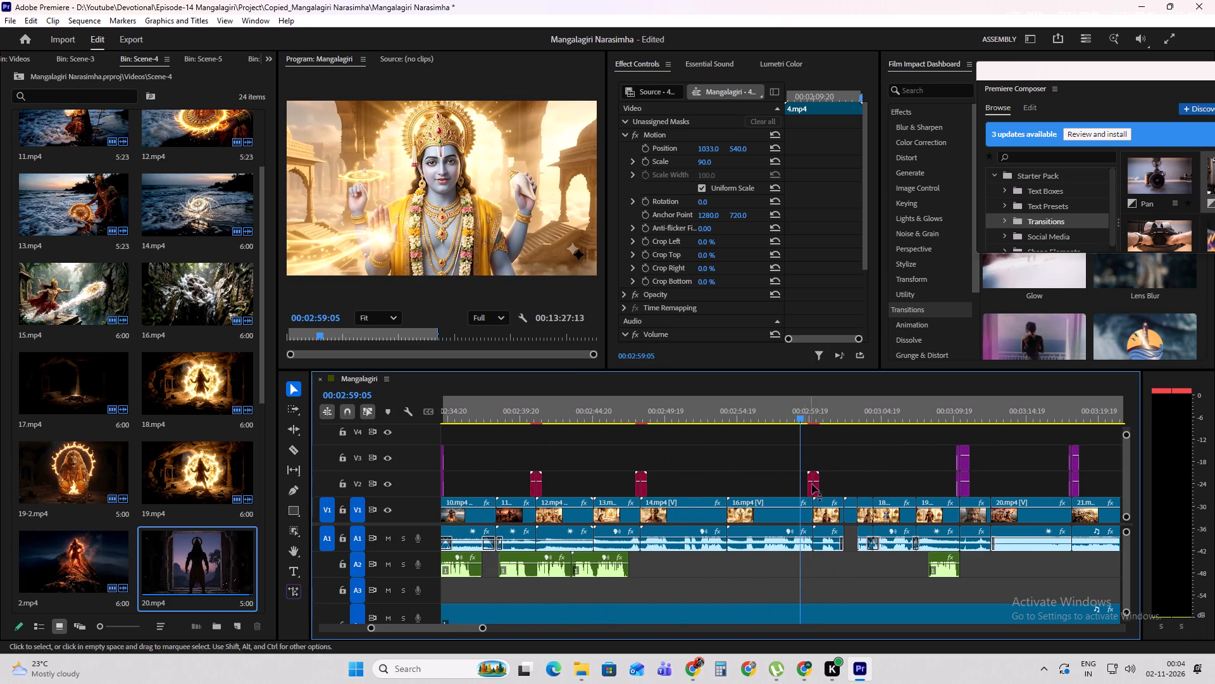
Set the 16.mp4 clip at about 00:02:59:05 to Scale 90 and Position 1036, 605, pushing its sparkle watermark out of frame.
click(773, 510)
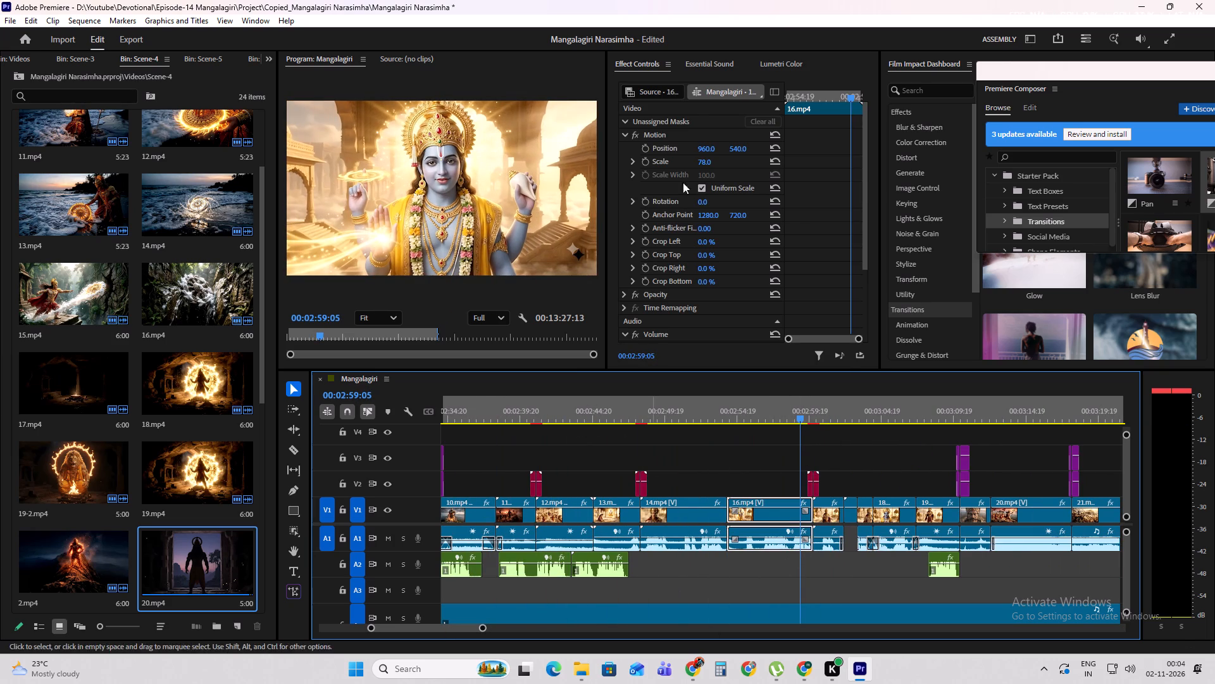
click(703, 160)
text(90)
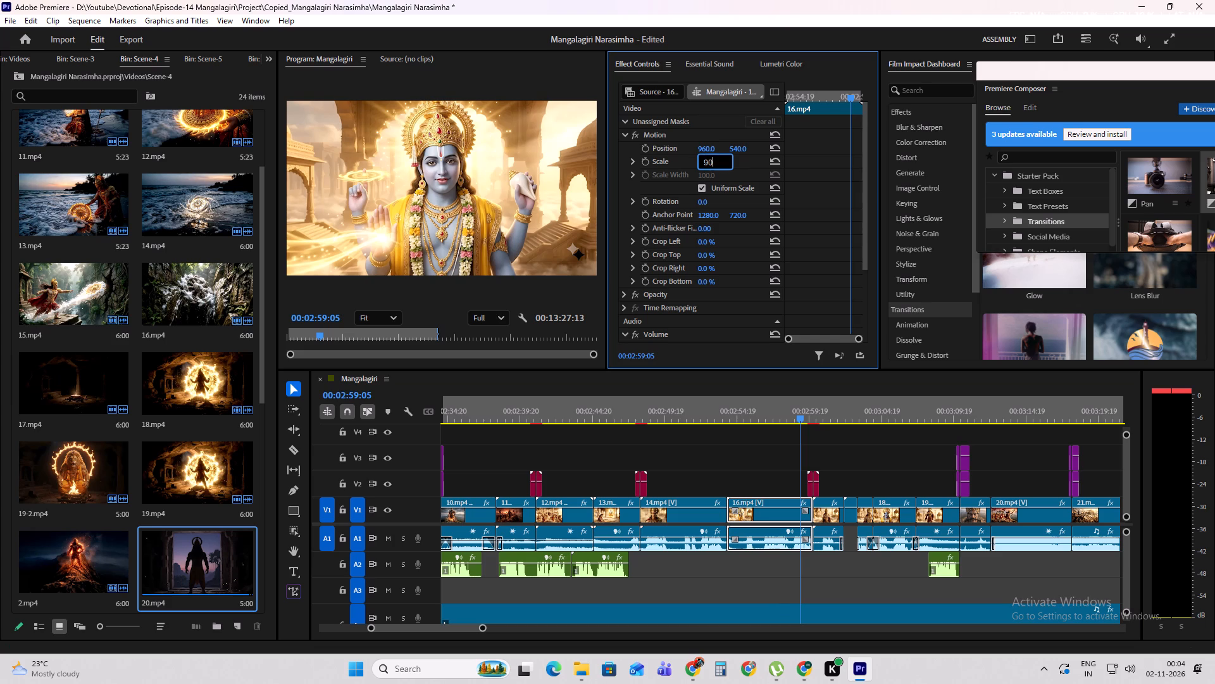
key(Return)
drag(702, 146, 756, 152)
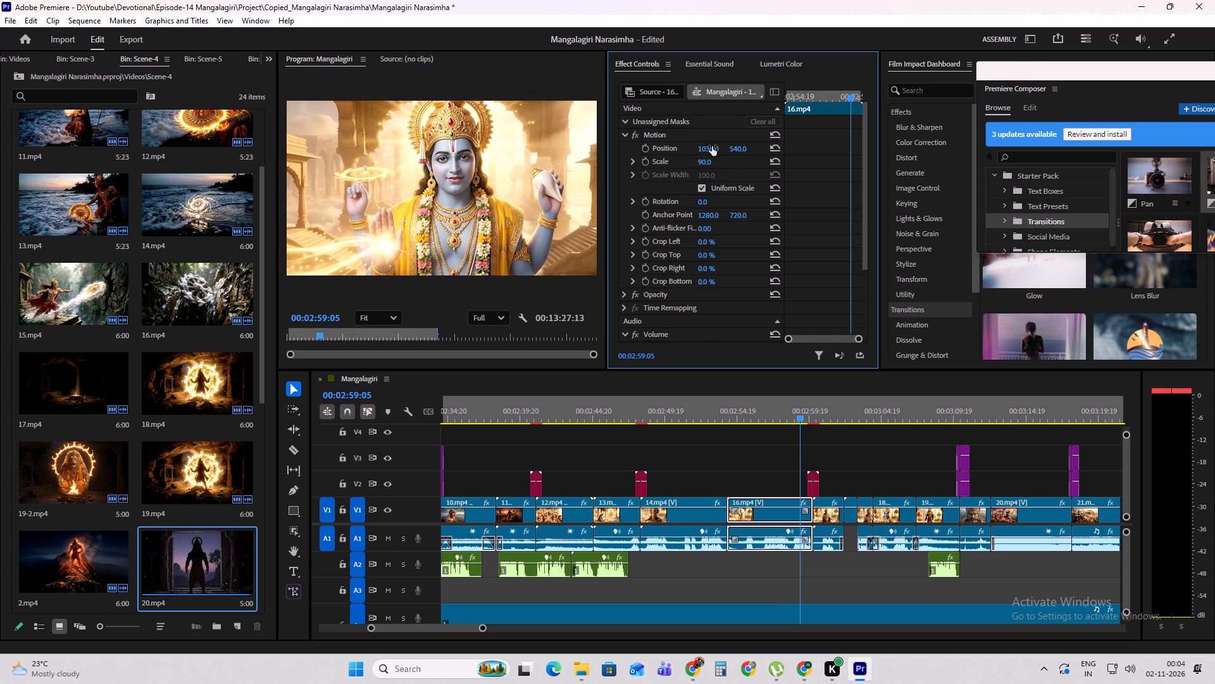
drag(734, 149, 752, 149)
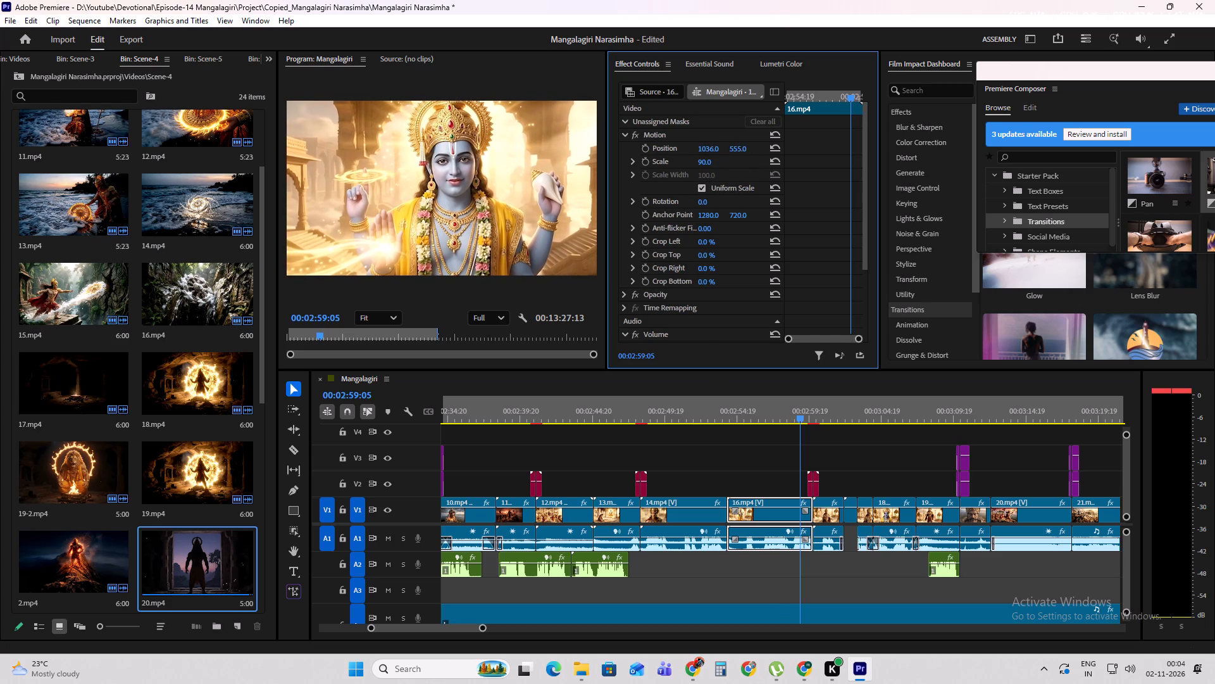
drag(752, 149, 778, 150)
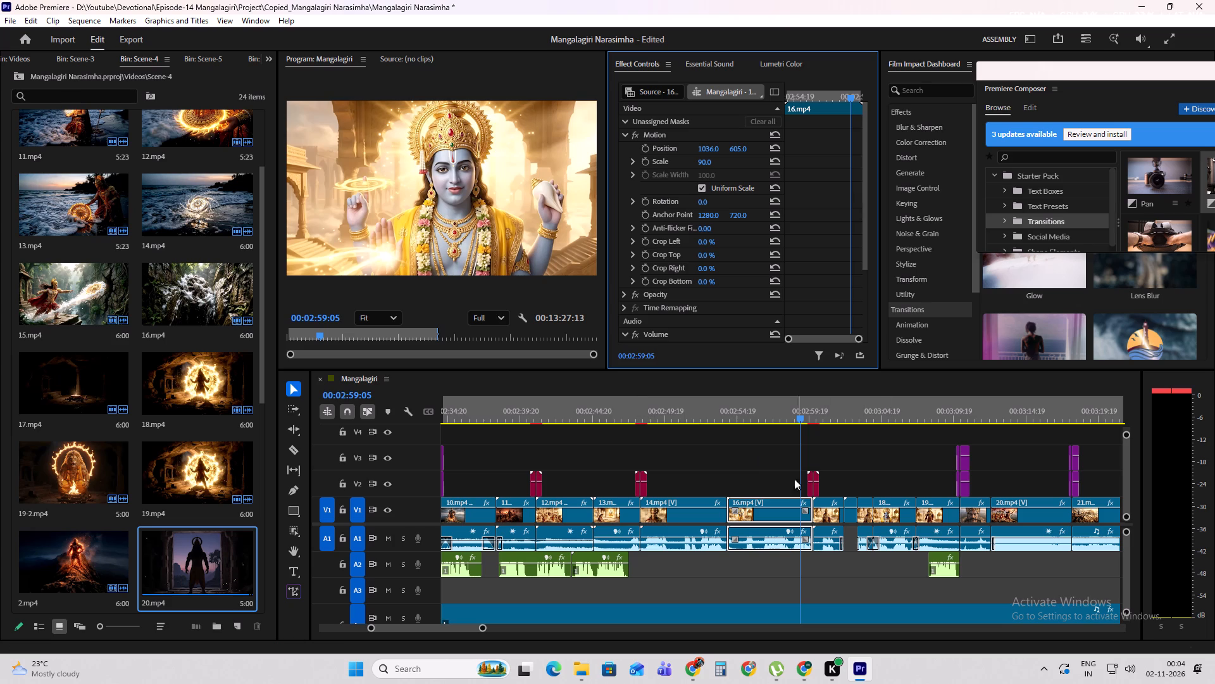
Set the 18.mp4 clip at about 00:03:06:04 to Scale 90 and Position 1029, 589, pushing its sparkle watermark out of frame.
drag(430, 625, 437, 626)
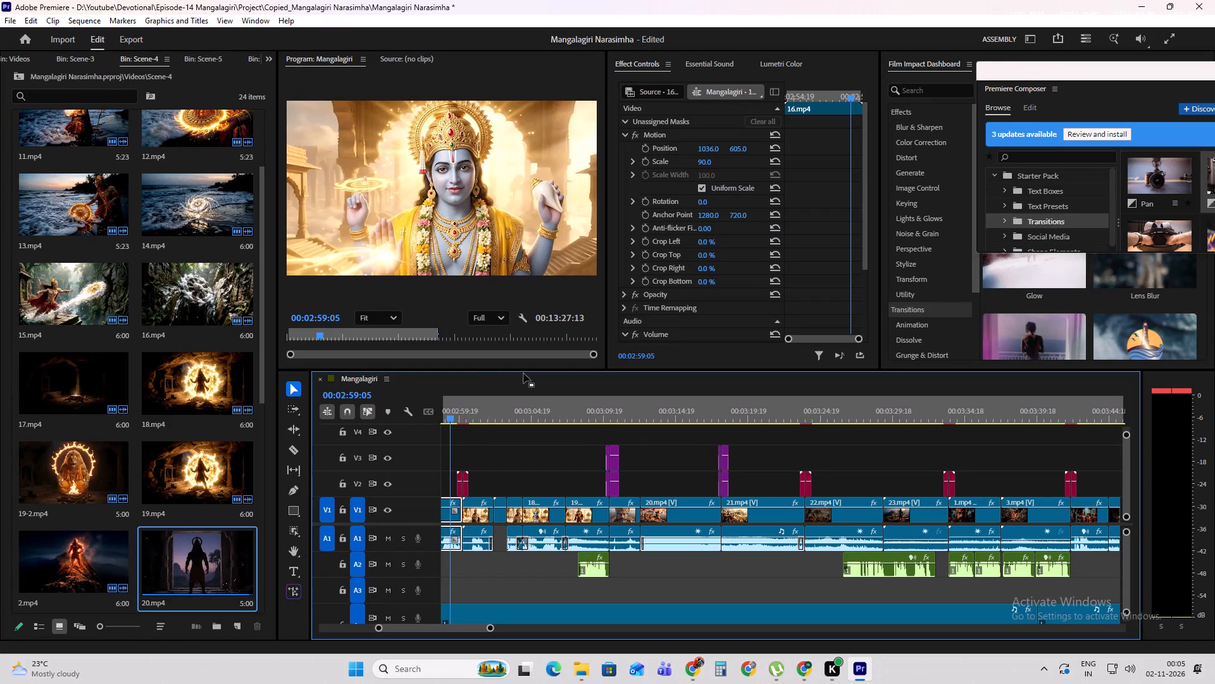
drag(451, 415, 547, 426)
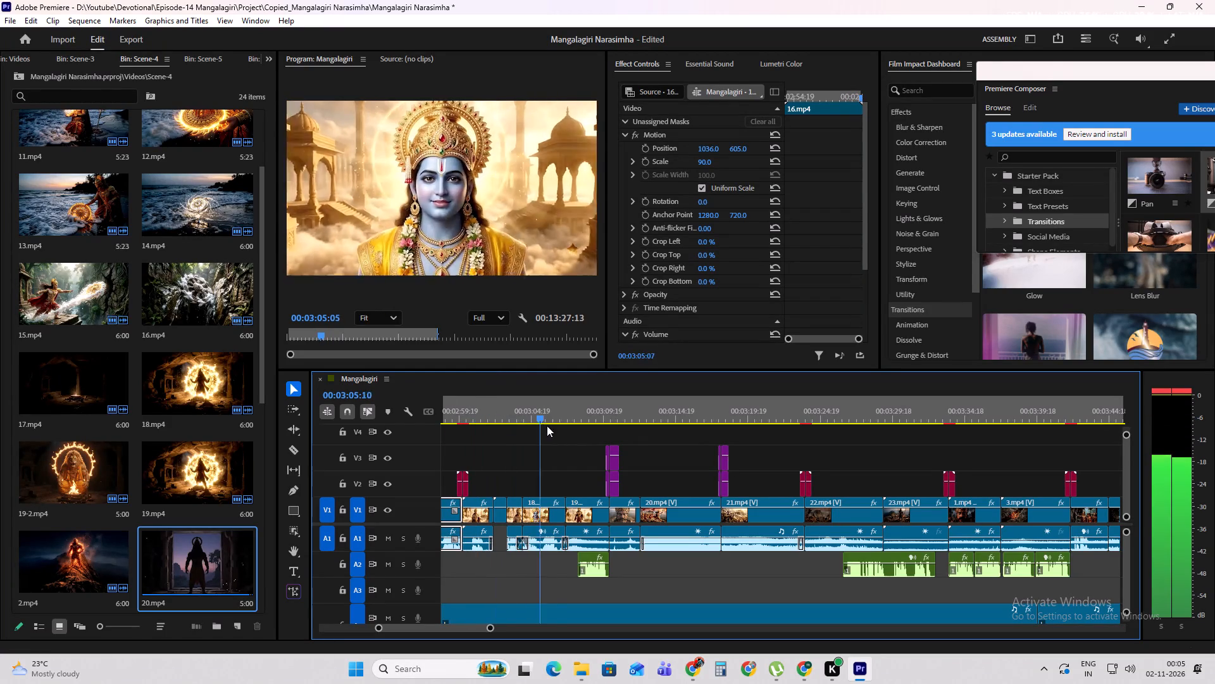
drag(547, 426, 552, 429)
click(545, 516)
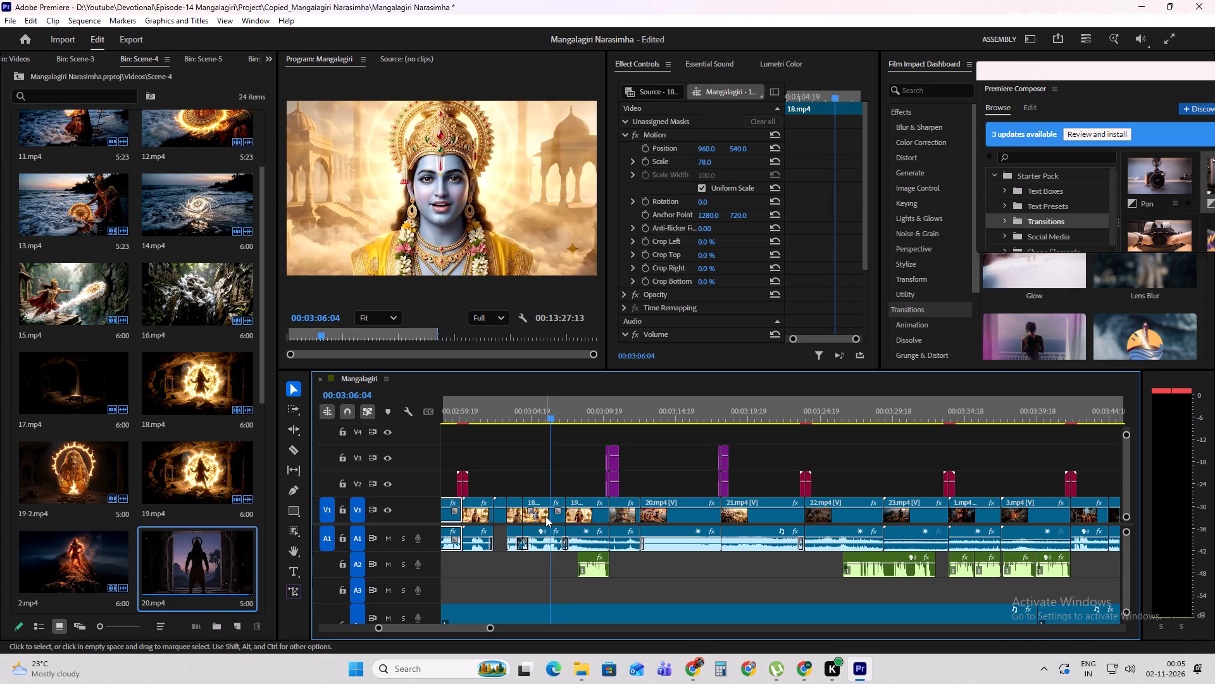
click(702, 160)
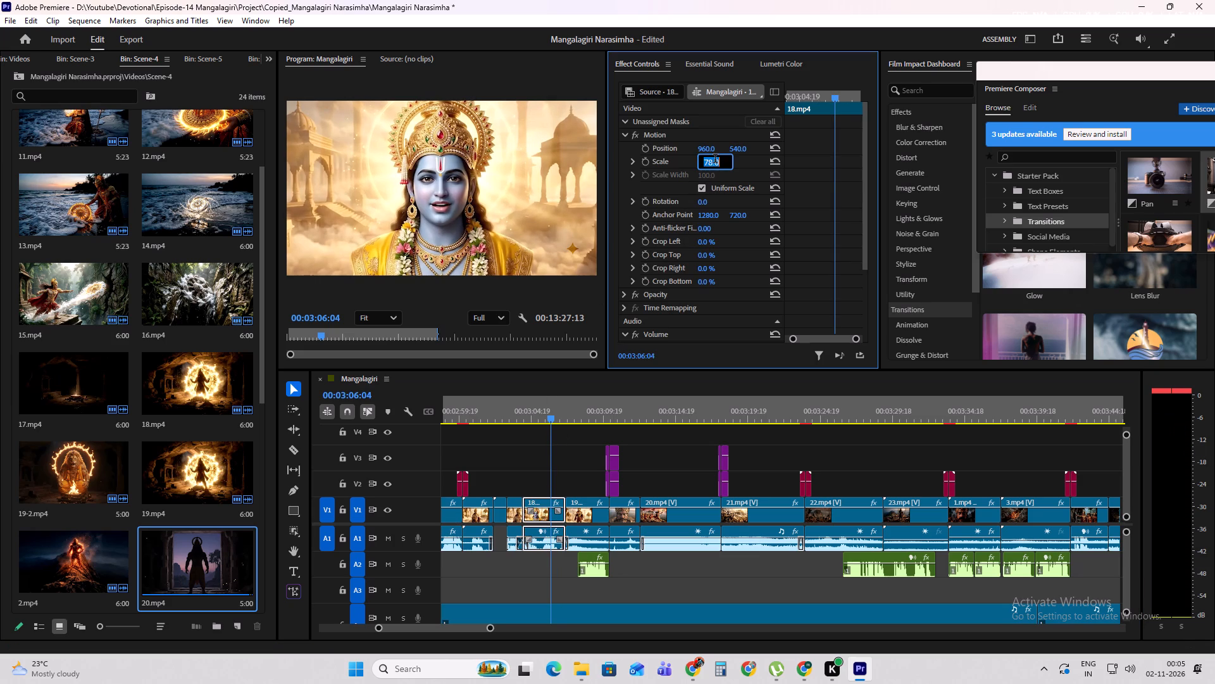
text(90)
key(Return)
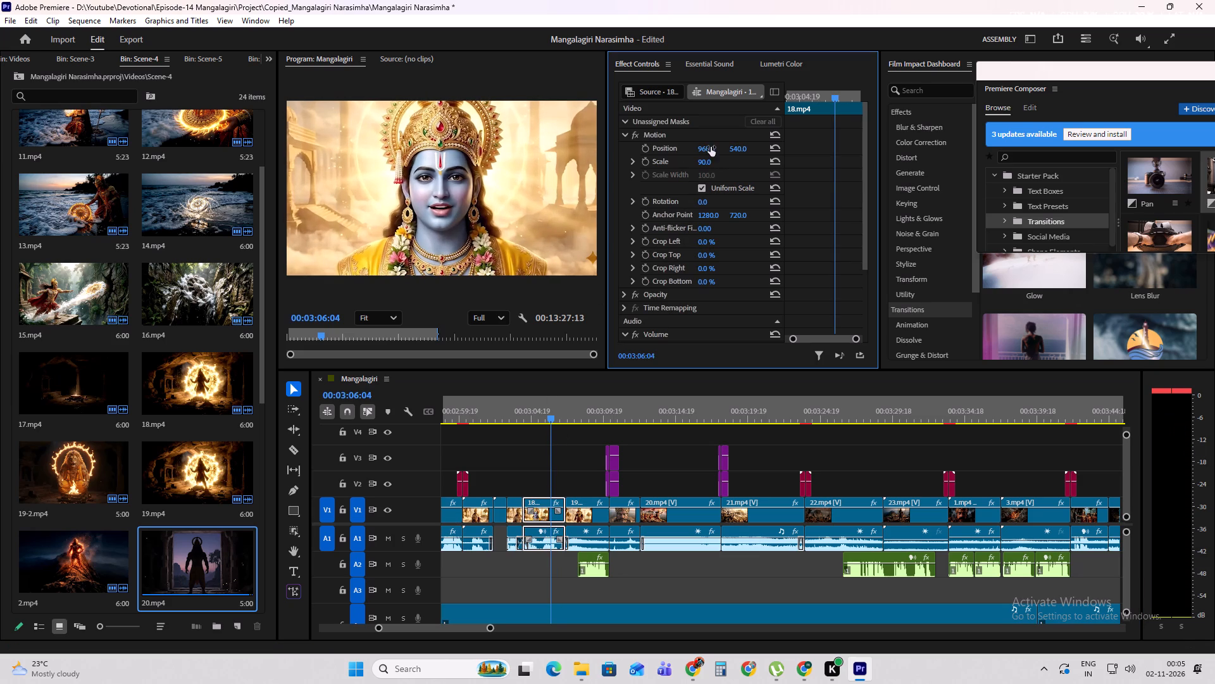
drag(711, 145, 754, 143)
drag(733, 148, 745, 148)
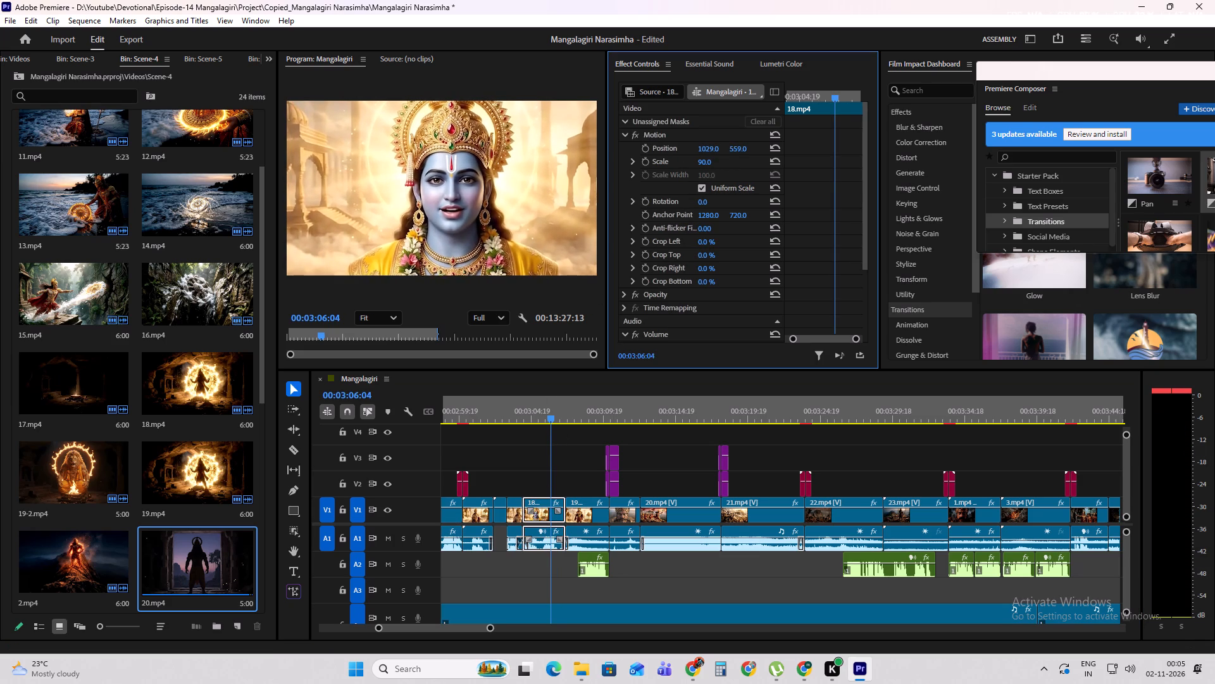
drag(745, 148, 764, 147)
Set the 2.mp4 close-up clip at about 00:03:12:00 to Scale 90 and Position 1035, 575.
drag(547, 415, 583, 412)
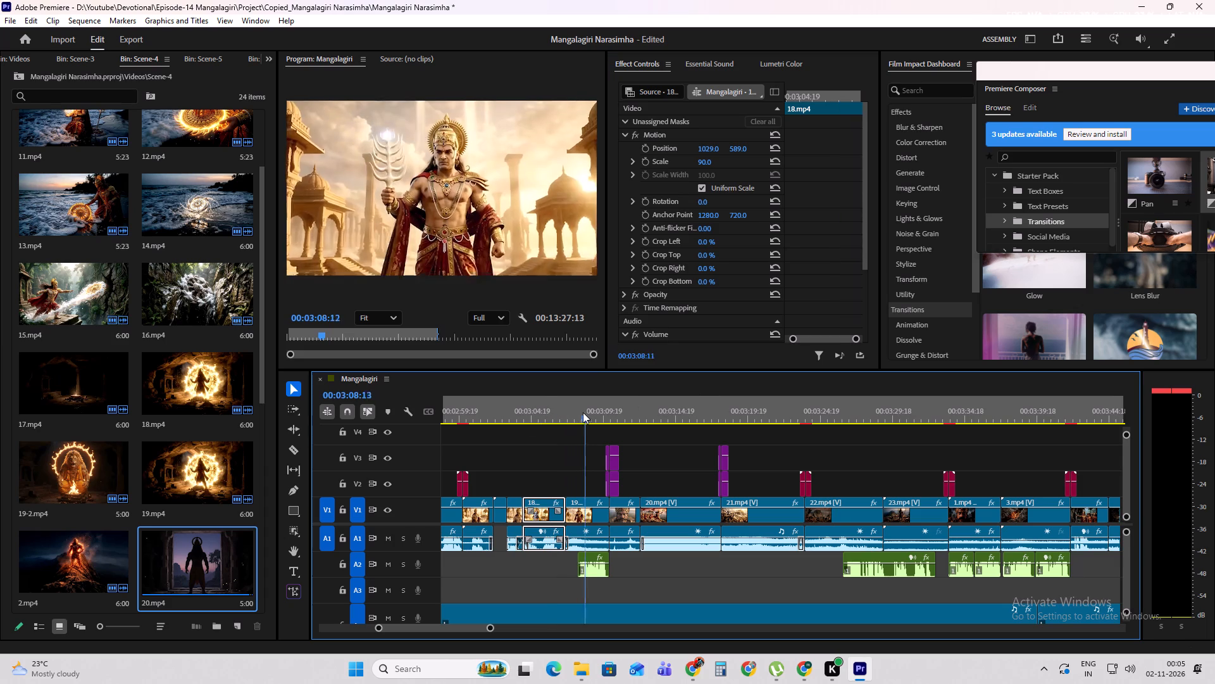
drag(583, 412, 540, 412)
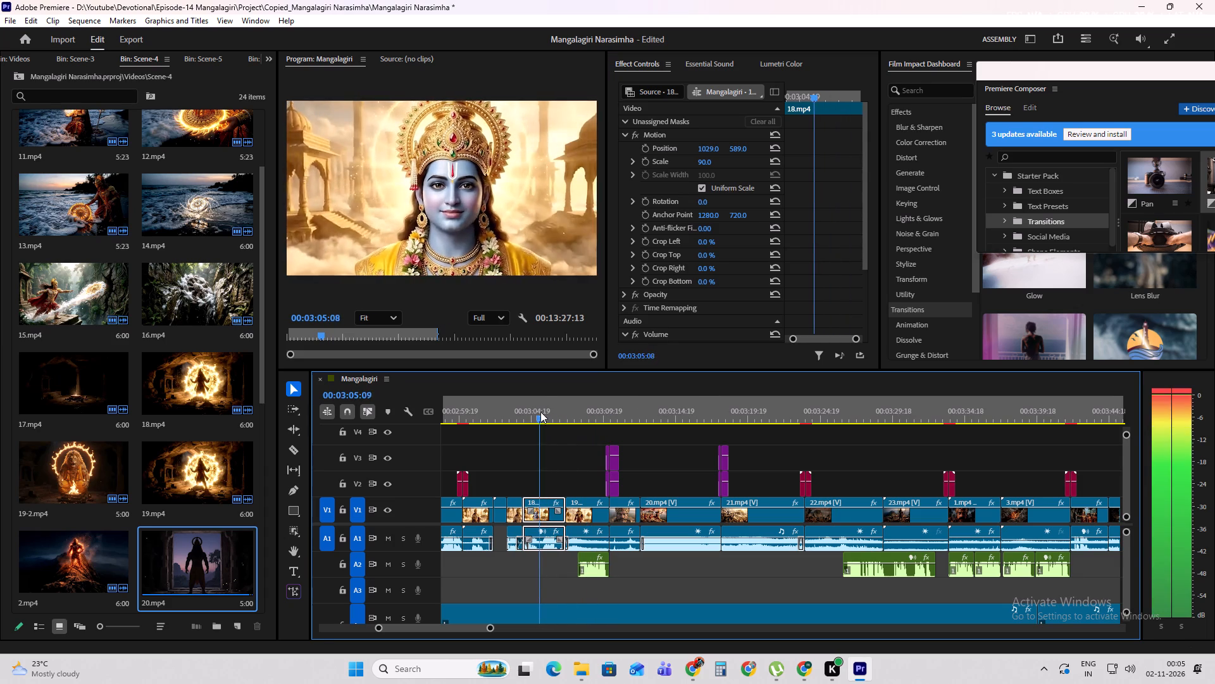
drag(540, 412, 635, 406)
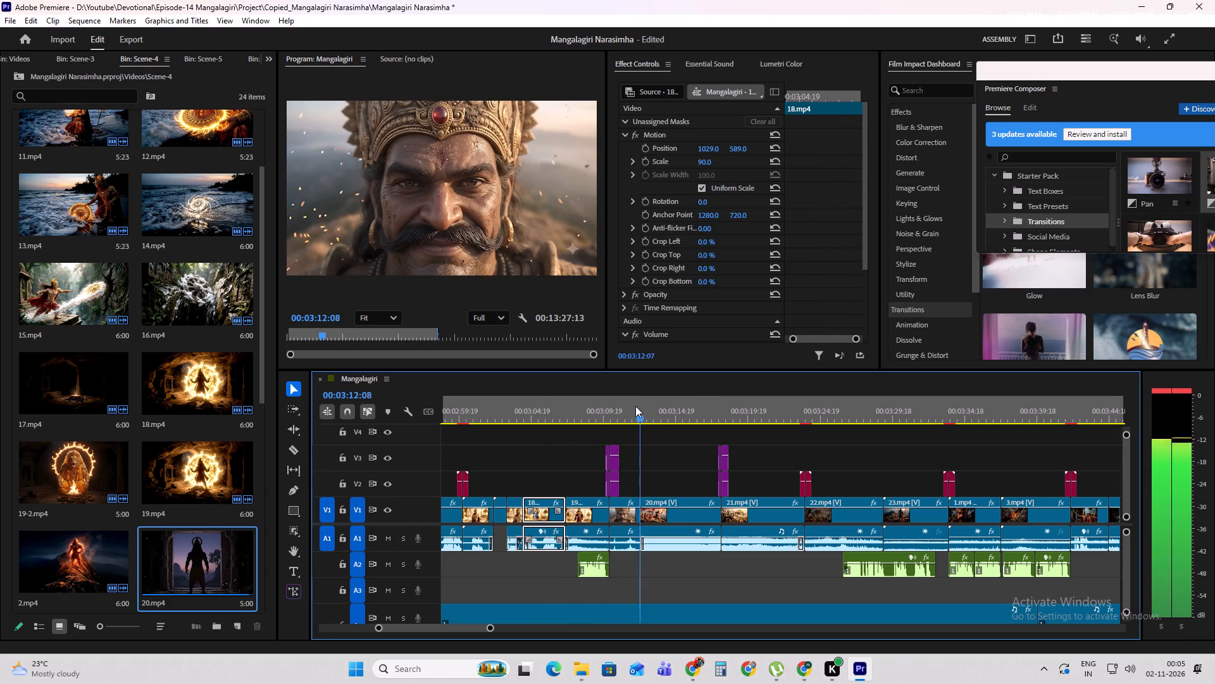
drag(635, 406, 632, 405)
click(624, 514)
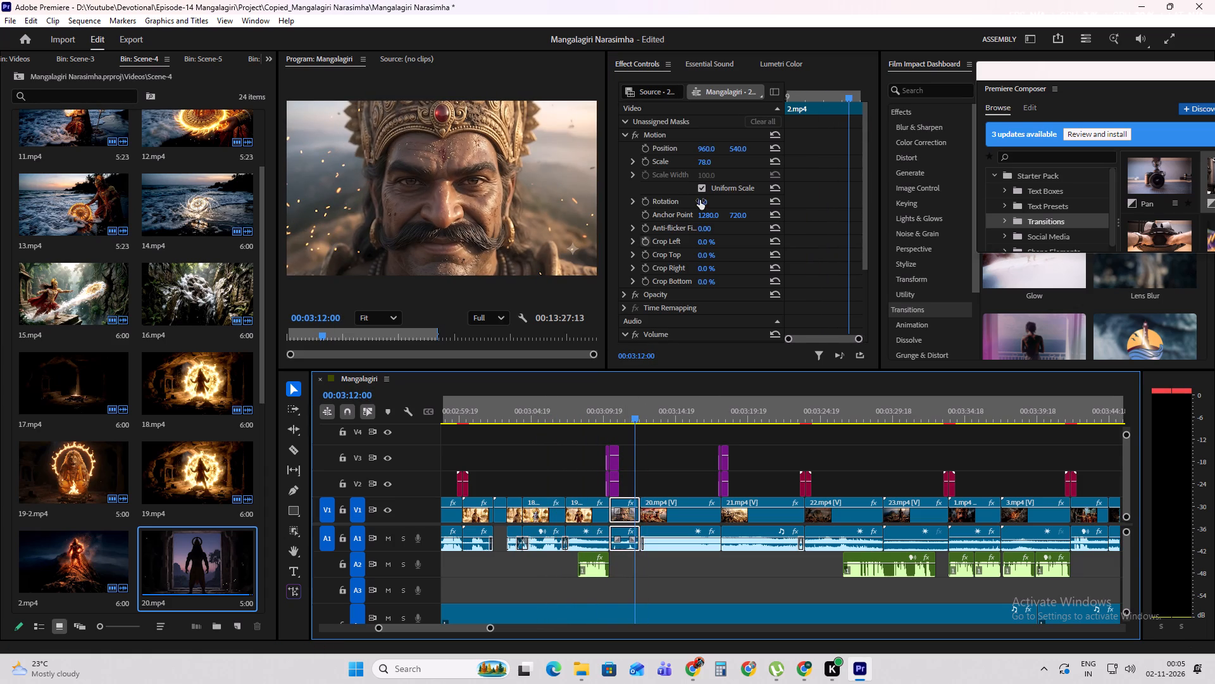
click(708, 157)
text(90)
key(Return)
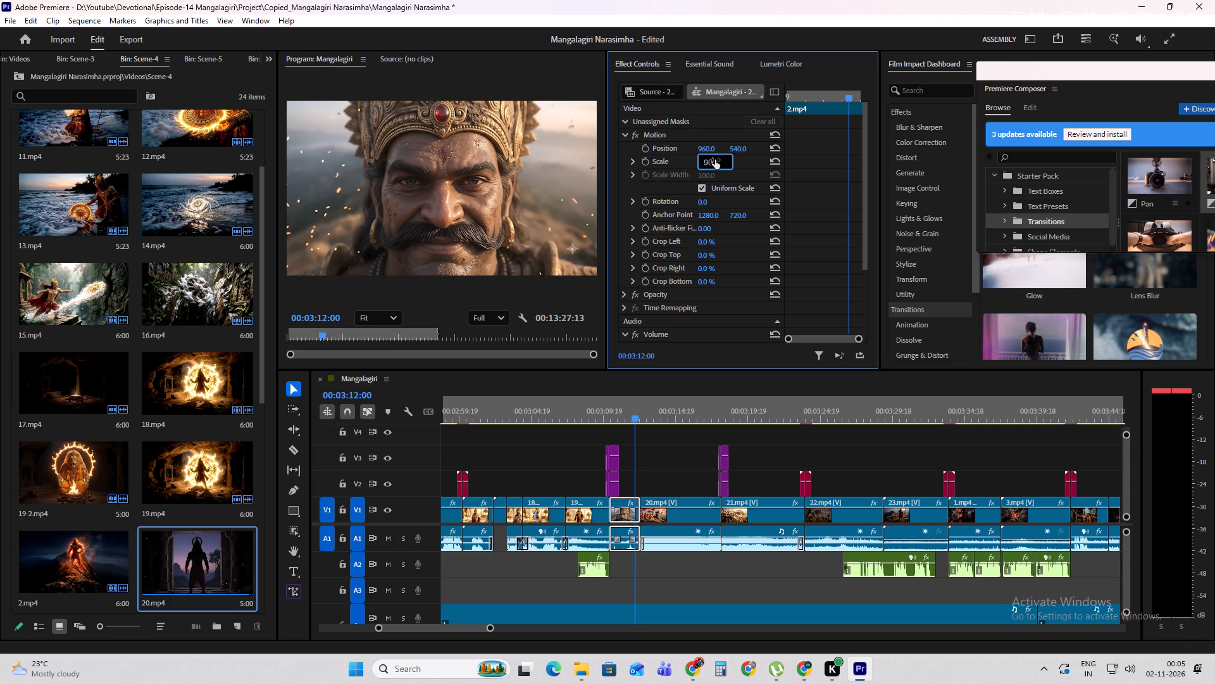
drag(709, 148, 747, 144)
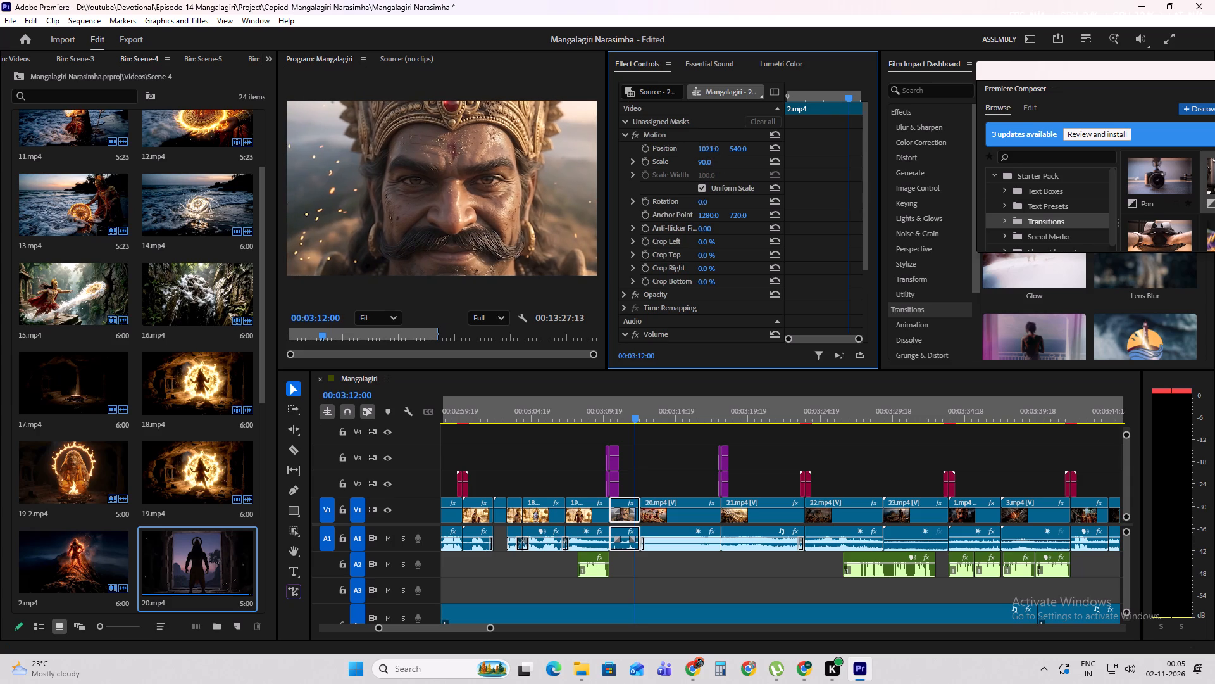
drag(747, 144, 756, 143)
drag(745, 146, 761, 145)
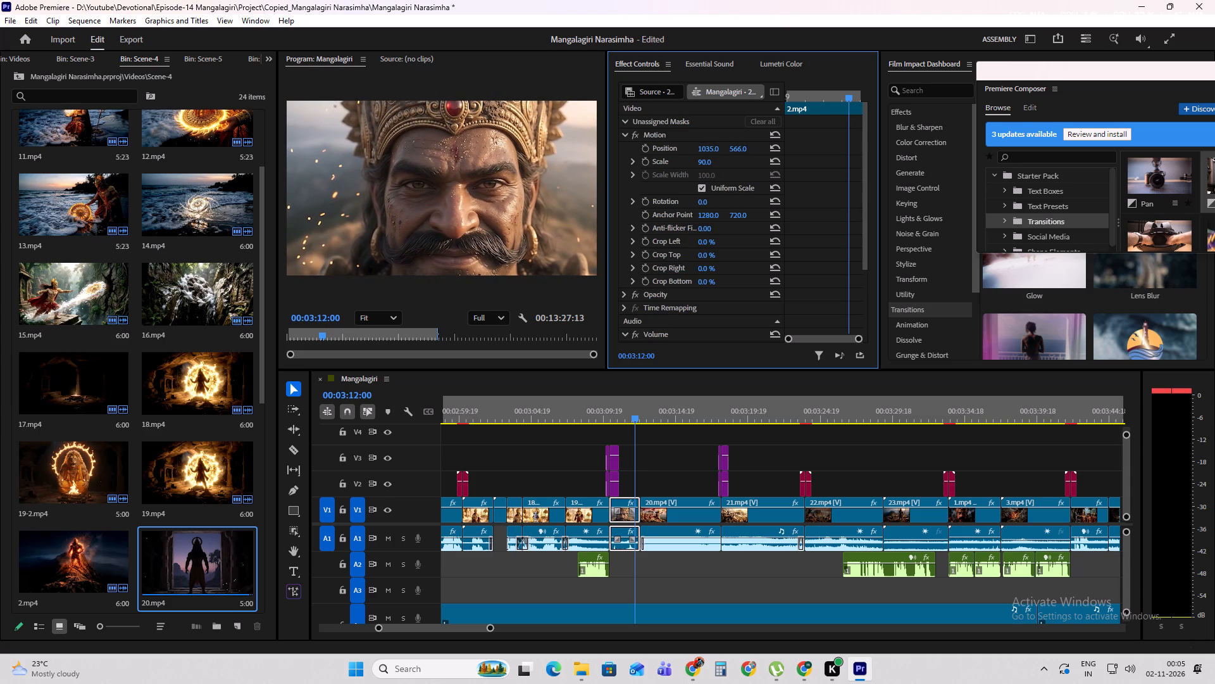
drag(761, 145, 767, 145)
Copy the Motion settings of the 2.mp4 clip at about 00:03:12:00.
click(656, 133)
right_click(656, 133)
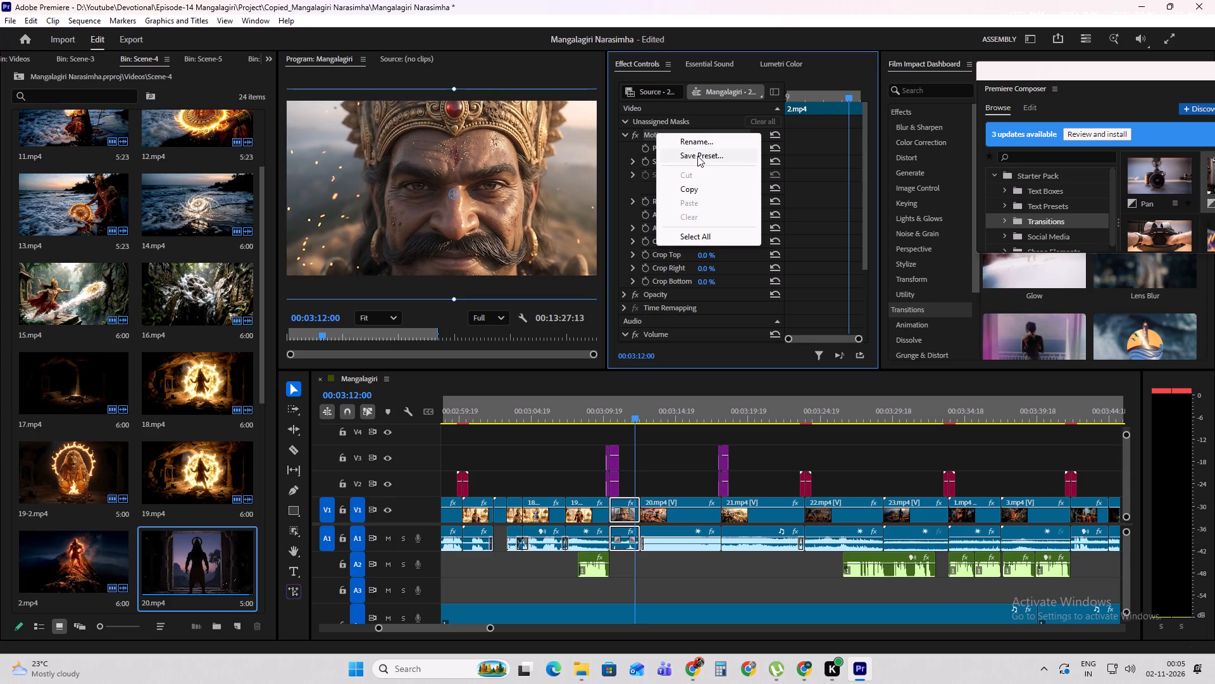
click(694, 188)
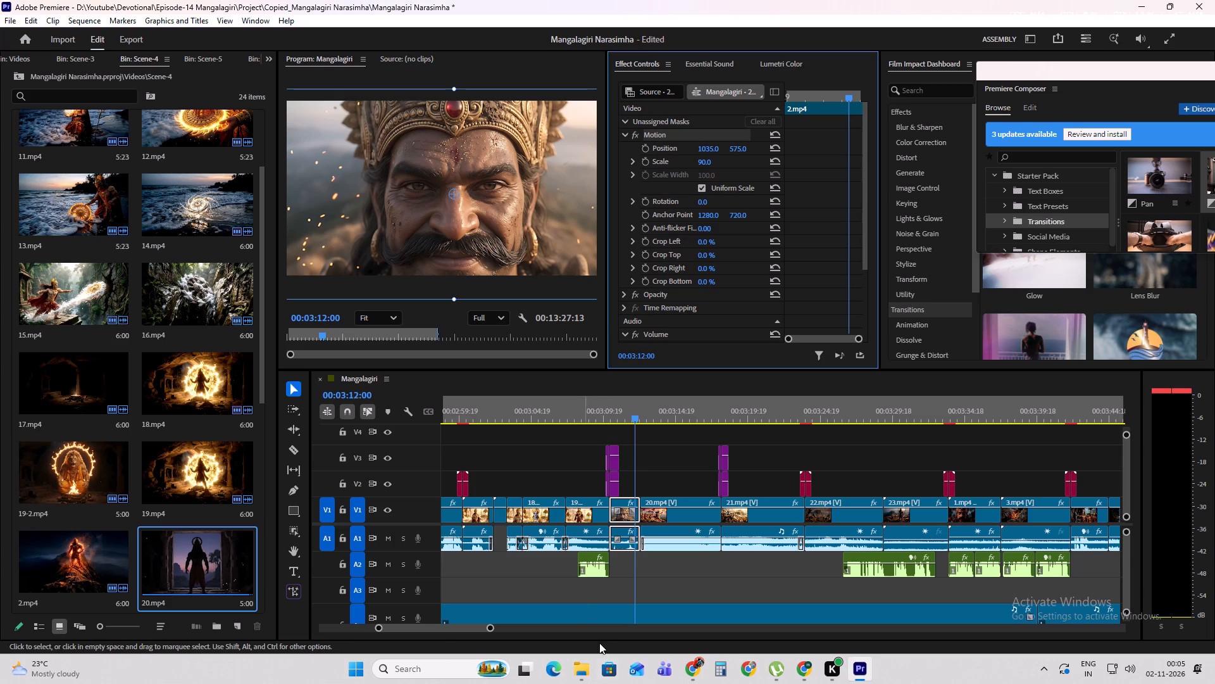
Review the V1 clips from about 00:03:12 to 00:05:46 for framing problems and stray watermarks.
click(442, 626)
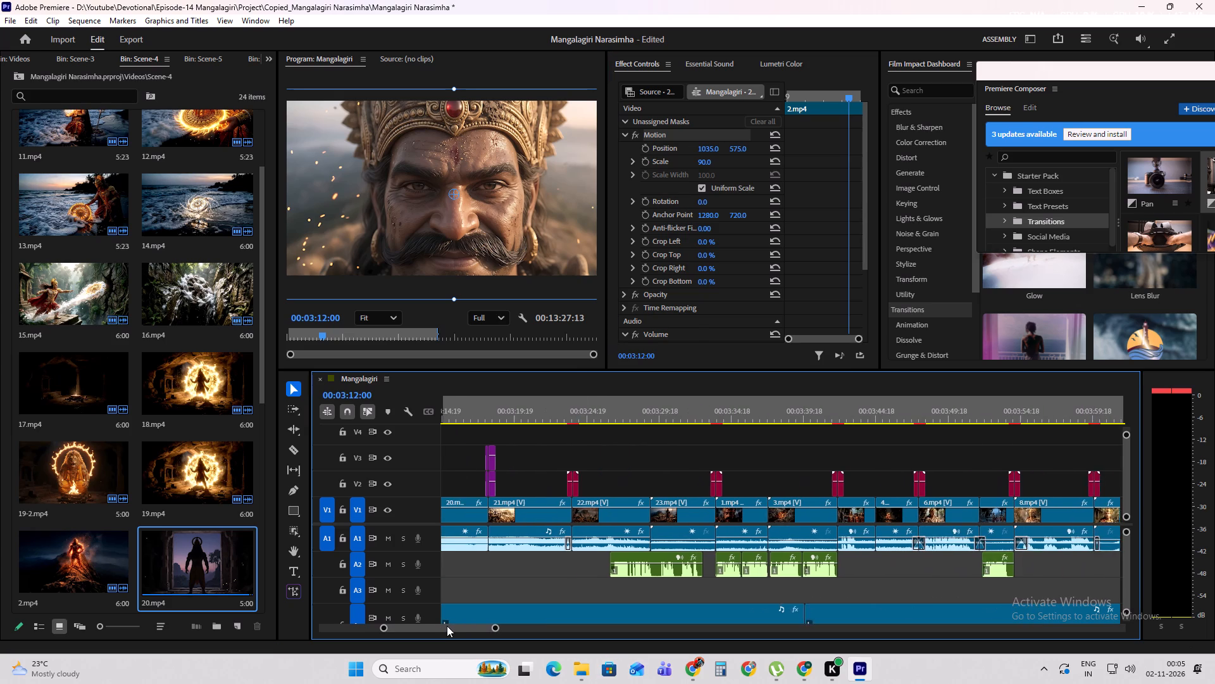
drag(489, 415, 548, 415)
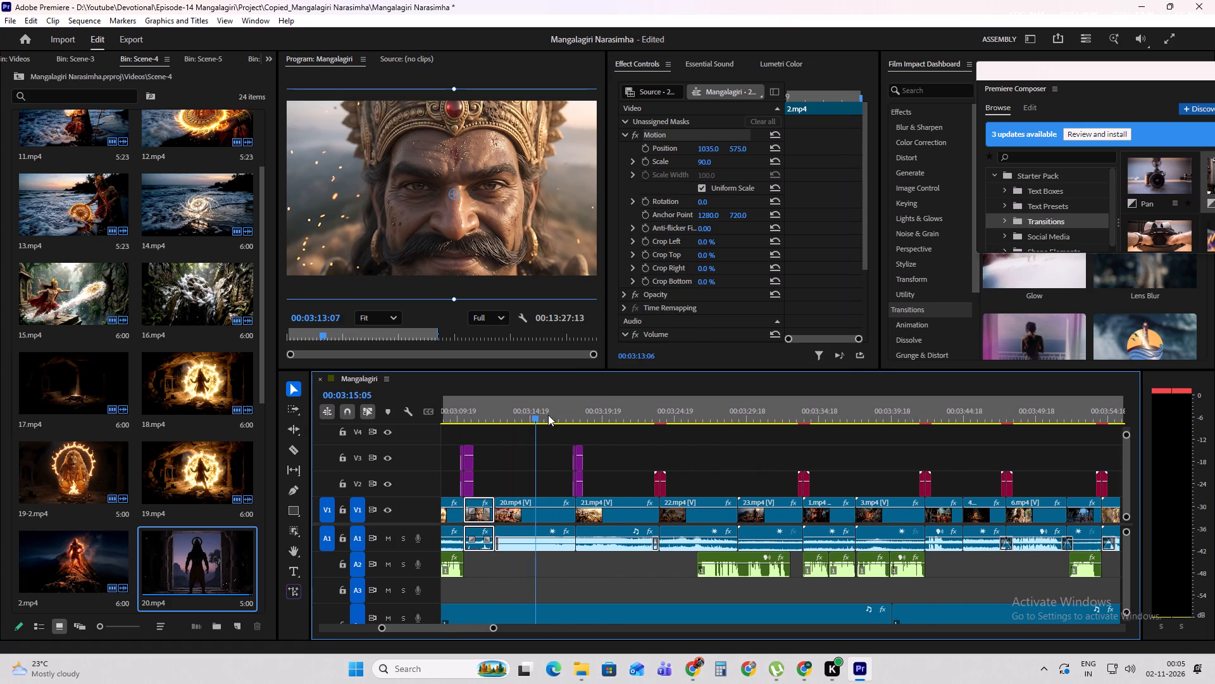
drag(548, 415, 587, 416)
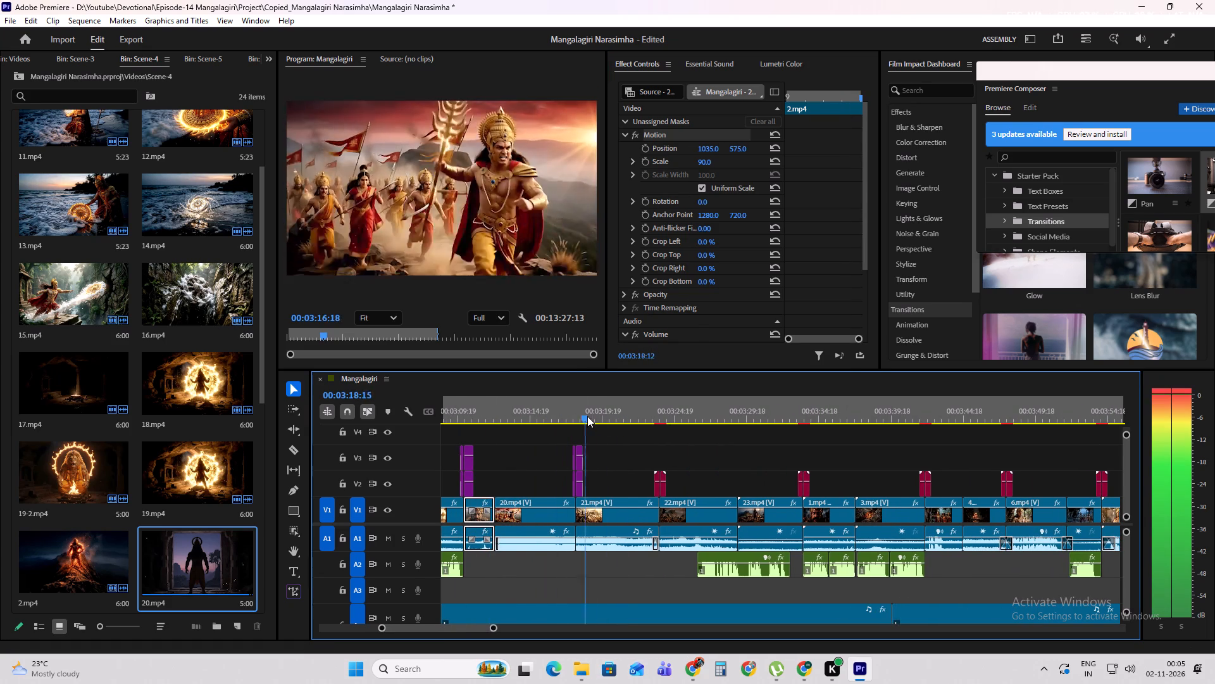
drag(587, 416, 828, 421)
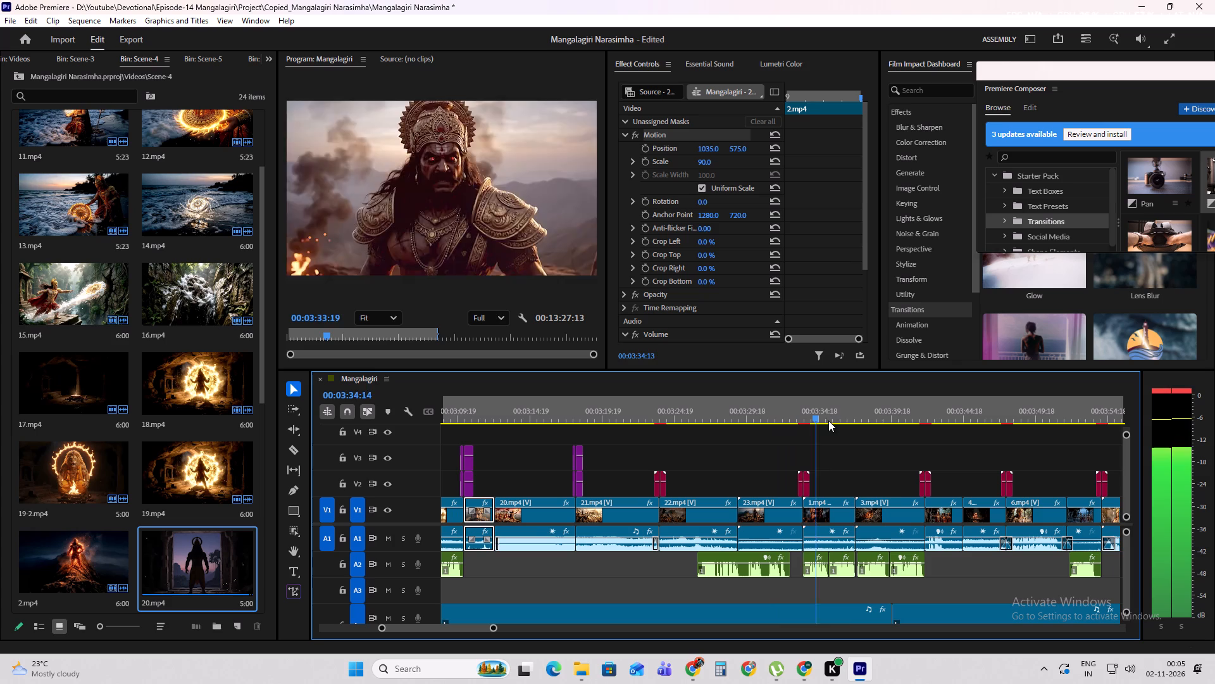
drag(828, 421, 1039, 437)
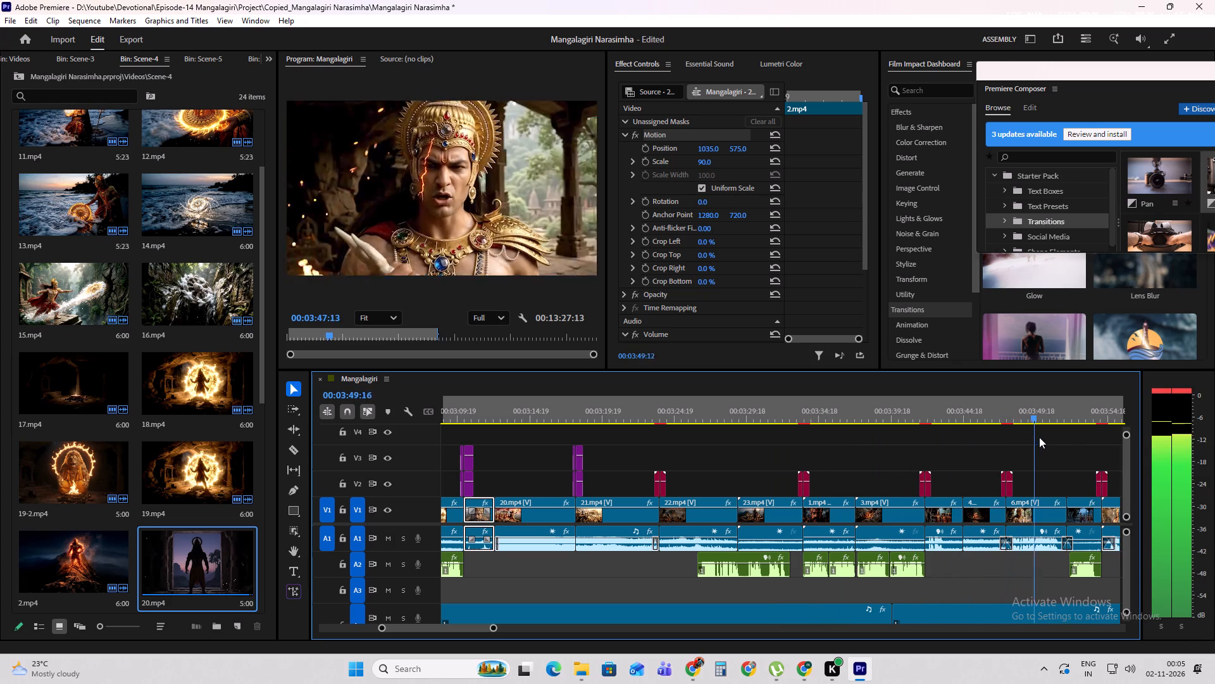
drag(1039, 437, 1085, 441)
drag(470, 624, 482, 624)
drag(532, 415, 763, 425)
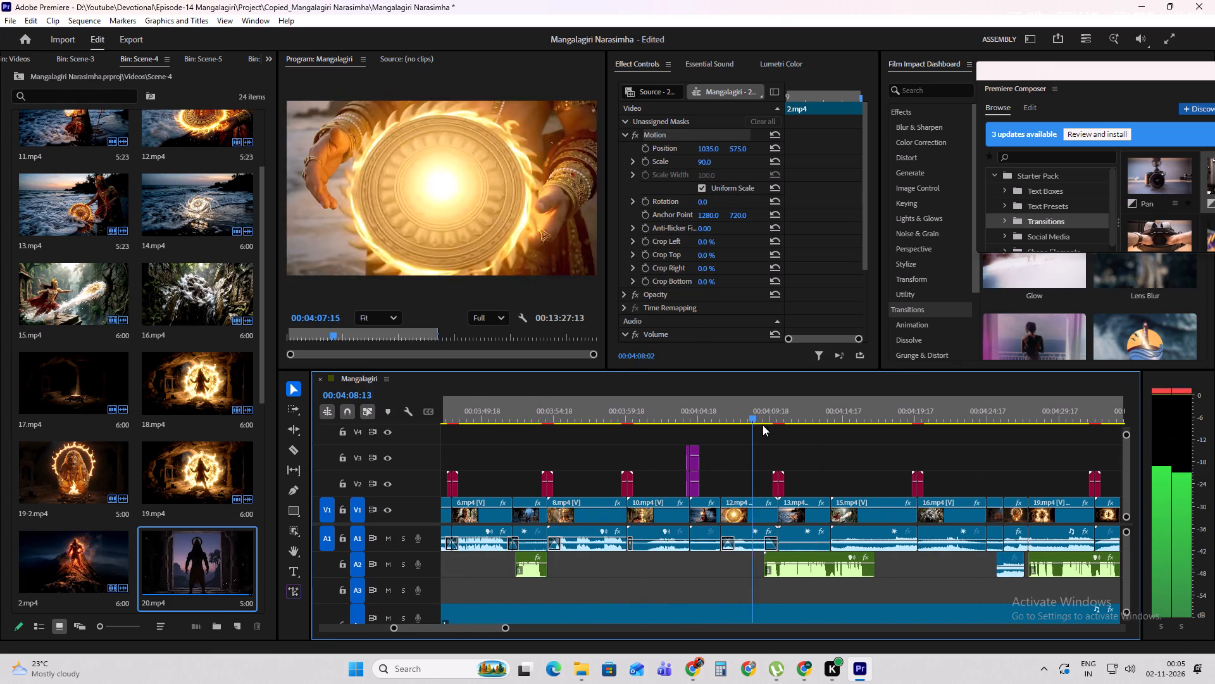
drag(763, 425, 983, 439)
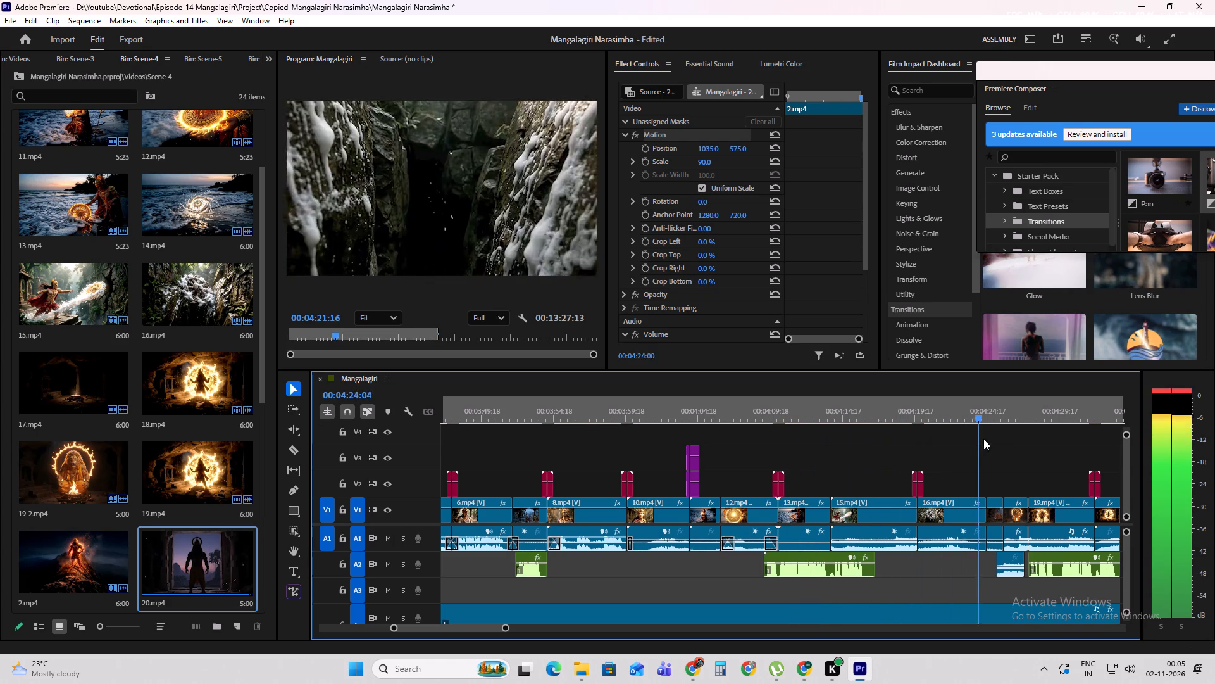
drag(983, 439, 1097, 446)
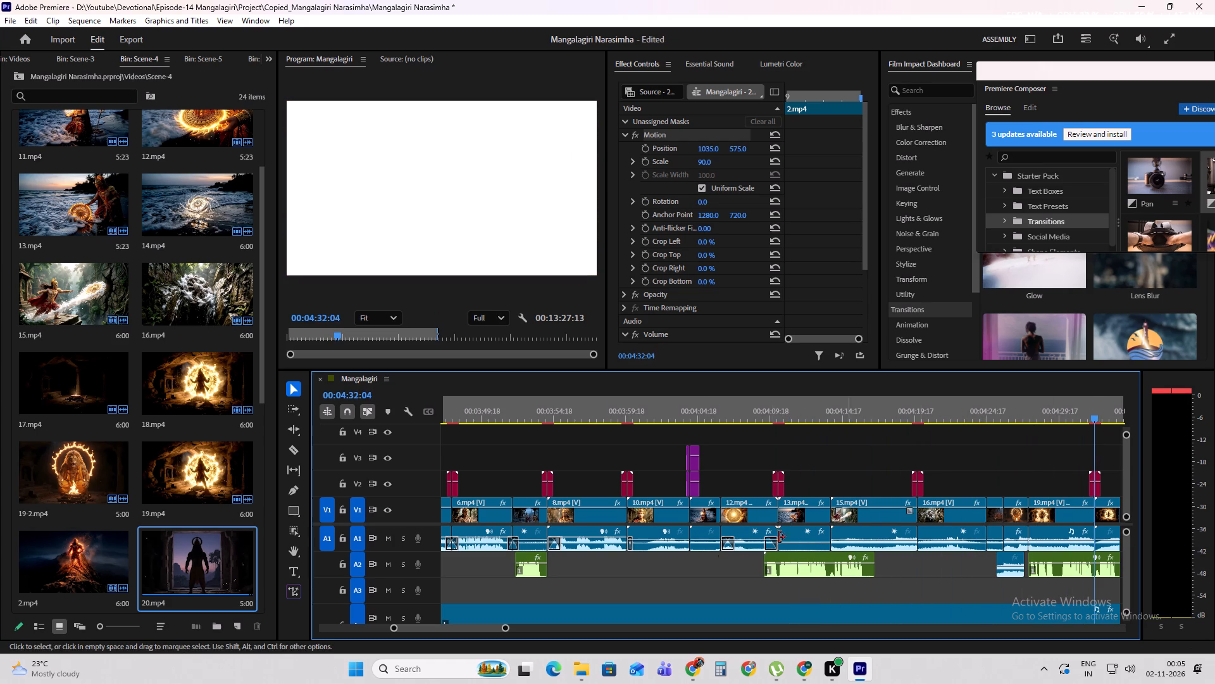
drag(457, 627, 460, 627)
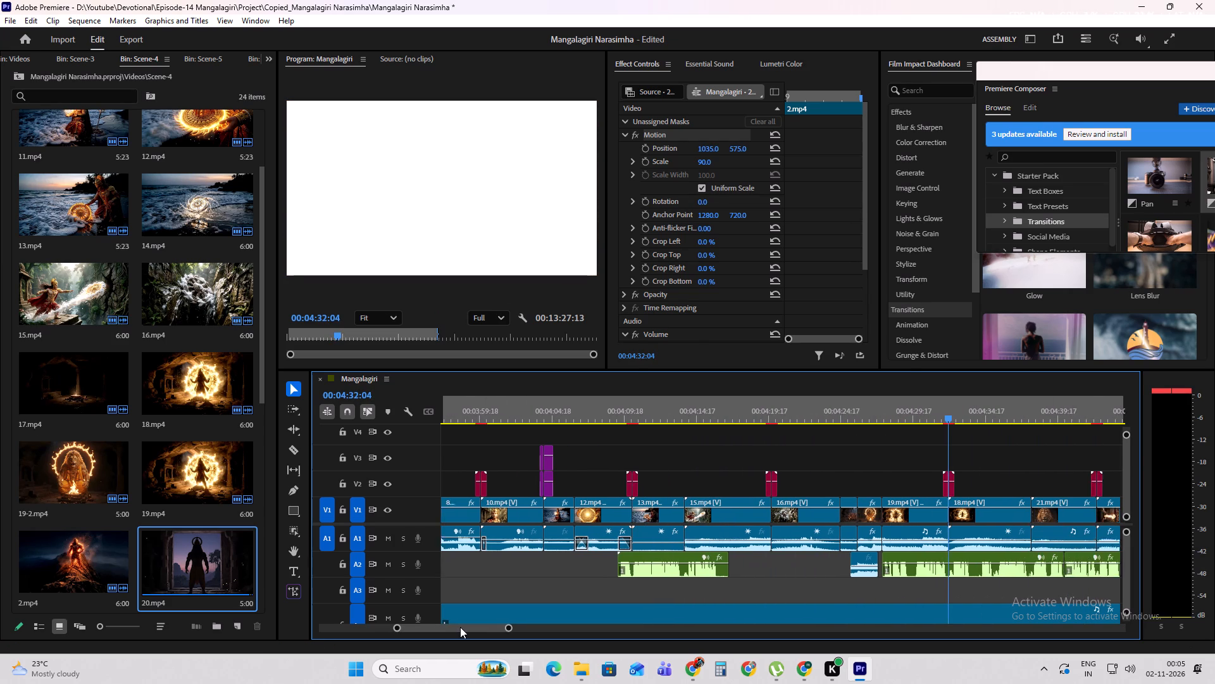
drag(460, 627, 470, 627)
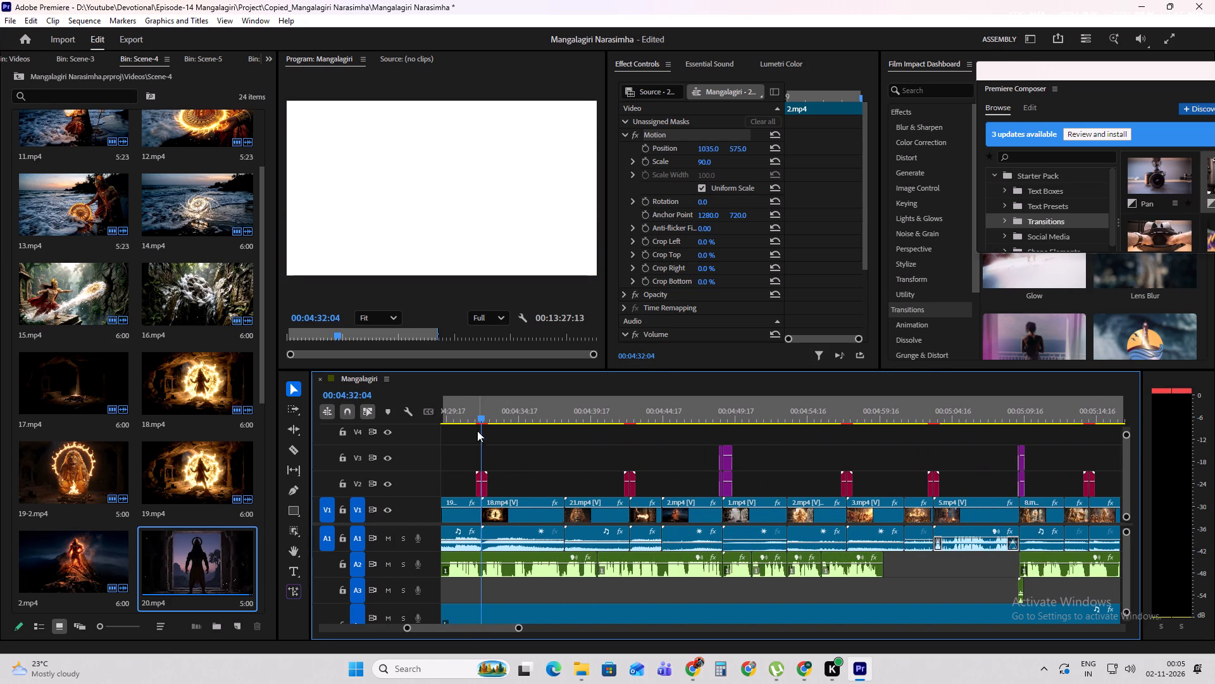
drag(480, 413, 589, 417)
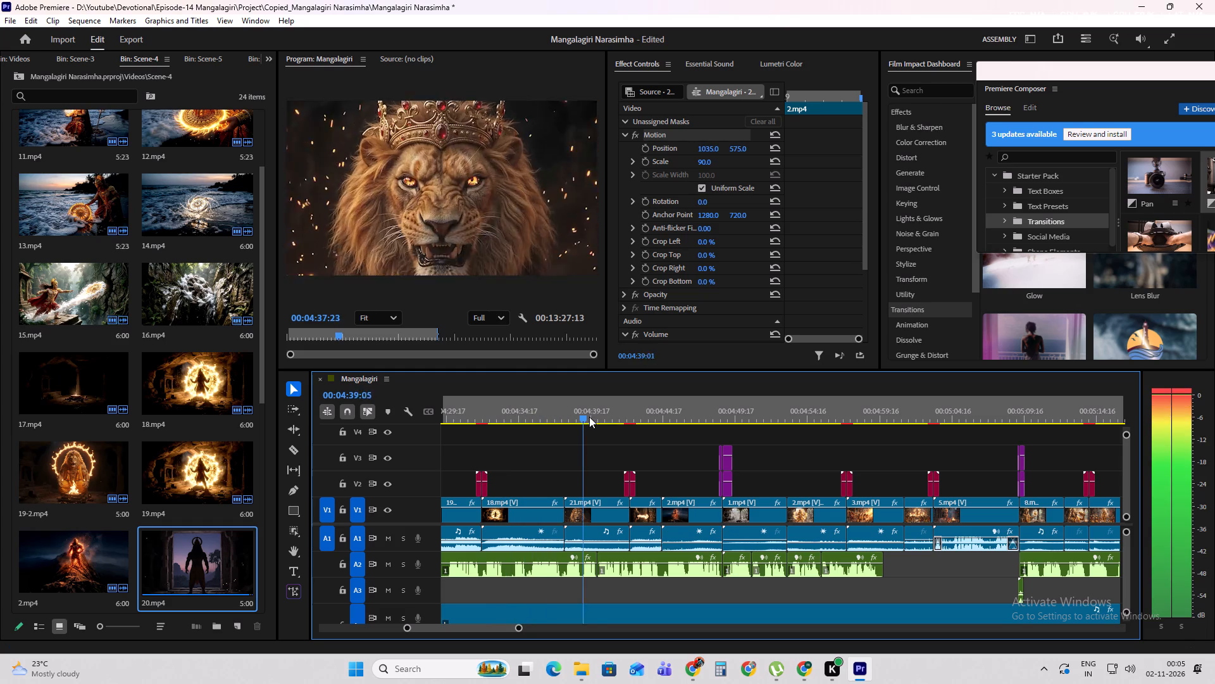
drag(589, 417, 755, 422)
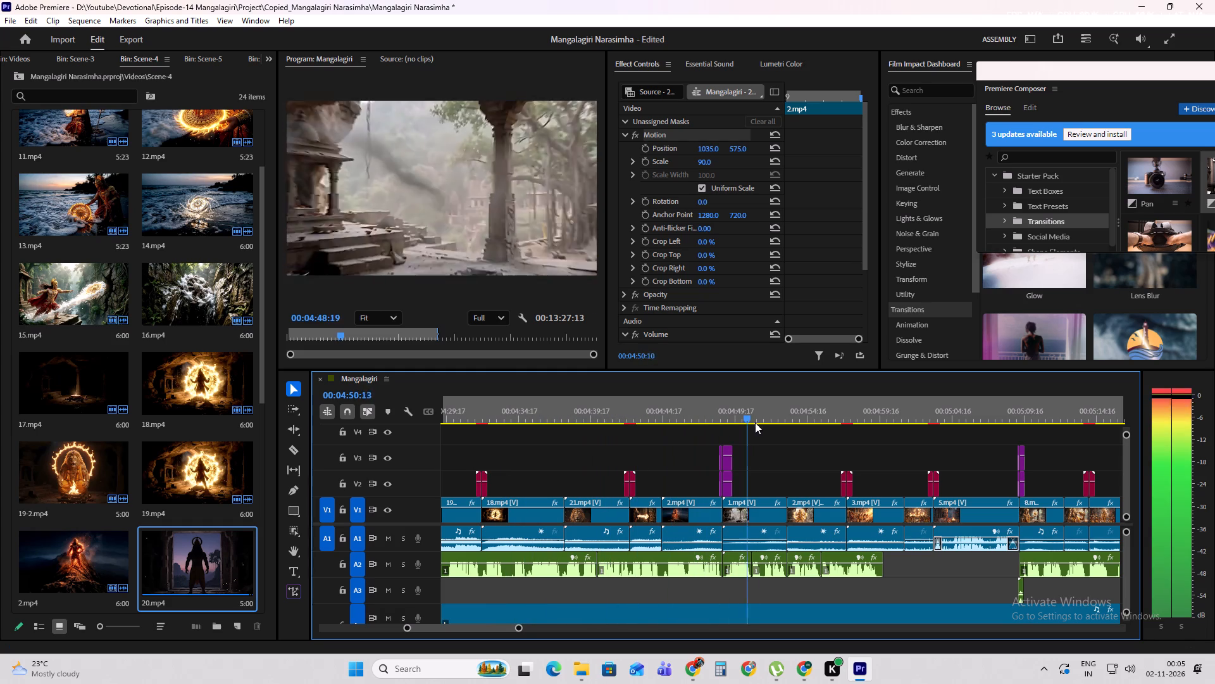
drag(755, 422, 952, 435)
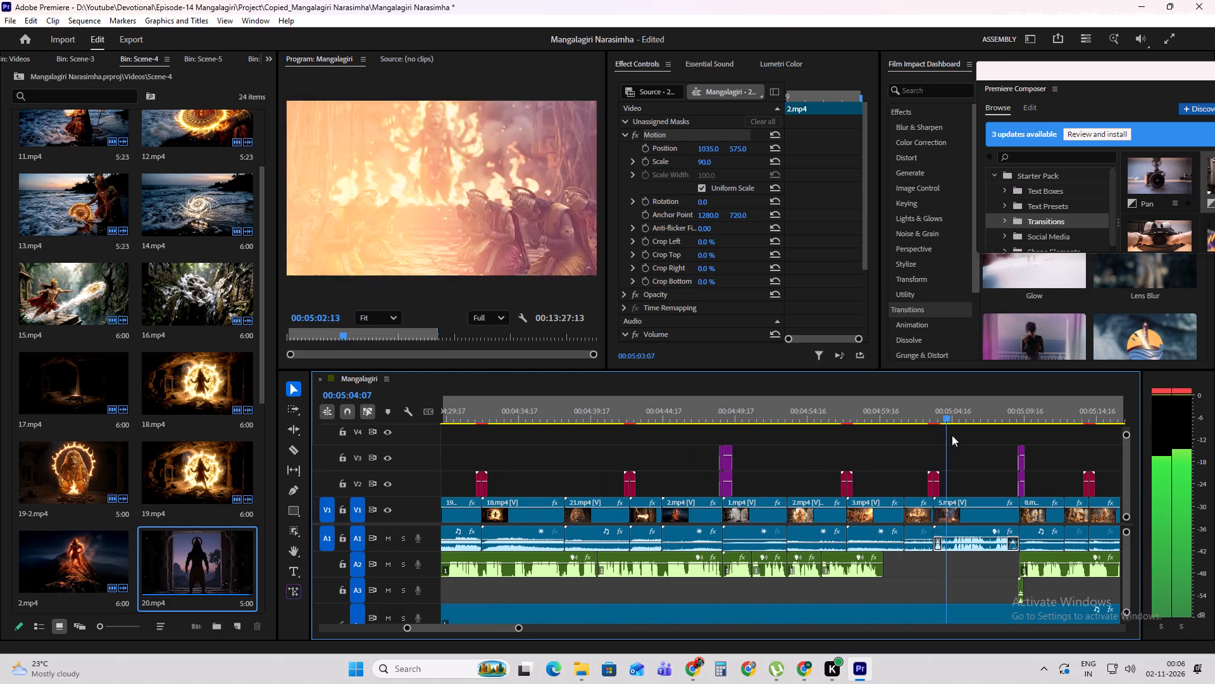
drag(952, 435, 1053, 455)
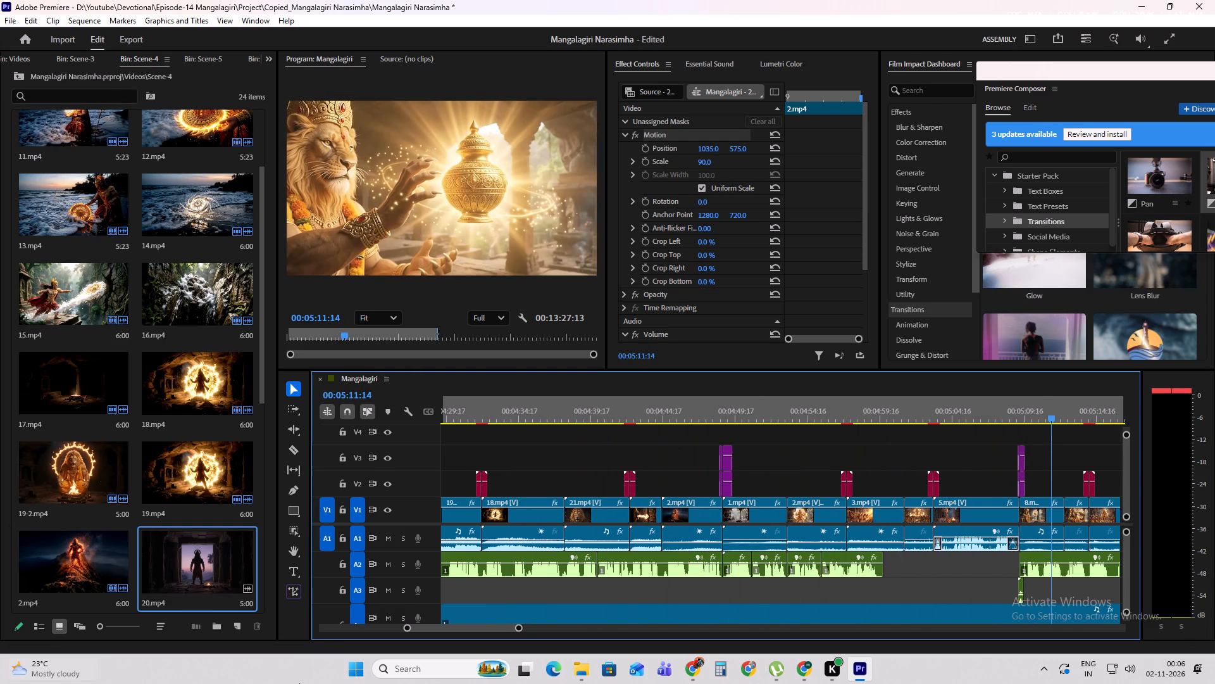
drag(455, 630, 464, 628)
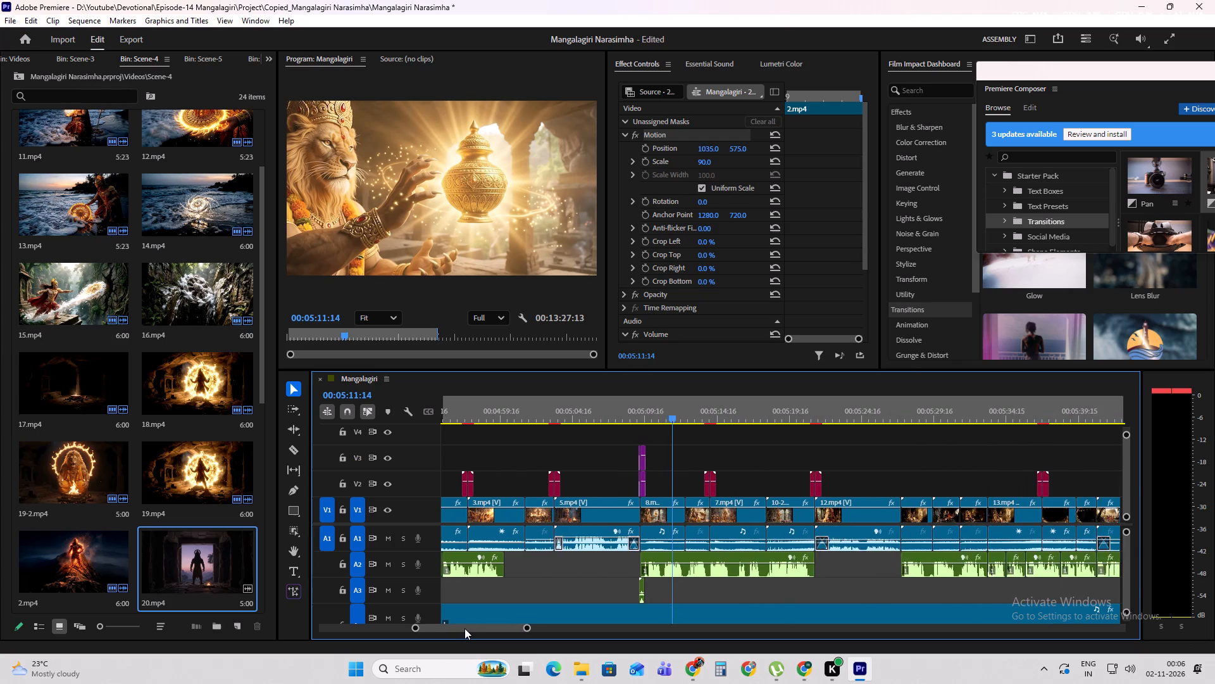
drag(464, 628, 466, 627)
drag(524, 415, 633, 410)
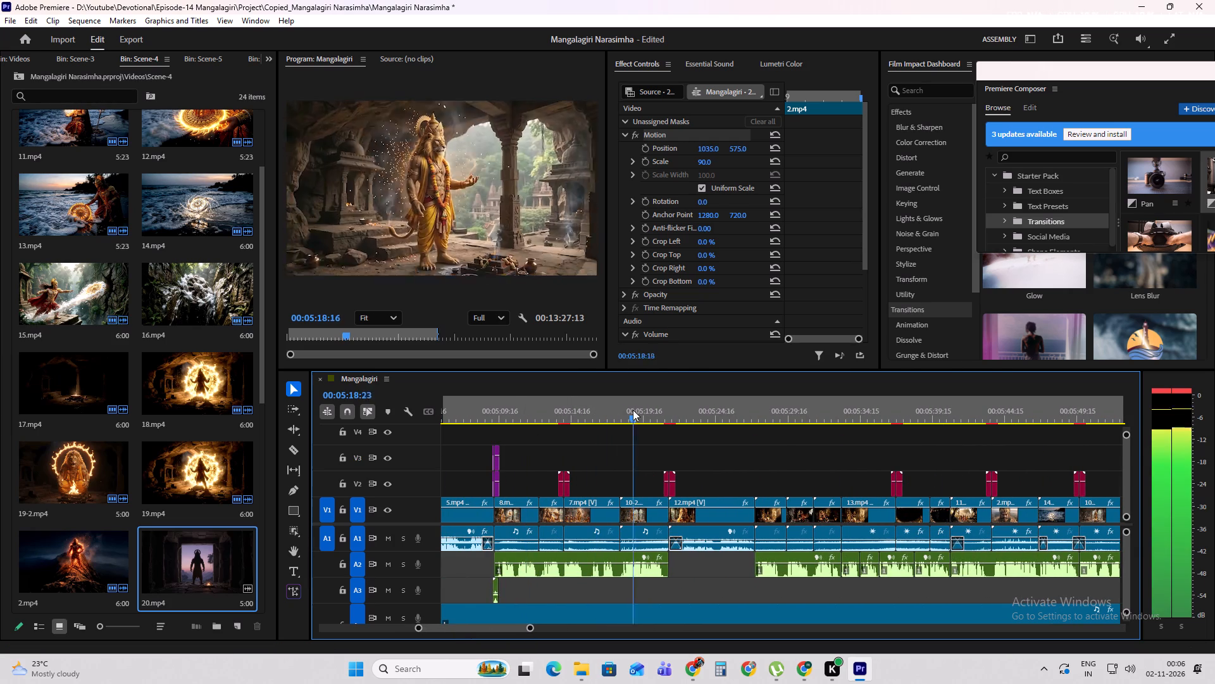
drag(633, 410, 865, 417)
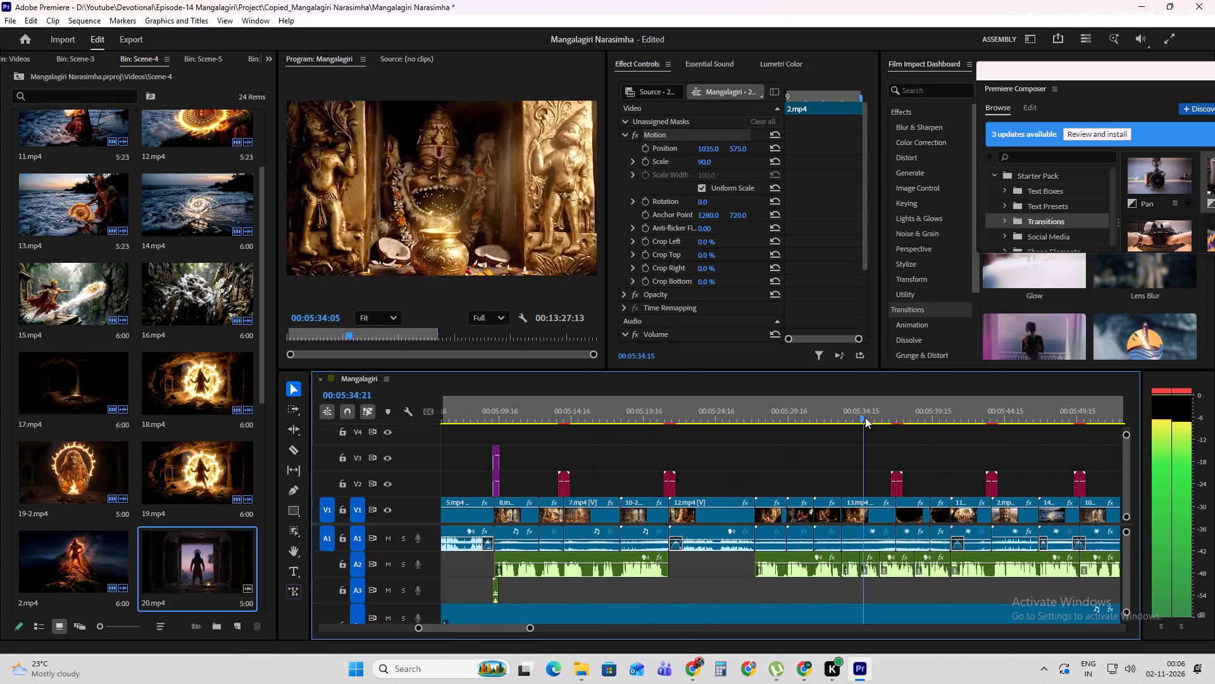
drag(865, 417, 1033, 435)
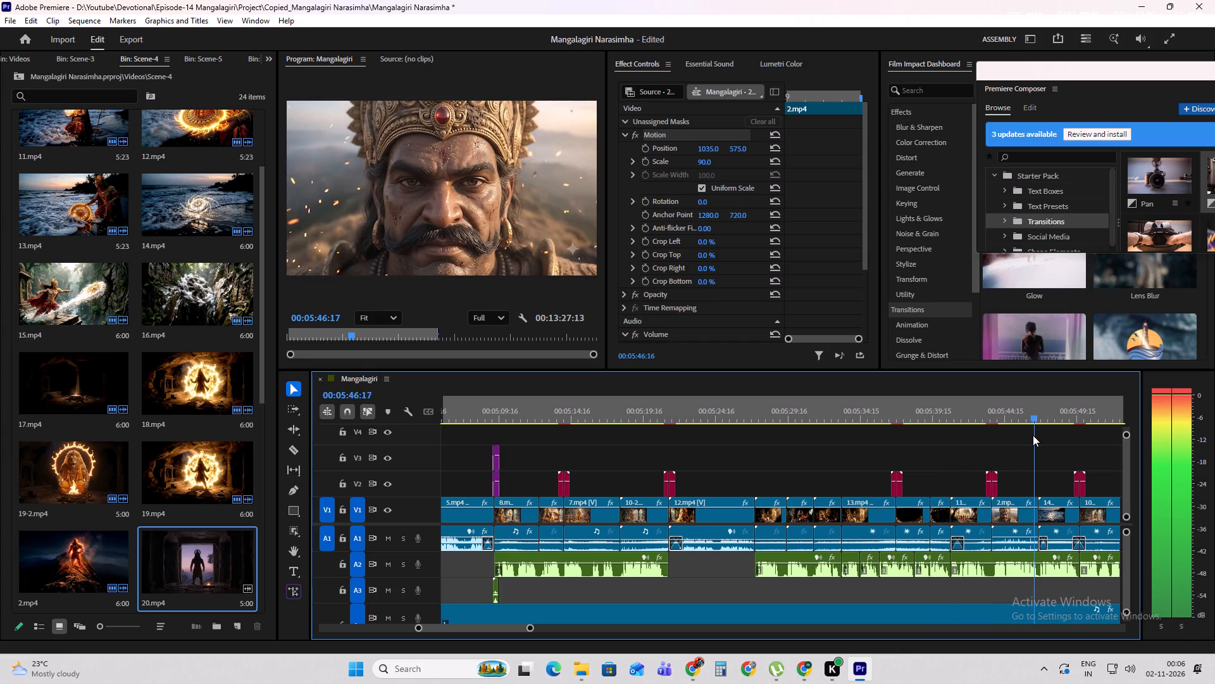
drag(1033, 435, 1032, 435)
Paste the copied Motion settings, Scale 90 and Position 1035, 575, onto the repeated 2.mp4 close-up at about 00:05:46:16.
click(1015, 517)
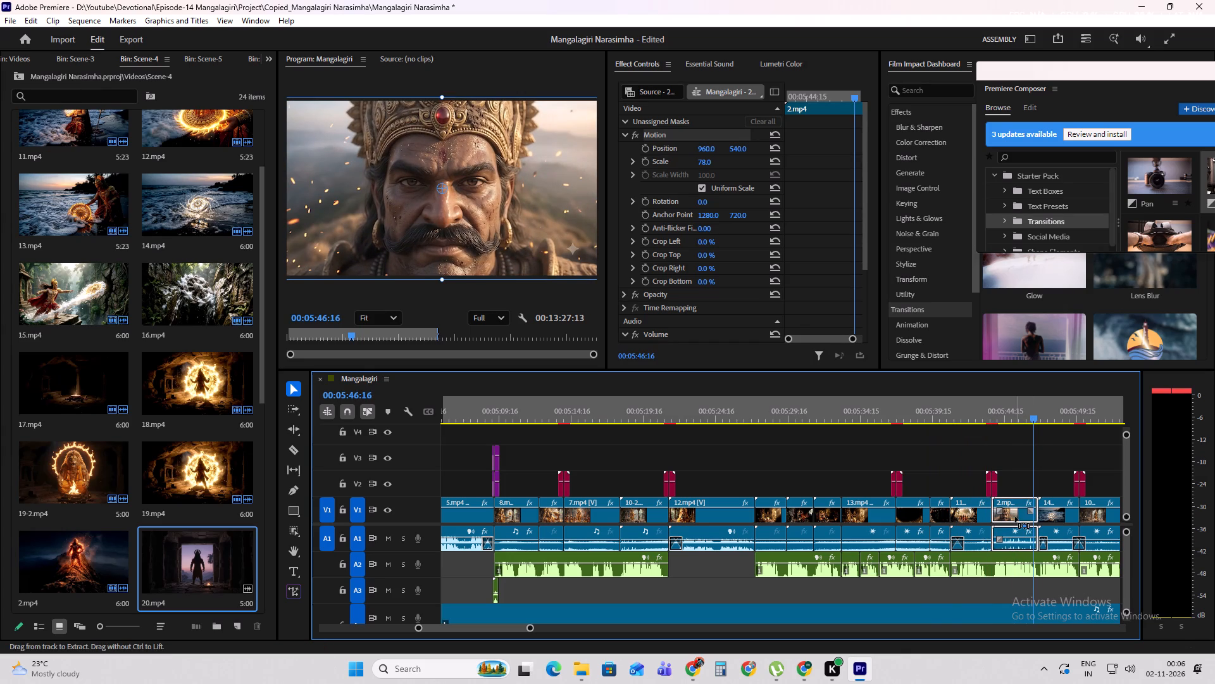
key(ctrl+v)
shift+scroll(537, 528, down, 16)
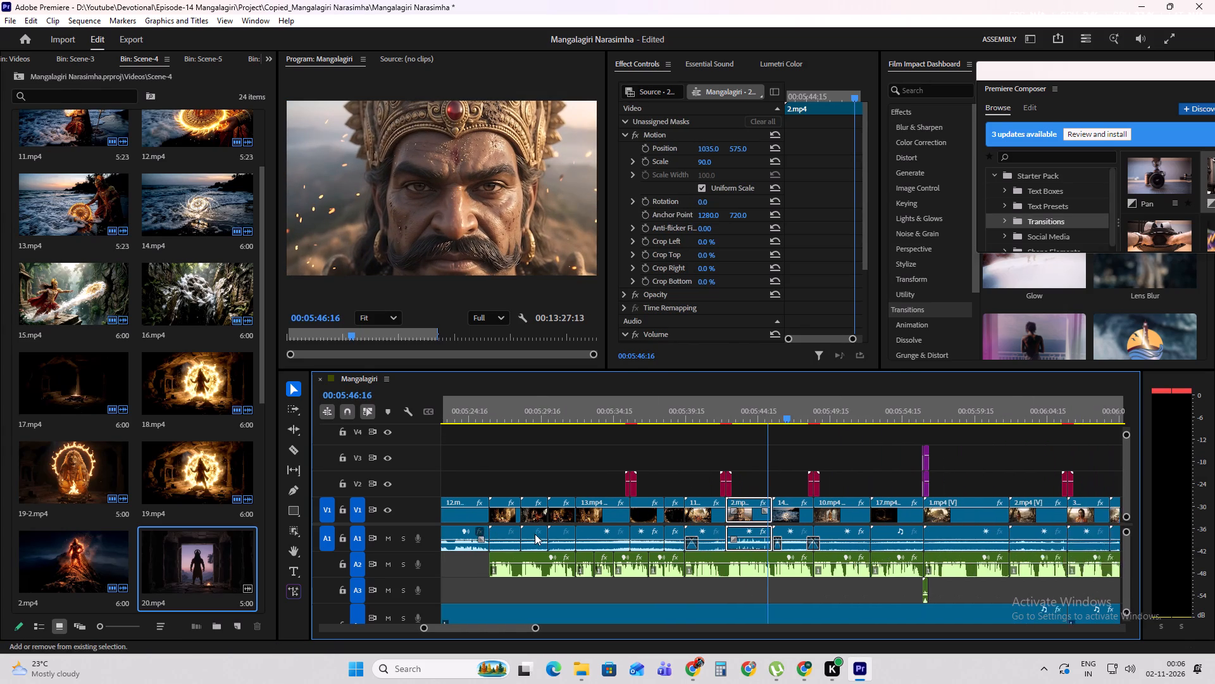
Review the V1 clips from about 00:05:46 to 00:07:48 for framing problems and stray watermarks.
shift+scroll(568, 480, down, 14)
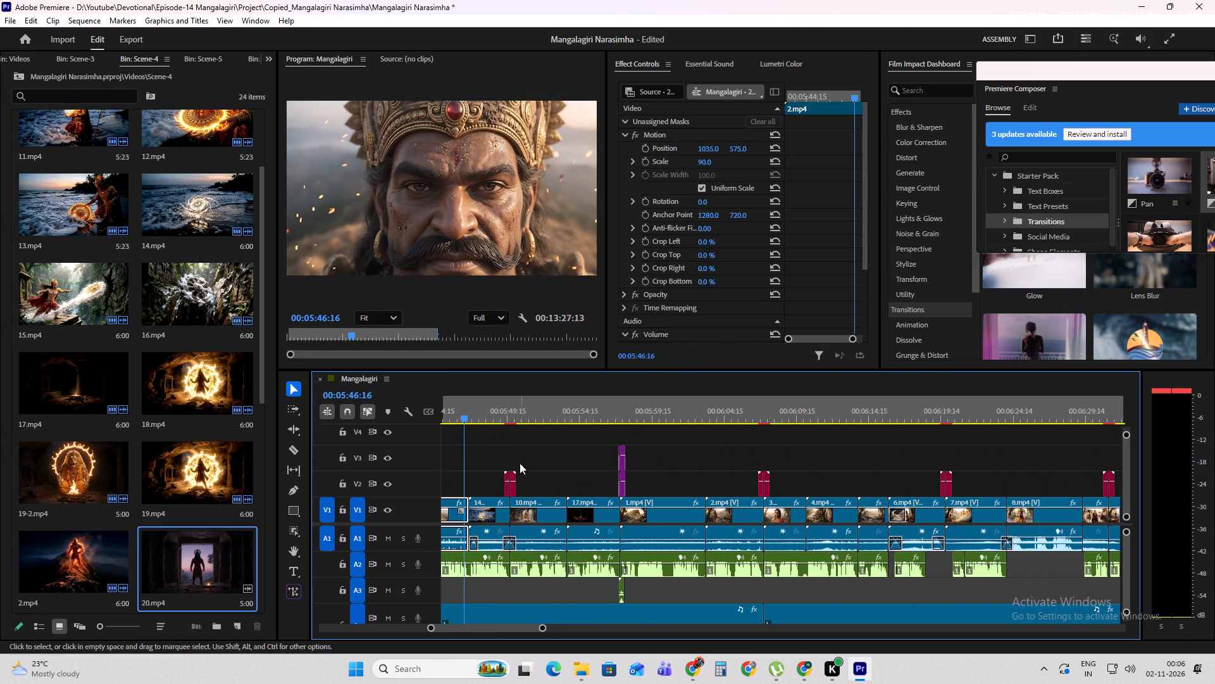
drag(464, 415, 545, 419)
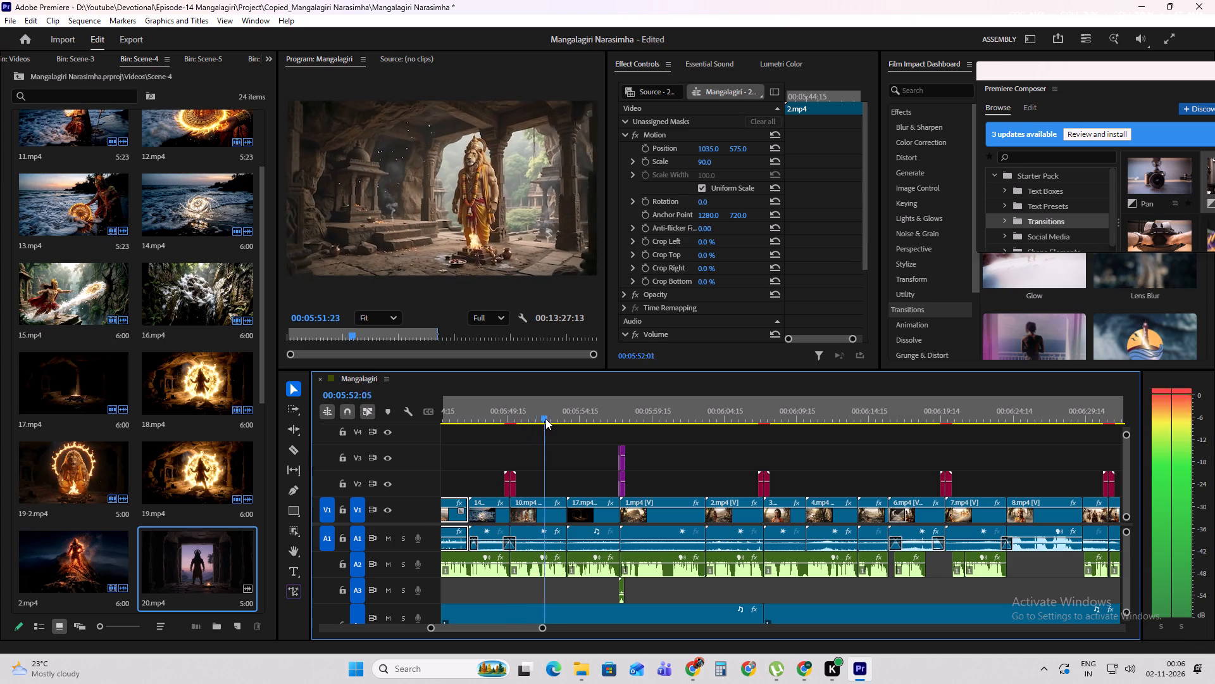
drag(545, 419, 683, 432)
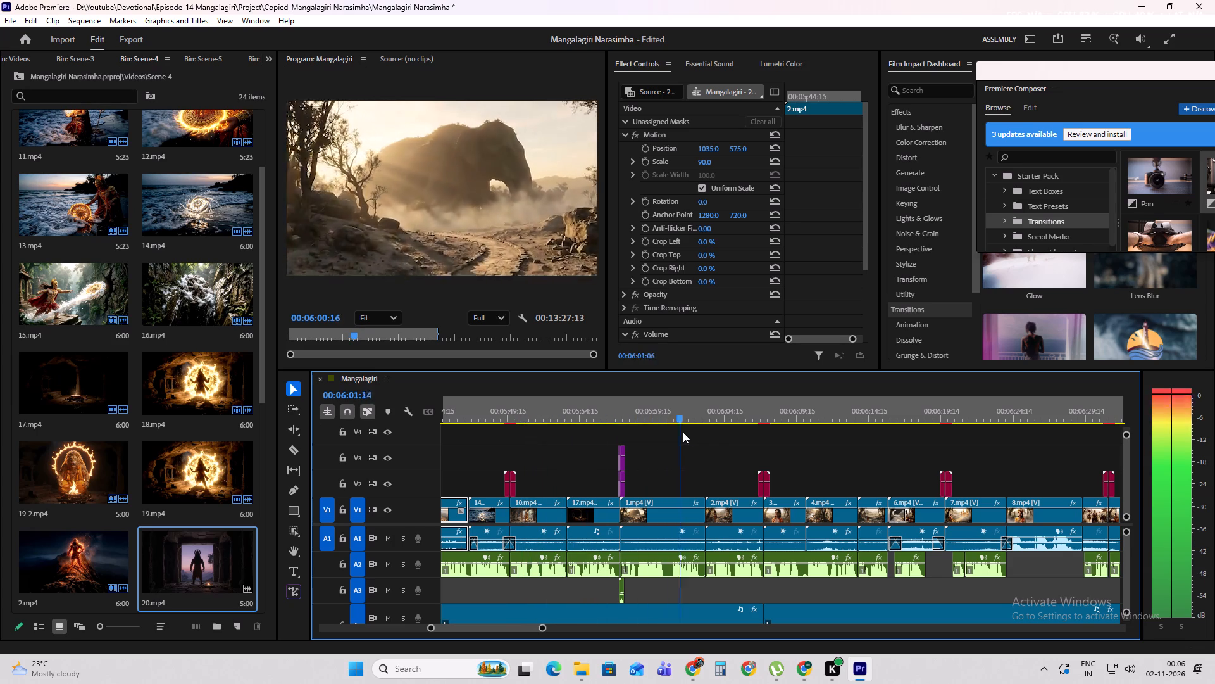
drag(683, 432, 976, 446)
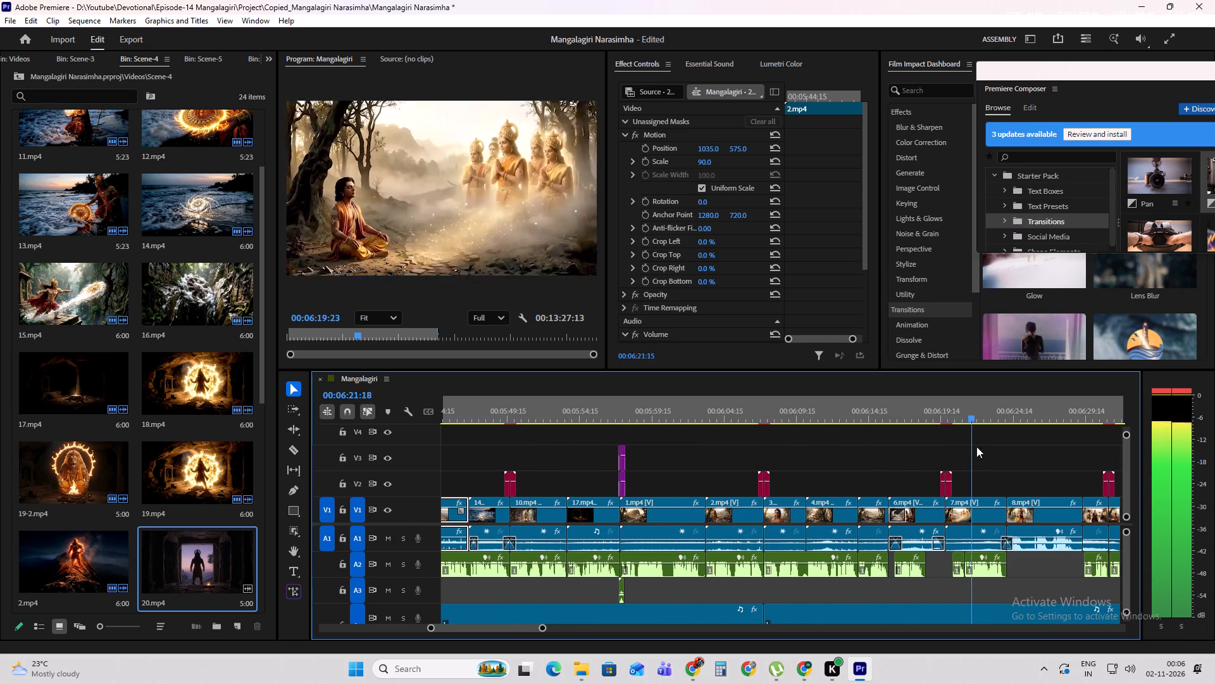
drag(976, 446, 1067, 453)
shift+scroll(749, 536, down, 11)
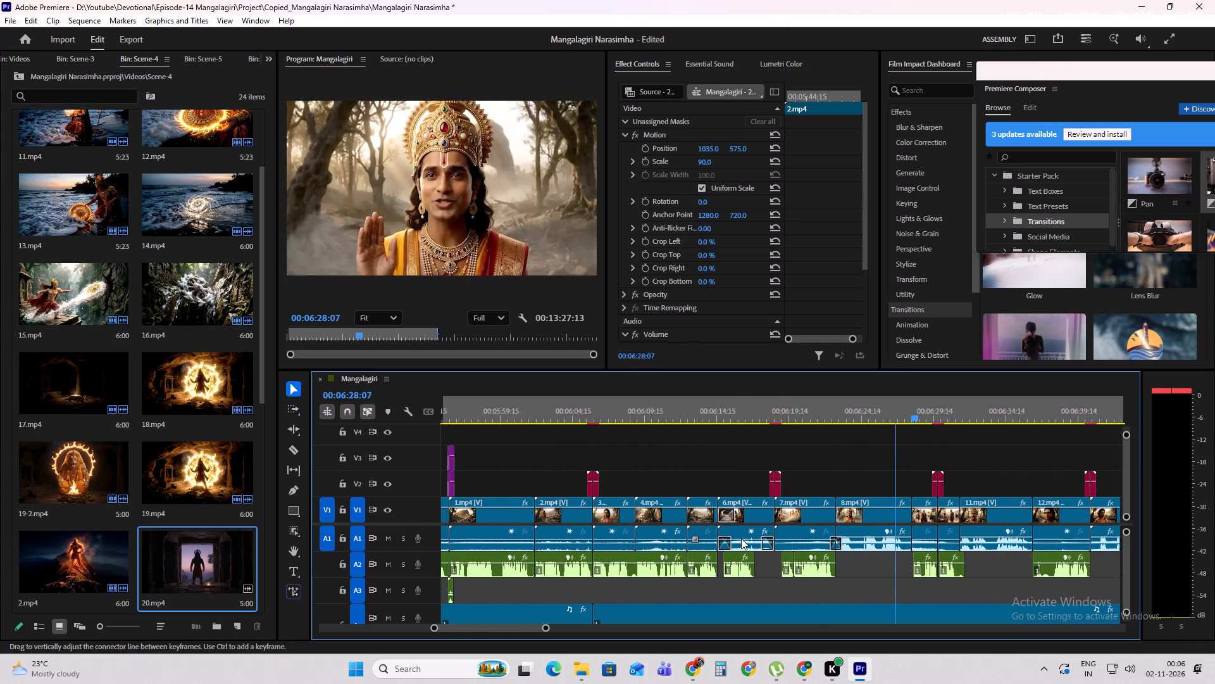
shift+scroll(741, 538, down, 2)
shift+scroll(610, 509, down, 20)
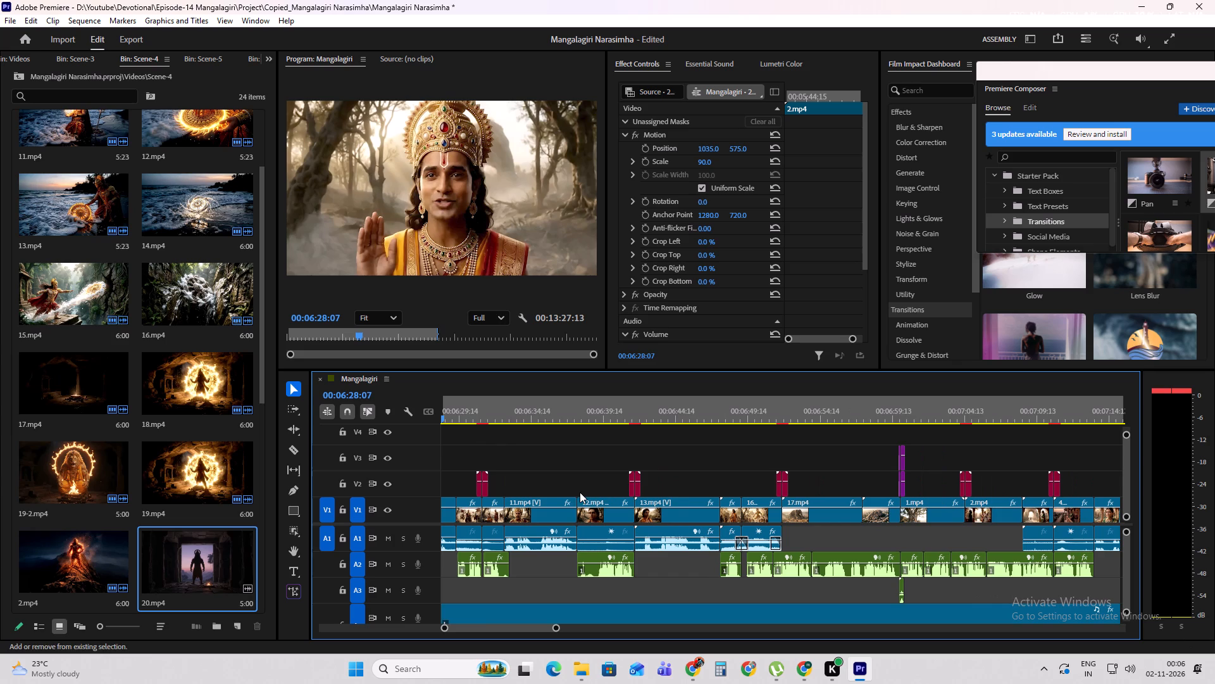
drag(456, 412, 480, 415)
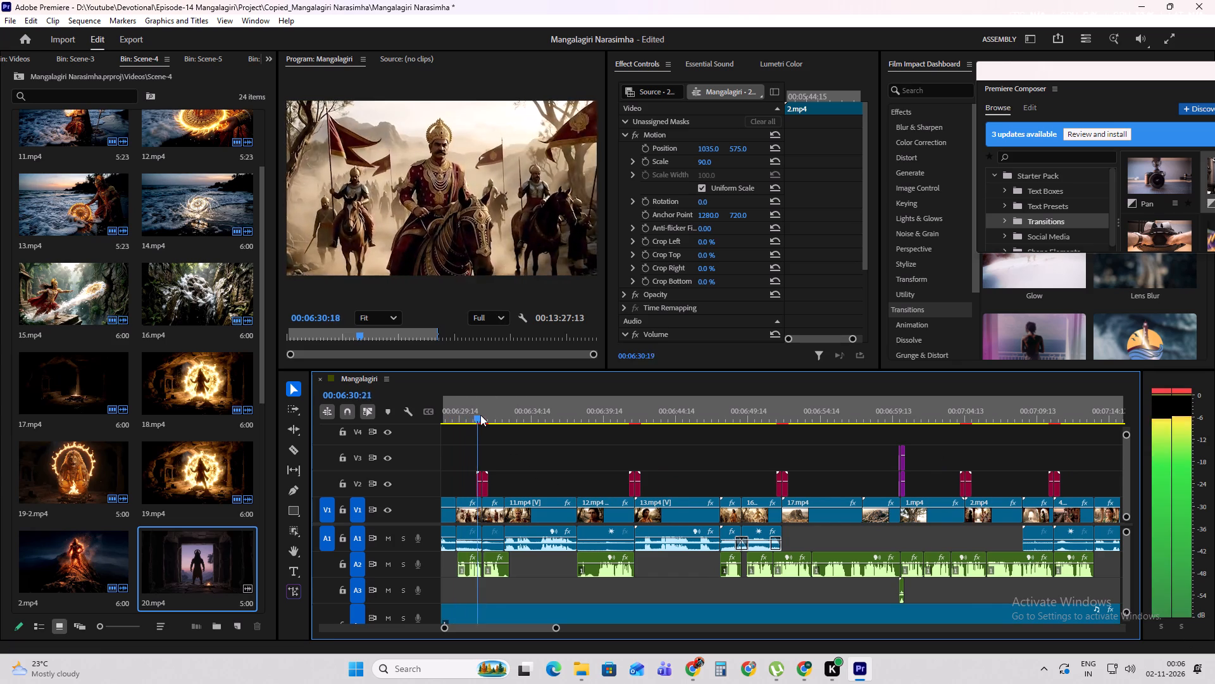
drag(480, 415, 730, 444)
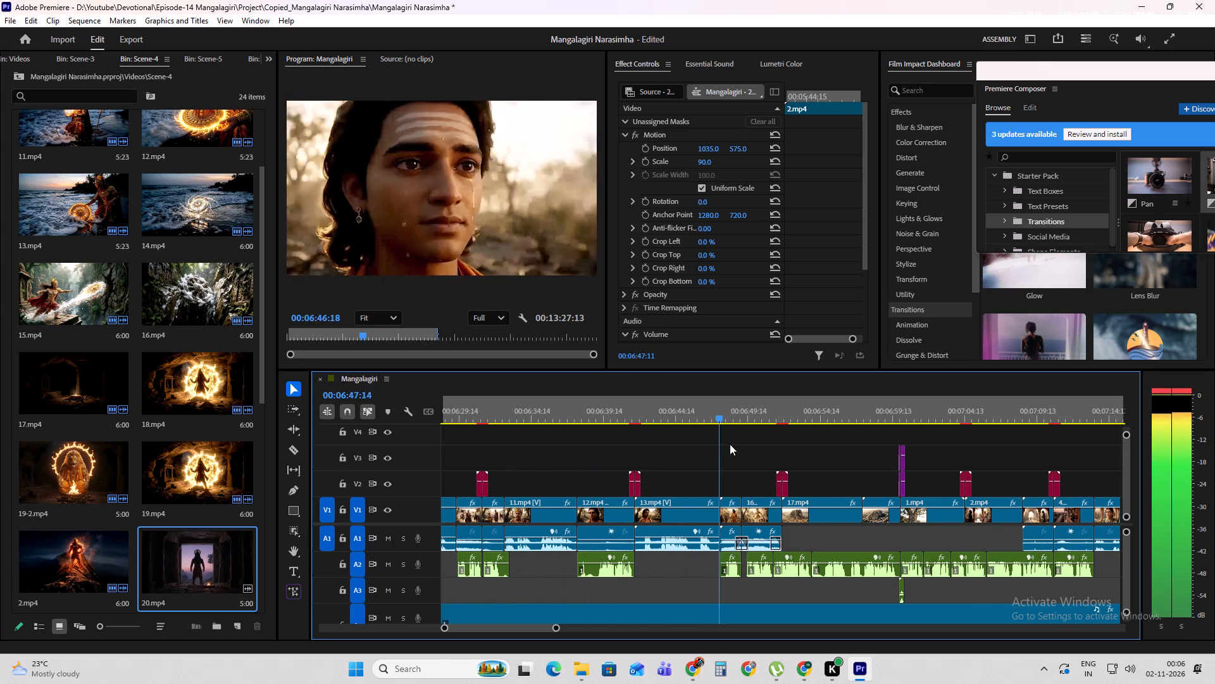
drag(730, 444, 978, 458)
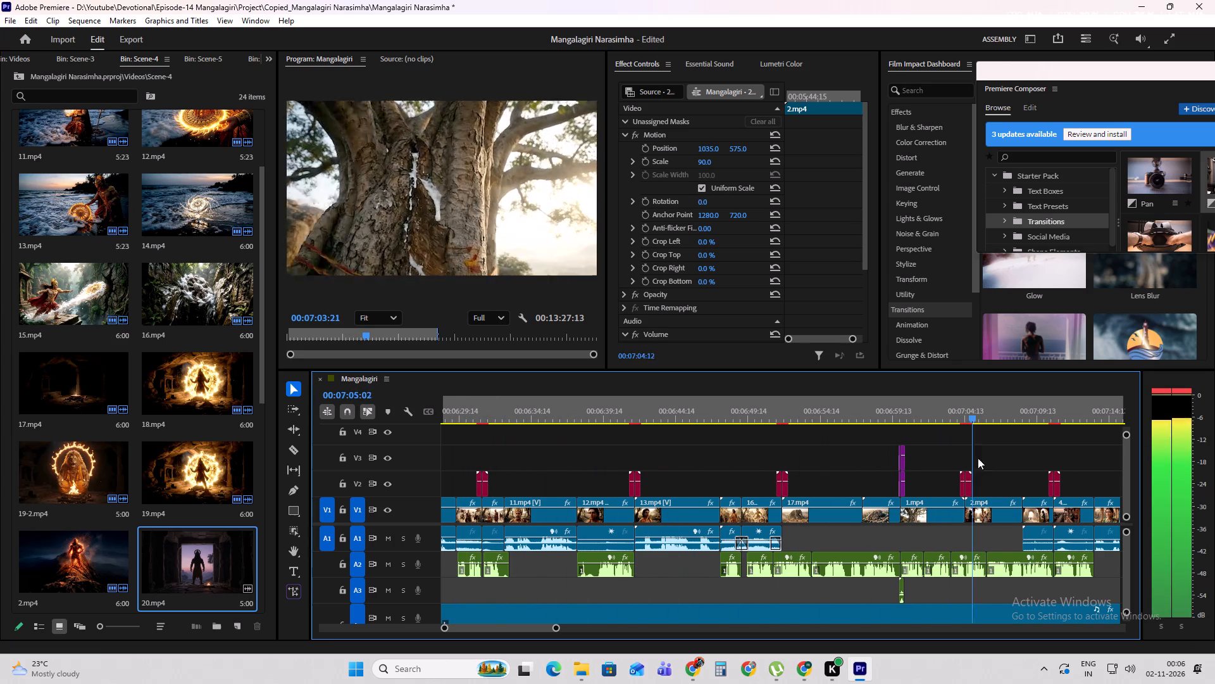
drag(978, 458, 1095, 462)
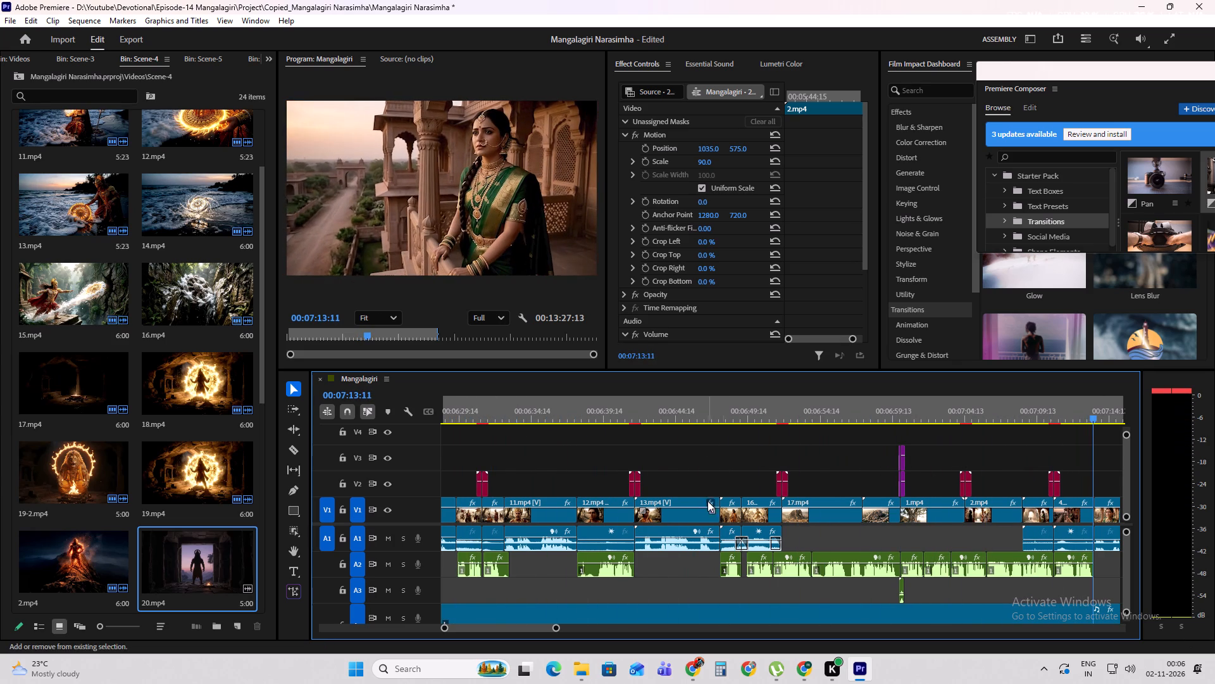
shift+scroll(706, 503, down, 20)
shift+scroll(706, 503, down, 9)
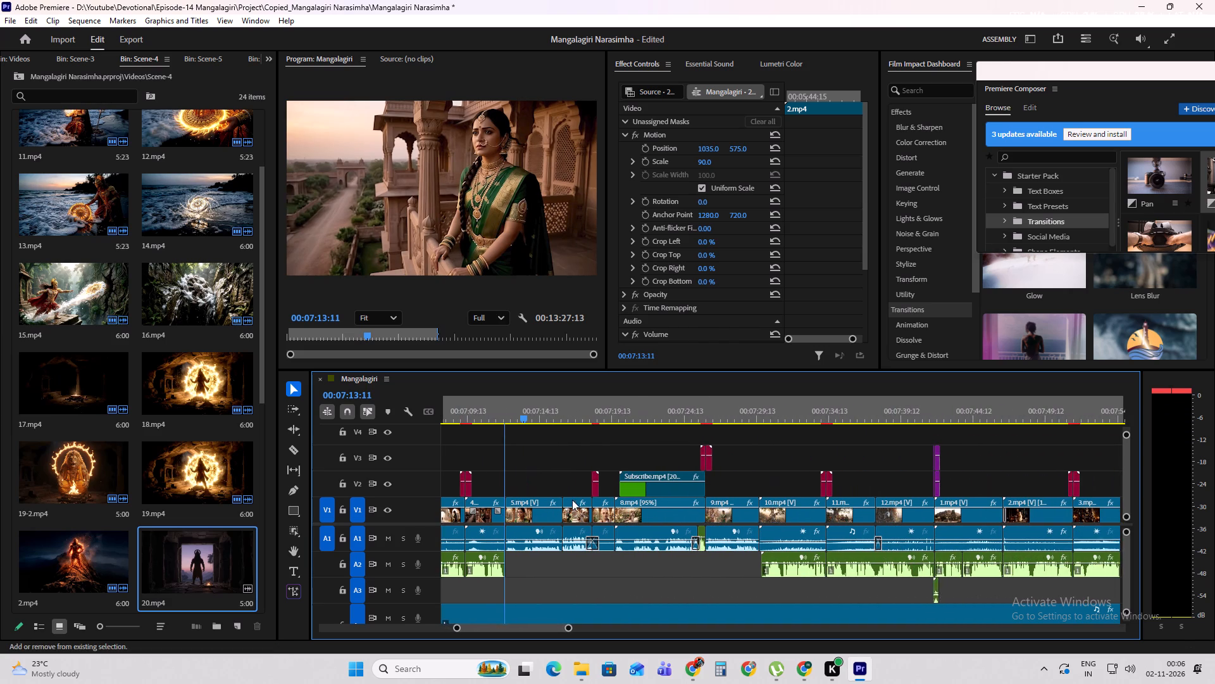
shift+scroll(572, 500, down, 4)
drag(466, 415, 519, 412)
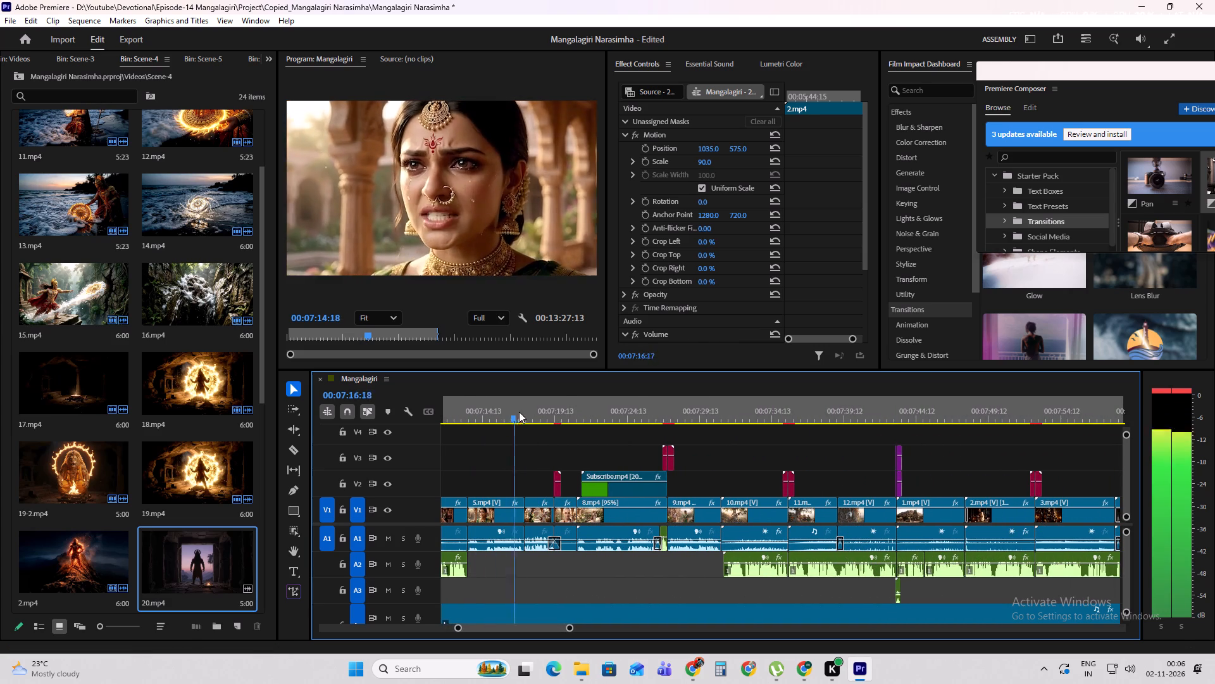
drag(519, 412, 708, 418)
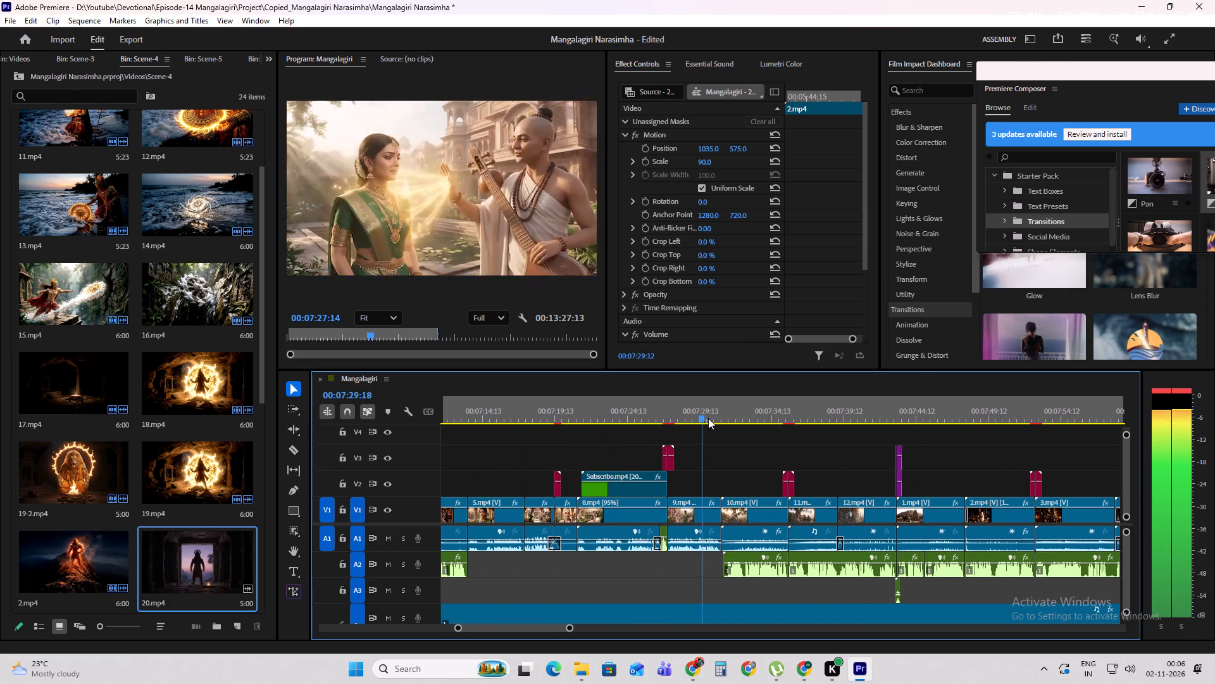
drag(708, 418, 976, 421)
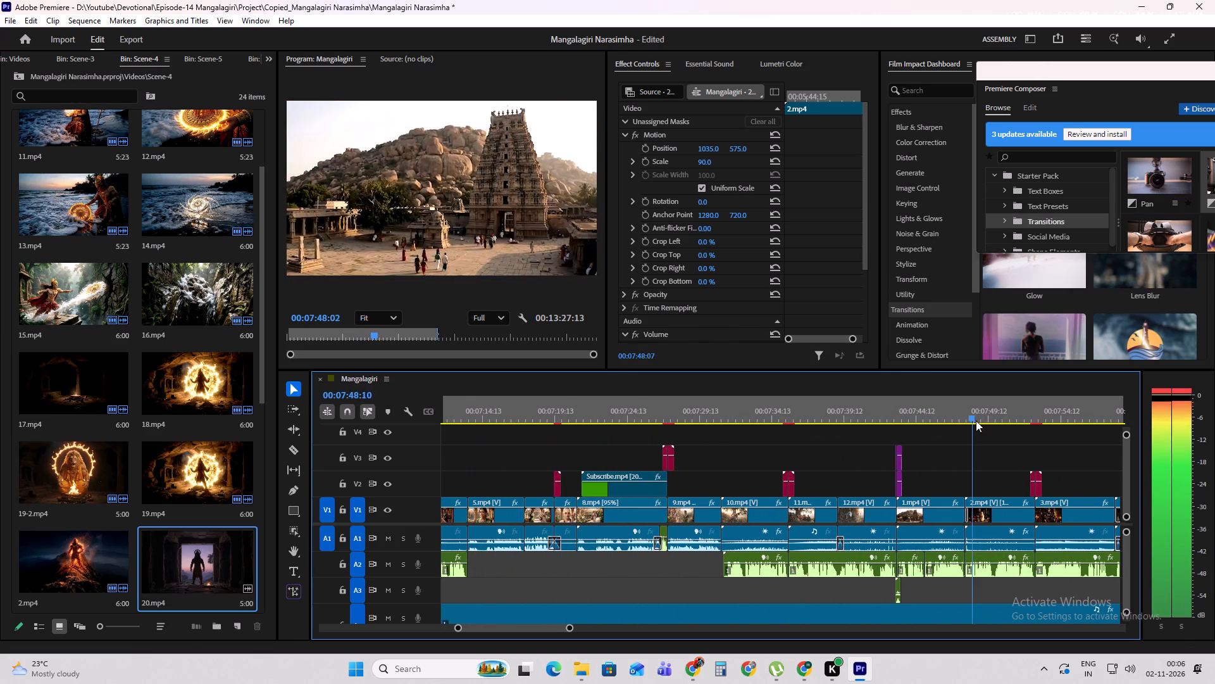
Set the 2.mp4 clip of the kneeling worshipper at about 00:07:49:07 to Scale 84.
drag(976, 421, 980, 429)
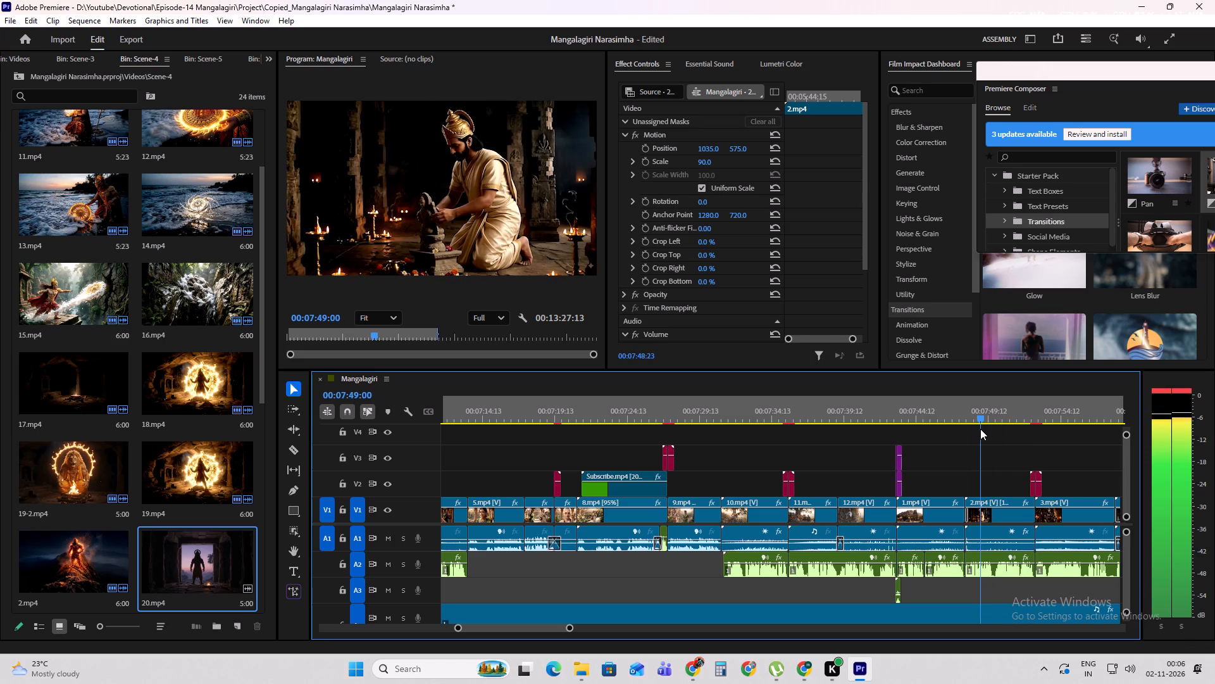
drag(980, 429, 985, 429)
click(1003, 516)
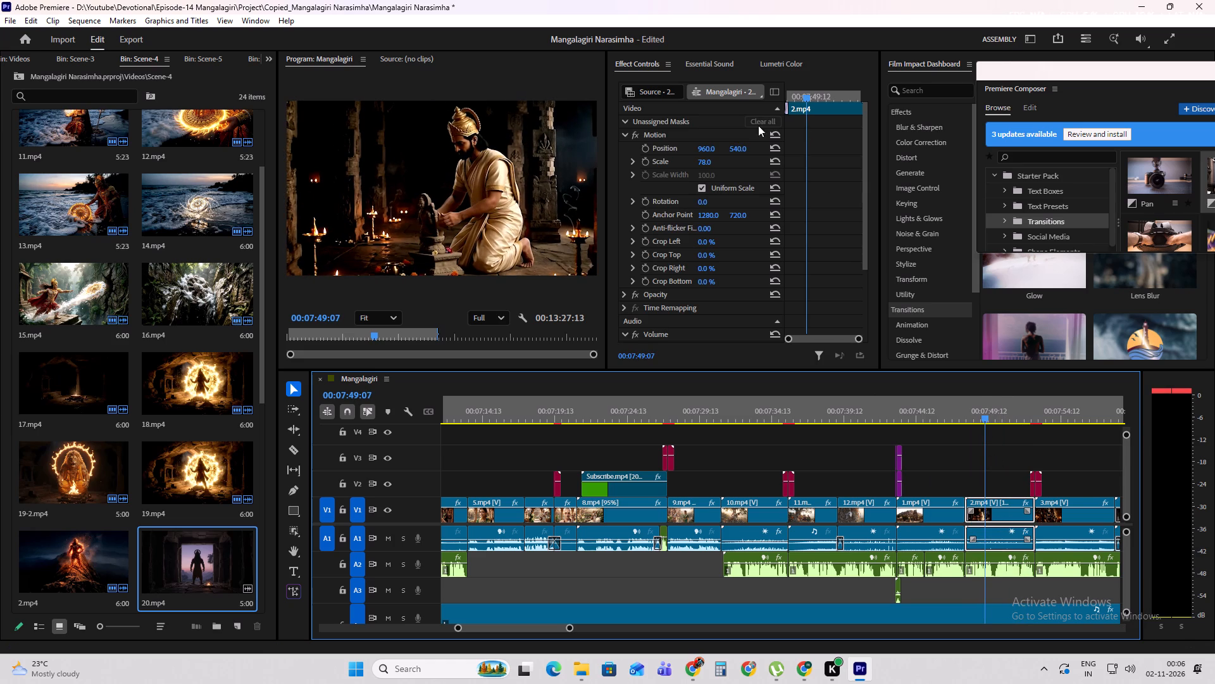
click(704, 160)
key(Up)
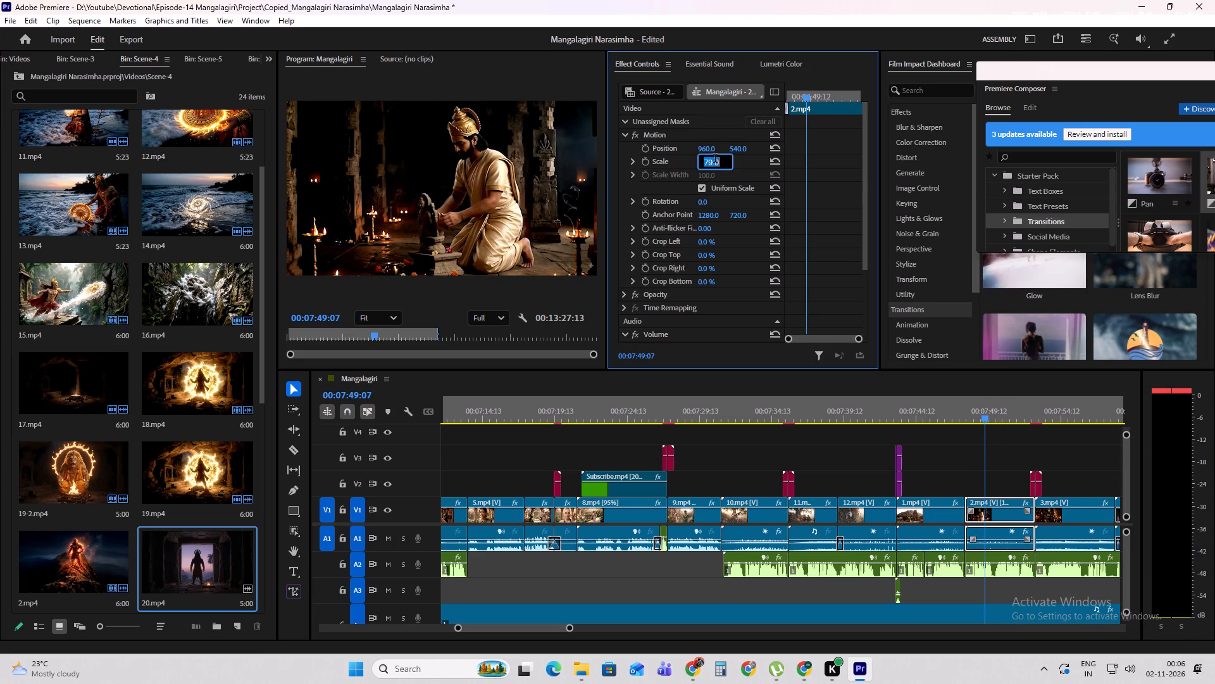
key(Up)
key(Up)
key(Up)
key(Up)
key(Up)
key(Return)
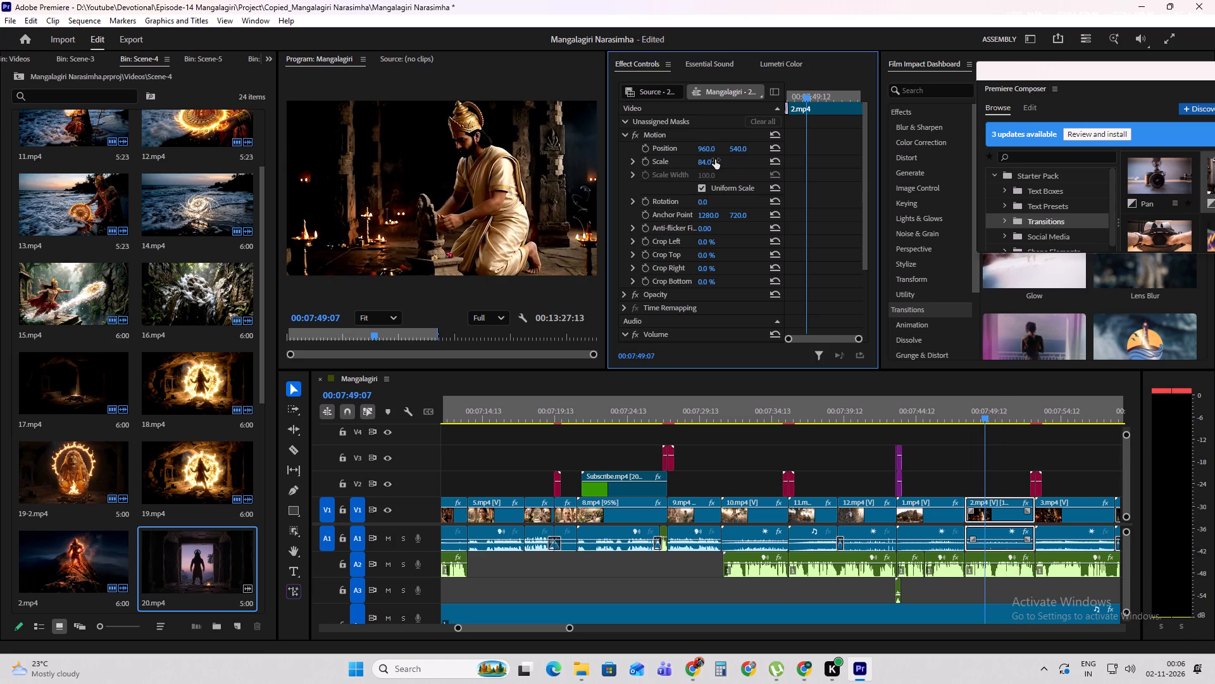
Check the following V1 clips and set the 5.mp4 cushion clip at about 00:08:06:07 to Scale 84.
shift+scroll(772, 516, down, 20)
shift+scroll(772, 516, down, 2)
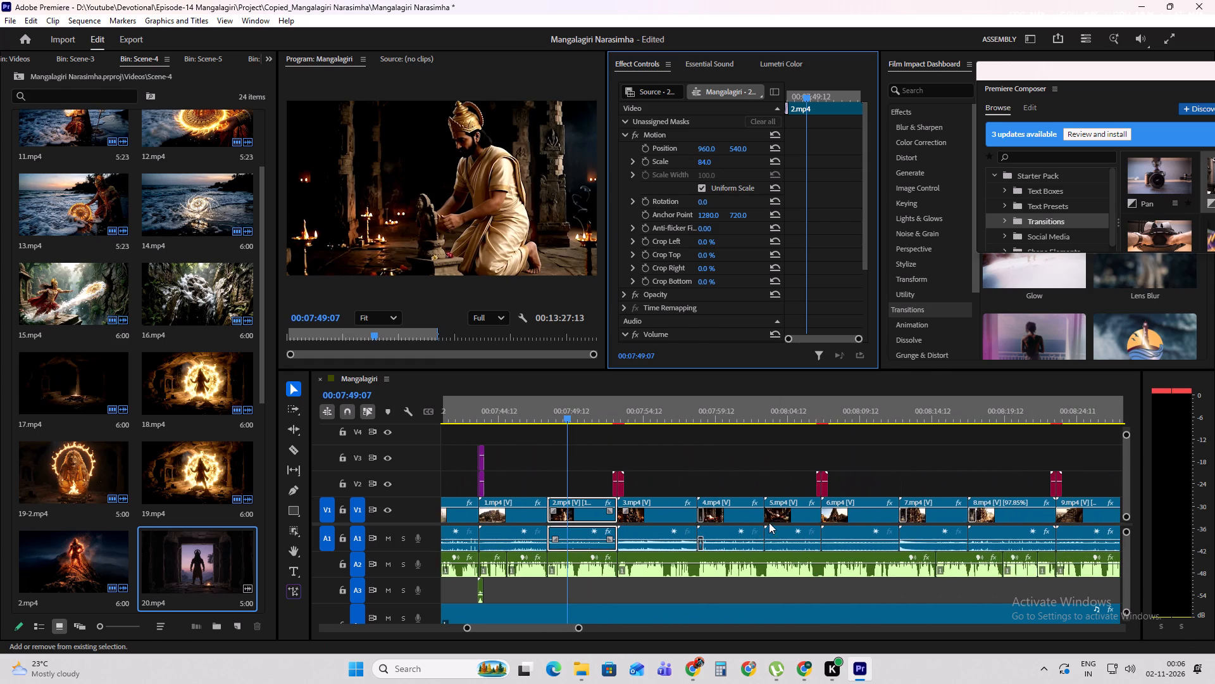
shift+scroll(630, 476, down, 3)
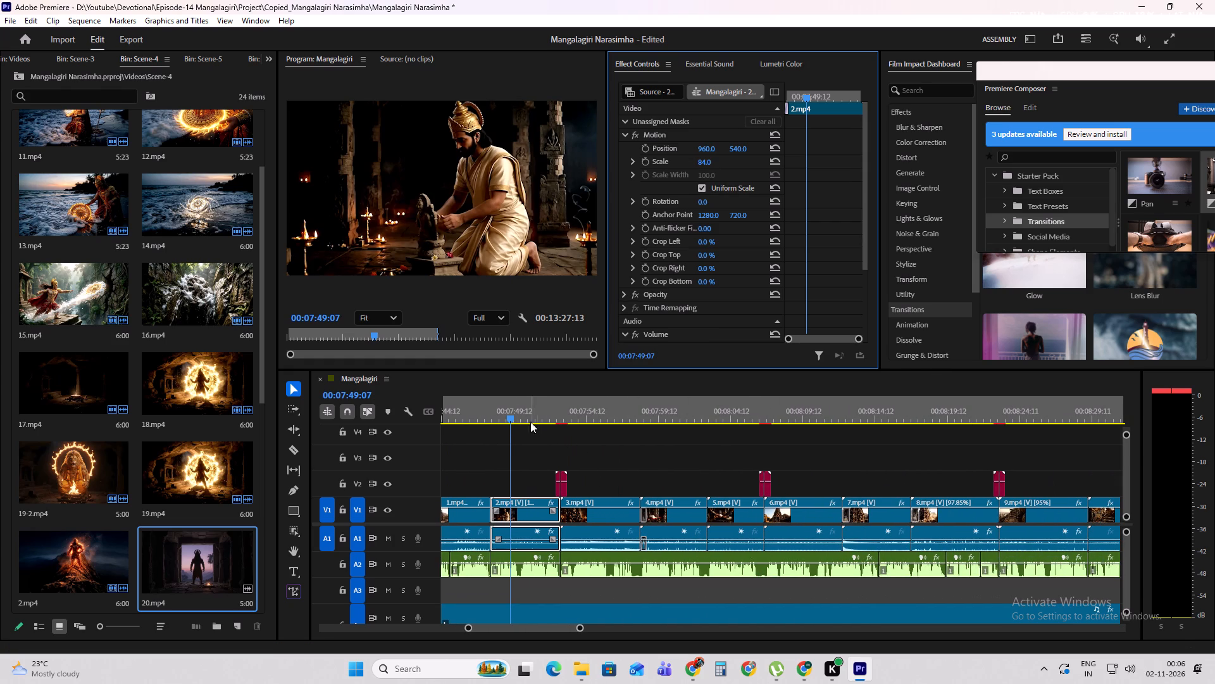
drag(508, 415, 649, 433)
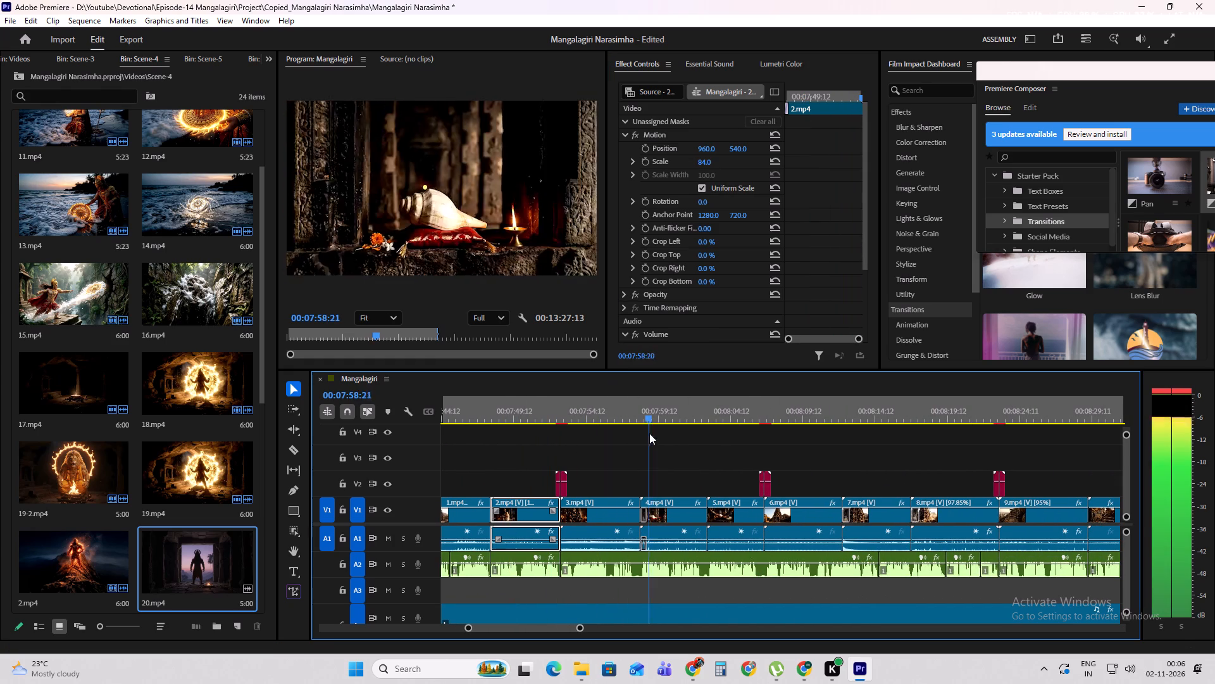
drag(649, 433, 754, 444)
click(754, 517)
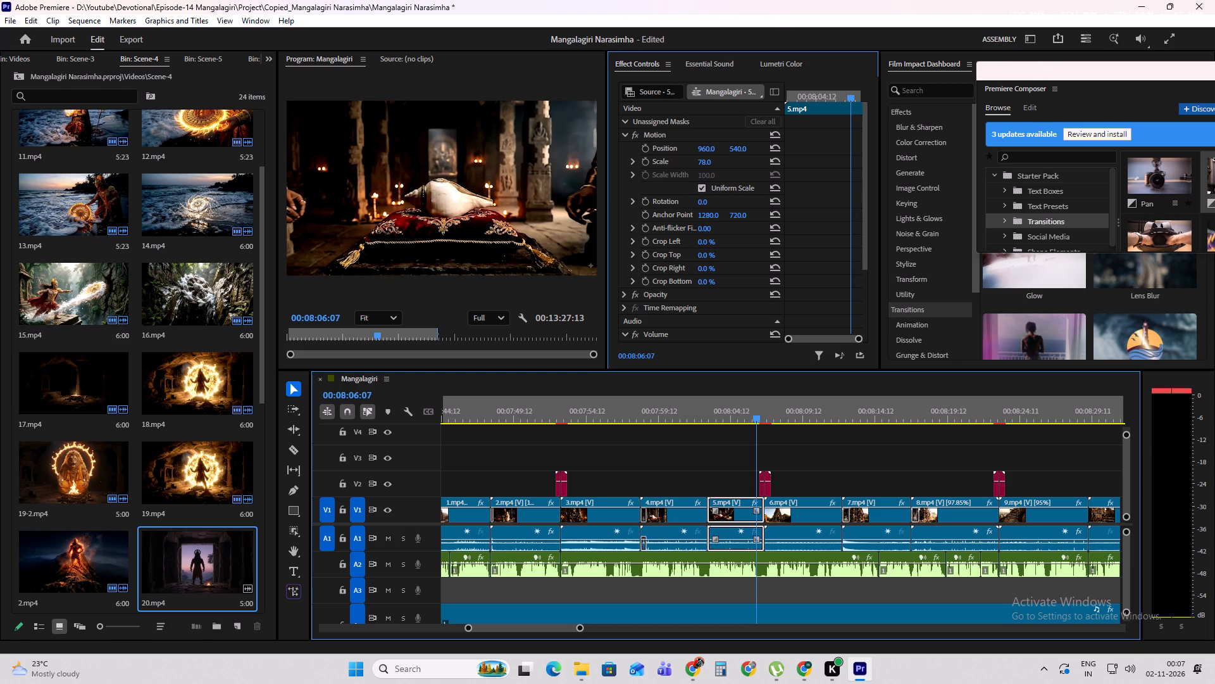
click(706, 158)
key(Up)
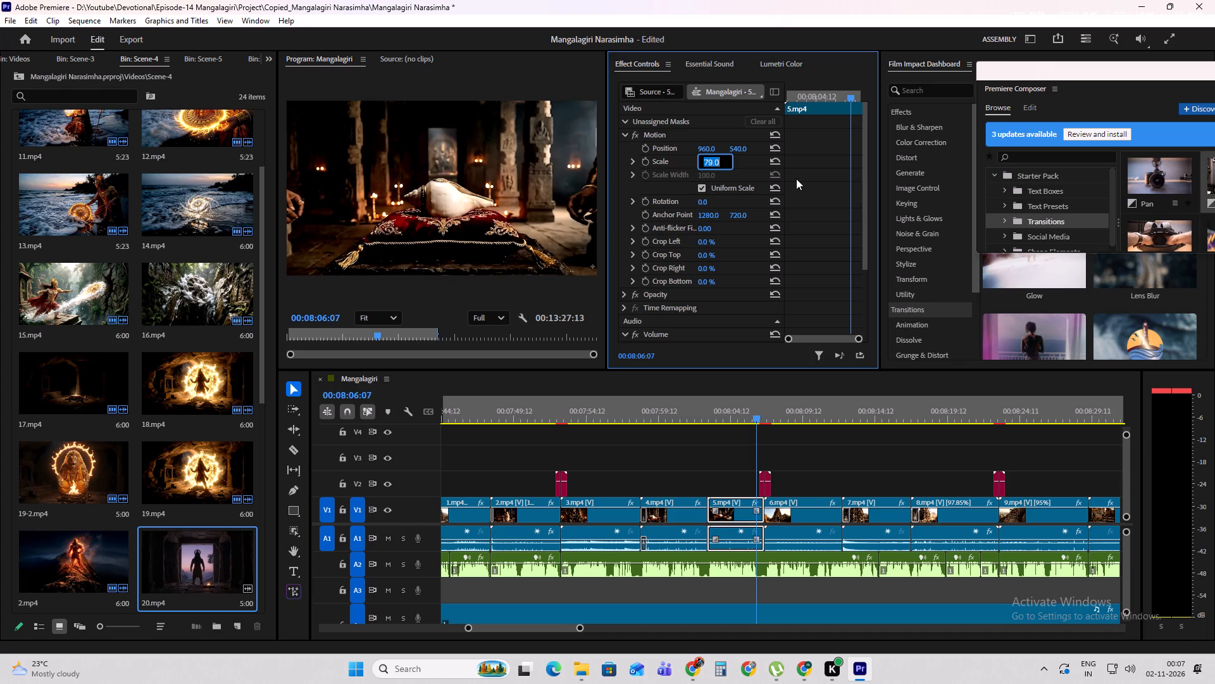
key(Up)
key(Up)
key(Up)
key(Up)
key(Up)
key(Return)
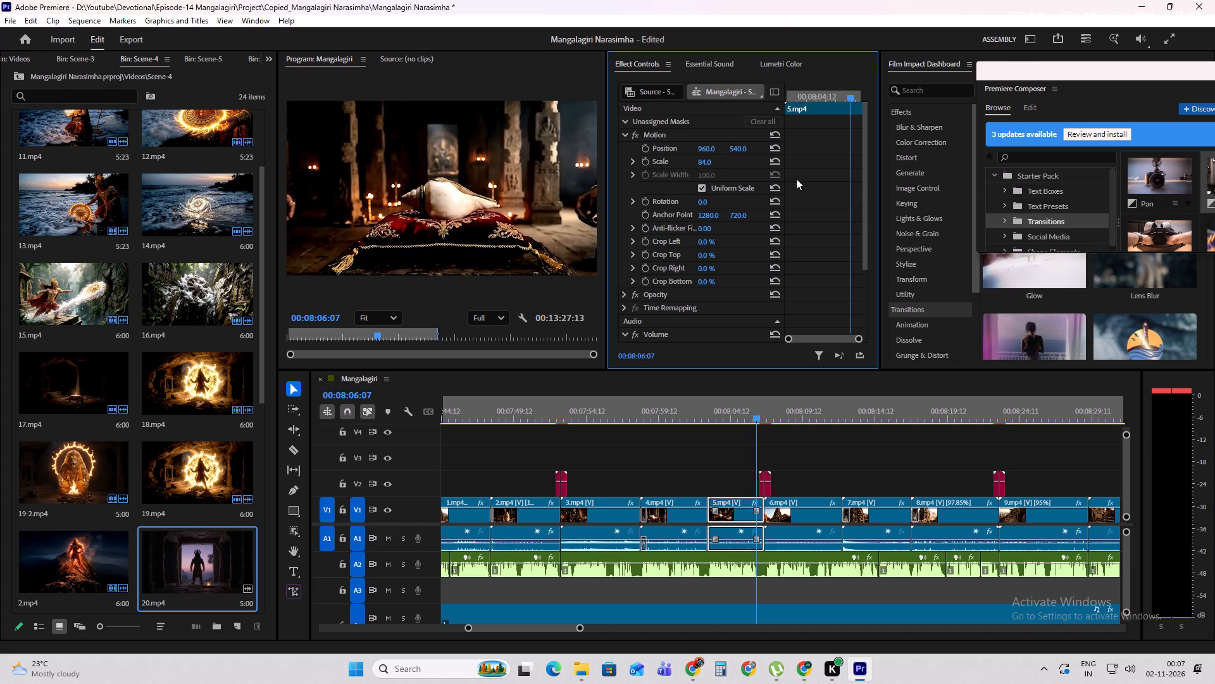
Set the 6.mp4 temple tower clip at about 00:08:07:05 to Scale 83.
shift+scroll(704, 489, down, 10)
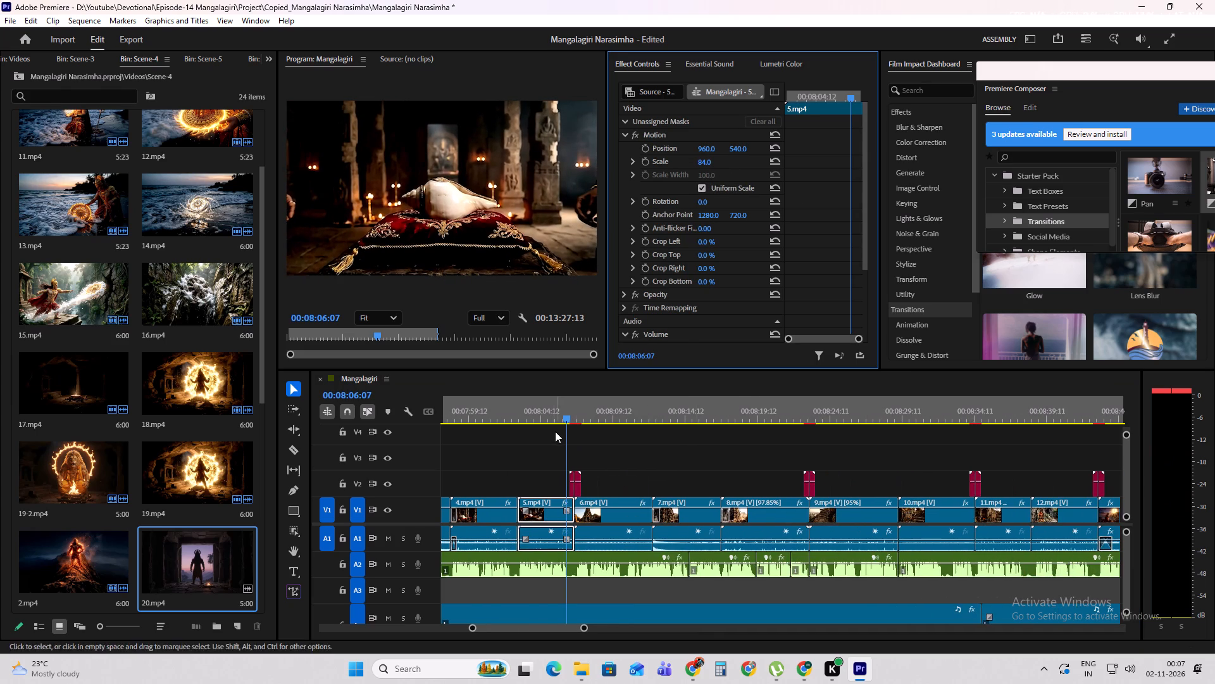
drag(535, 415, 585, 419)
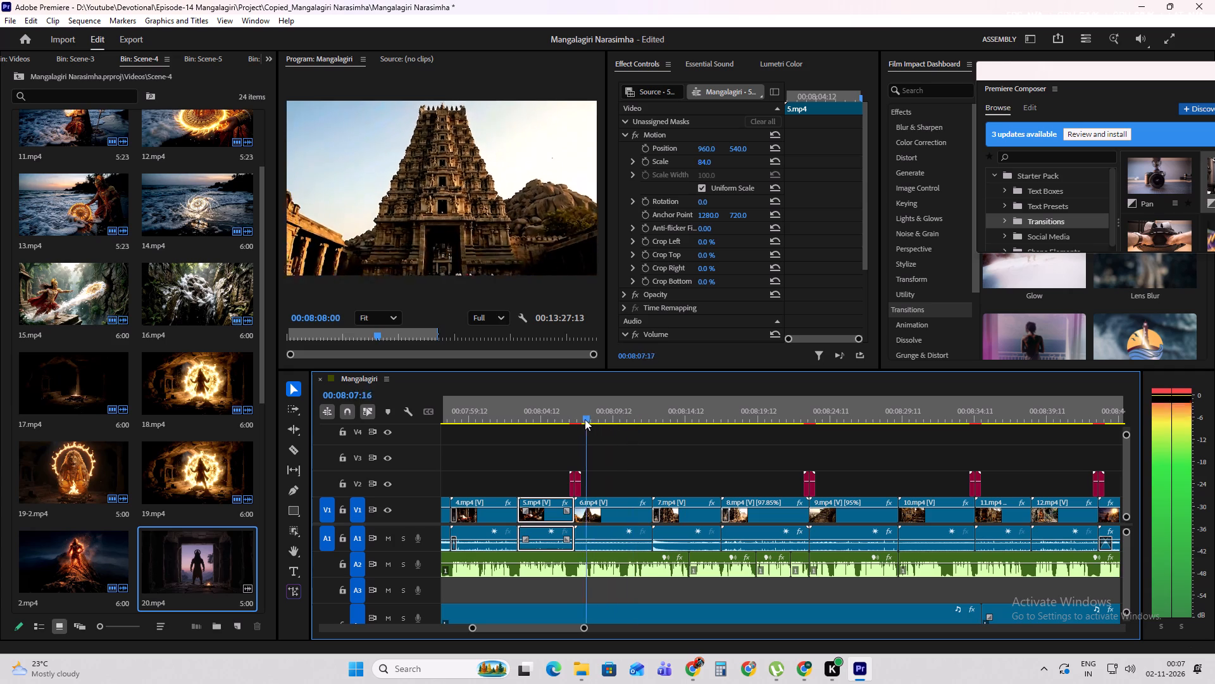
drag(585, 419, 583, 421)
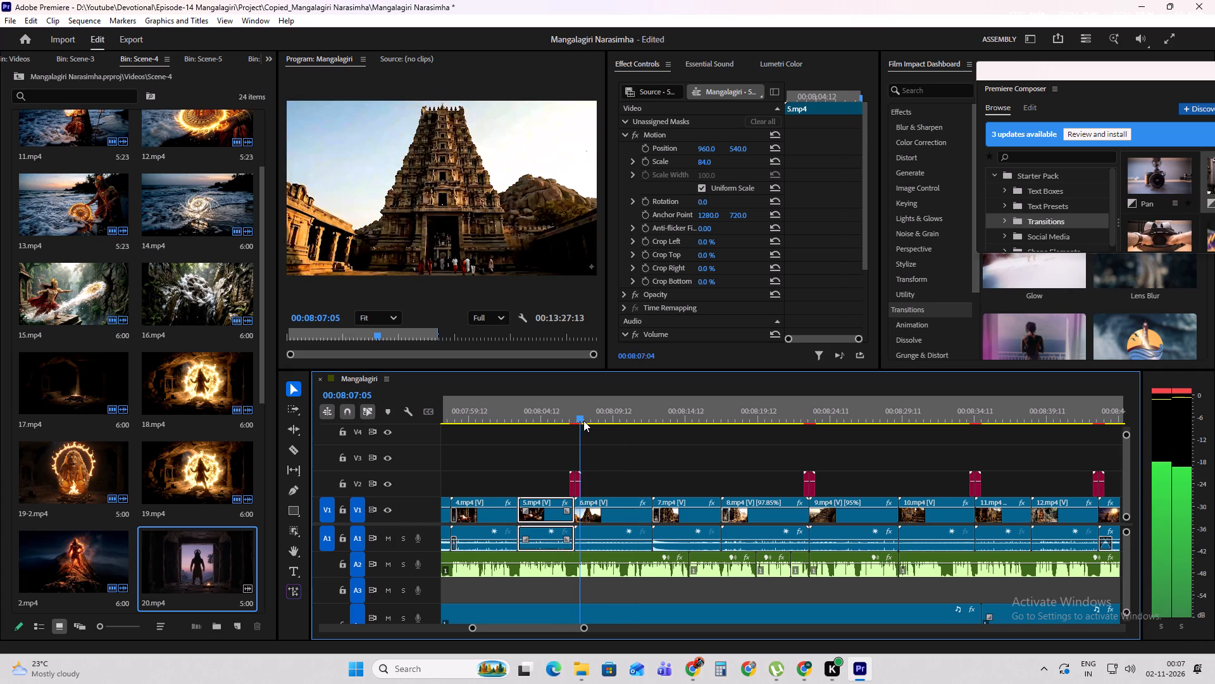
drag(583, 421, 582, 423)
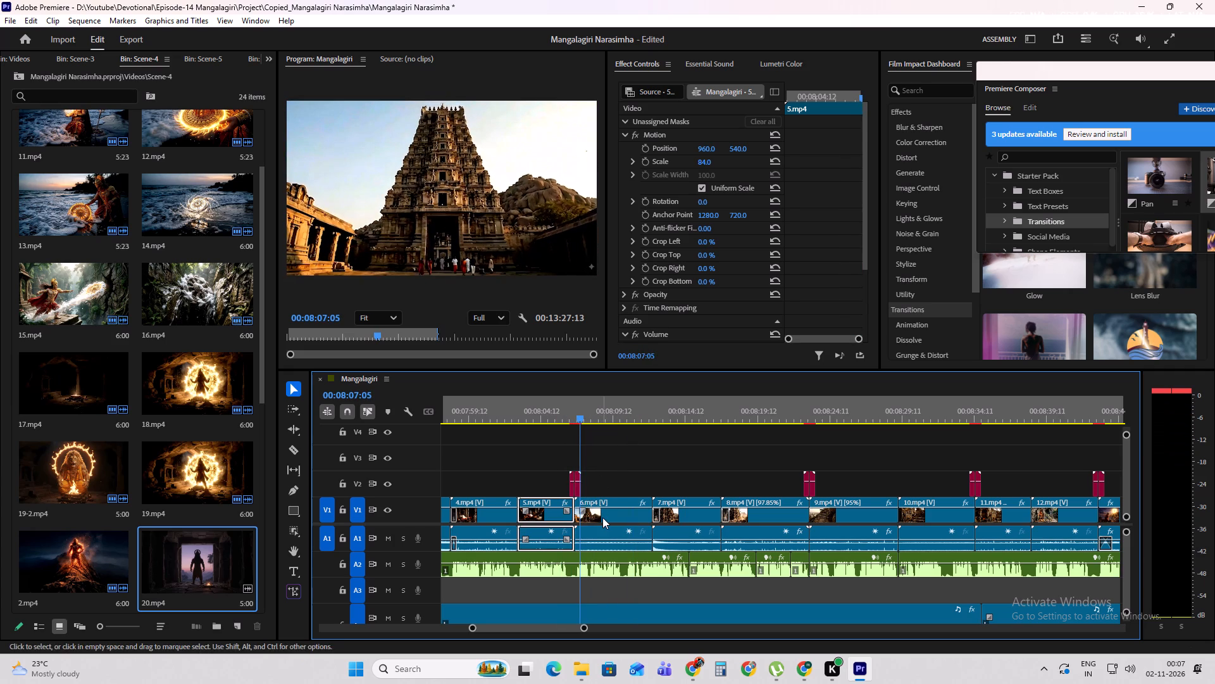
click(602, 517)
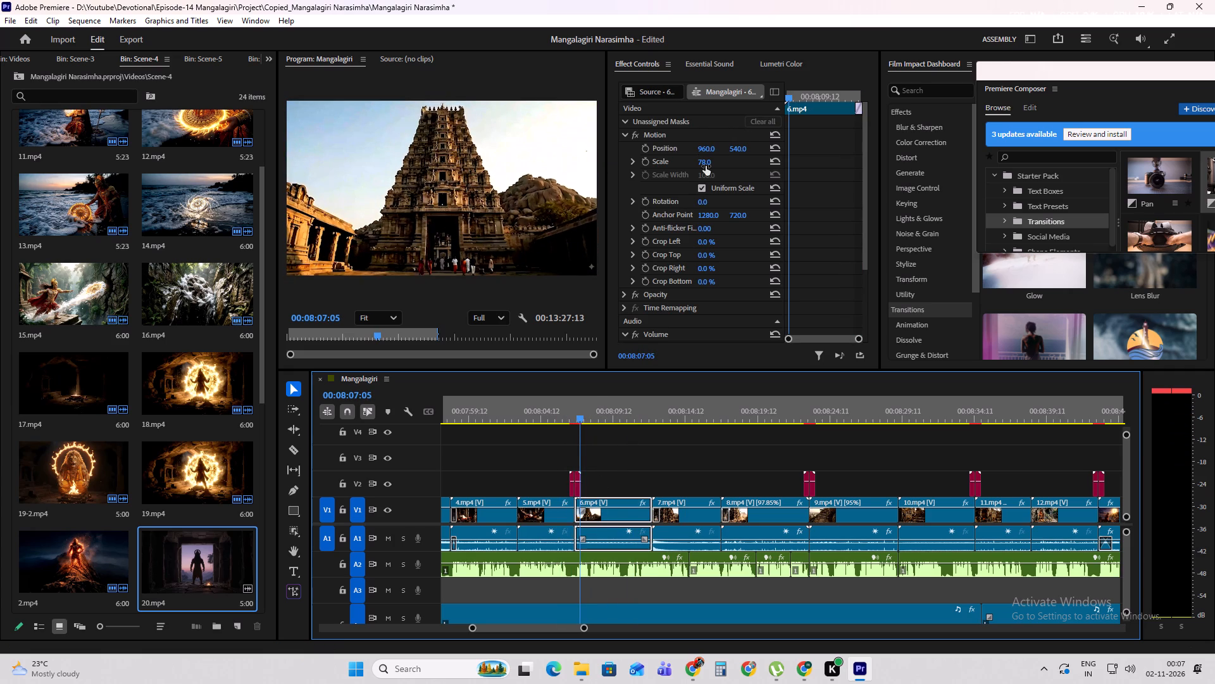
click(706, 163)
key(Up)
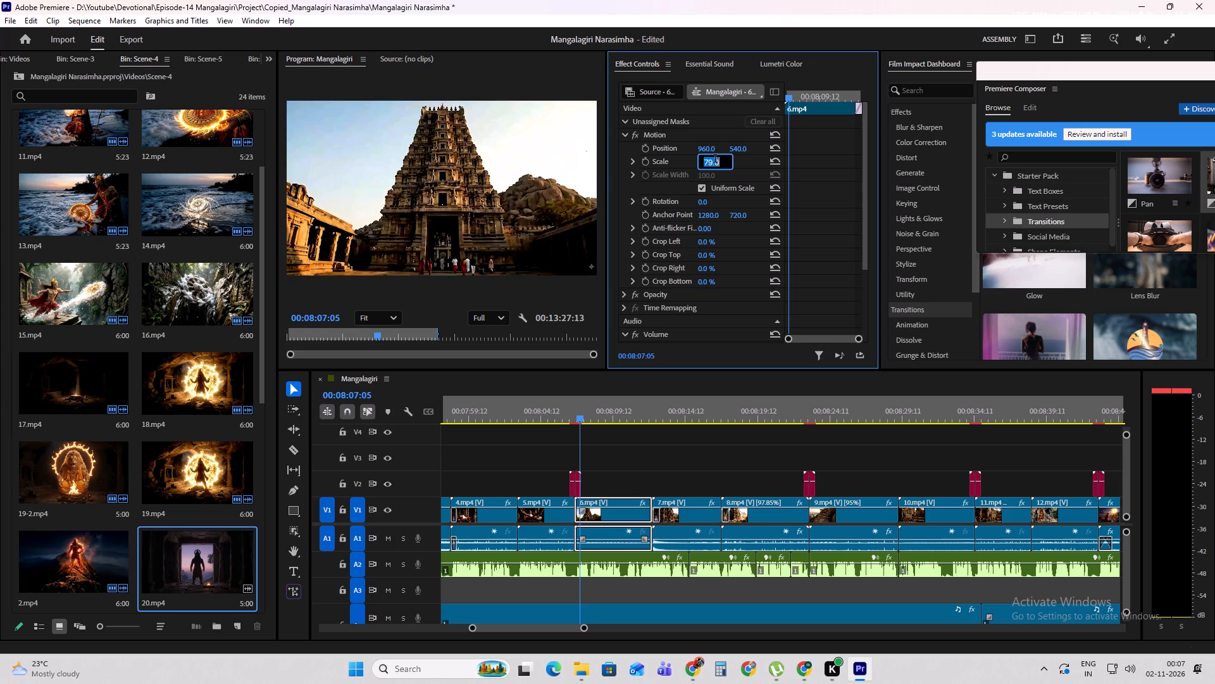
key(Up)
key(Up)
key(Up)
key(Up)
key(Return)
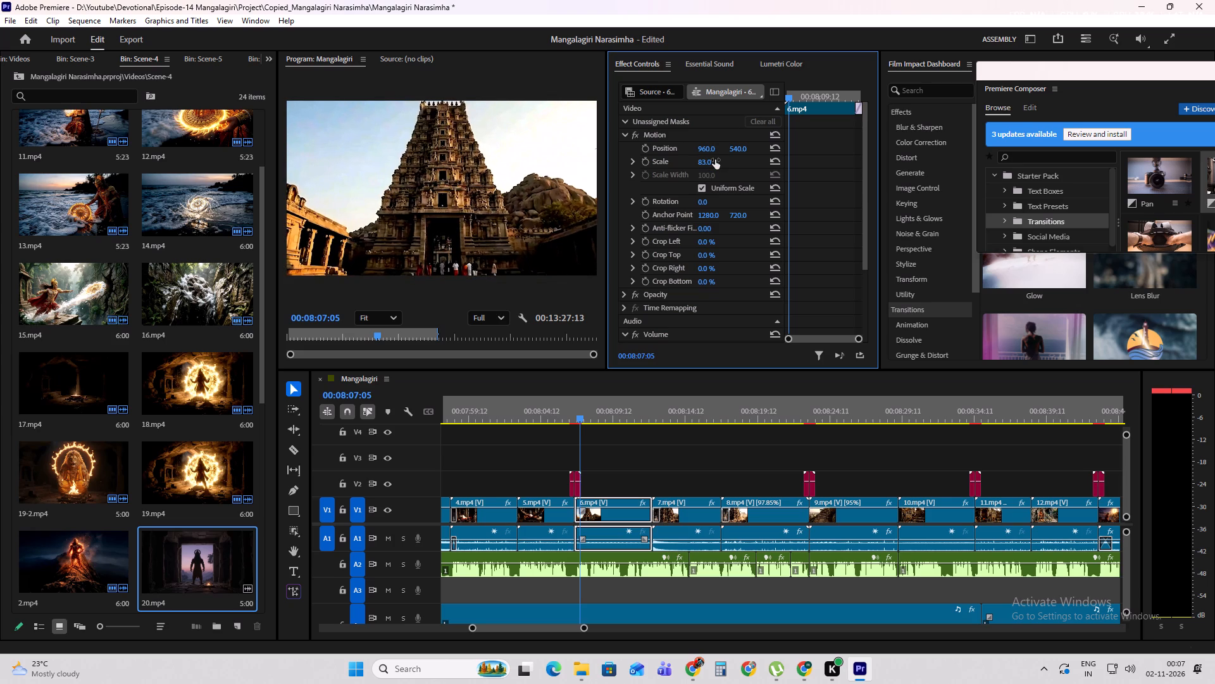
Review the V1 clips from about 00:08:07 to 00:08:42 for framing problems and stray watermarks.
drag(579, 416, 648, 424)
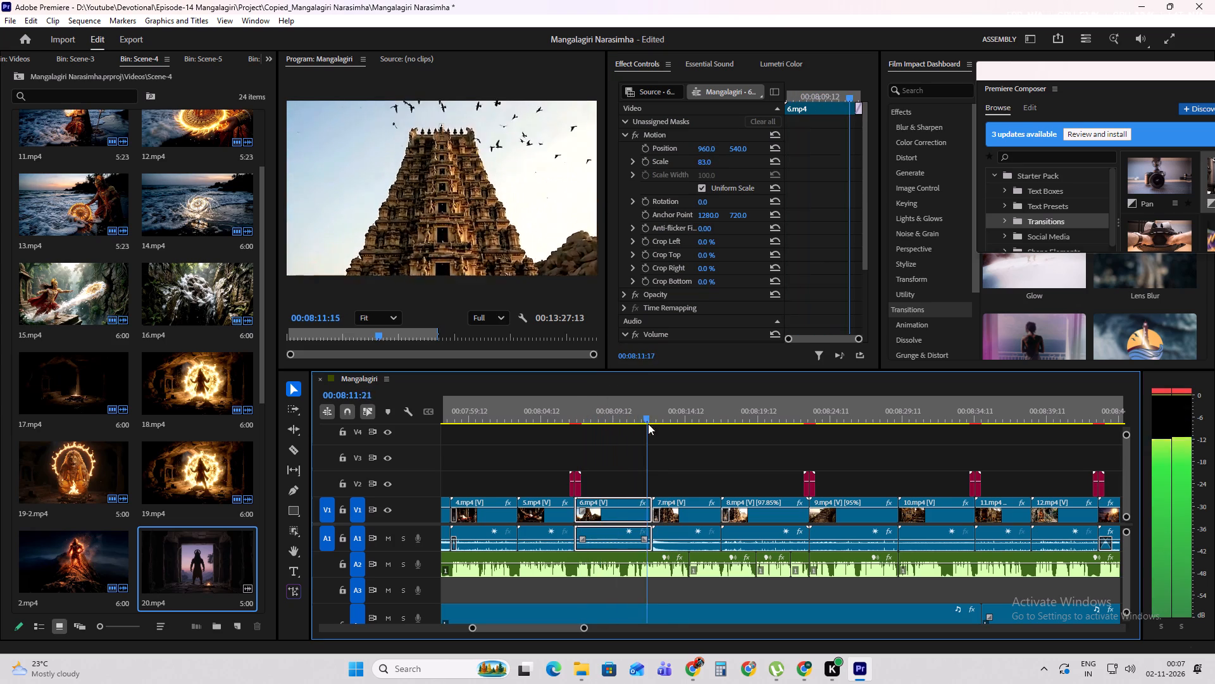
drag(648, 424, 852, 439)
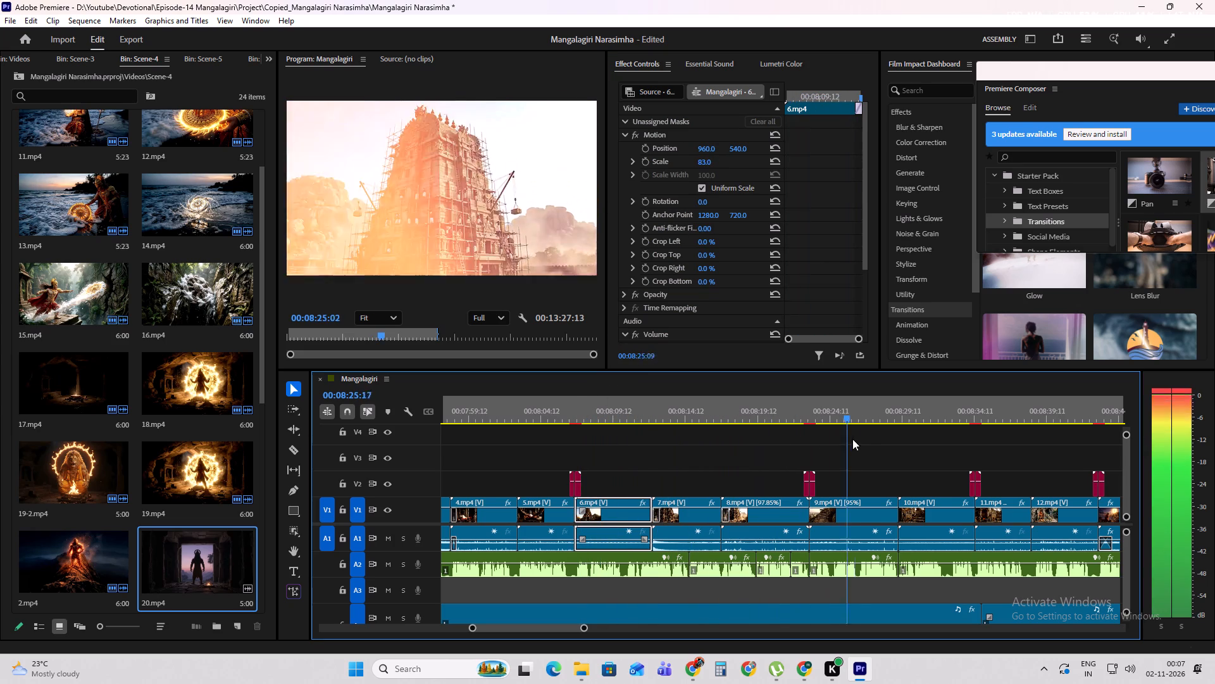
drag(852, 439, 1084, 468)
shift+scroll(874, 480, down, 16)
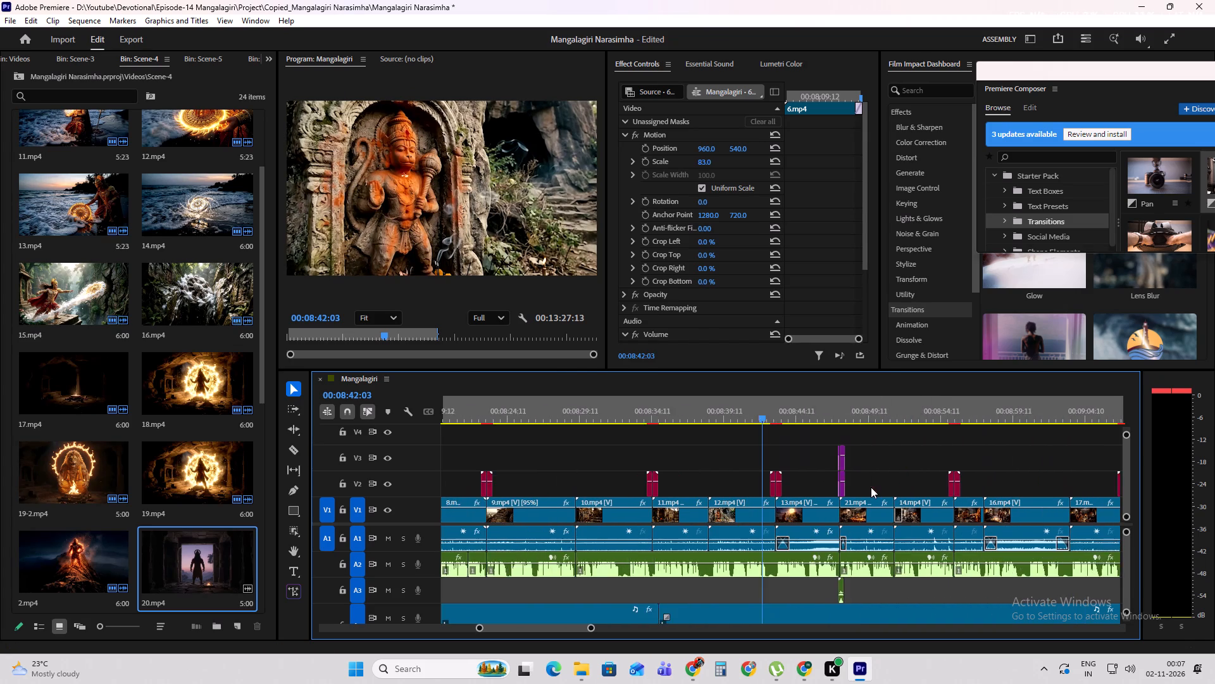
shift+scroll(871, 487, down, 13)
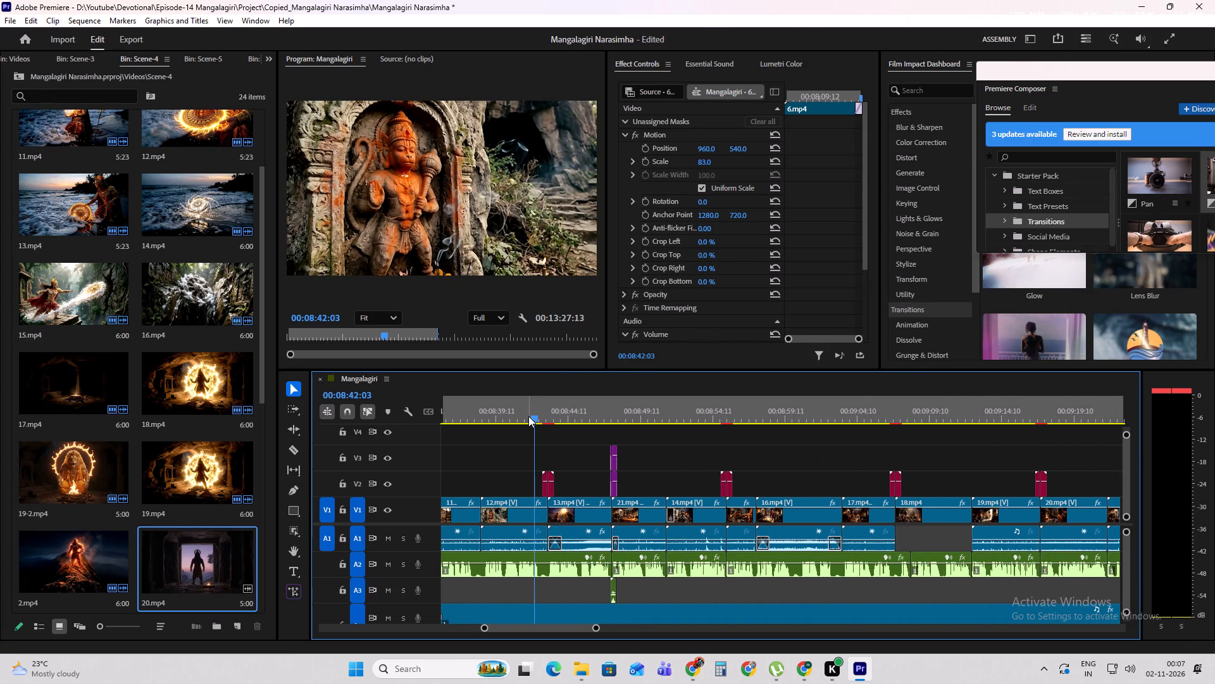
Paste the copied motion settings, Position 1035, 575 and Scale 90, onto the 21.mp4 idols clip at about 00:08:50:09.
drag(529, 416, 683, 439)
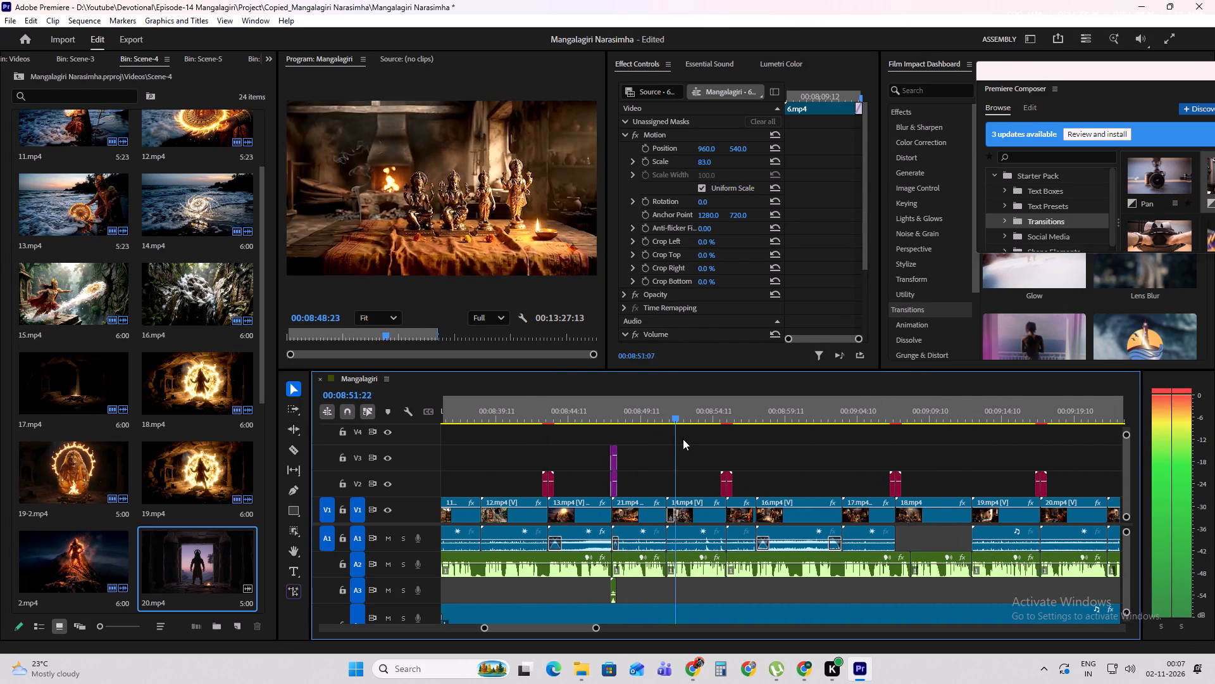
drag(683, 439, 661, 438)
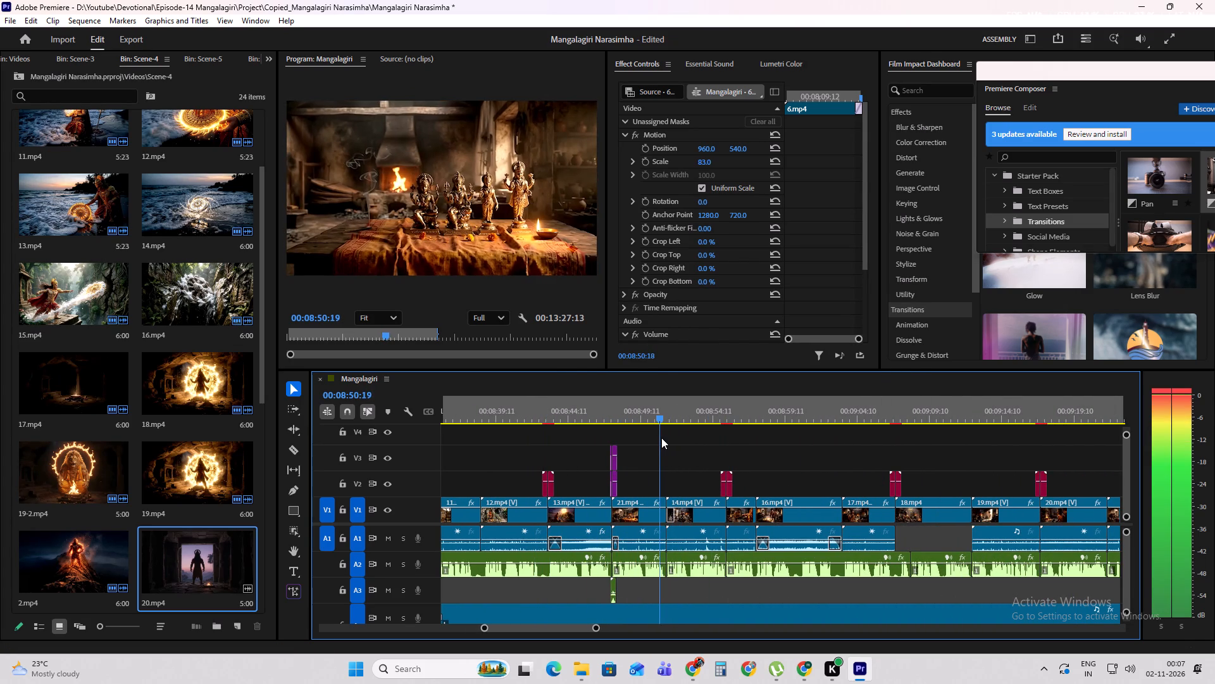
drag(661, 438, 664, 438)
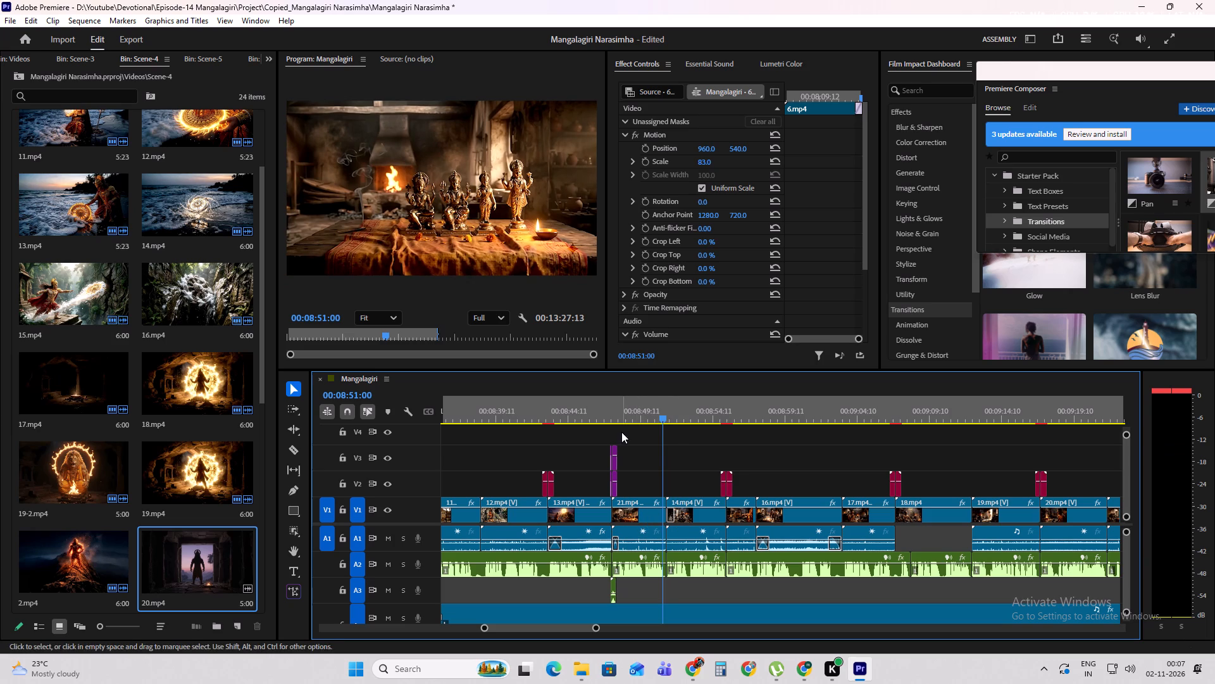
drag(620, 421, 655, 417)
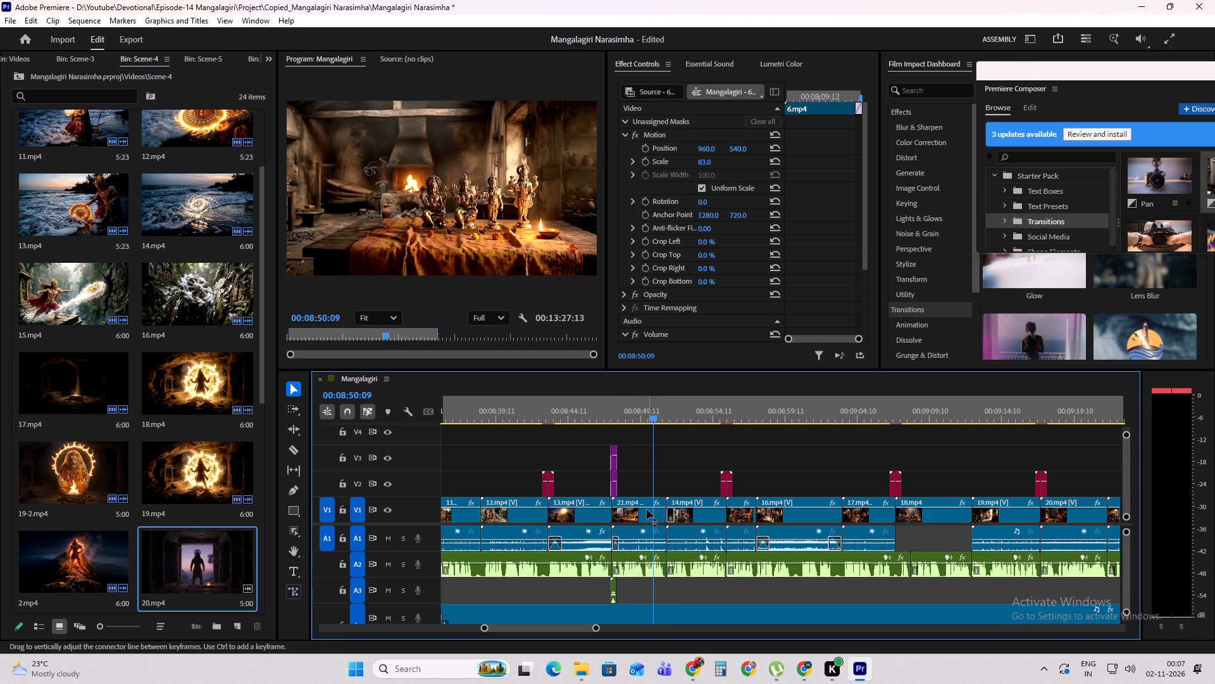
click(647, 509)
key(ctrl+v)
Check the following V1 clips and paste the same Position 1035, 575 and Scale 90 onto the 21.mp4 idols clip at about 00:09:25:21.
shift+scroll(615, 501, down, 6)
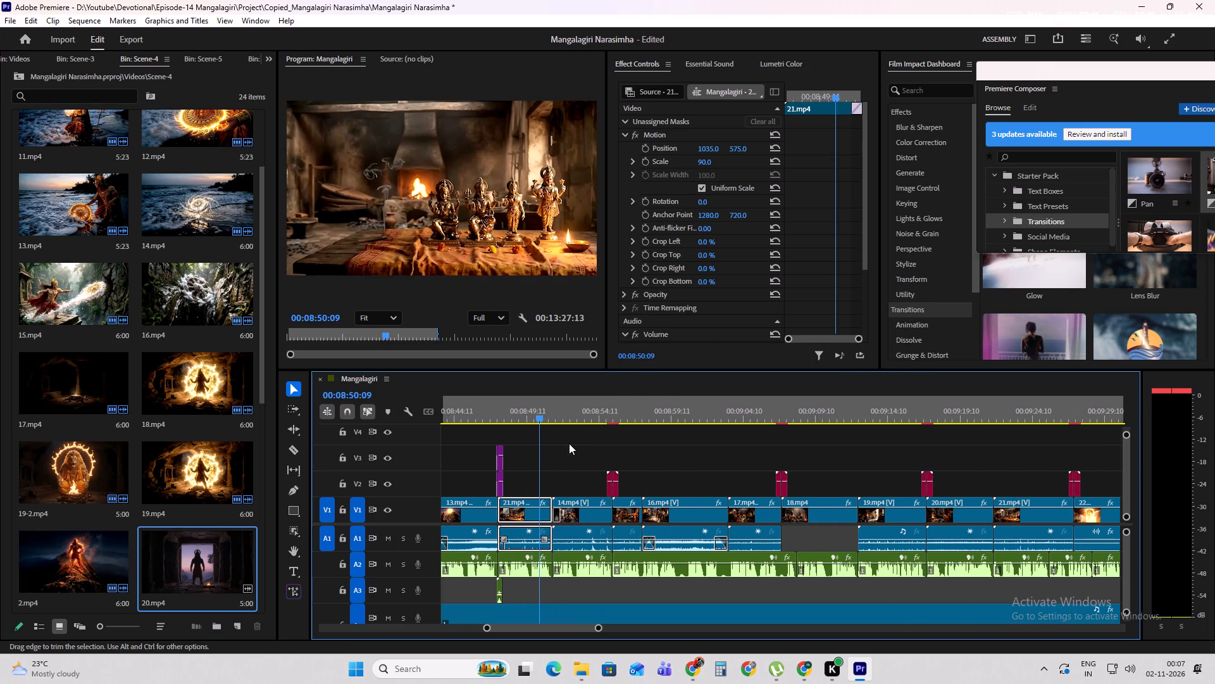
drag(534, 412, 623, 423)
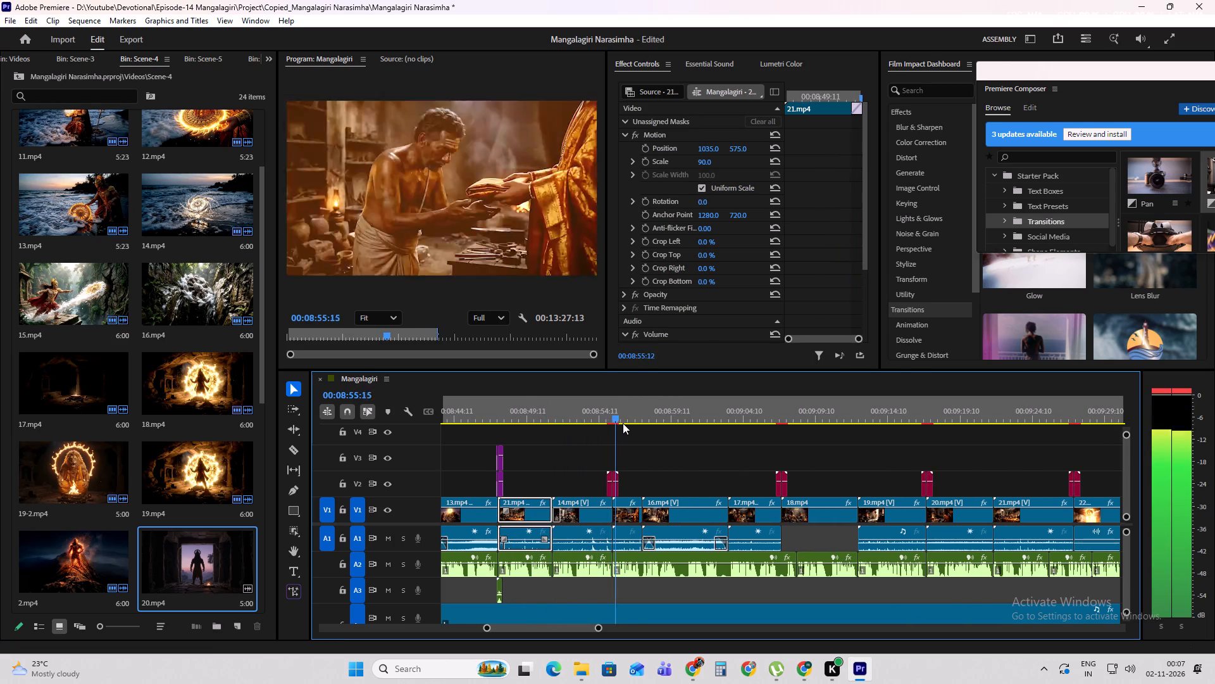
drag(623, 423, 746, 439)
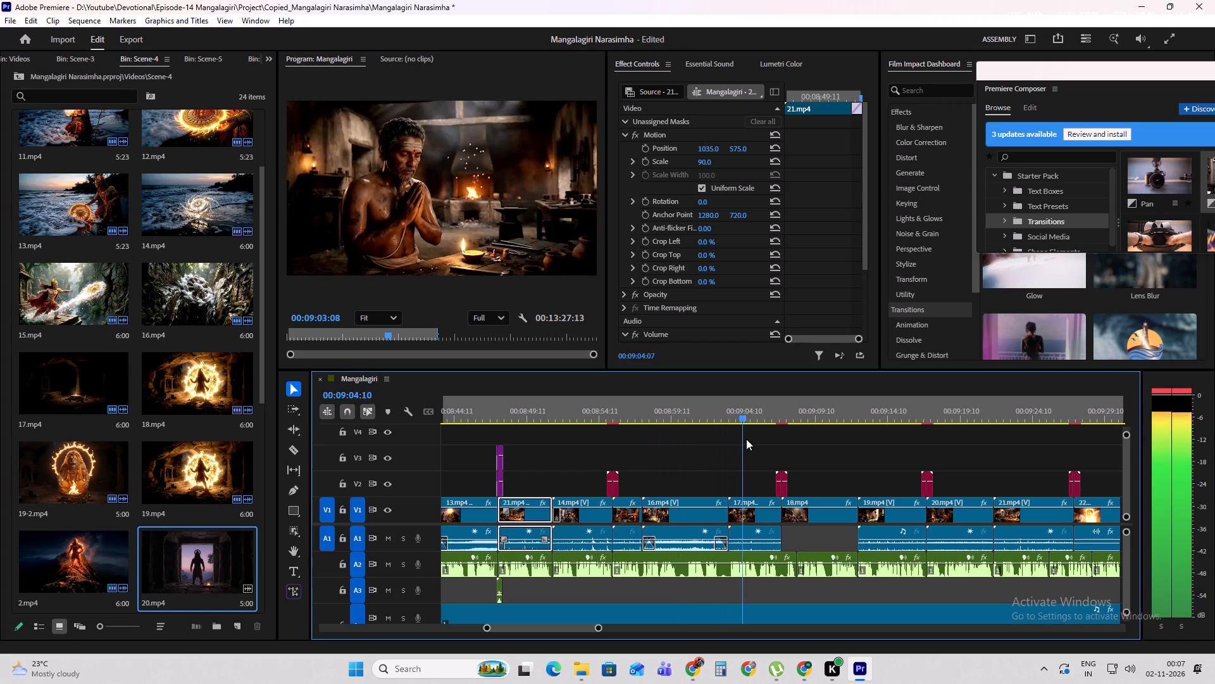
drag(746, 439, 900, 464)
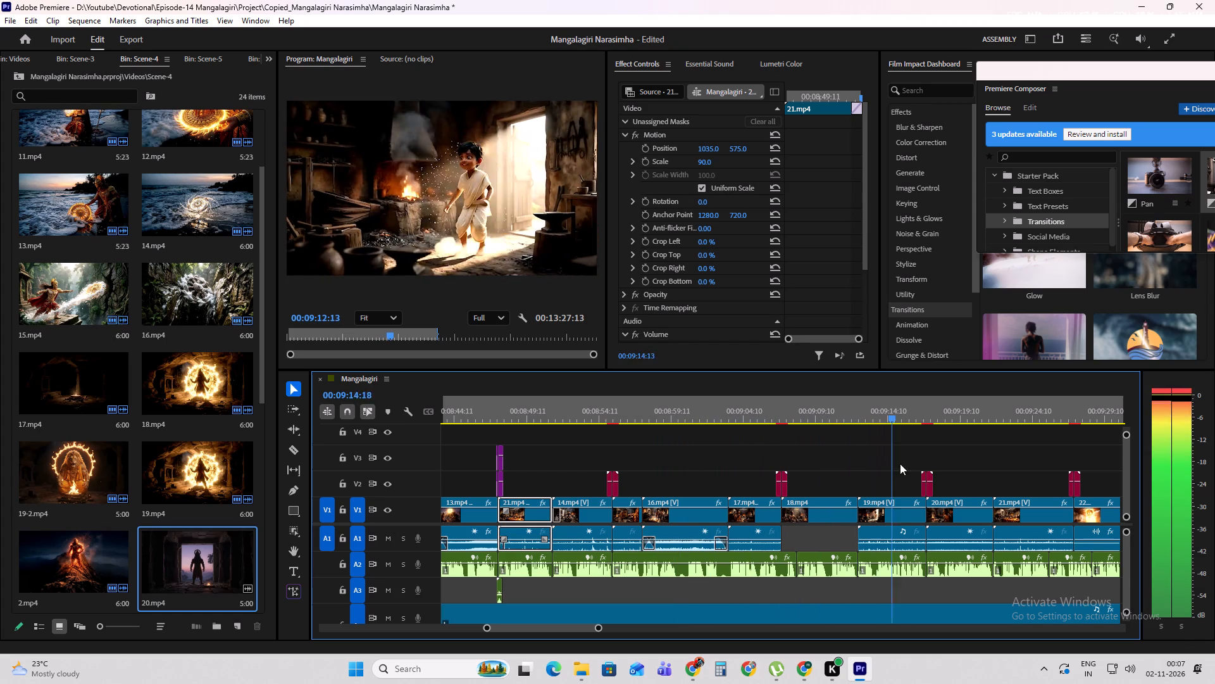
drag(900, 464, 1054, 479)
click(1049, 515)
shift+scroll(682, 507, down, 5)
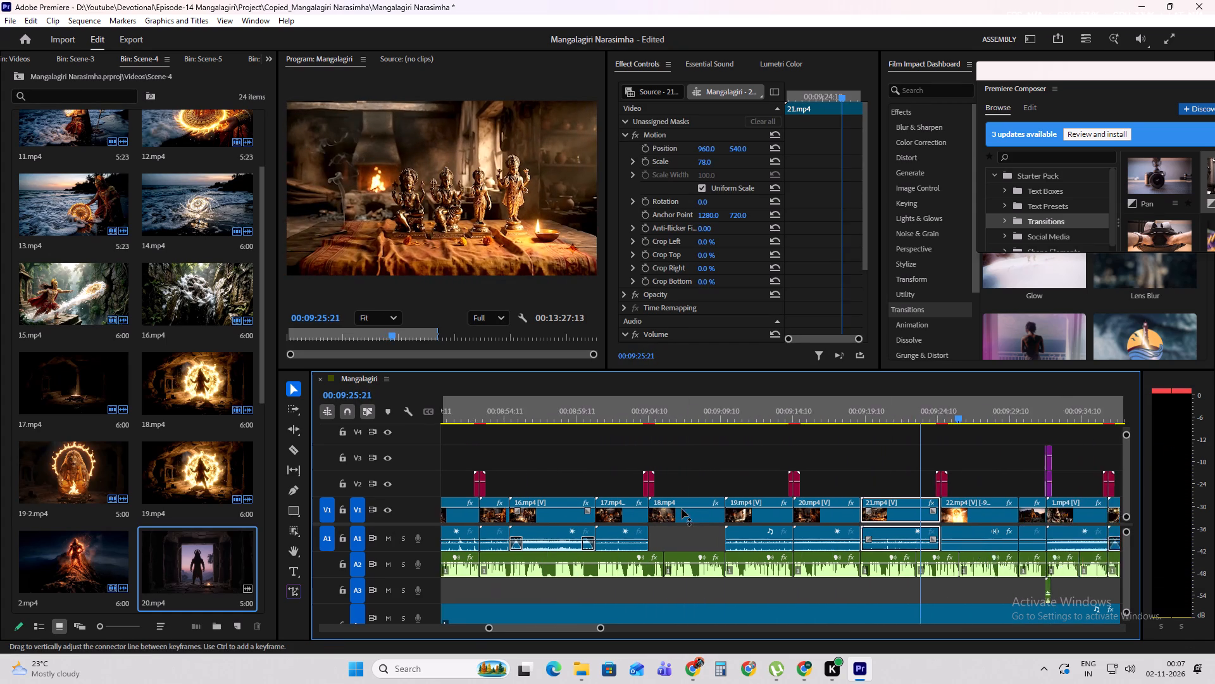
shift+scroll(682, 509, down, 19)
key(ctrl+v)
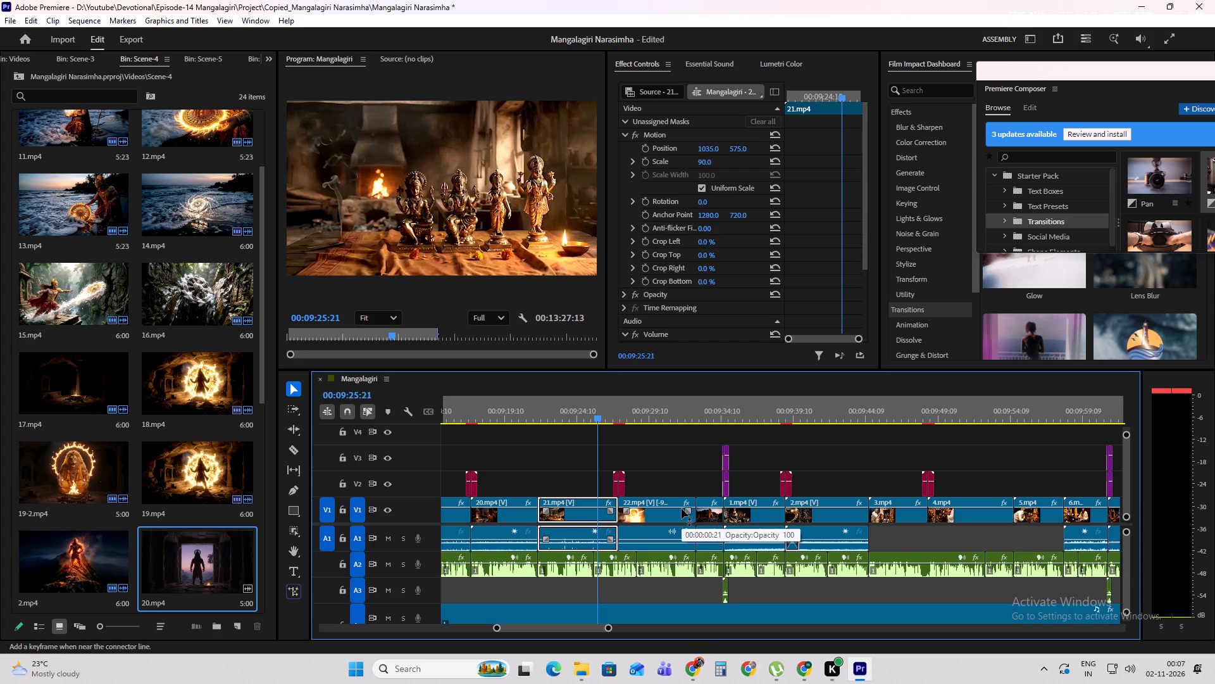
Review the V1 clips from about 00:09:26 to 00:10:43 for framing problems and stray watermarks.
shift+scroll(546, 473, down, 8)
drag(445, 414, 463, 415)
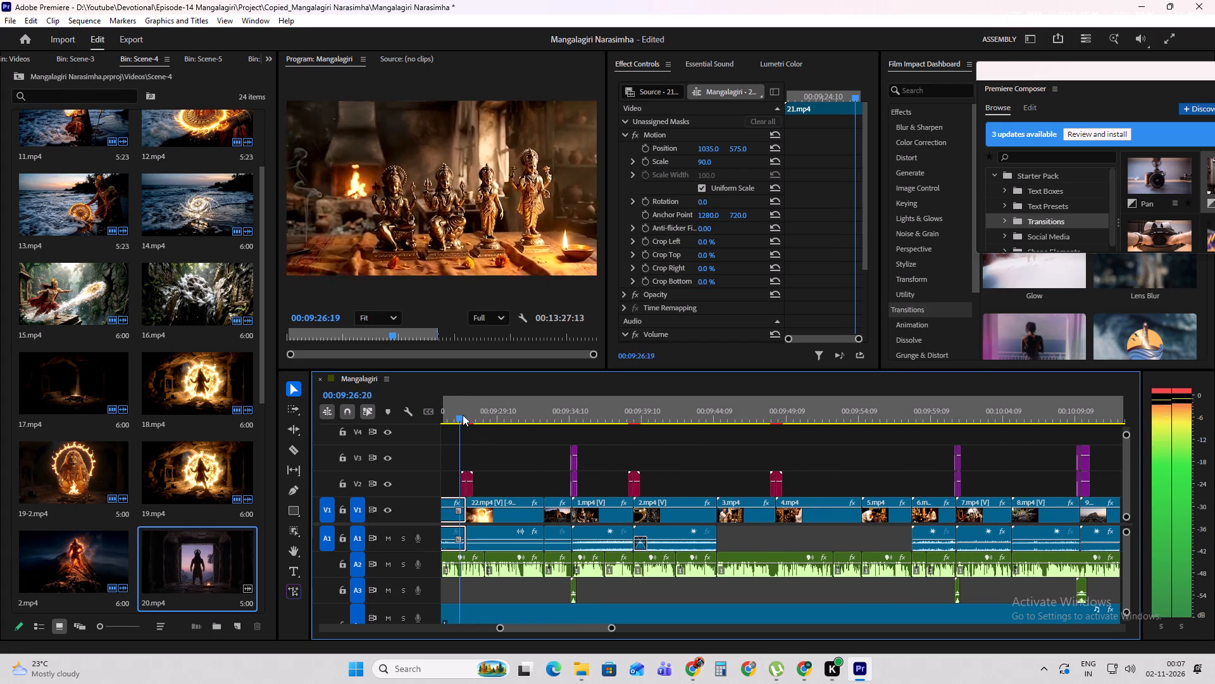
drag(463, 415, 576, 433)
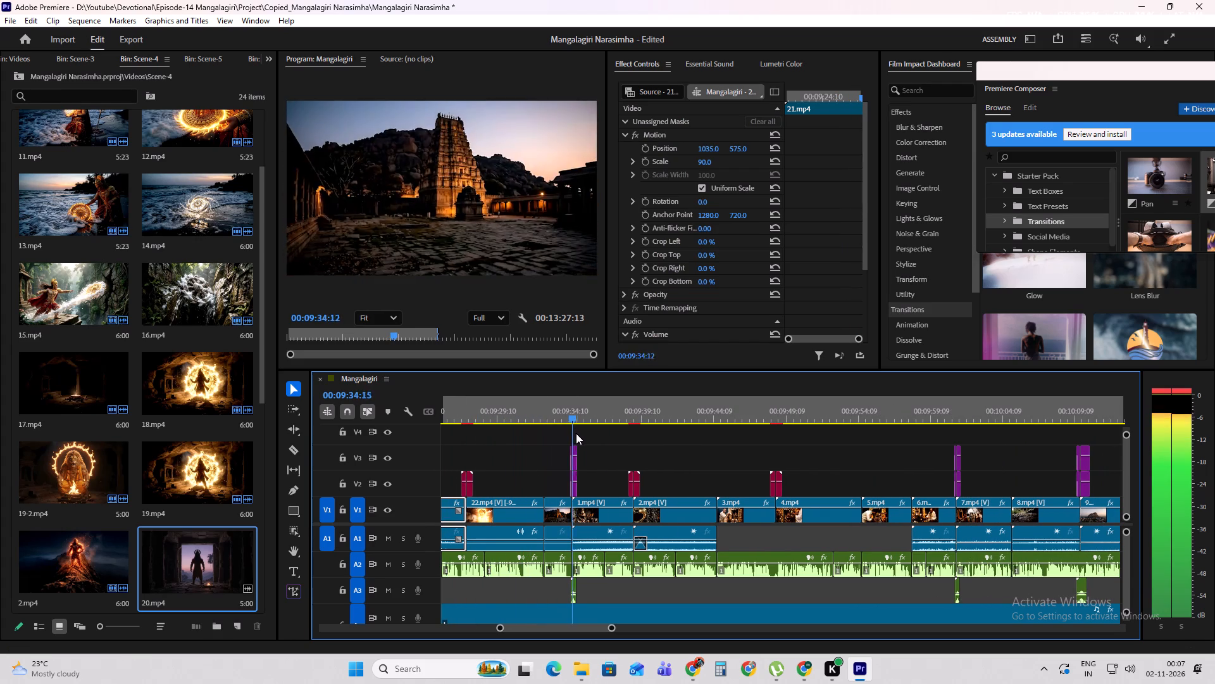
drag(576, 433, 704, 447)
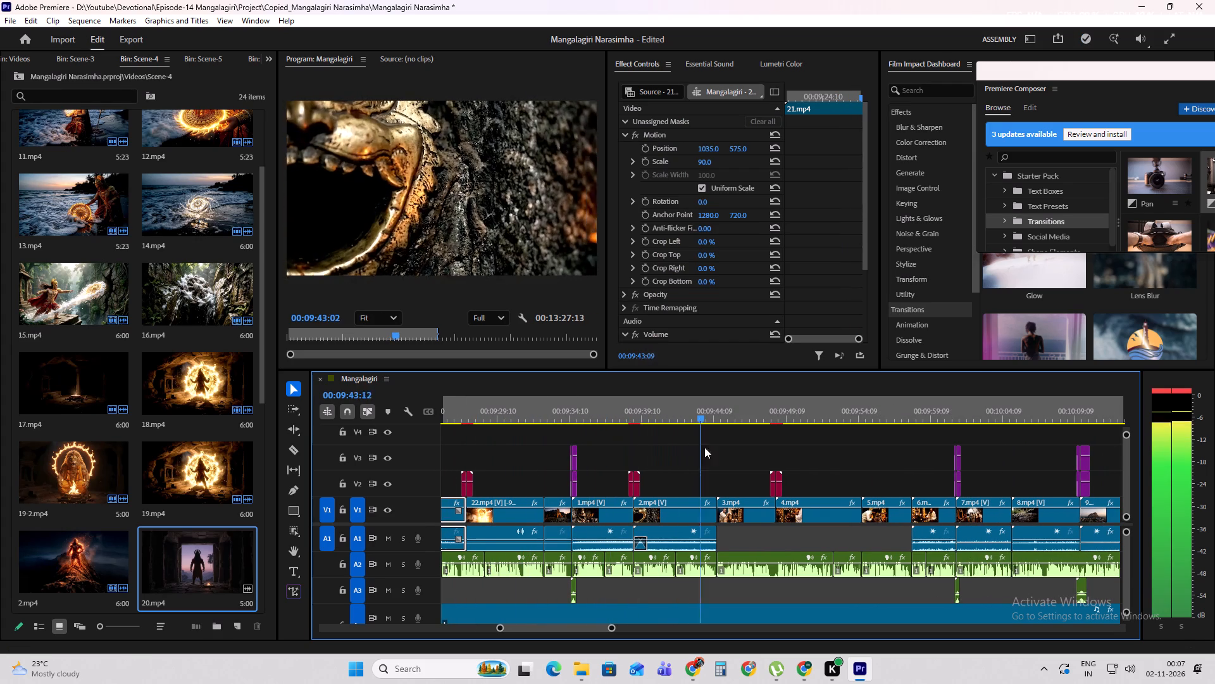
drag(704, 447, 919, 458)
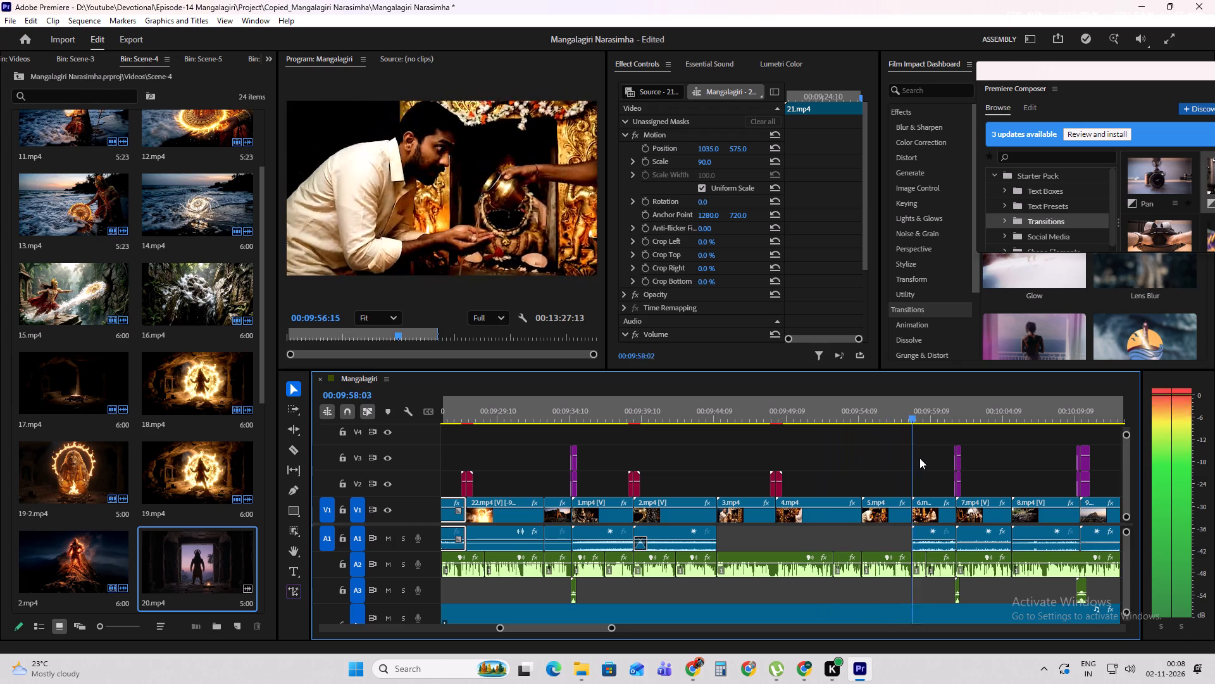
drag(919, 458, 995, 460)
scroll(761, 510, down, 11)
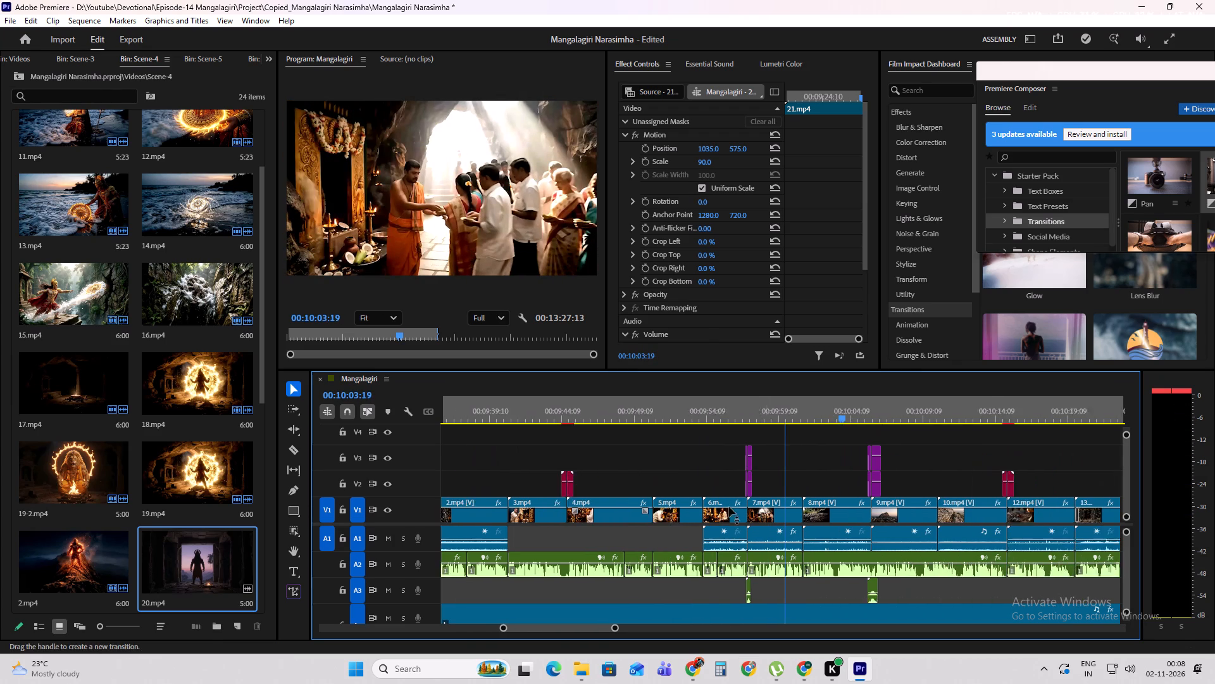
scroll(729, 507, down, 14)
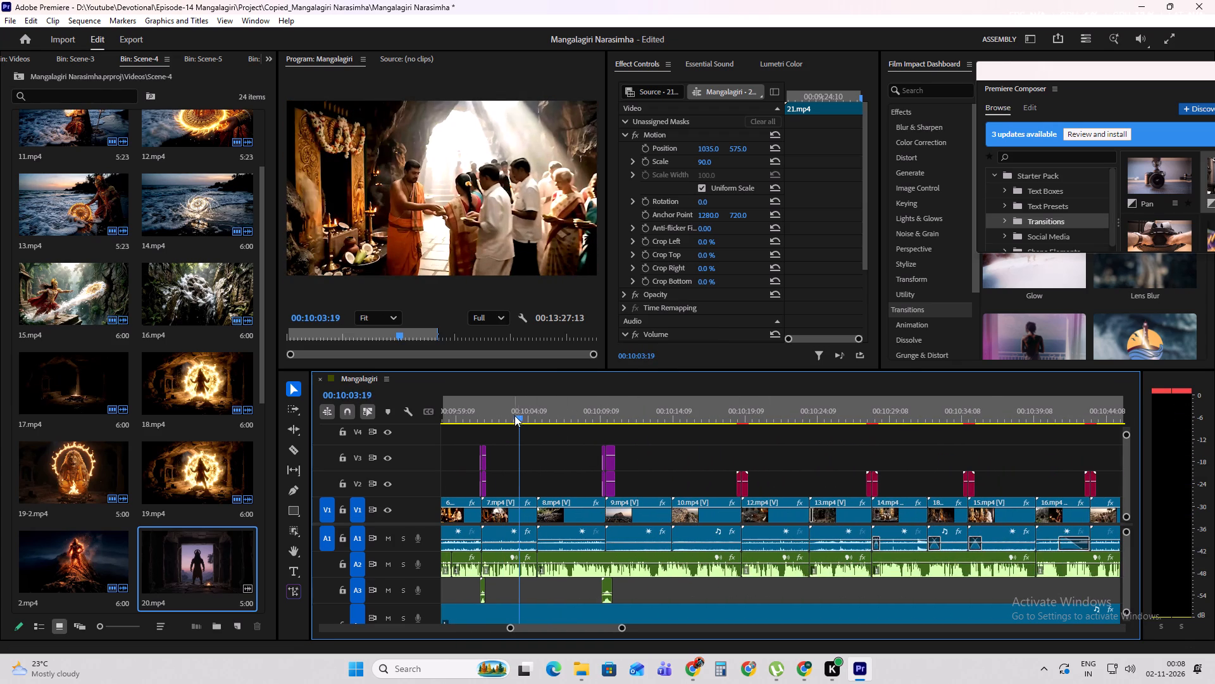
drag(514, 415, 673, 422)
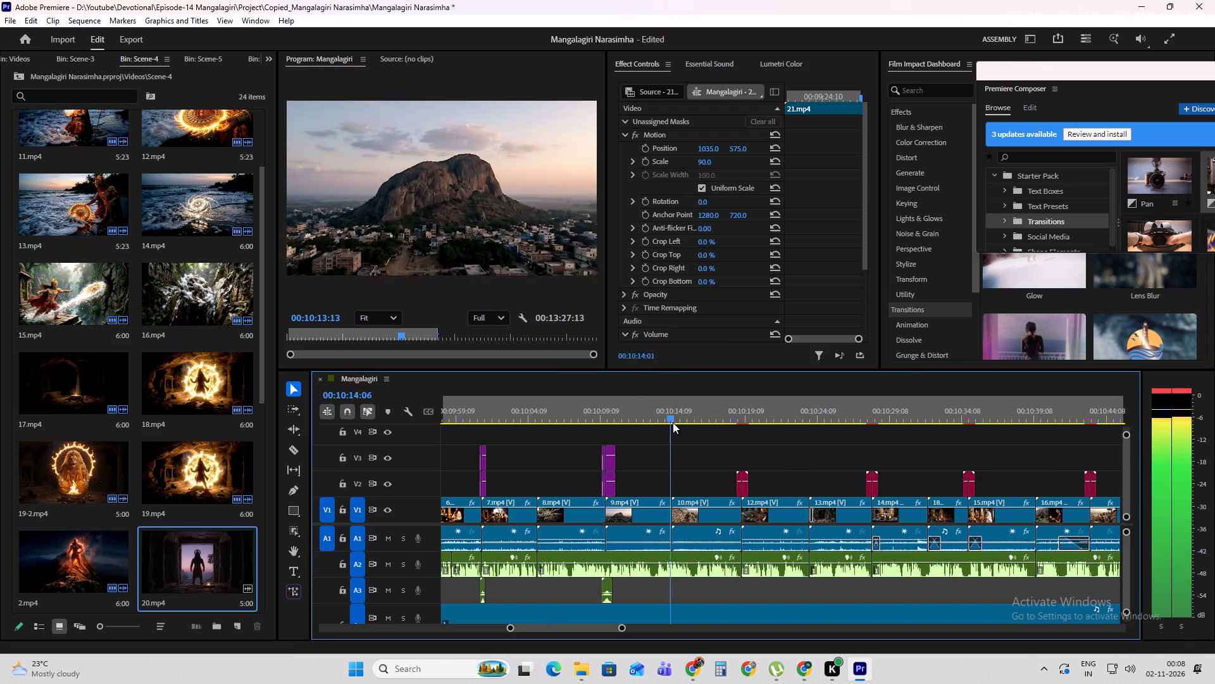
drag(673, 422, 843, 429)
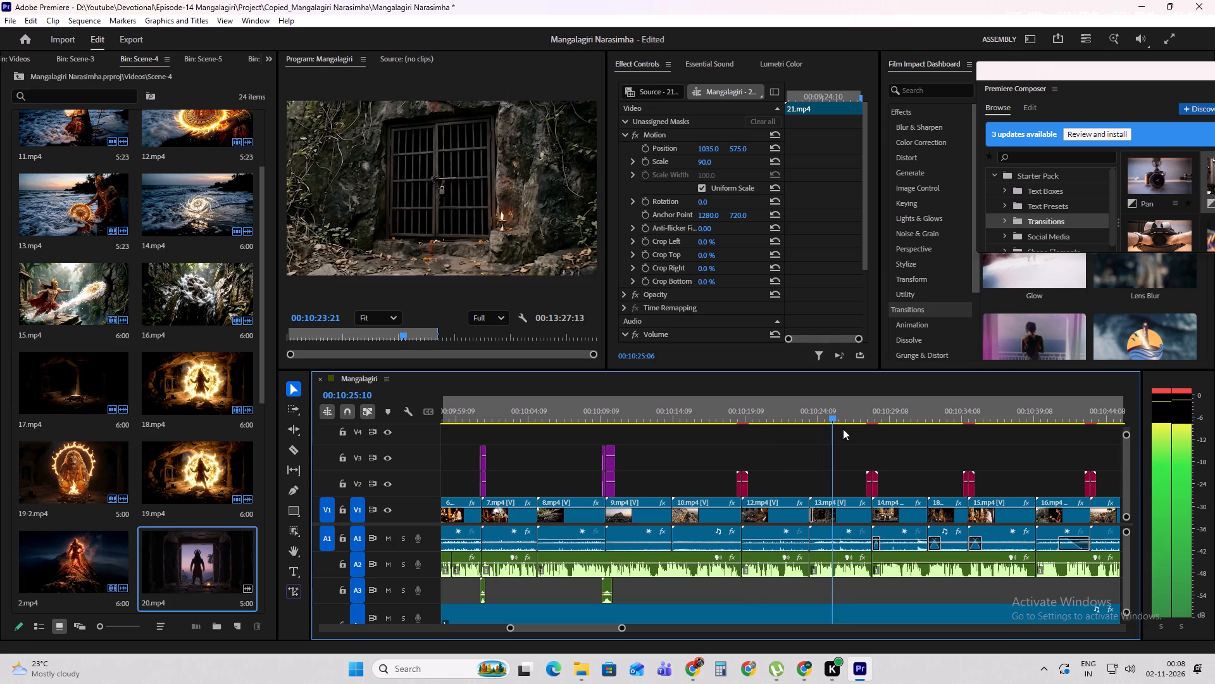
drag(843, 429, 1061, 449)
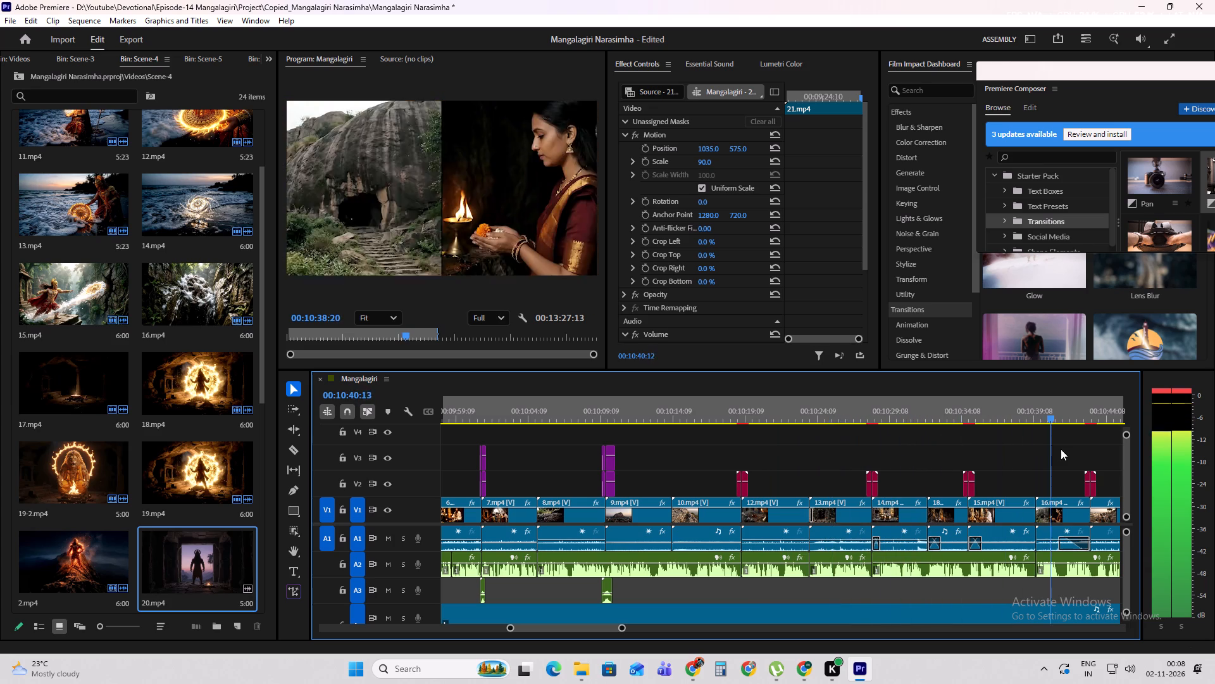
drag(1061, 449, 1092, 450)
Review the V1 clips from about 00:10:43 to 00:11:48 for framing problems and stray watermarks.
shift+scroll(678, 509, down, 16)
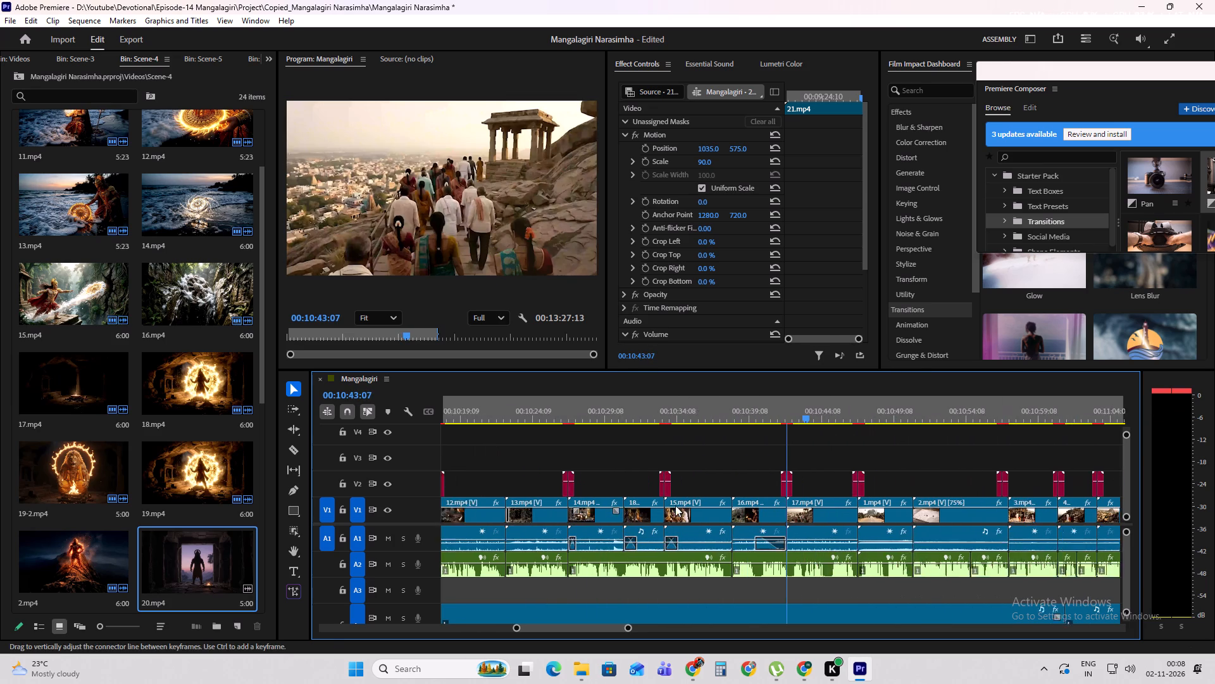
shift+scroll(675, 505, down, 16)
drag(487, 414, 719, 434)
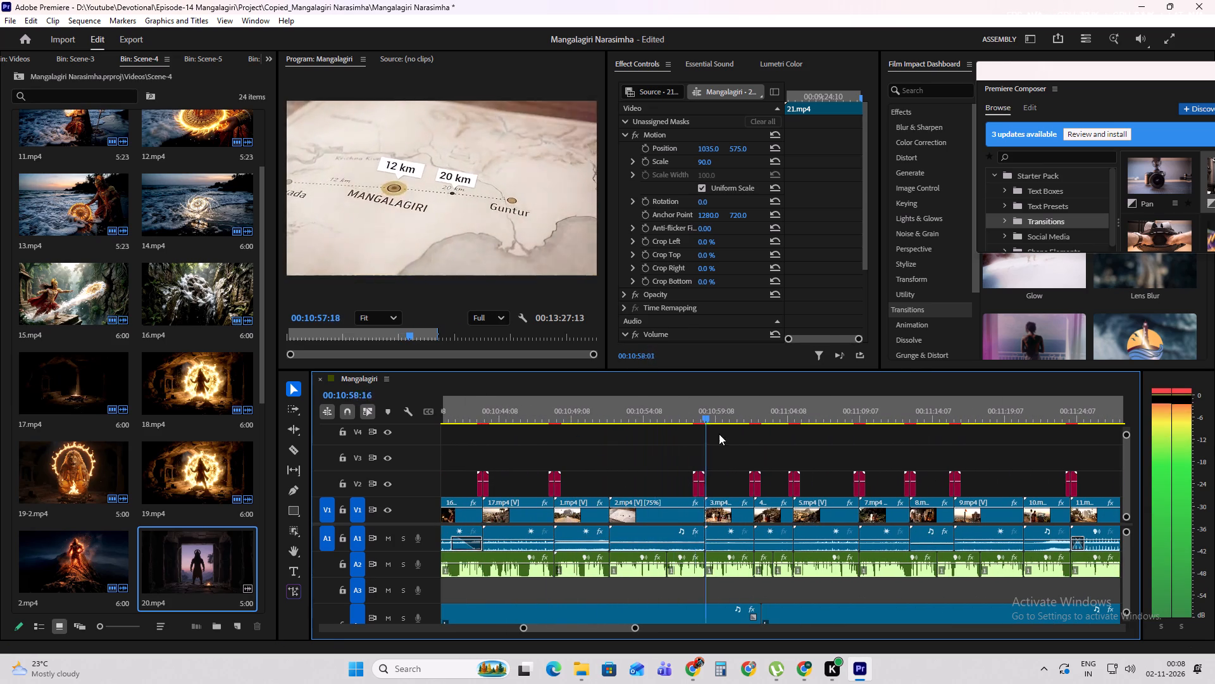
drag(719, 434, 1041, 450)
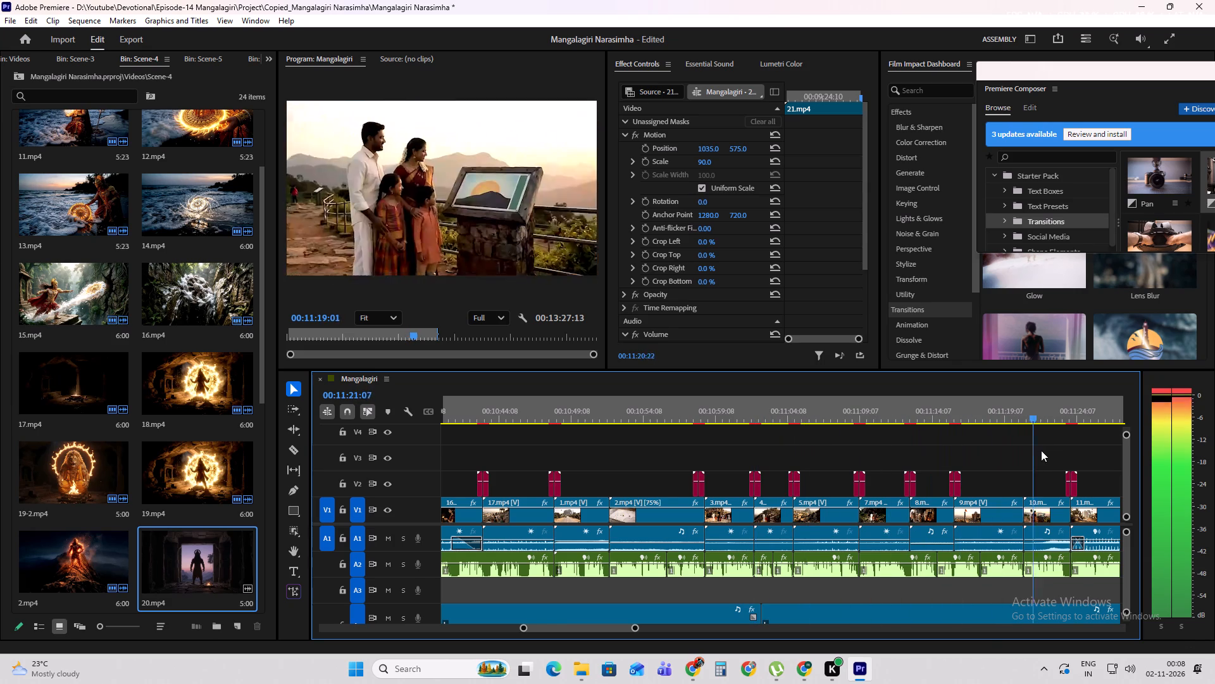
drag(1041, 450, 1089, 451)
shift+scroll(787, 503, down, 20)
shift+scroll(787, 503, down, 3)
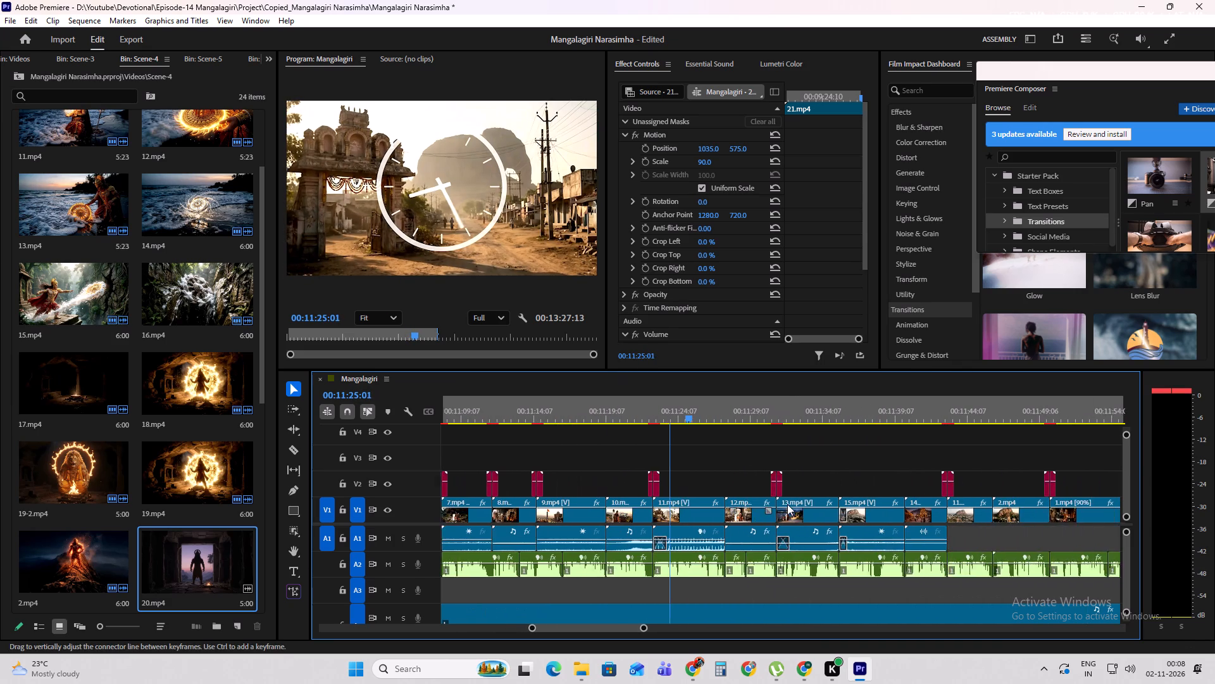
shift+scroll(787, 504, down, 6)
drag(535, 418, 598, 420)
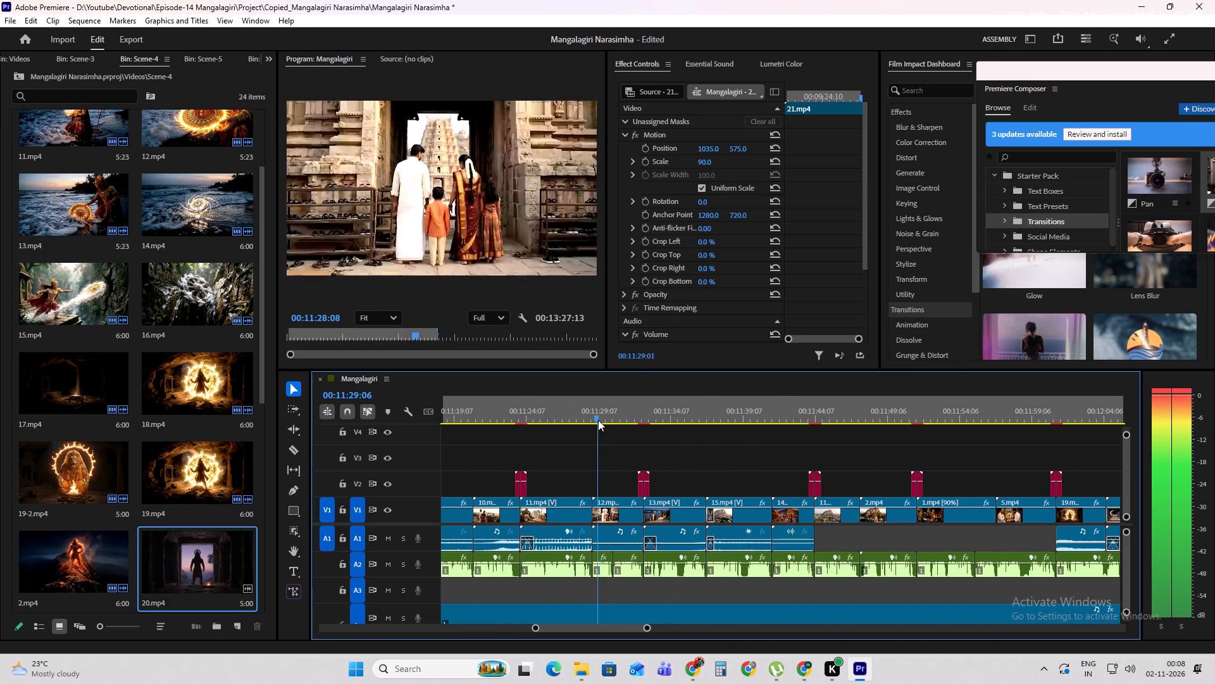
drag(598, 420, 875, 439)
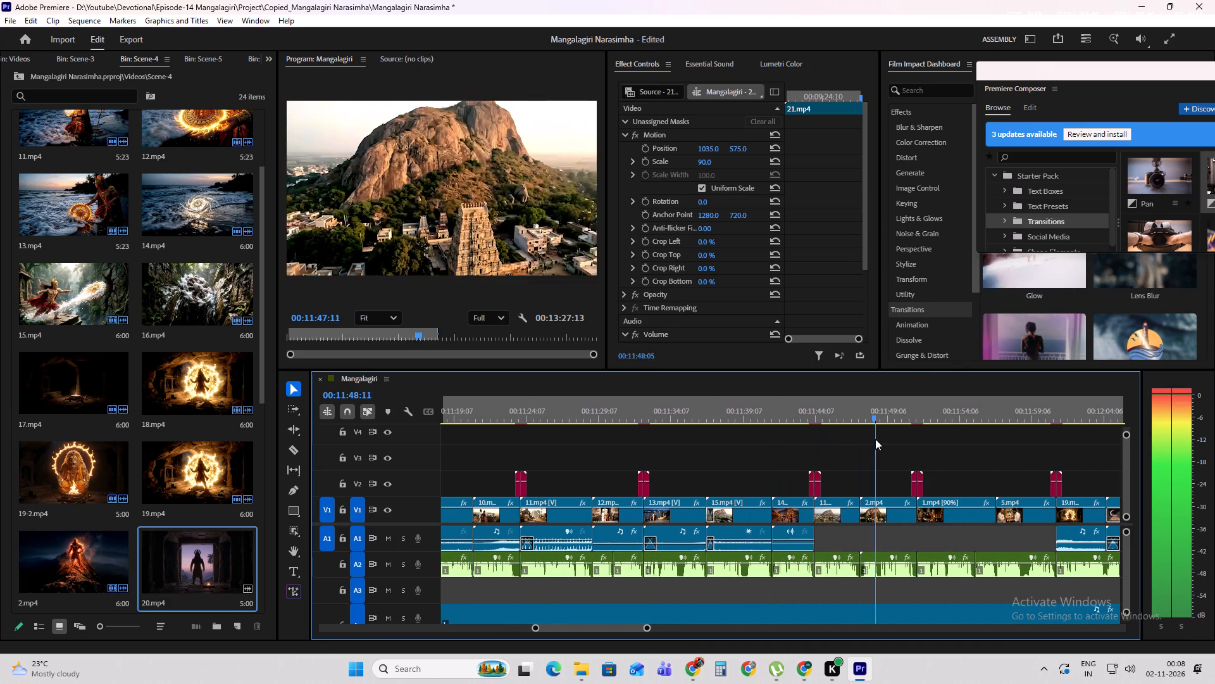
Set the 14.mp4 lit temple tower clip at about 00:11:43:17 to Scale 85 and vertical Position 598 to hide the corner watermark.
drag(875, 439, 811, 432)
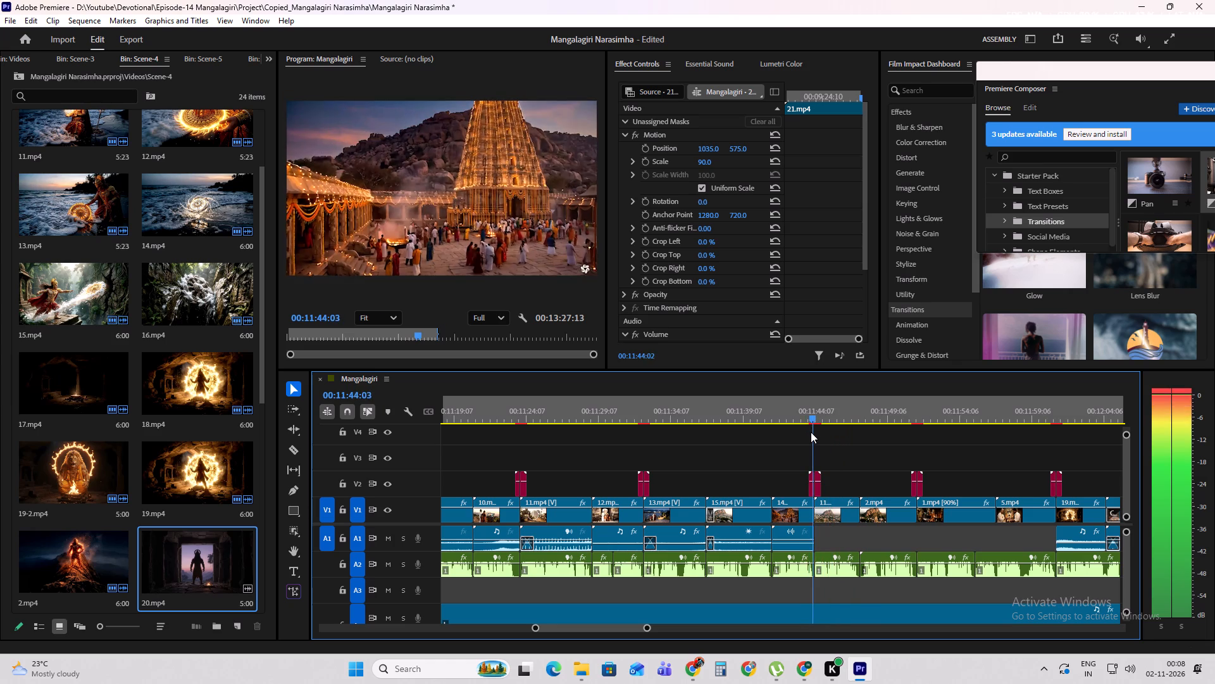
drag(811, 432, 805, 432)
click(787, 510)
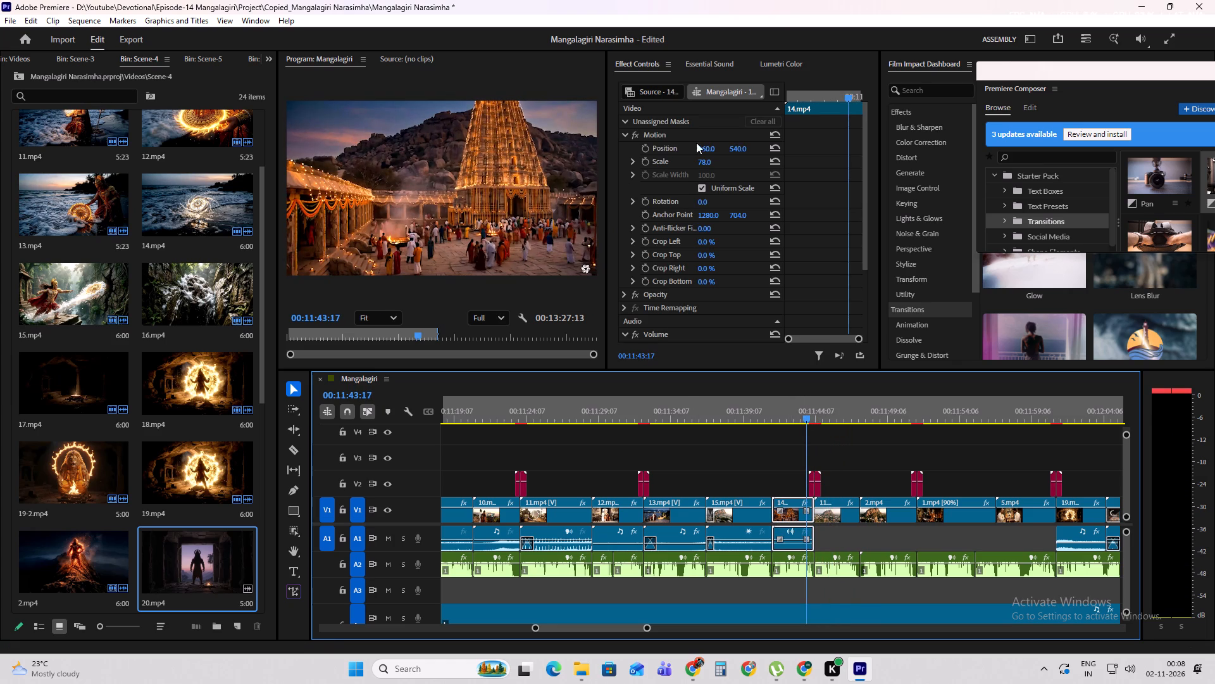
click(711, 160)
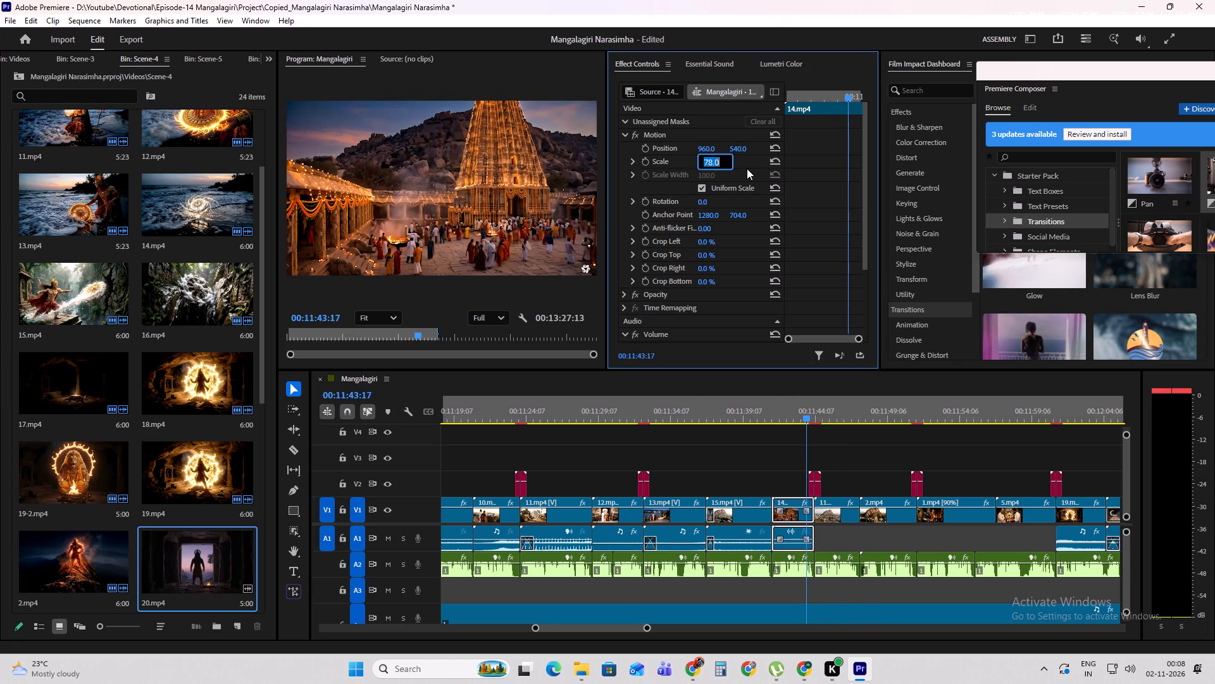
text(85)
key(Return)
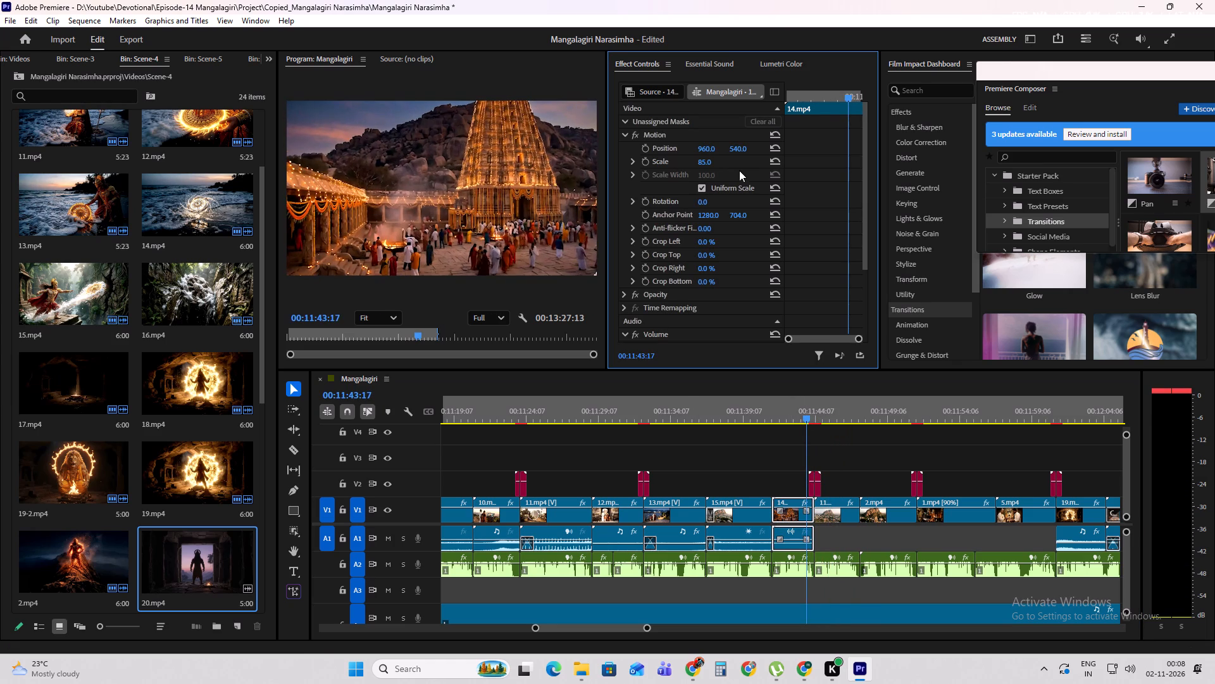
drag(738, 148, 788, 148)
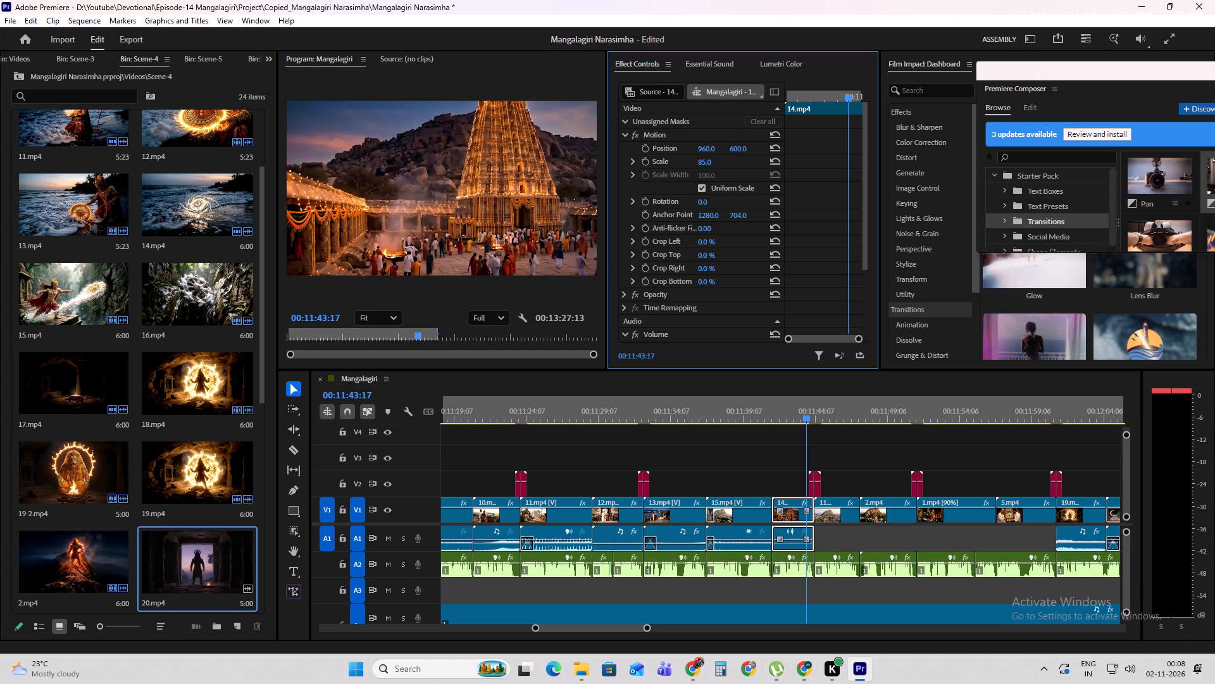
drag(788, 148, 789, 148)
drag(738, 148, 725, 149)
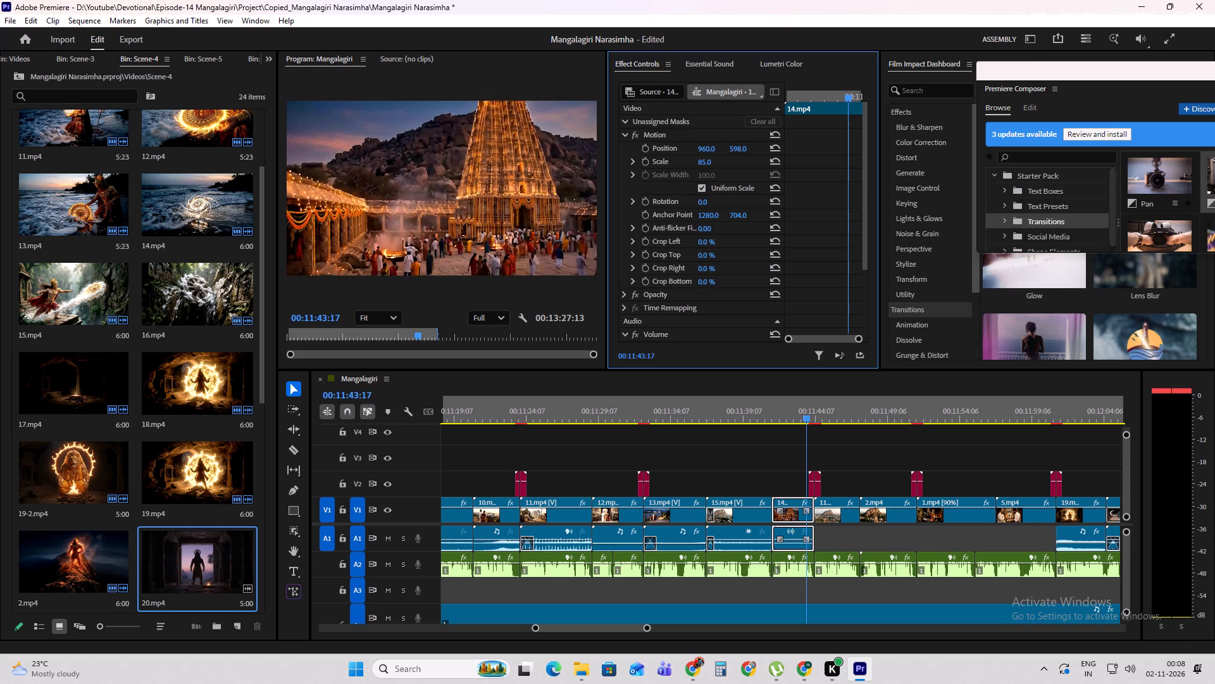
Adjust the vertical Position of the 14.mp4 lit temple tower clip to 594 and check its framing through to the transition.
drag(725, 149, 722, 149)
drag(767, 414, 815, 417)
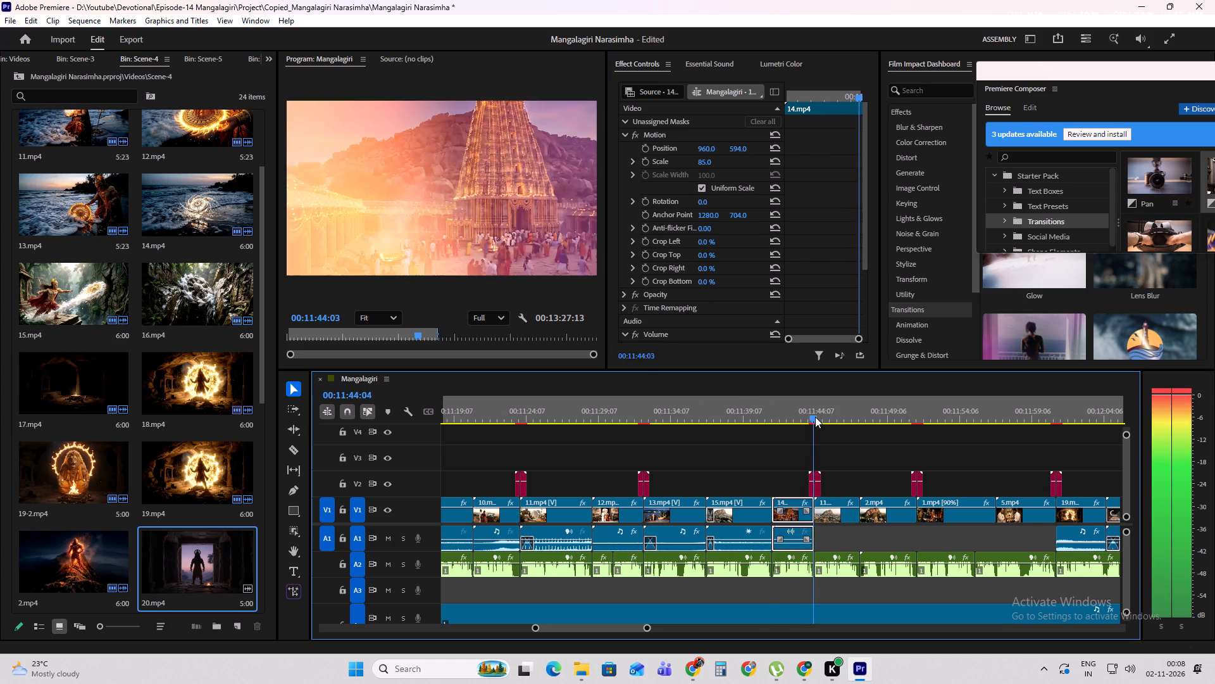
drag(815, 417, 768, 417)
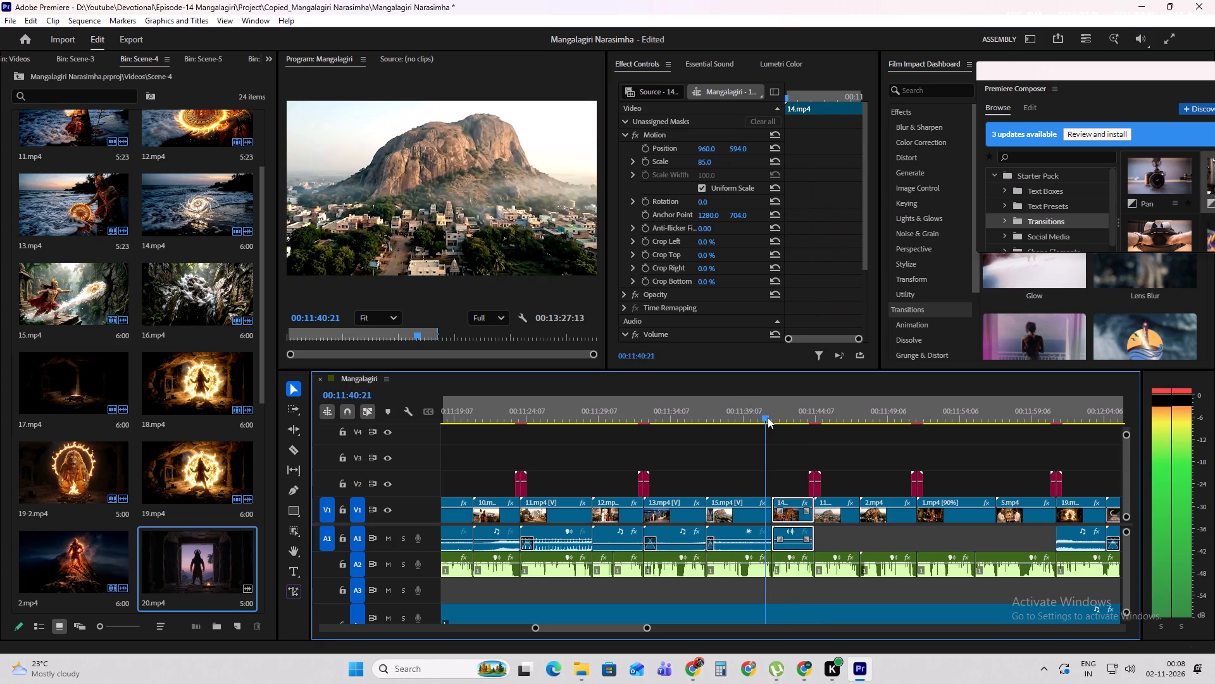
Review the V1 clips from about 00:11:41 to 00:12:41 for framing problems, captions and stray watermarks.
drag(768, 417, 900, 418)
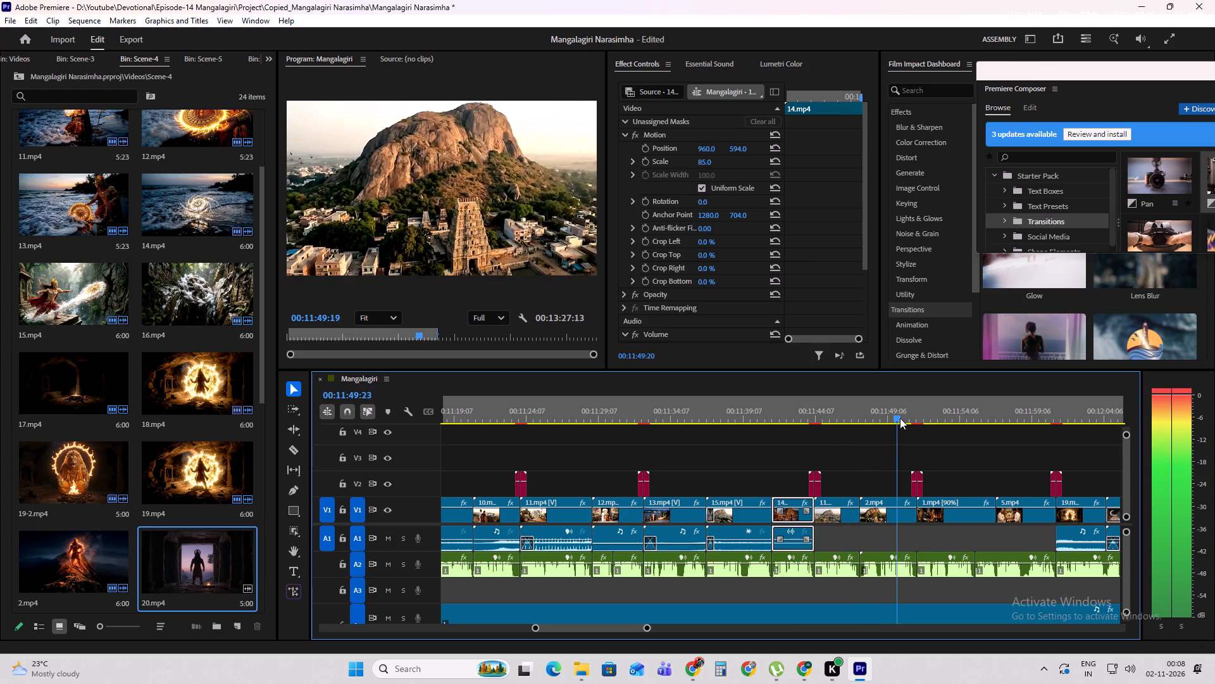
drag(900, 418, 1037, 431)
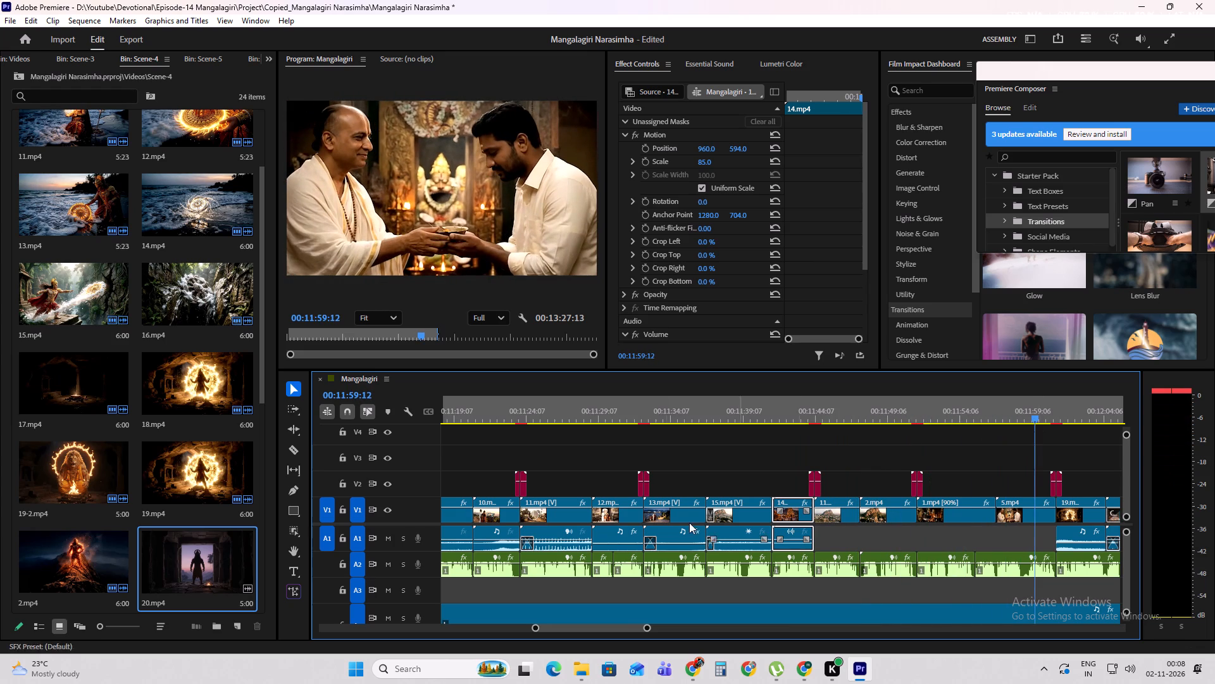
shift+scroll(663, 517, down, 20)
shift+scroll(663, 517, down, 6)
shift+scroll(509, 453, down, 2)
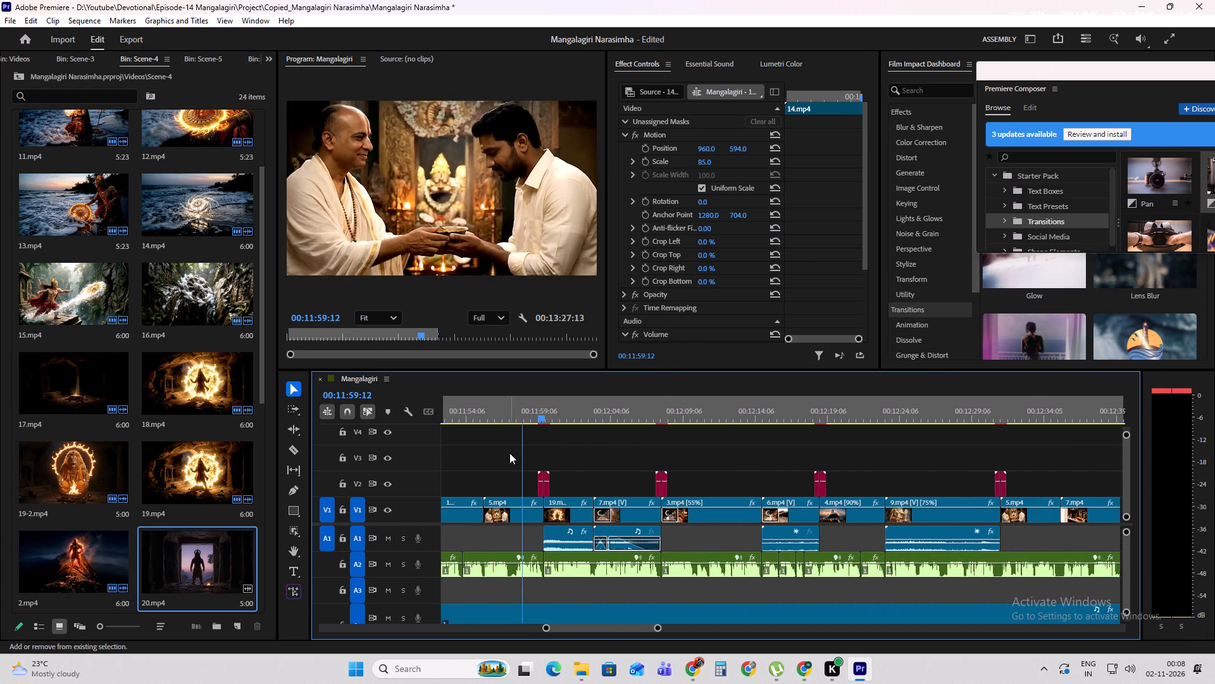
shift+scroll(509, 453, down, 2)
drag(465, 413, 599, 422)
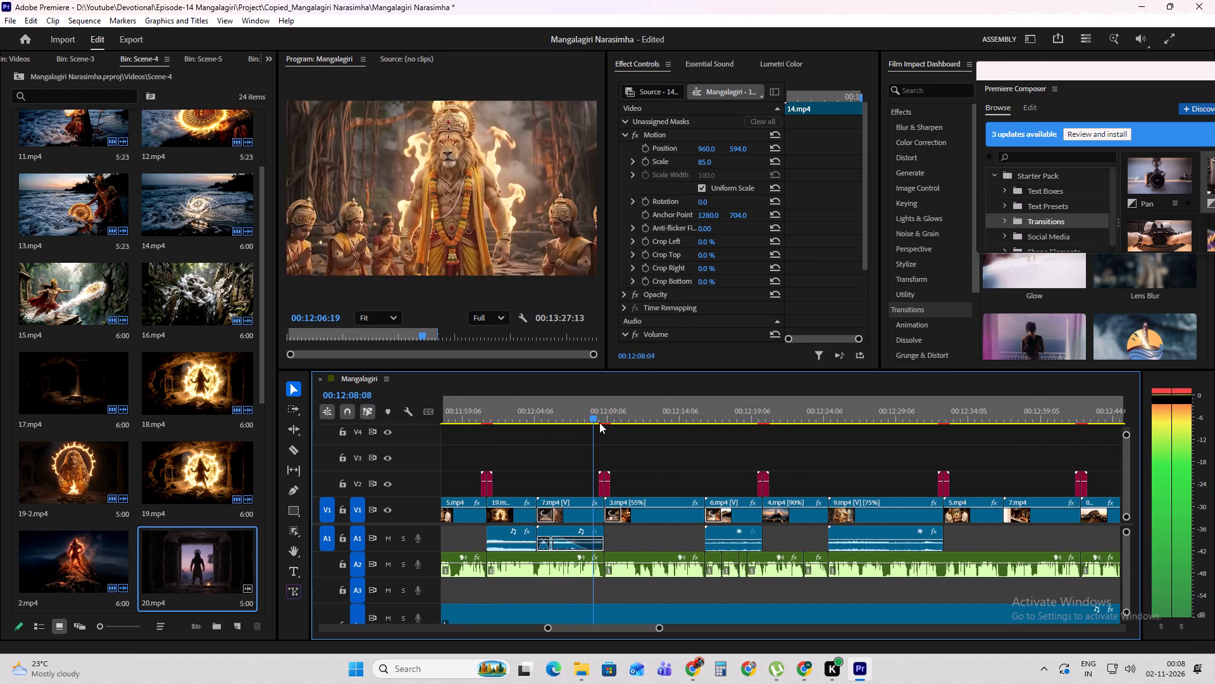
drag(599, 422, 890, 440)
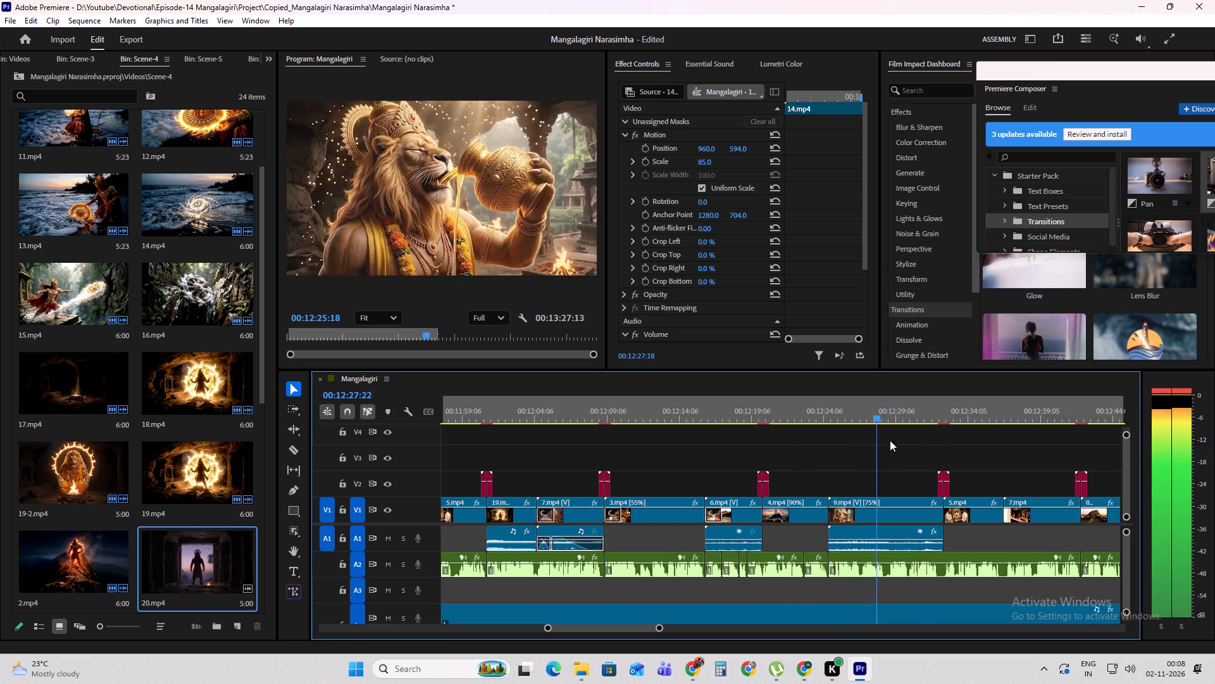
drag(890, 440, 1072, 450)
shift+scroll(722, 498, down, 11)
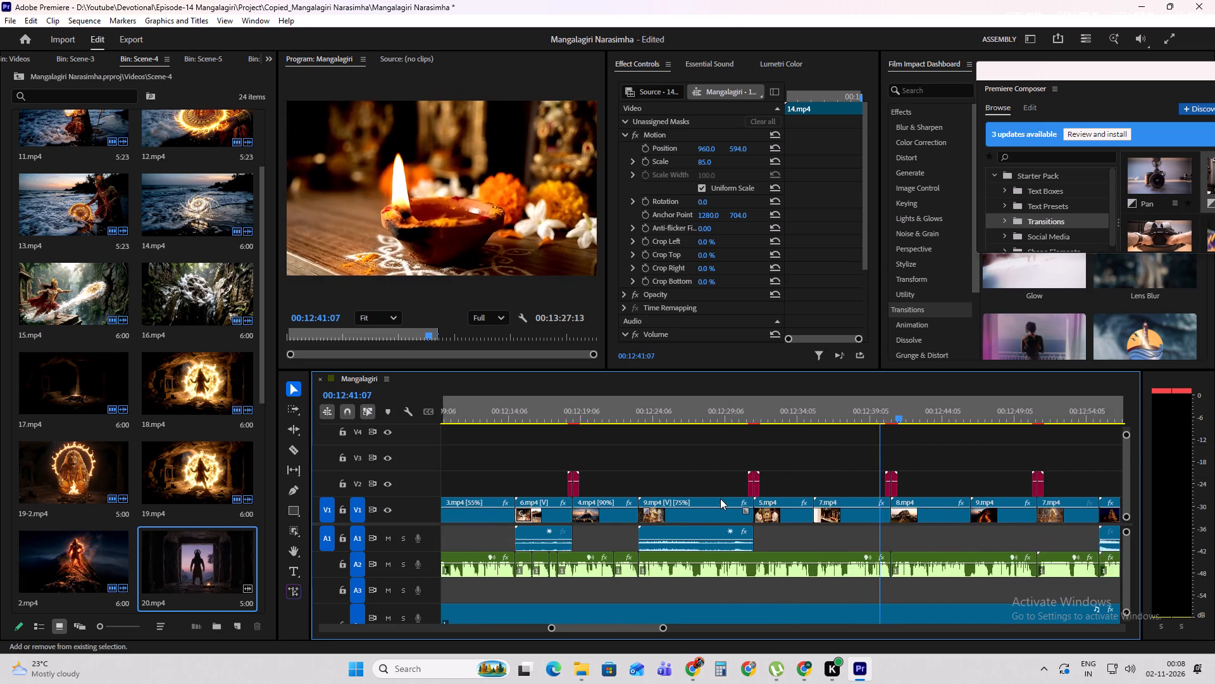
shift+scroll(720, 498, down, 20)
shift+scroll(720, 498, down, 1)
Set the Scale of the 8.mp4 hill and temple town clip at about 00:12:43:00 to 97 to hide the burned-in caption.
drag(464, 415, 474, 414)
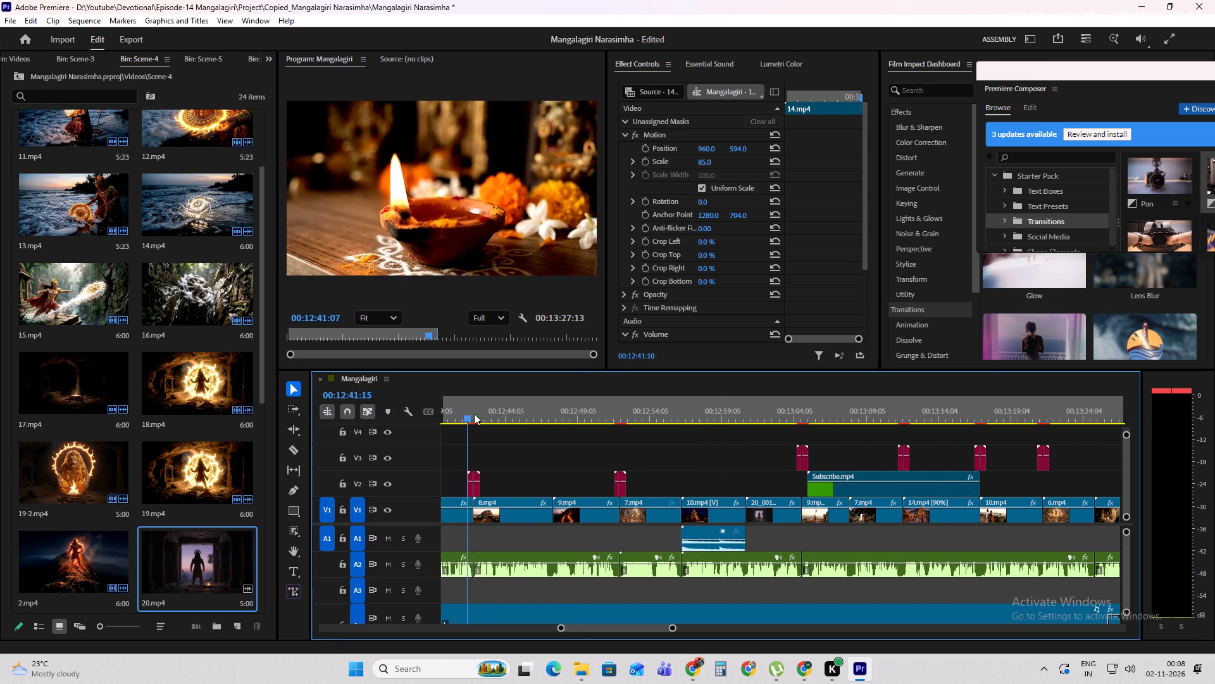
drag(474, 414, 489, 416)
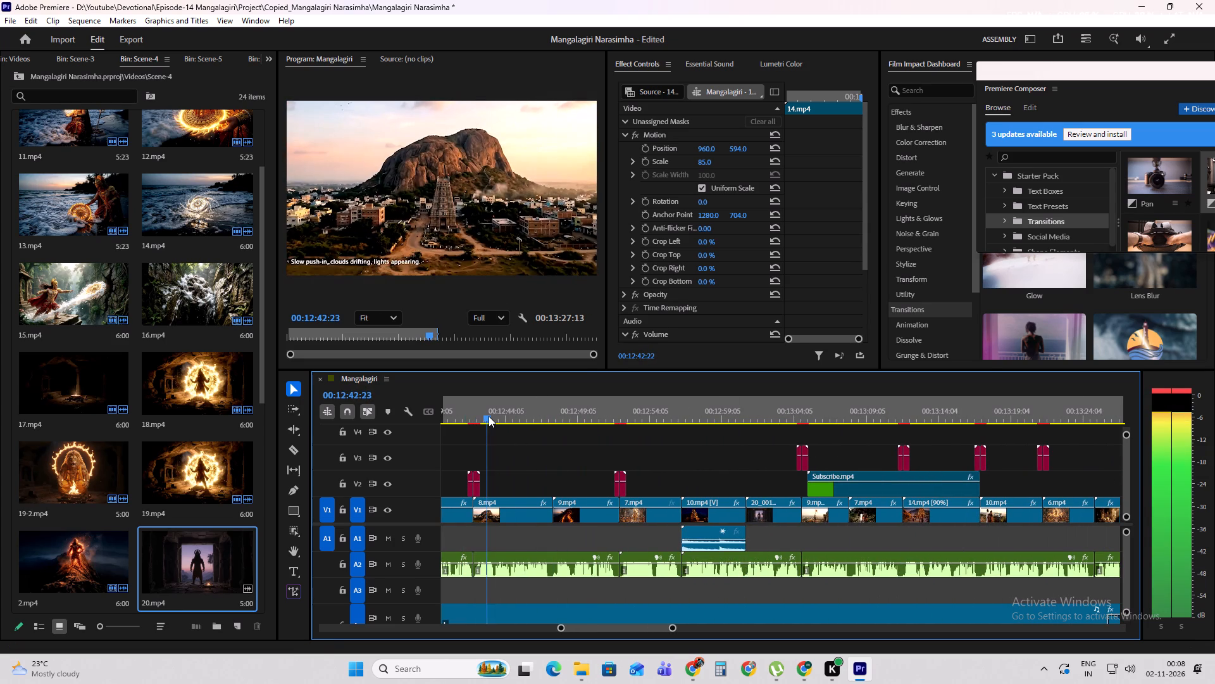
drag(489, 416, 489, 416)
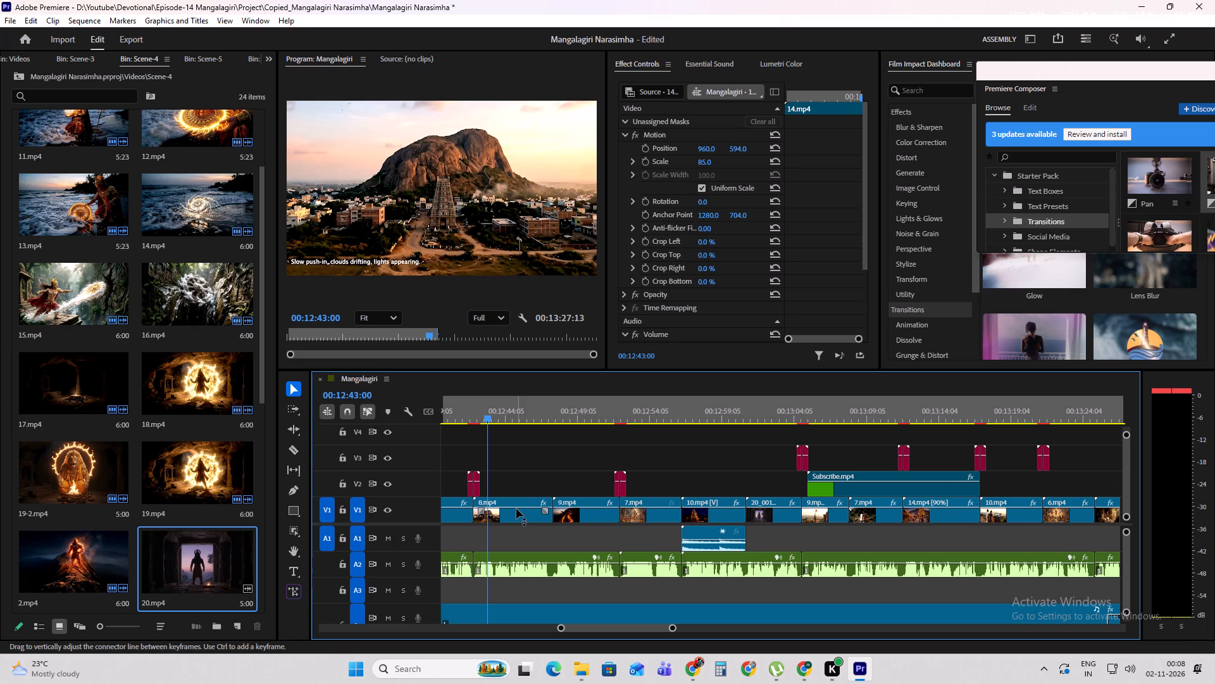
click(516, 509)
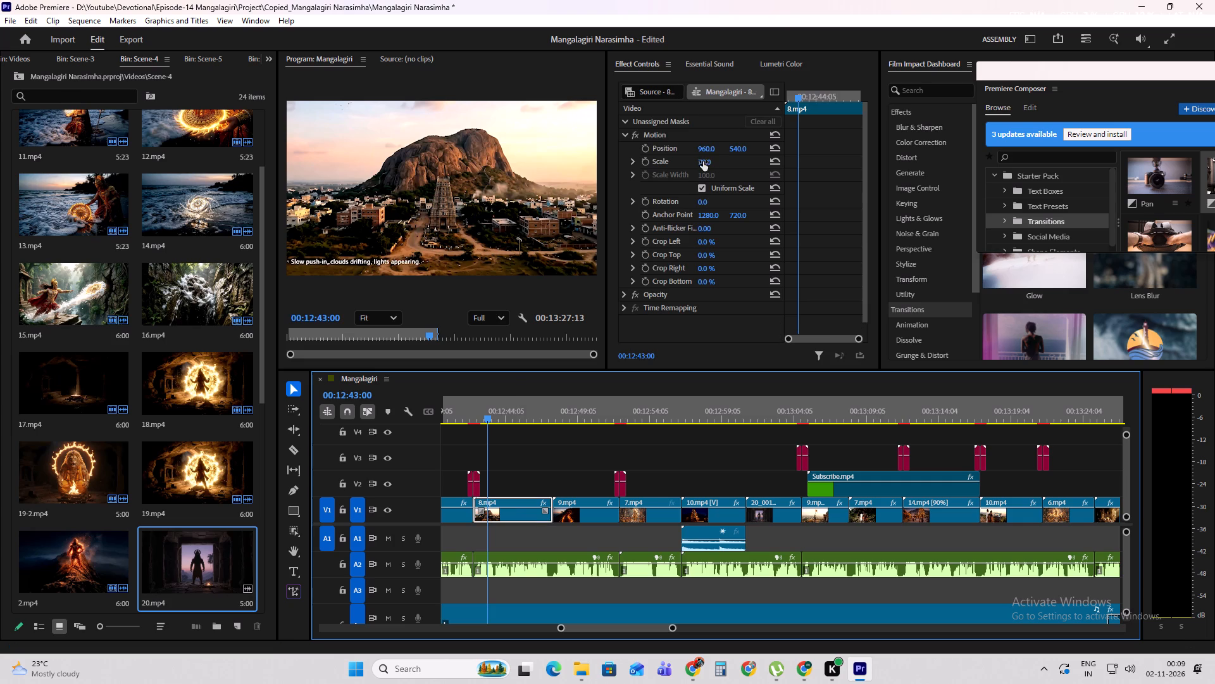
drag(703, 161, 715, 161)
drag(470, 407, 489, 408)
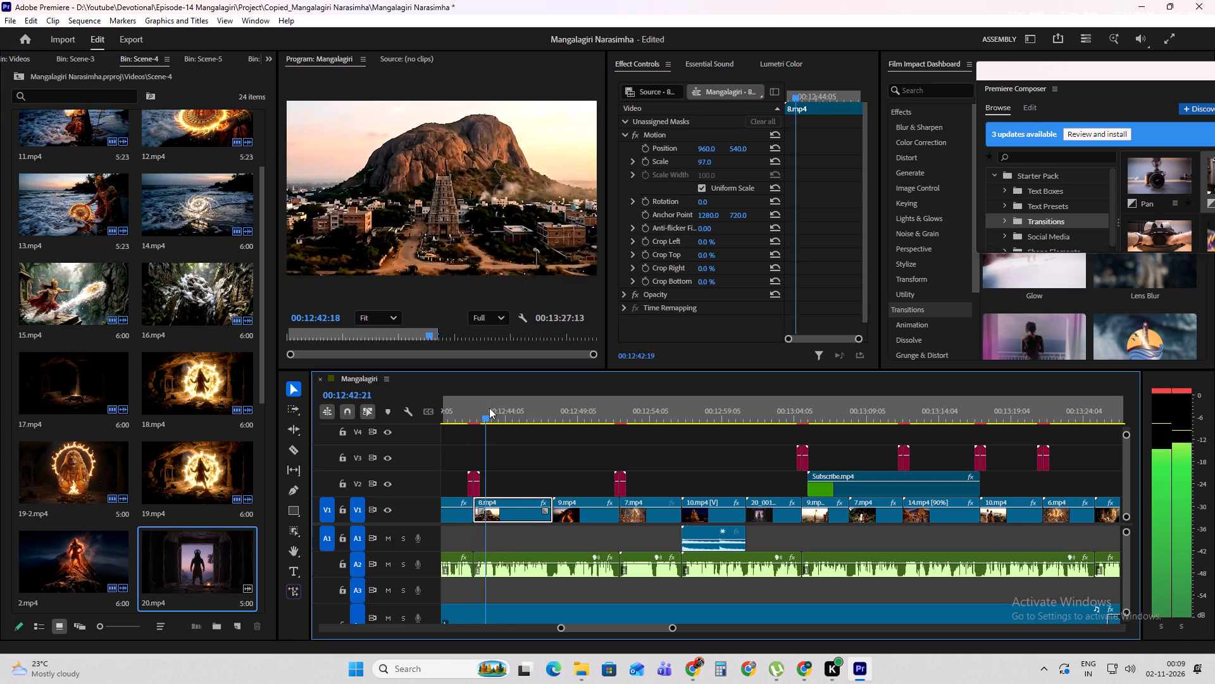
Check the following V1 clips and paste Position 1035, 575 and Scale 90 onto the 14.mp4 lit temple clip at about 00:13:16:05.
drag(489, 408, 709, 422)
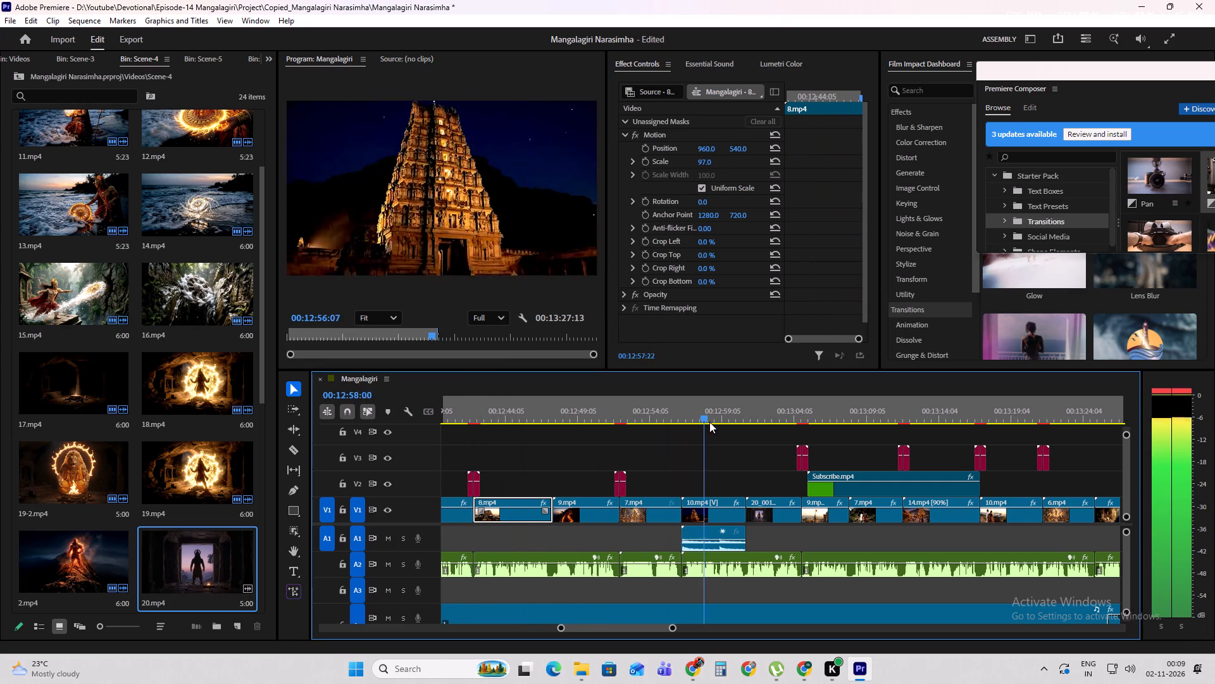
drag(709, 422, 906, 433)
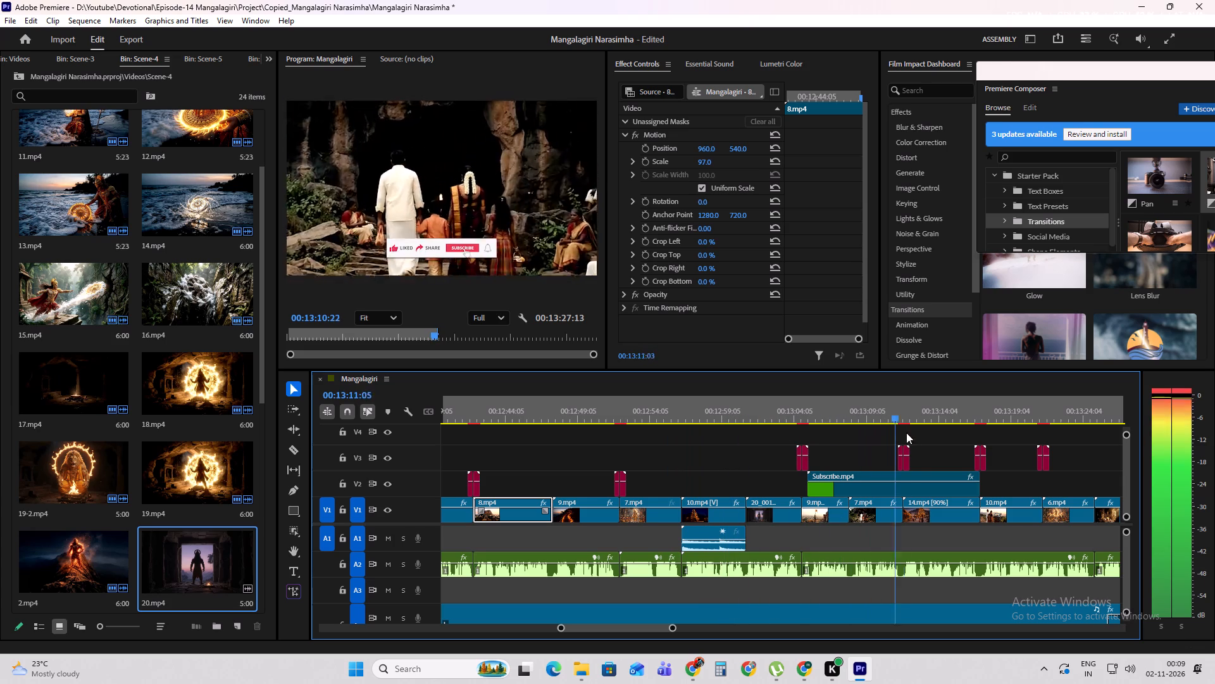
drag(906, 433, 969, 436)
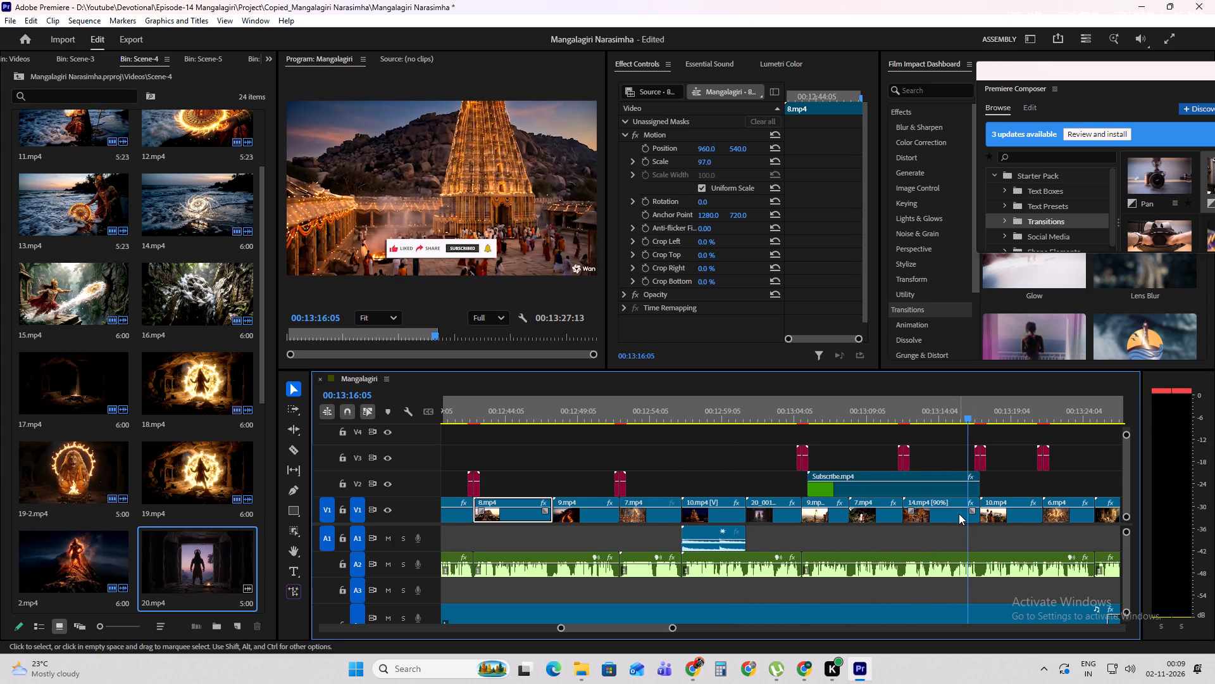
click(959, 514)
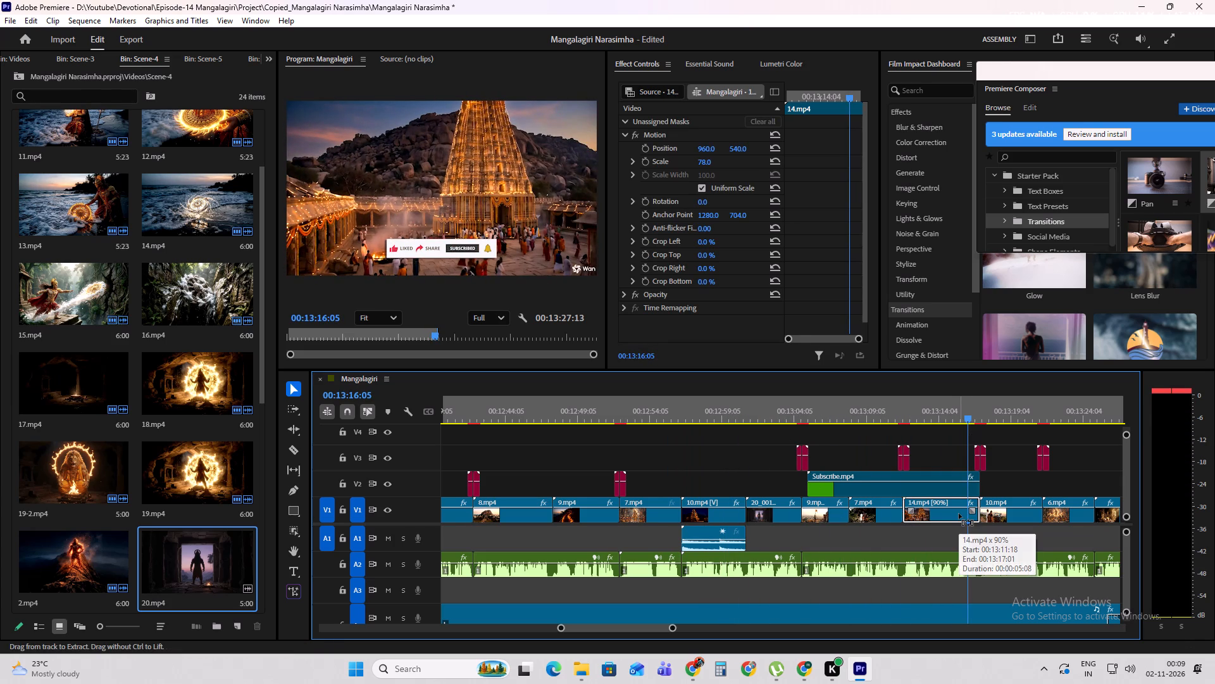
key(ctrl+v)
Check the remaining V1 clips from about 00:13:16 to the end of the video and save the project.
shift+scroll(623, 504, down, 19)
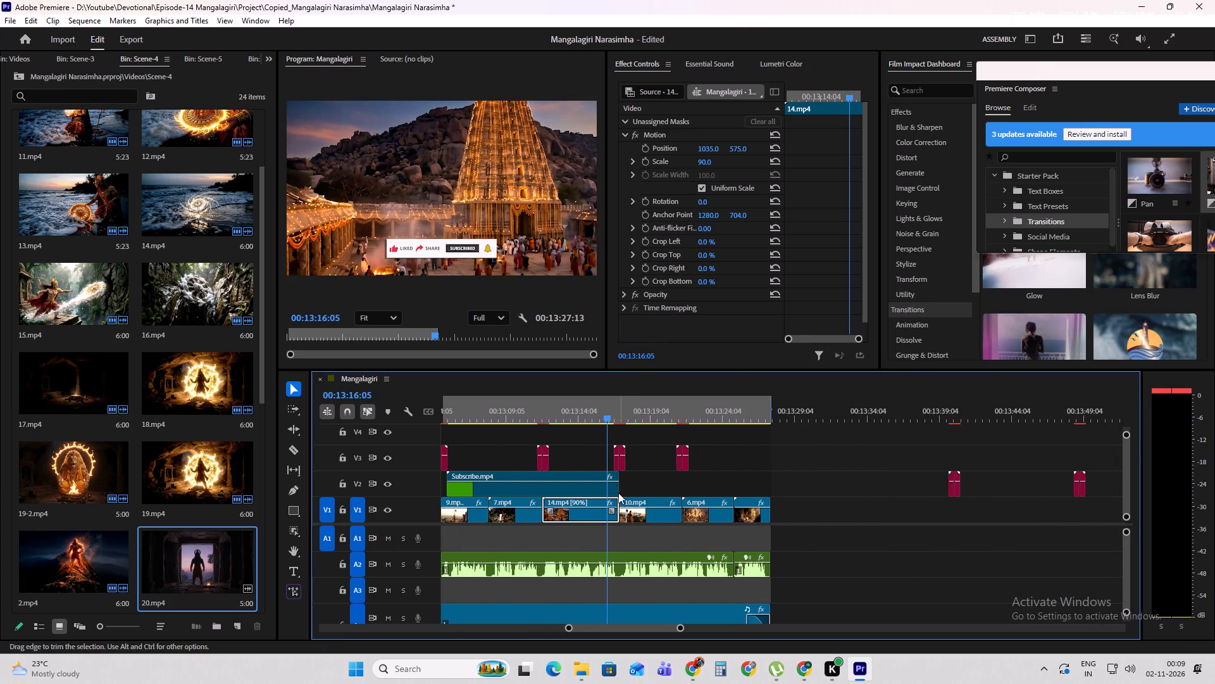
drag(568, 403, 637, 408)
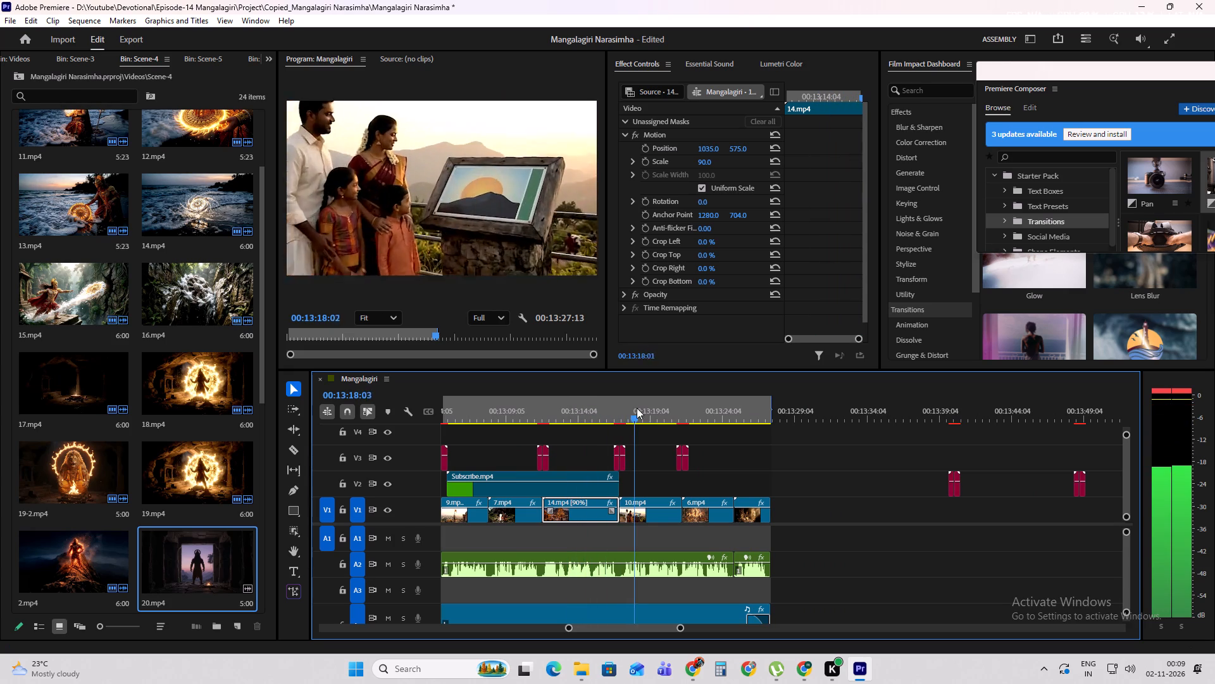
drag(637, 408, 754, 419)
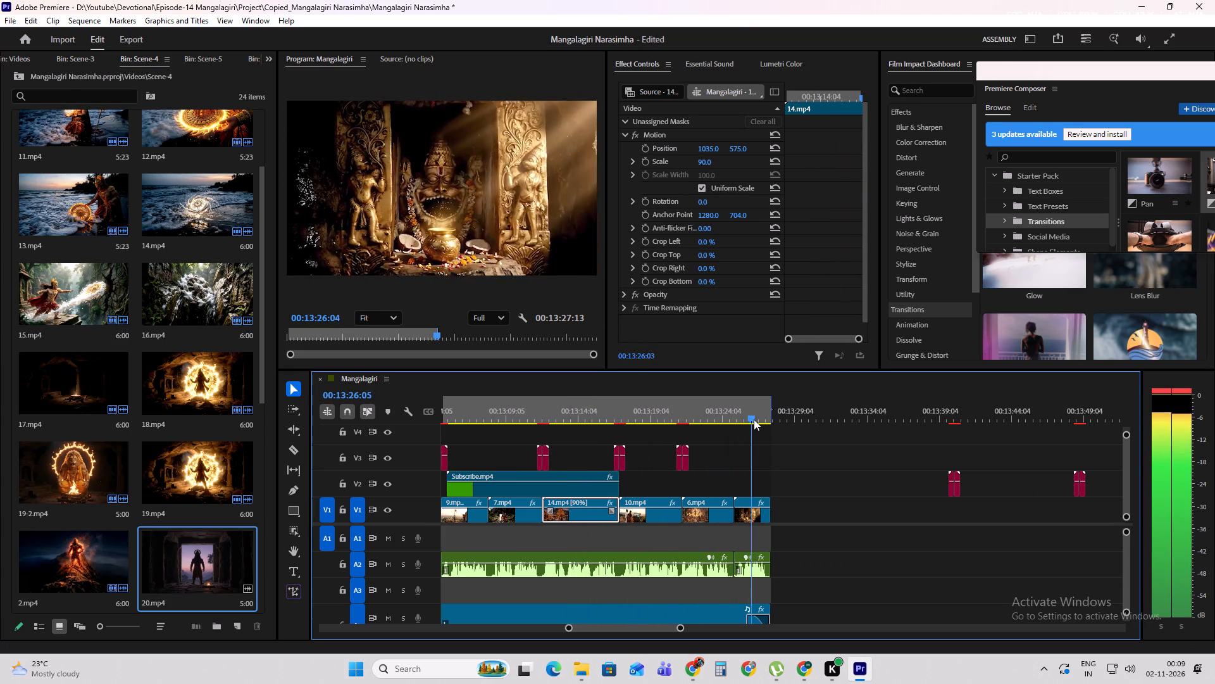
drag(754, 419, 761, 421)
key(space)
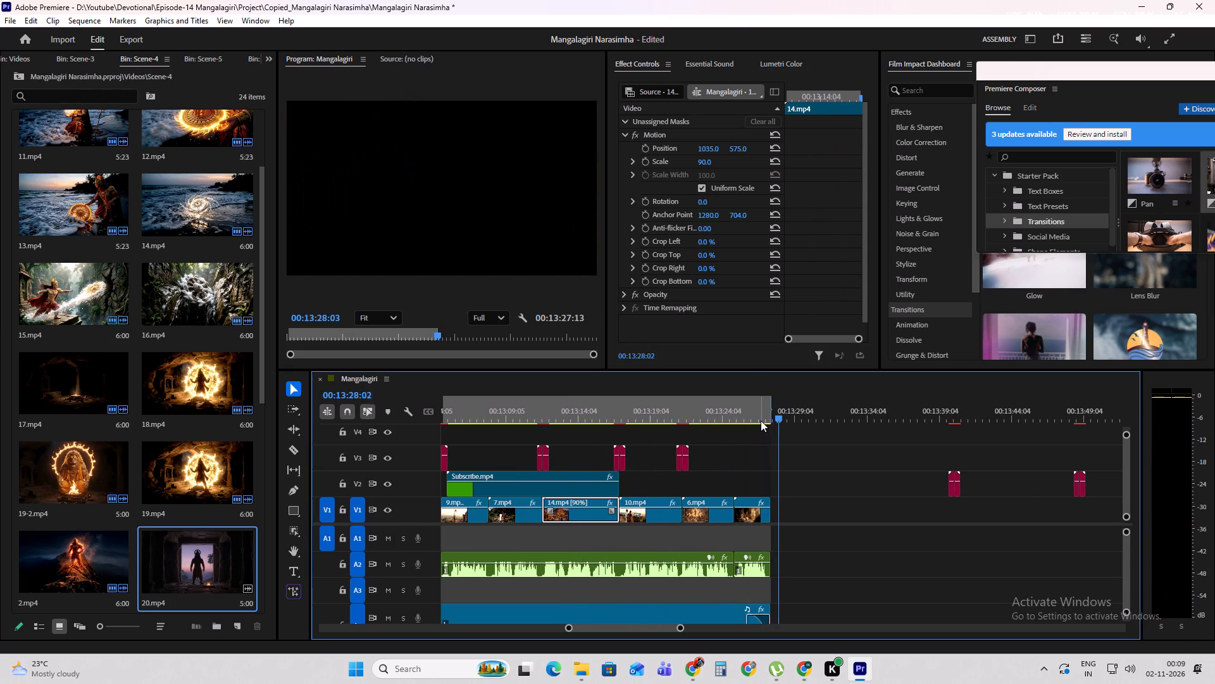
key(space)
key(ctrl+s)
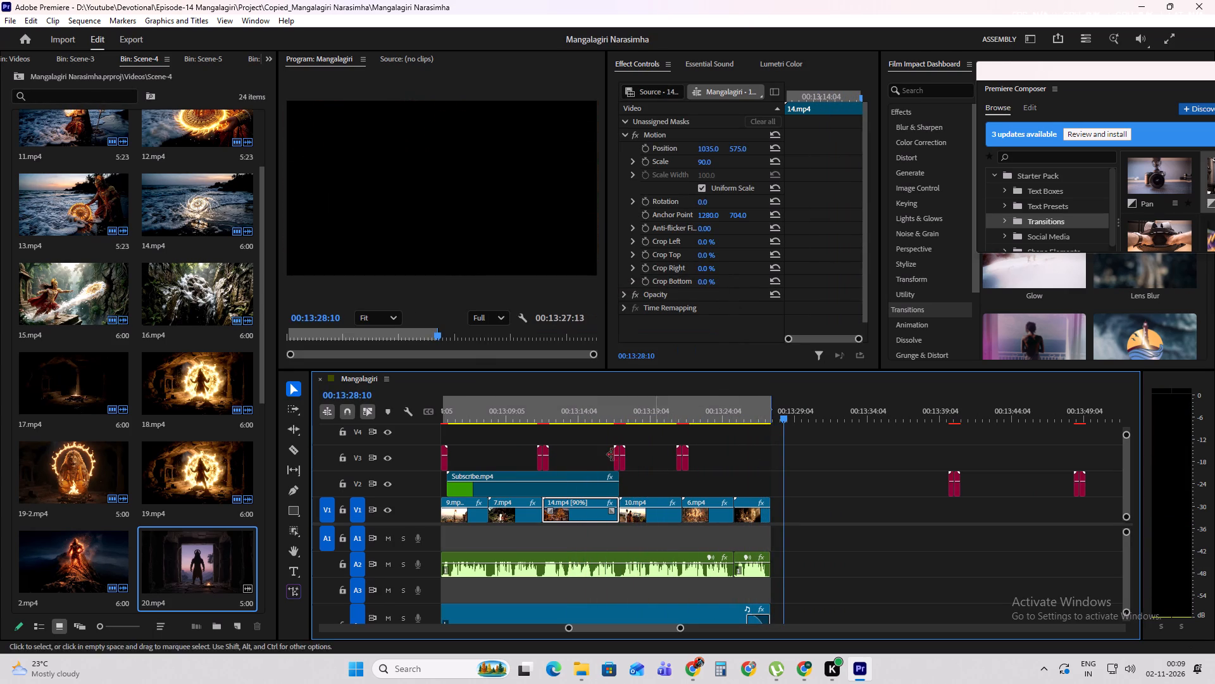
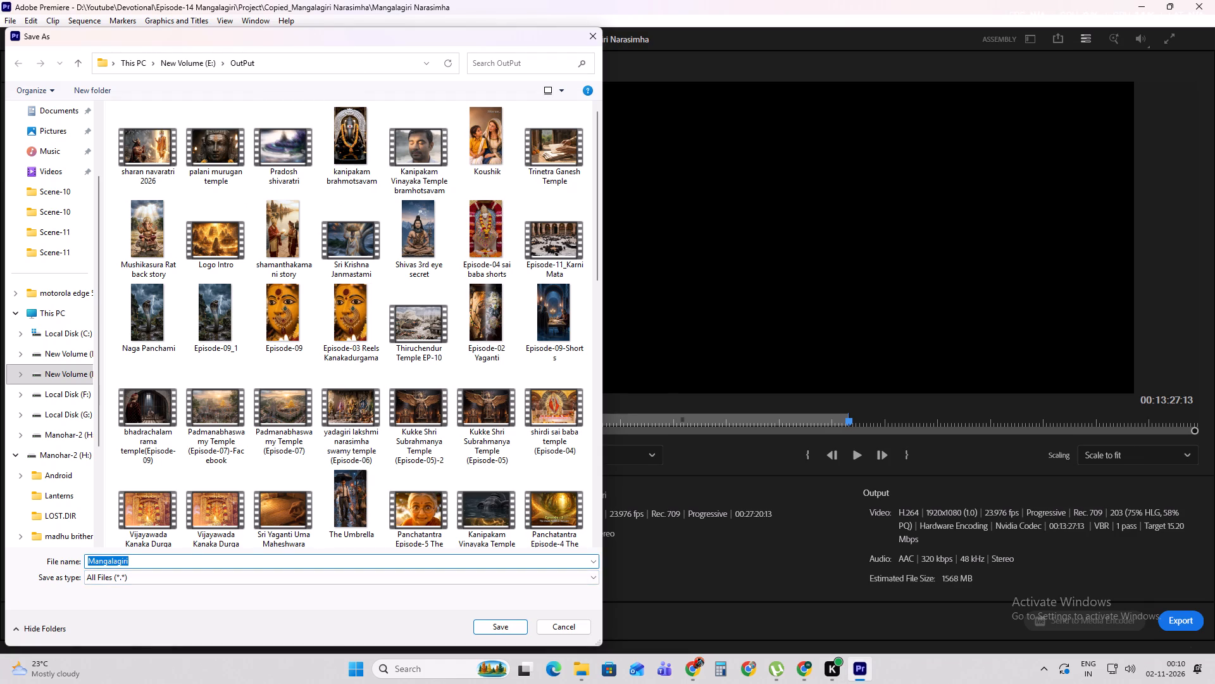
key(ctrl+v)
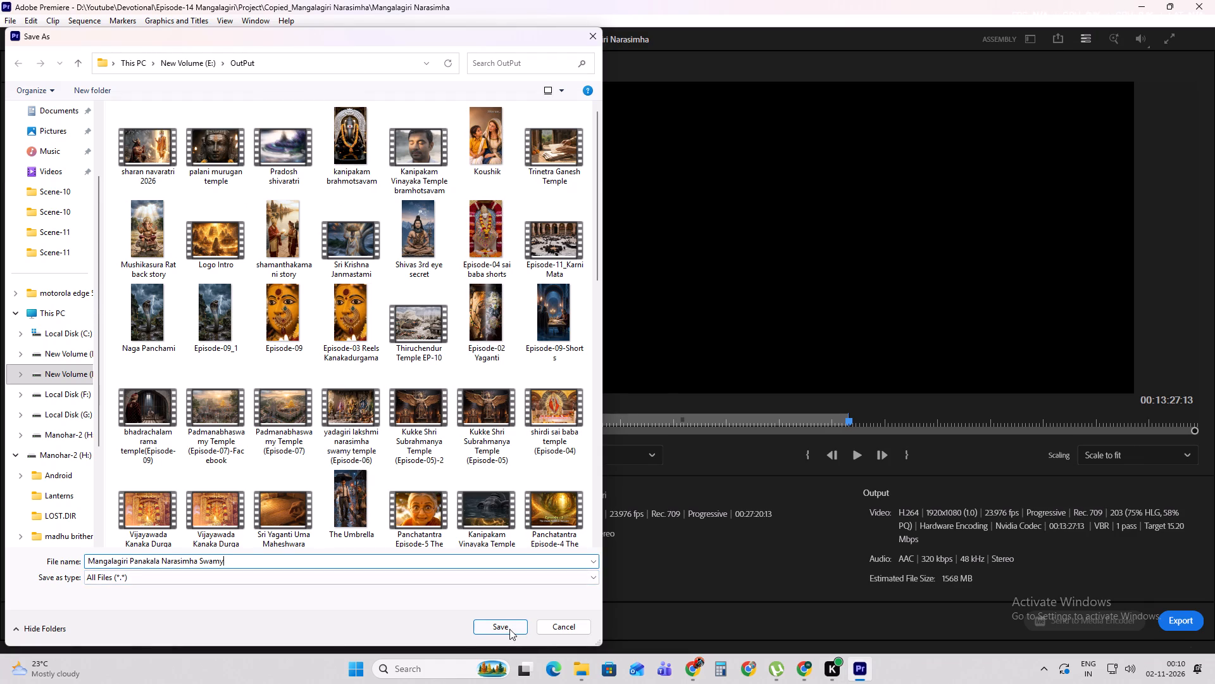
click(509, 629)
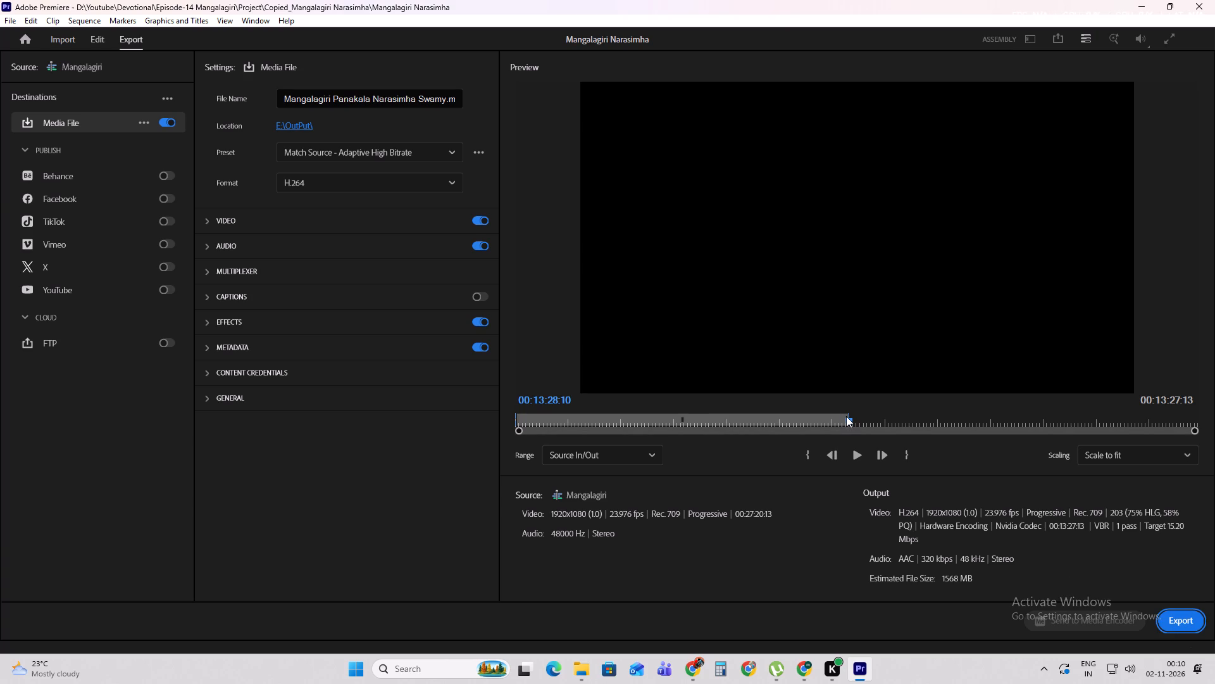
Spot-check frames across the export preview and export the Mangalagiri sequence with the current H.264 settings.
drag(847, 418, 687, 419)
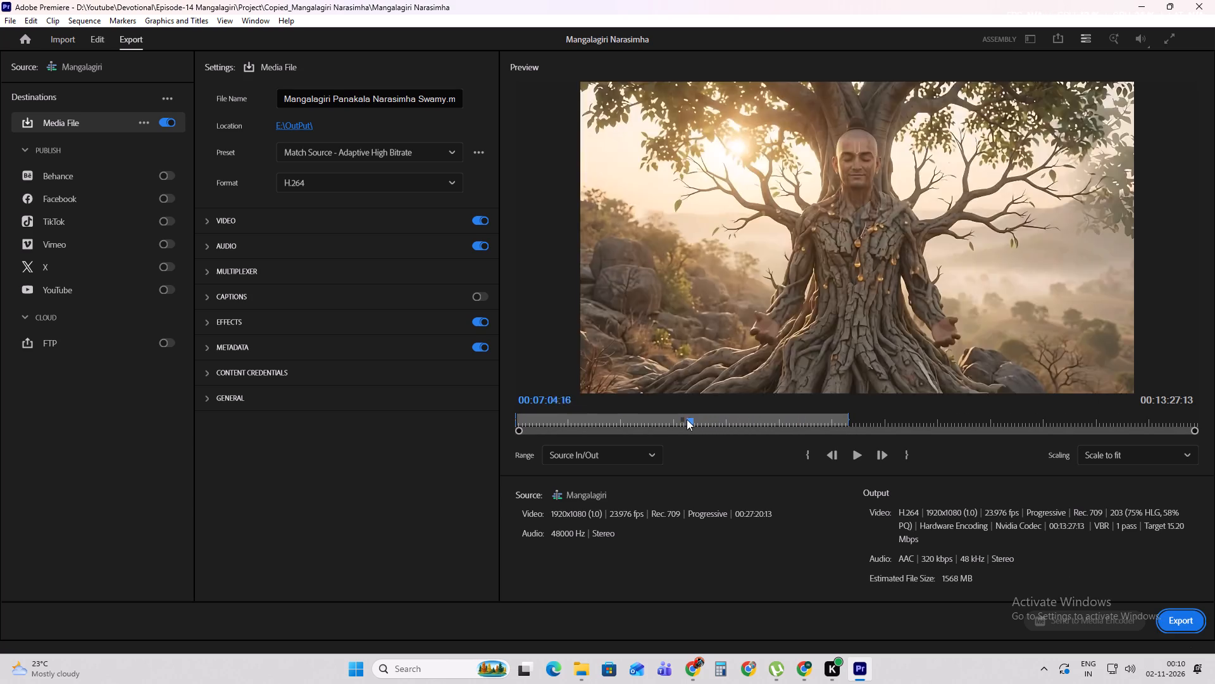
drag(687, 419, 768, 424)
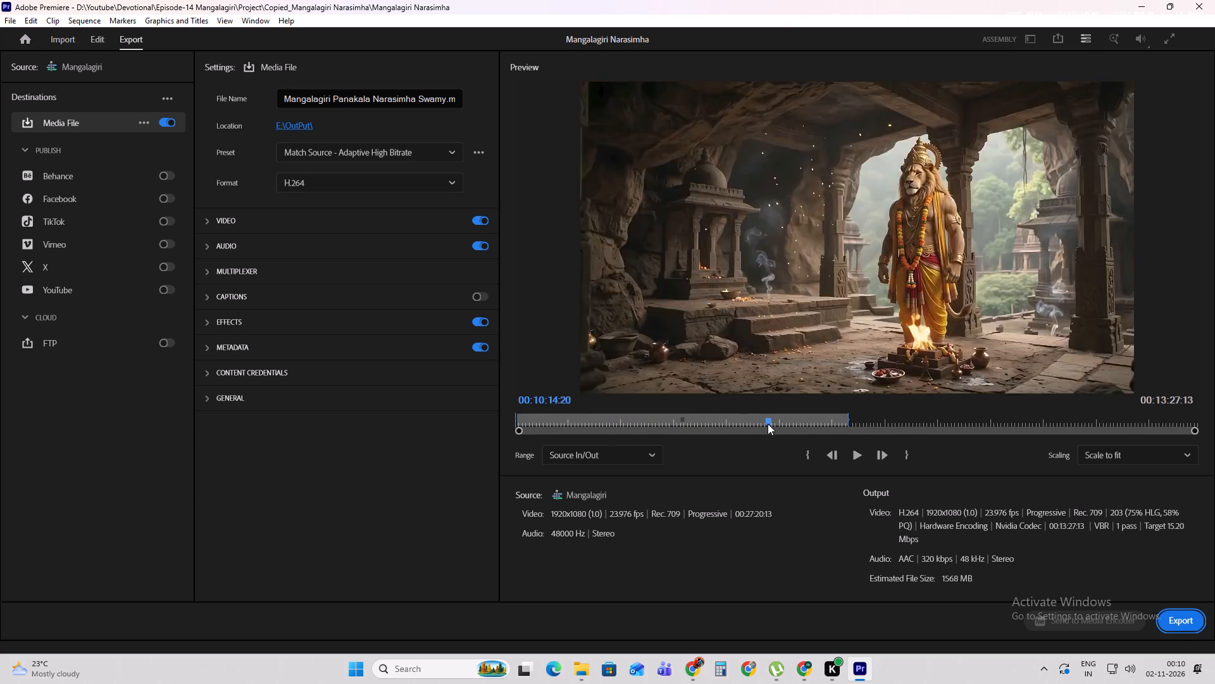
drag(768, 424, 841, 425)
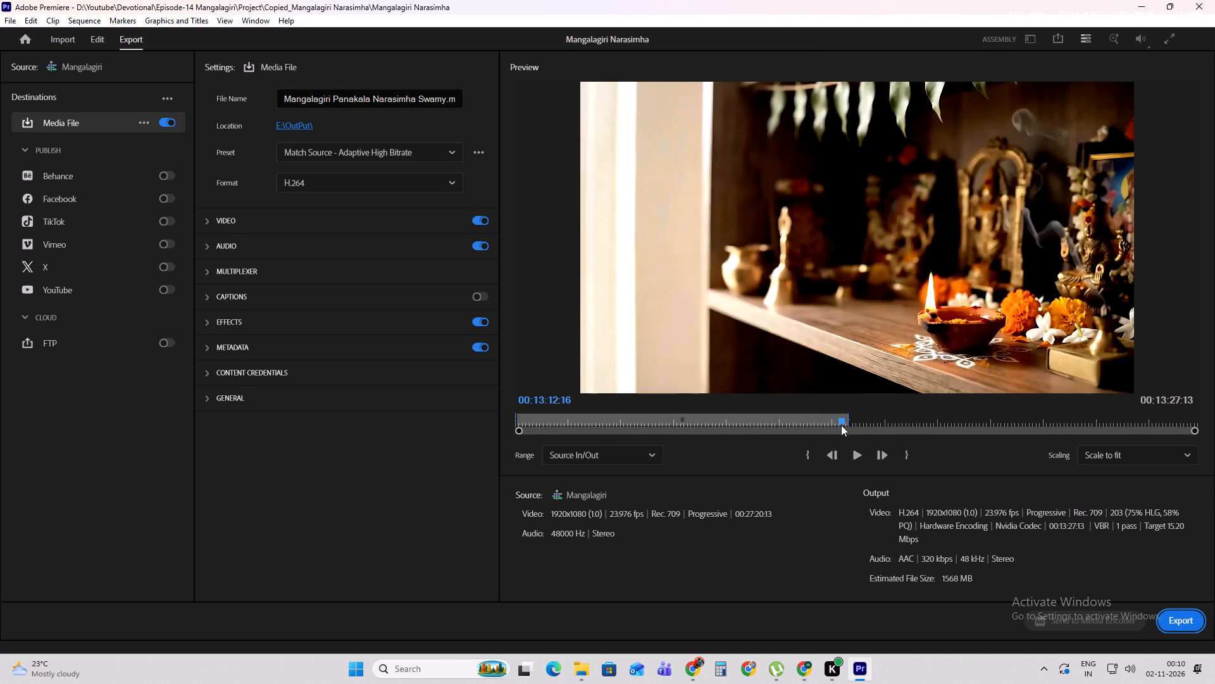
drag(841, 425, 459, 424)
click(1195, 621)
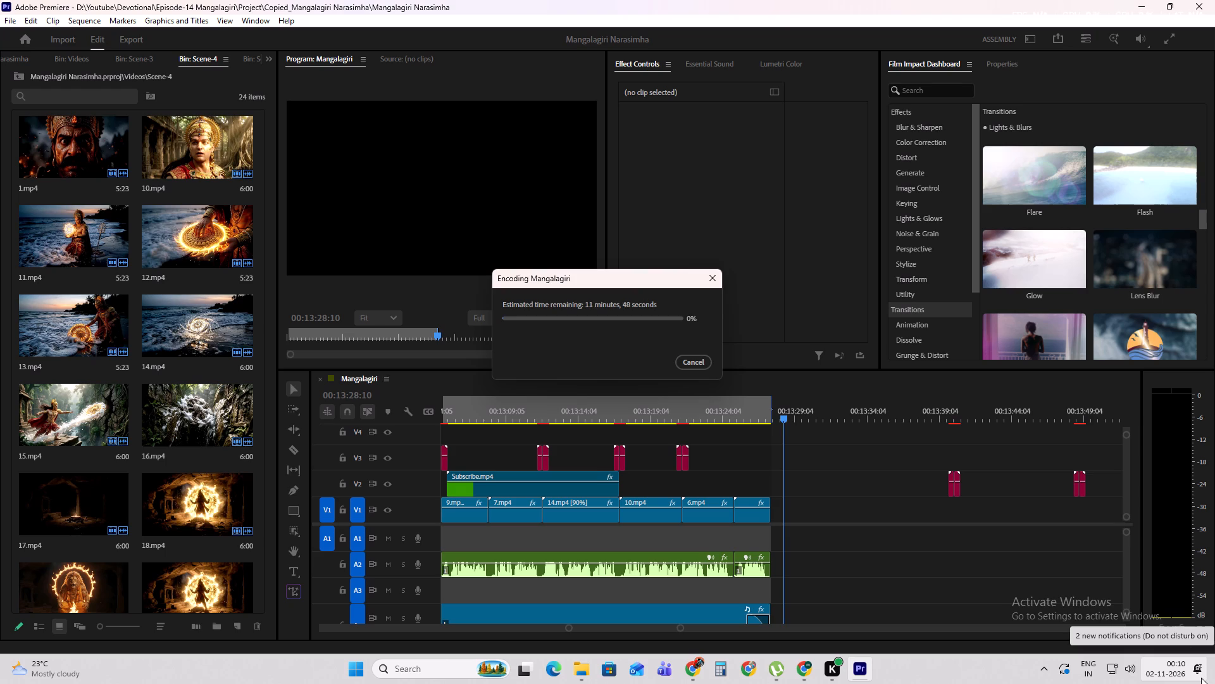
Switch to YouTube Studio in Chrome and review the channel's realtime performance report, covering each video's recent views.
click(695, 672)
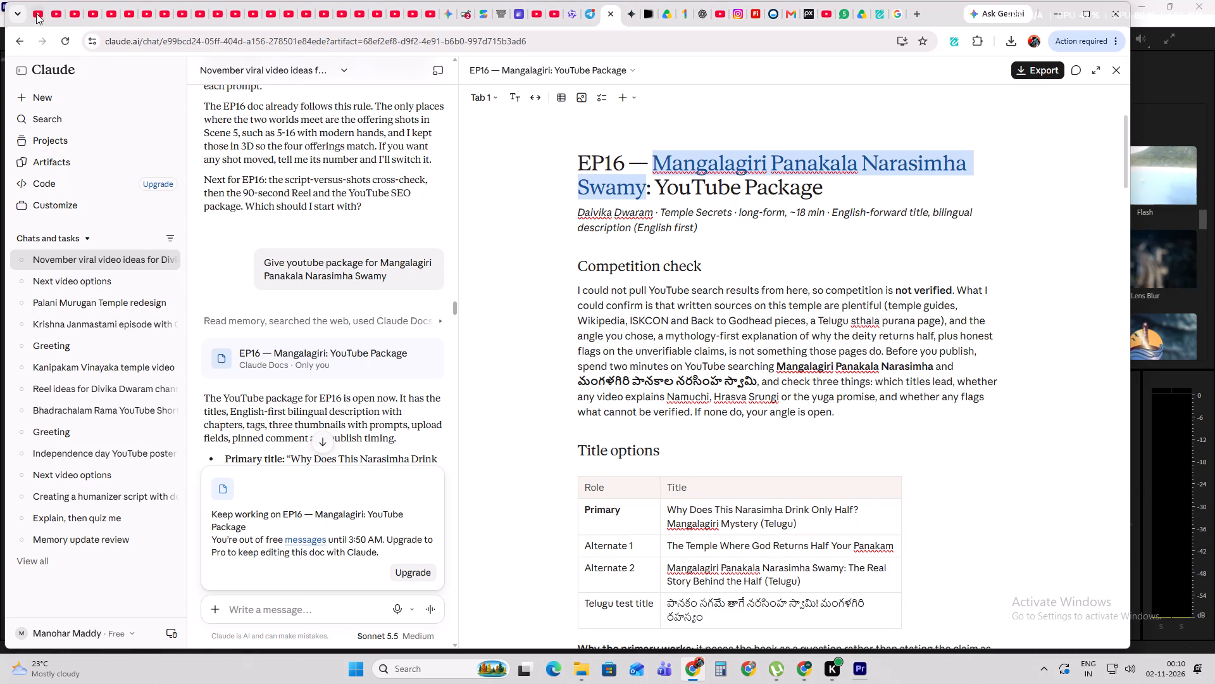
click(36, 13)
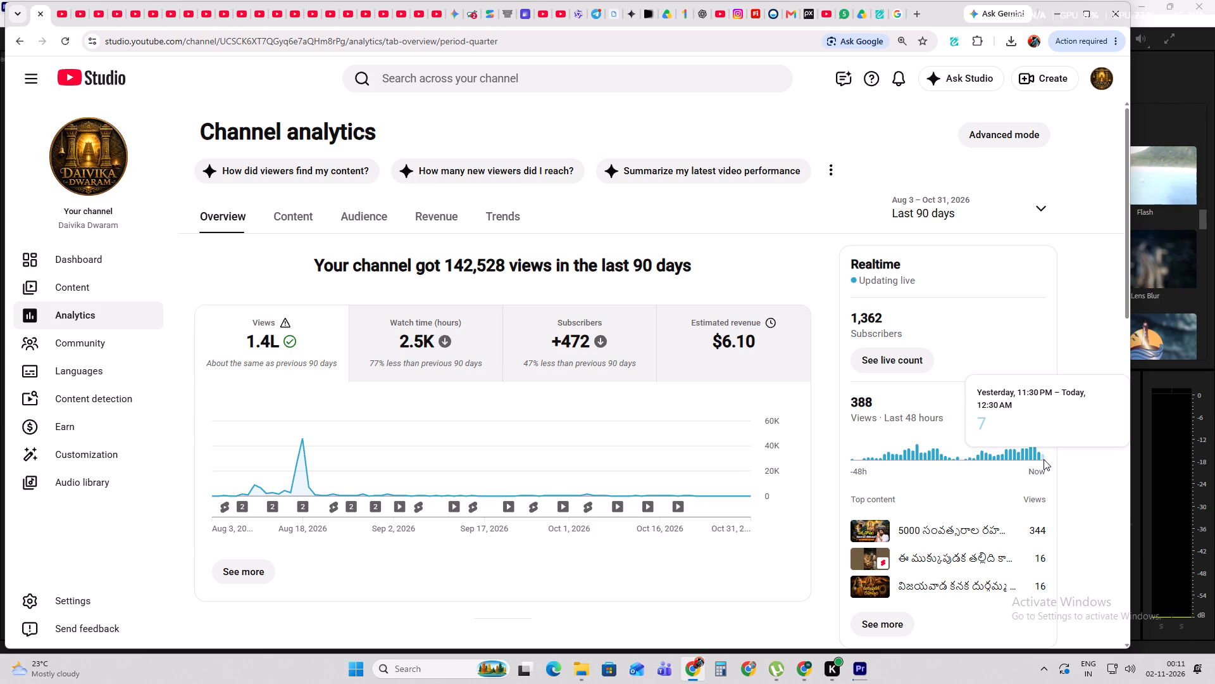
click(895, 619)
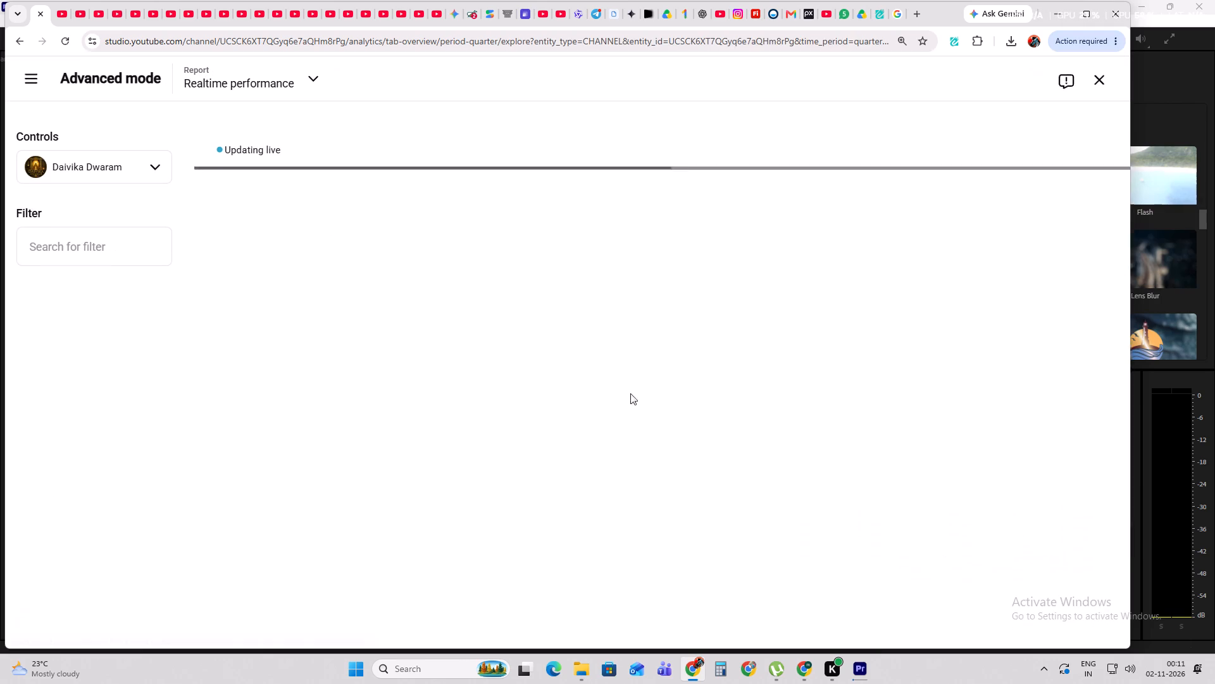
scroll(551, 356, down, 2)
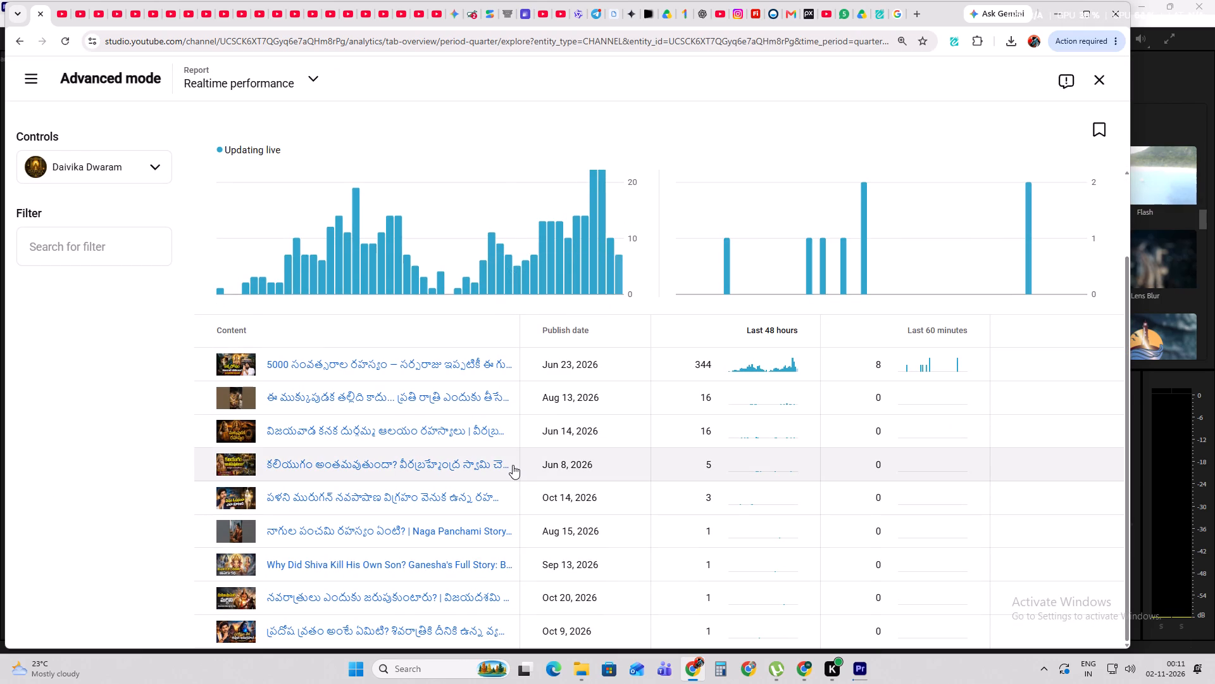
scroll(509, 586, down, 3)
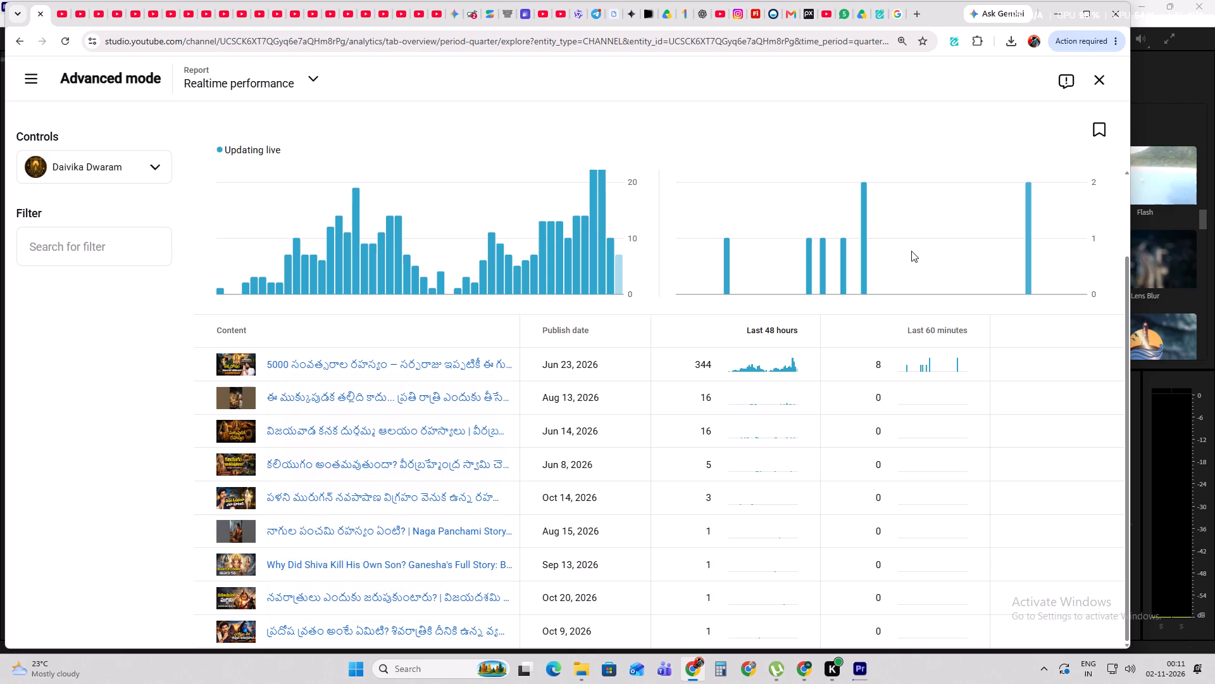
click(1103, 80)
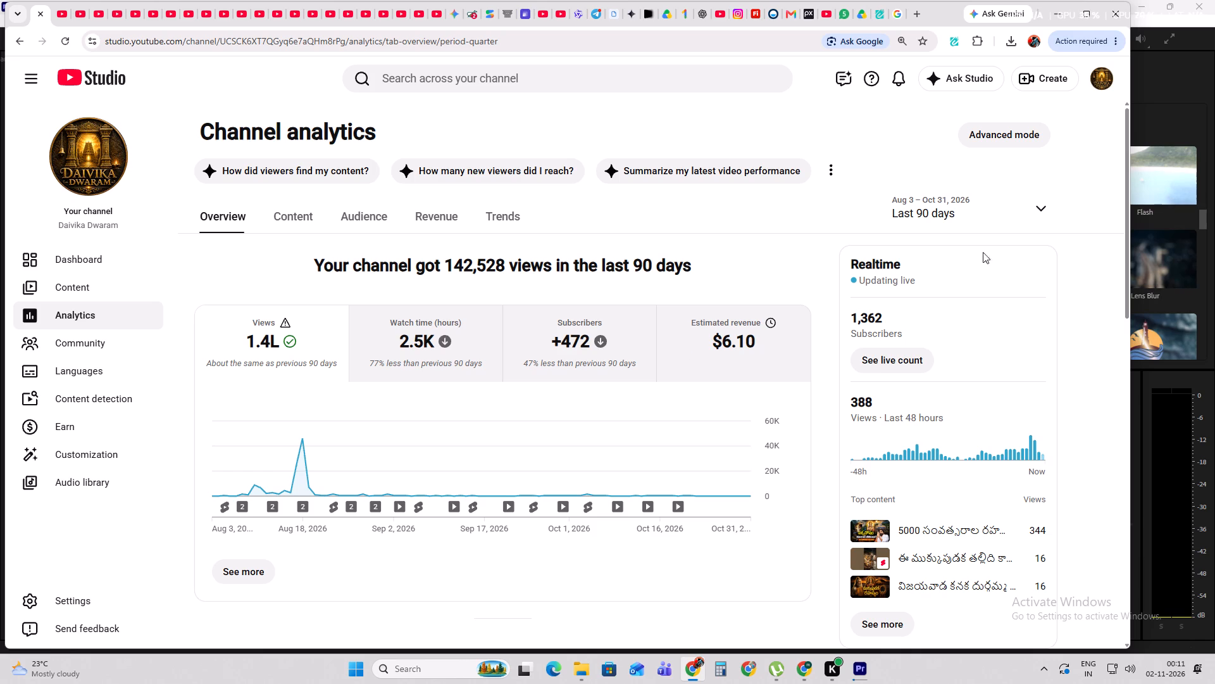
Set the channel analytics period to the last 28 days and examine the estimated revenue and views graphs.
click(1042, 208)
click(972, 227)
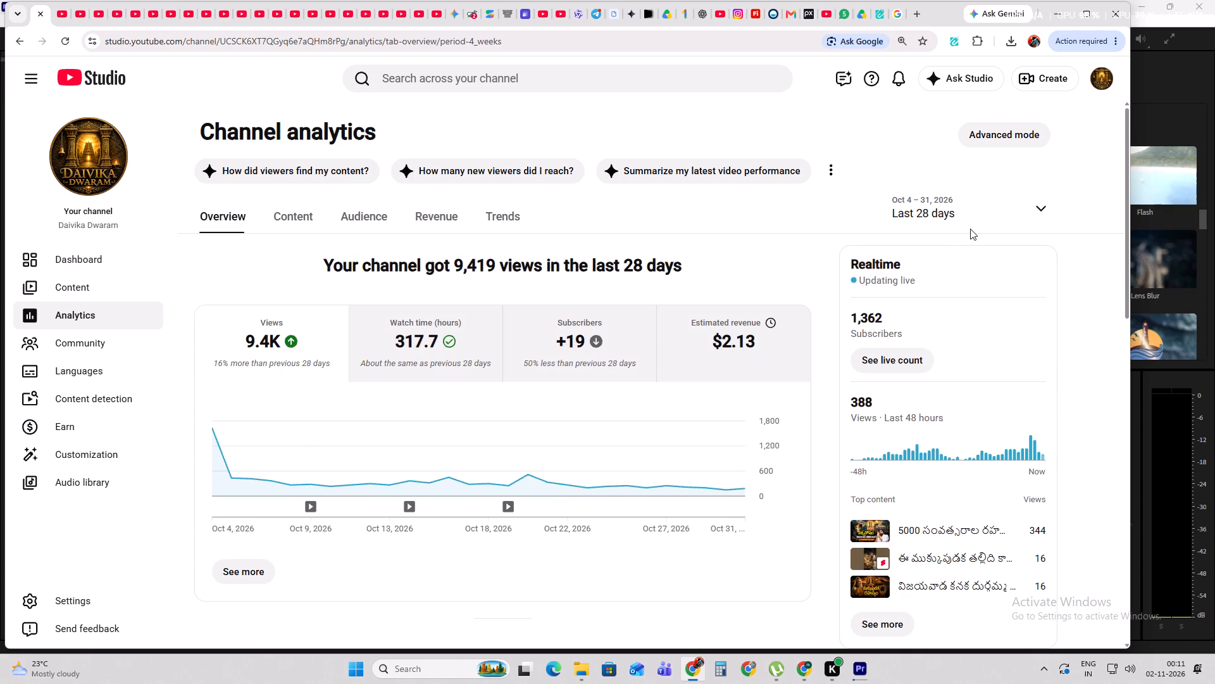
click(749, 352)
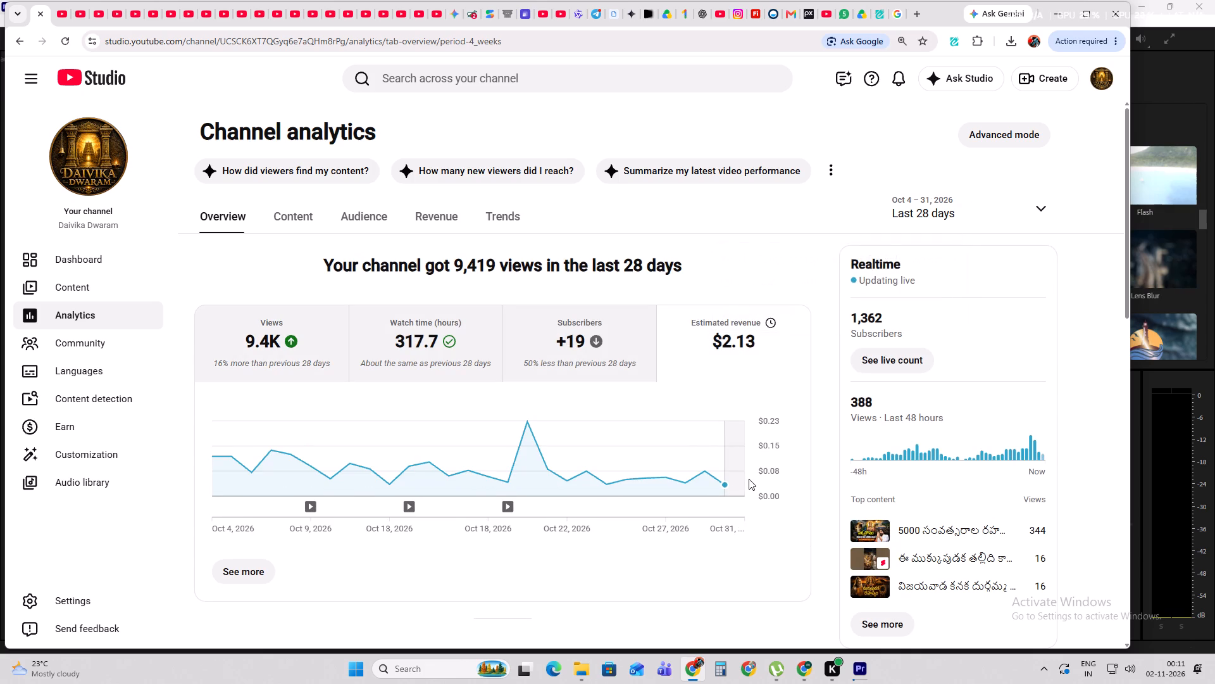
click(271, 353)
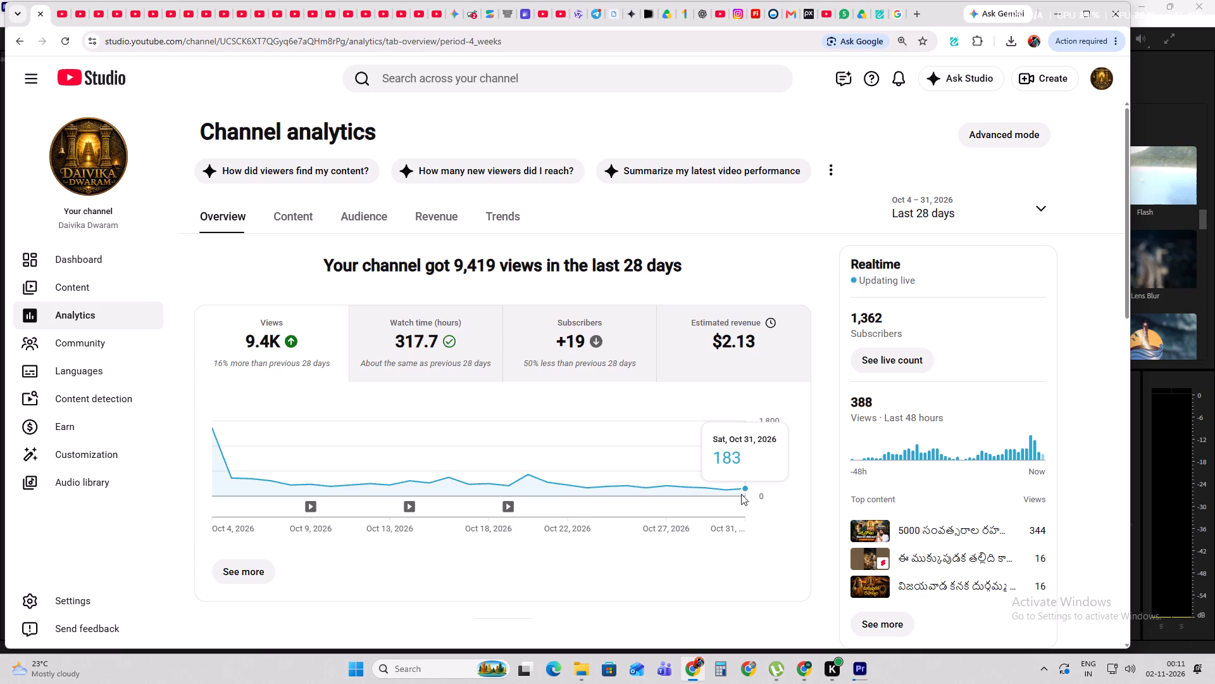
click(1092, 393)
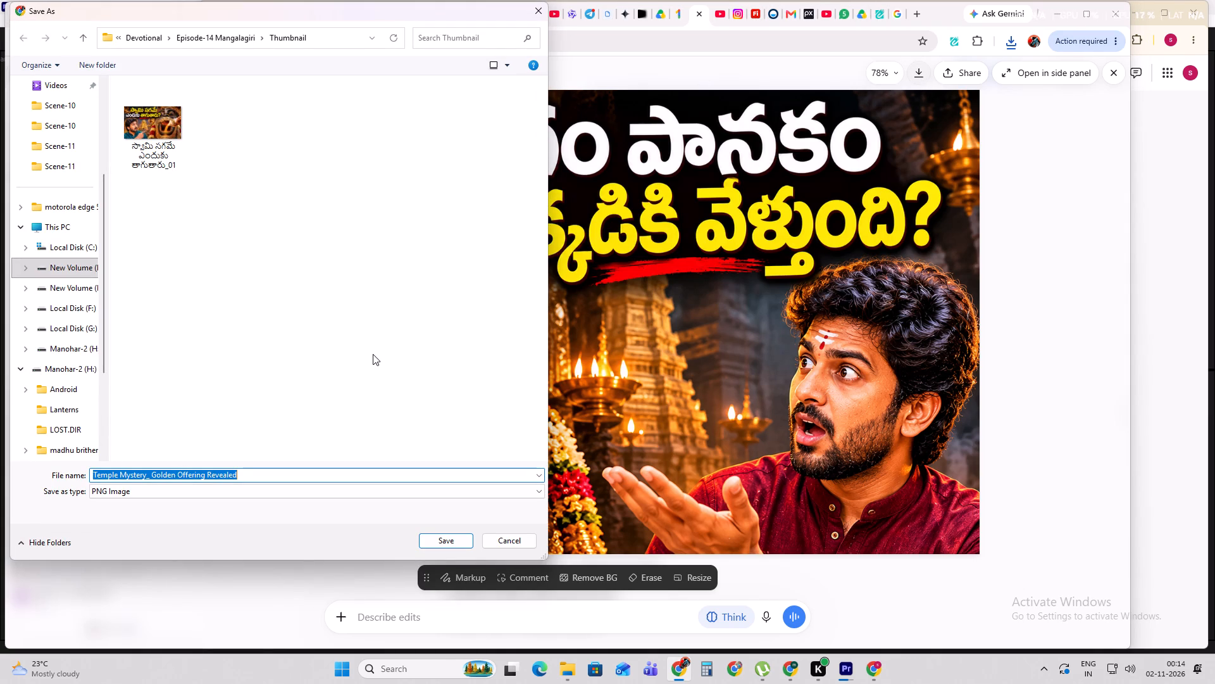
text(where to)
key(space)
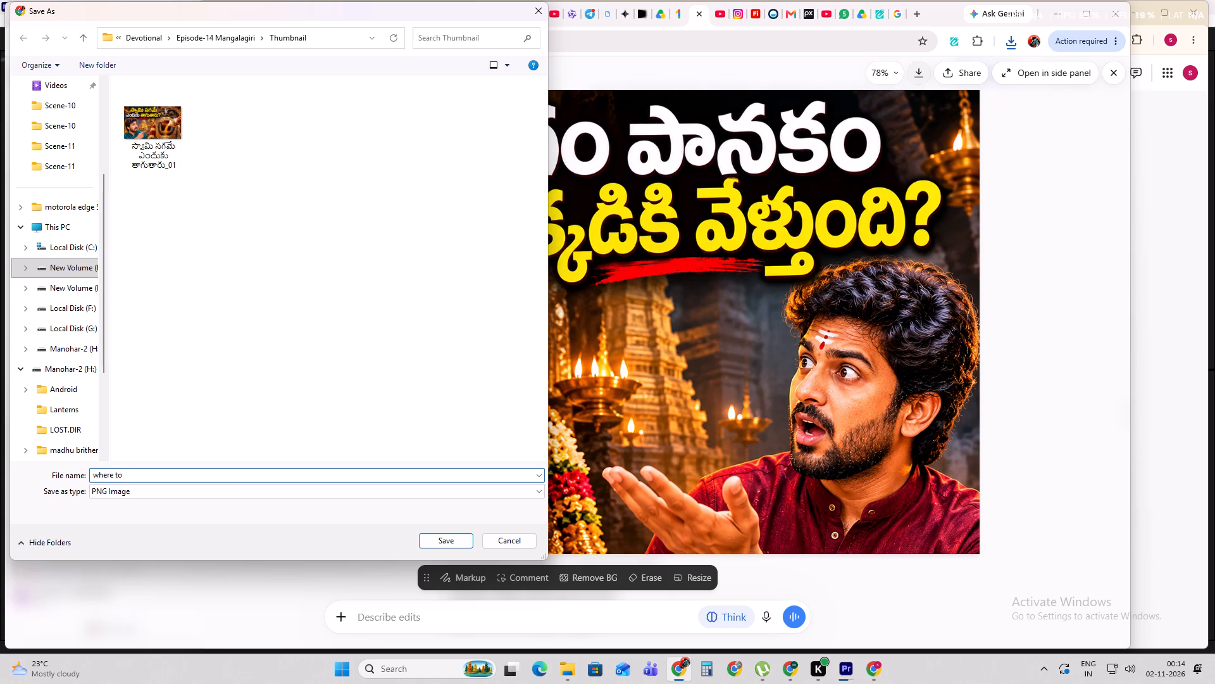
text(halp)
key(BackSpace)
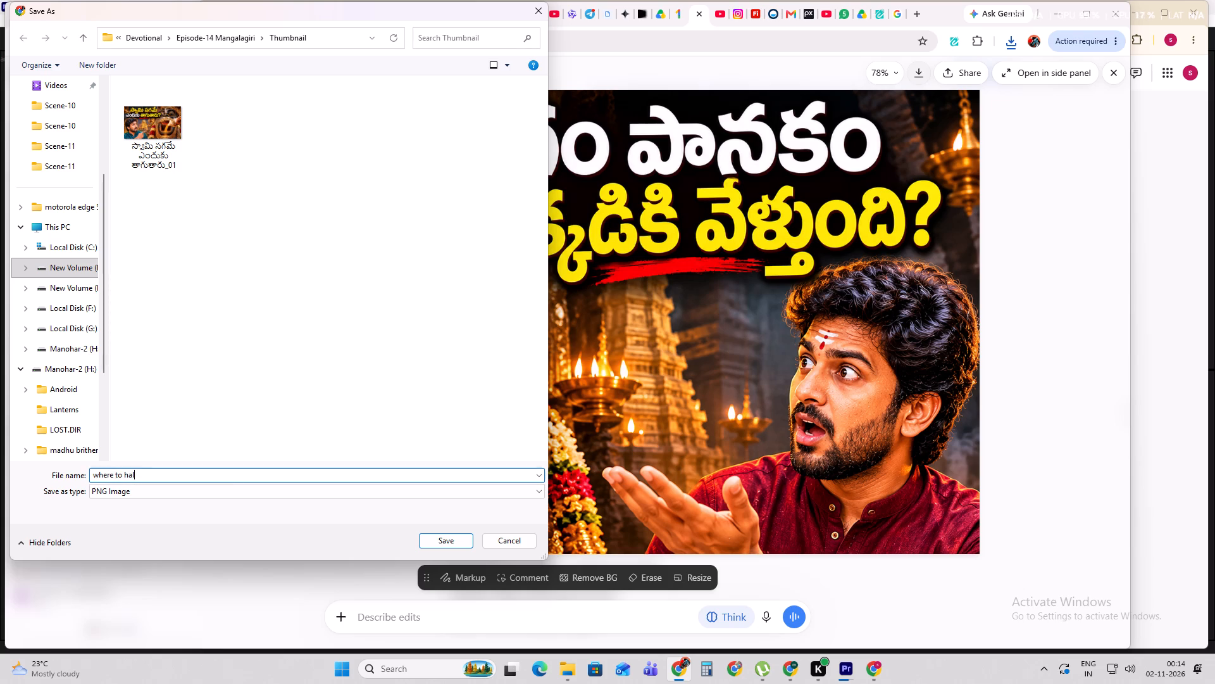